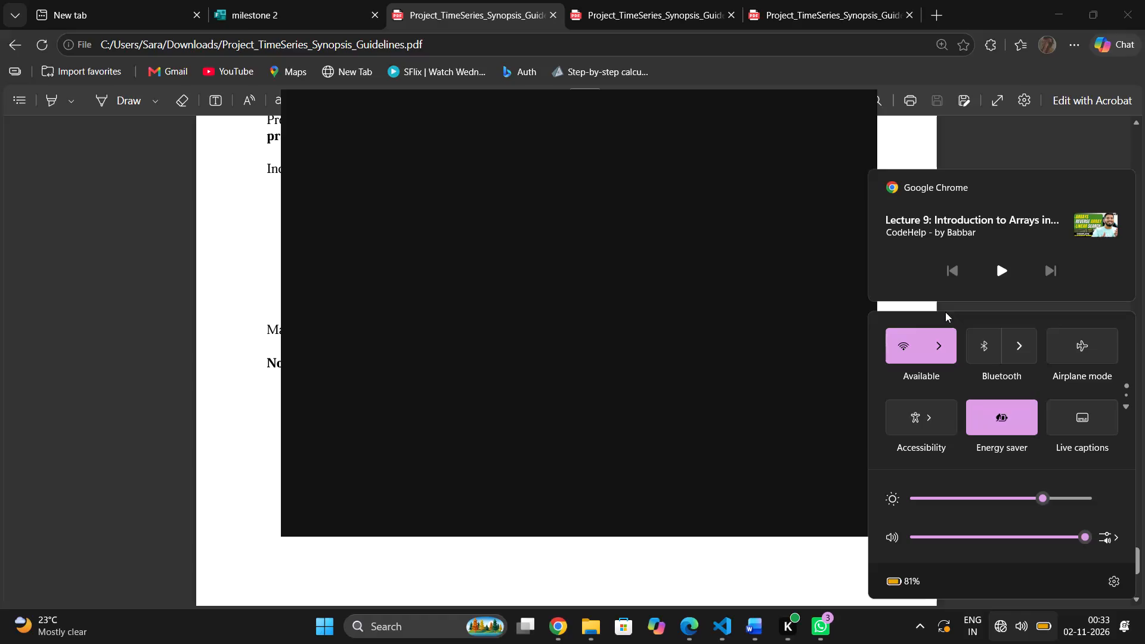
Connect the computer to the STUD Wi-Fi network.
left_click(937, 353)
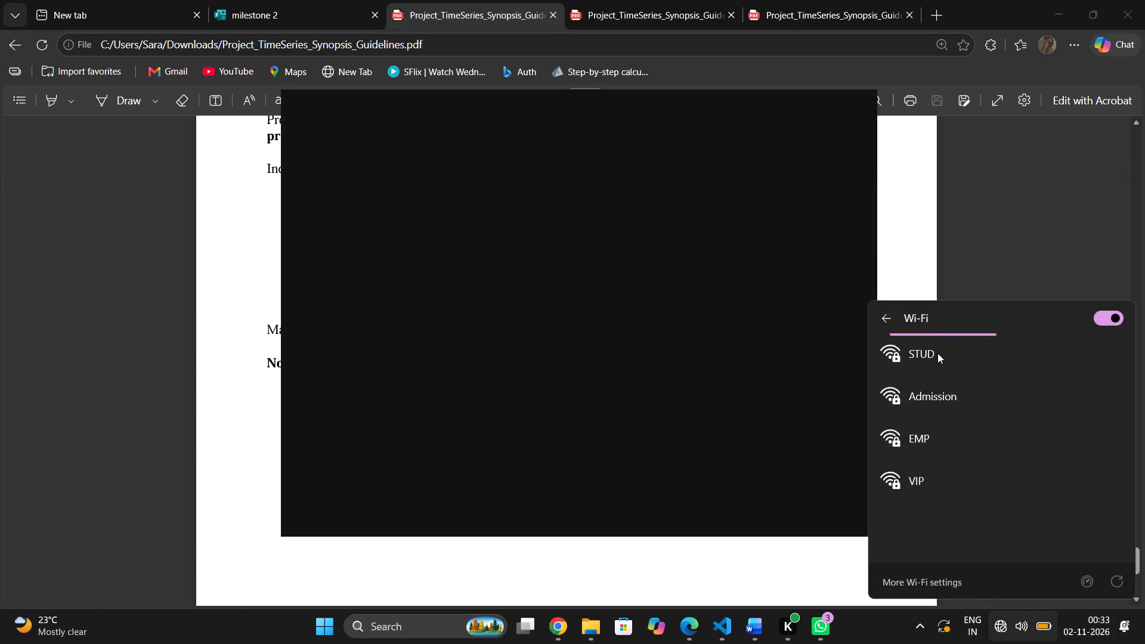
left_click(926, 353)
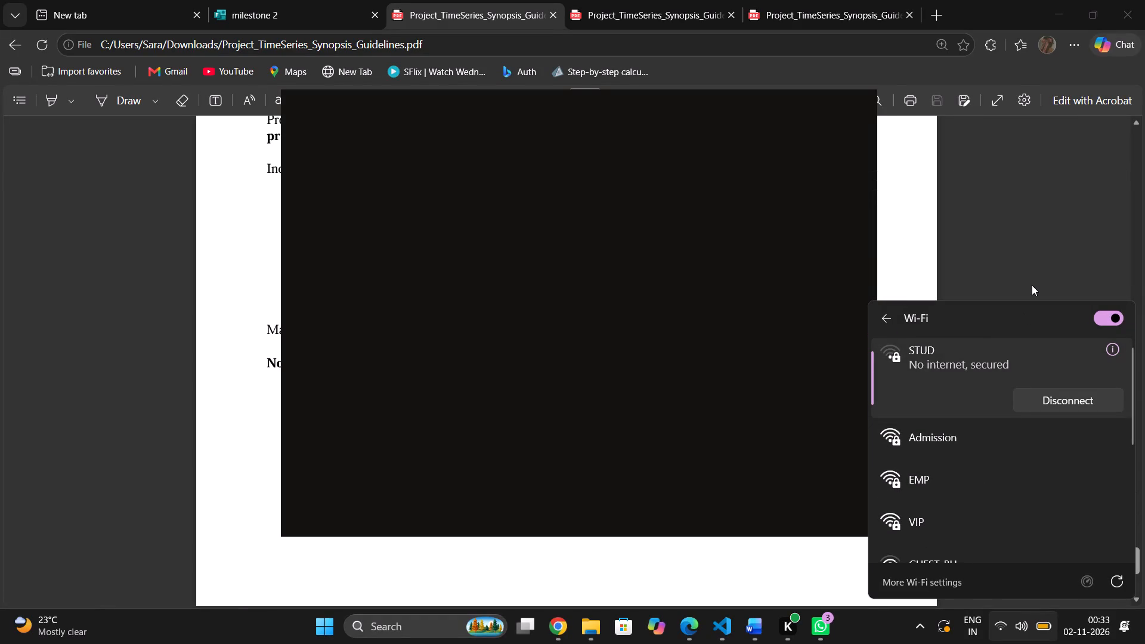
left_click(1036, 246)
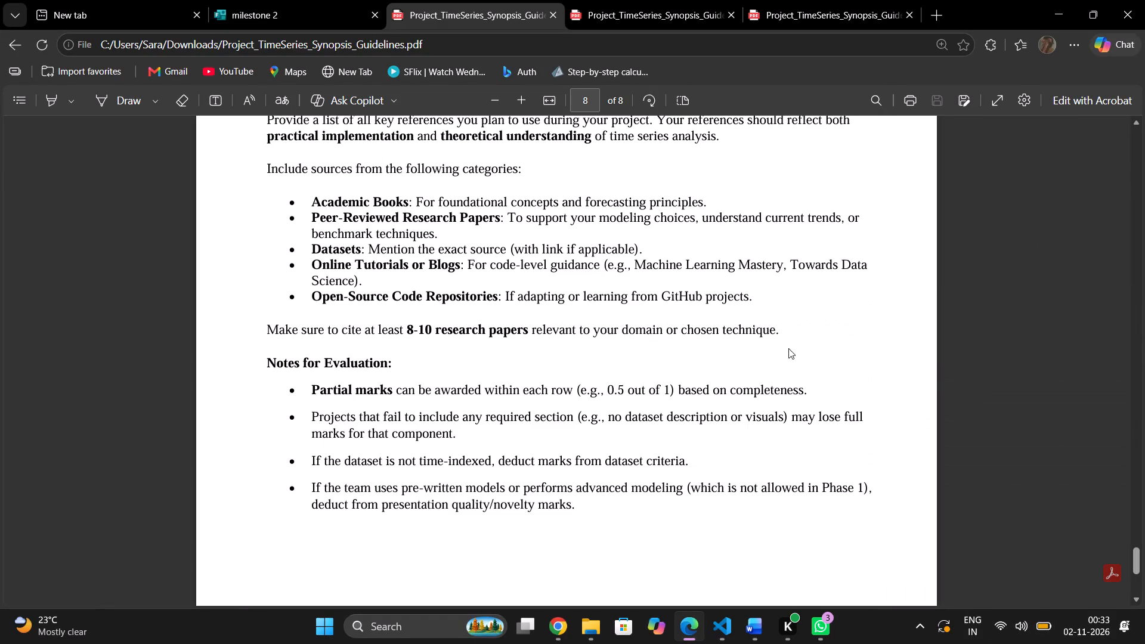
Check the PPT upload questions in the milestone 2 form, and return to the project synopsis guidelines PDF.
scroll(762, 384, "up", 2)
left_click(290, 0)
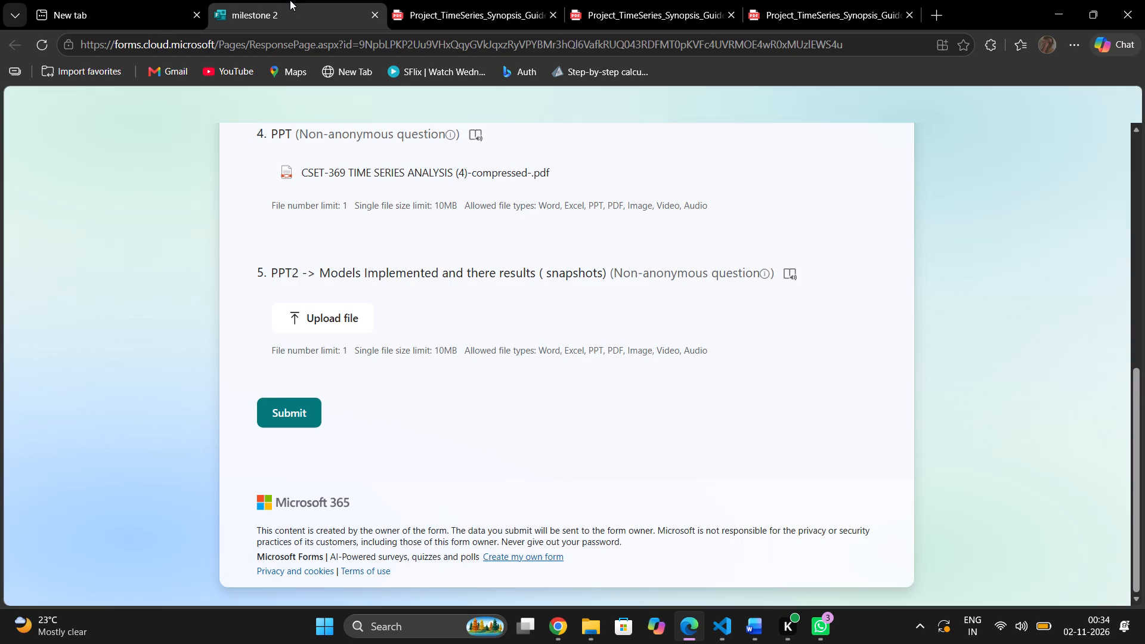
left_click(509, 0)
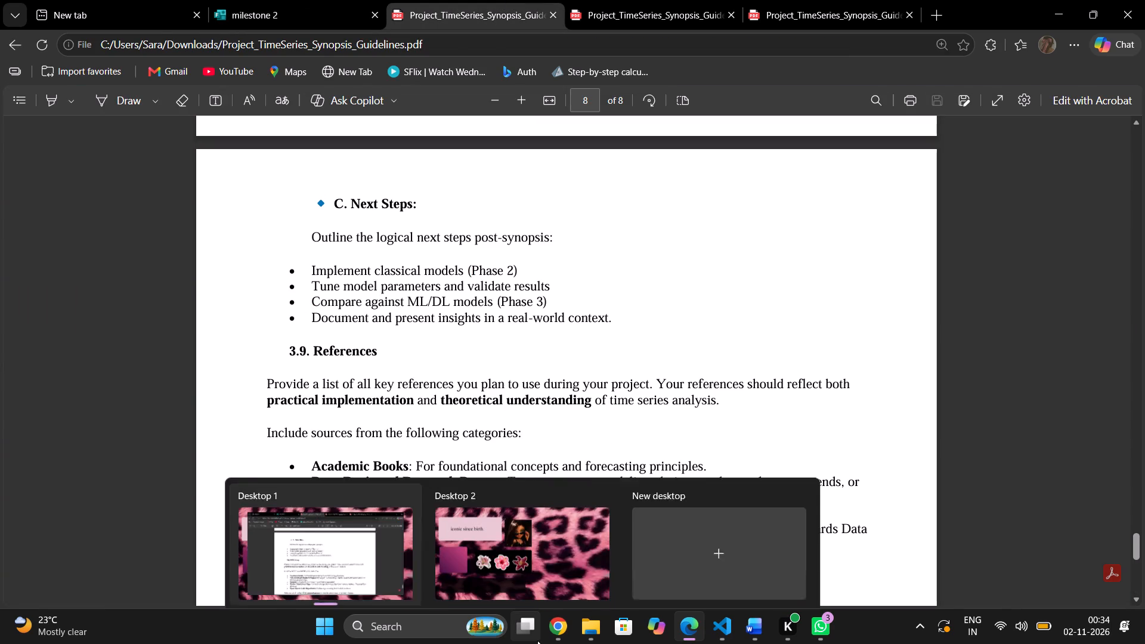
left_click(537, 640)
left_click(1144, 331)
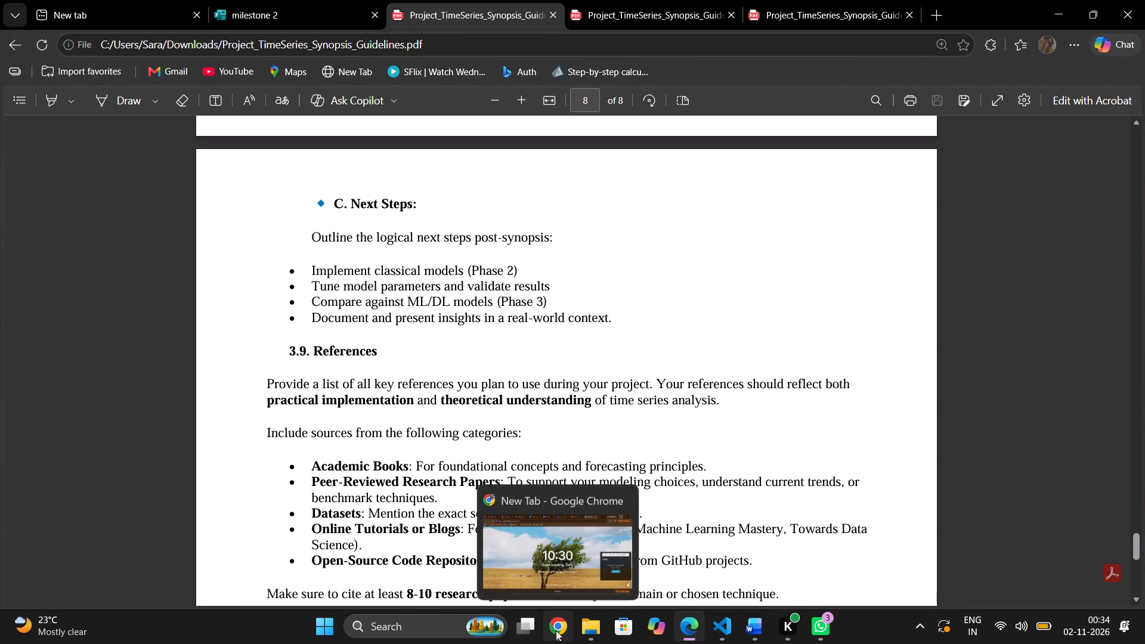
Switch to Chrome and close the Stack Overflow while-loop, Yahoo search and TrafficNet presentation tabs.
left_click(568, 563)
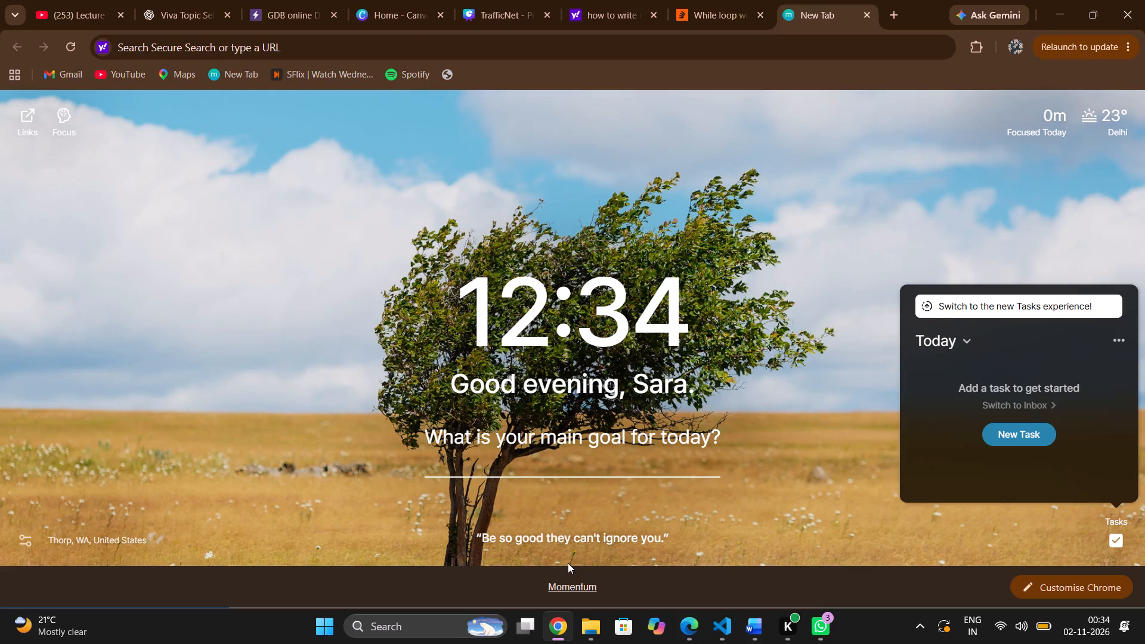
left_click(705, 0)
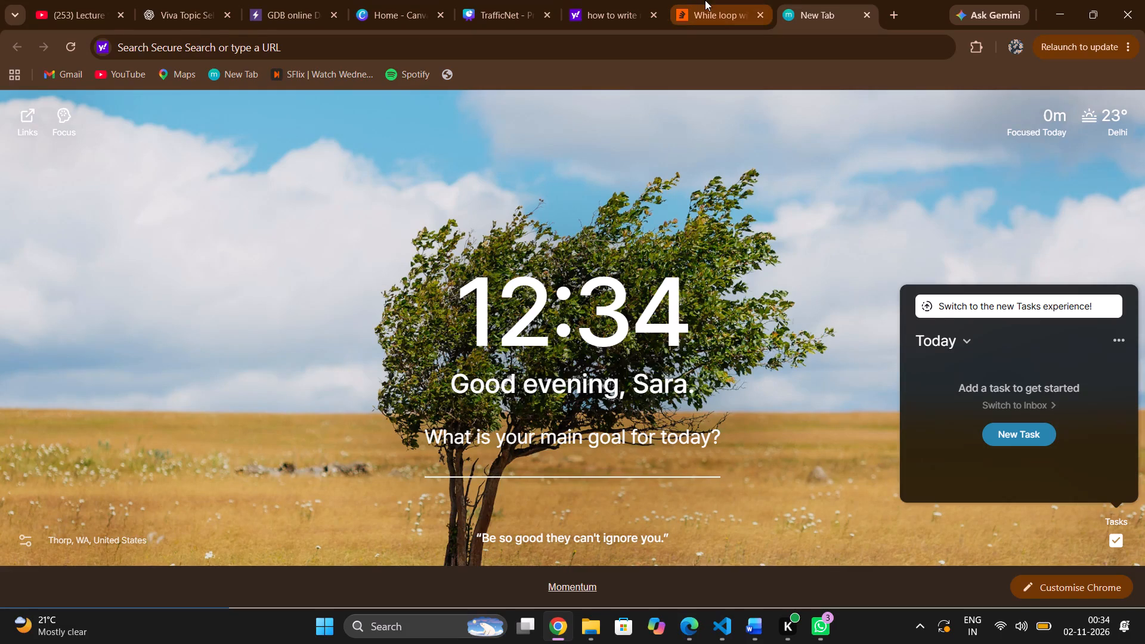
left_click(762, 15)
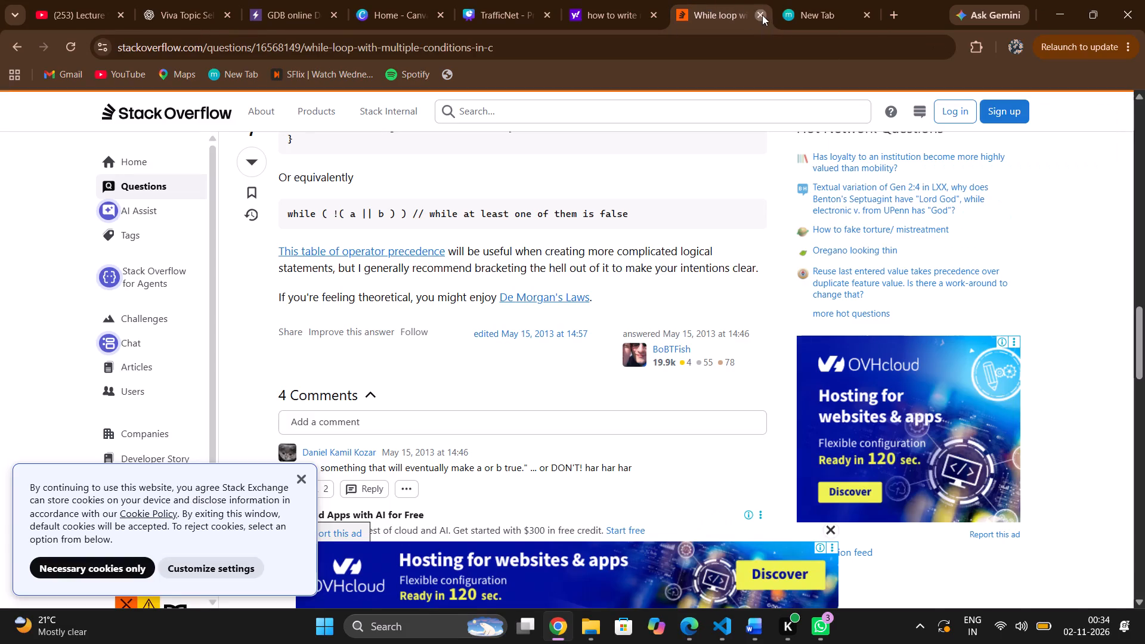
left_click(621, 0)
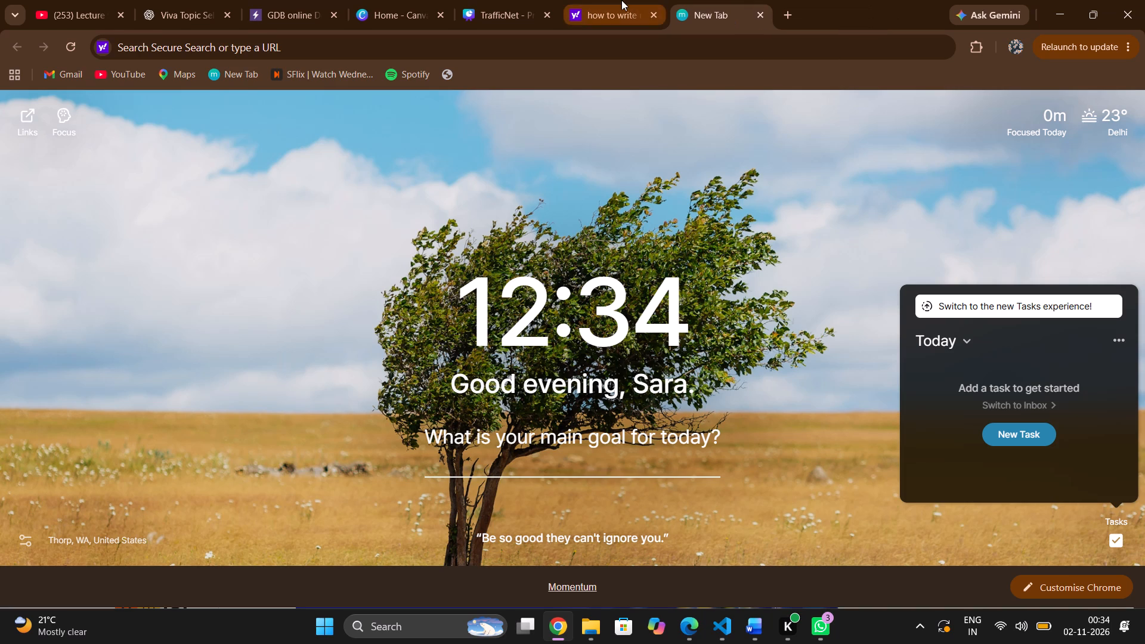
left_click(653, 17)
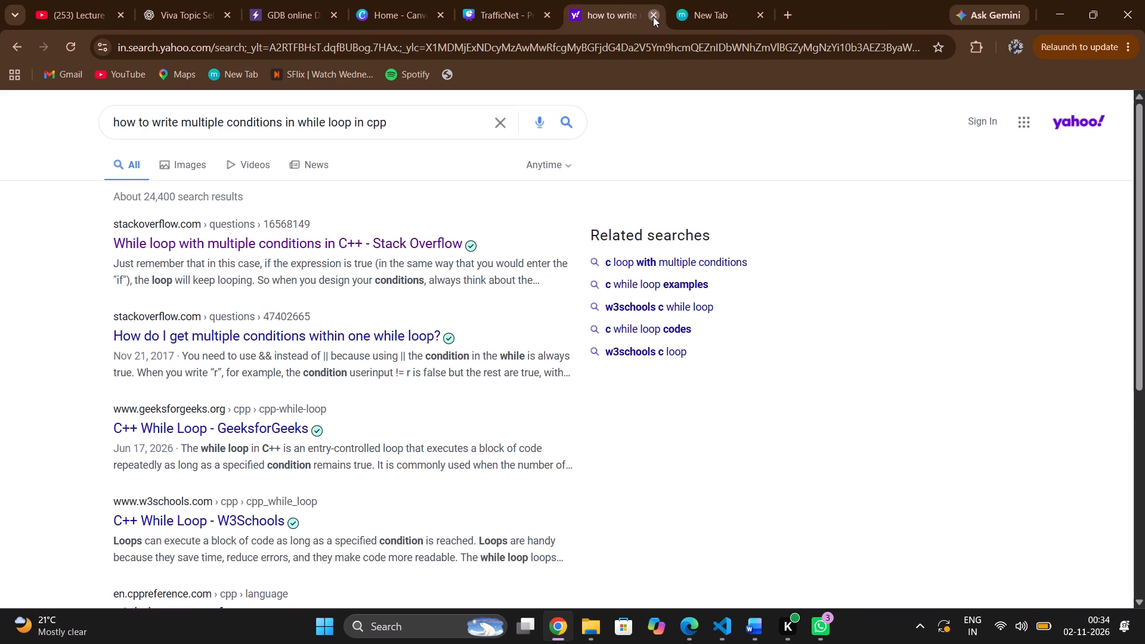
left_click(484, 0)
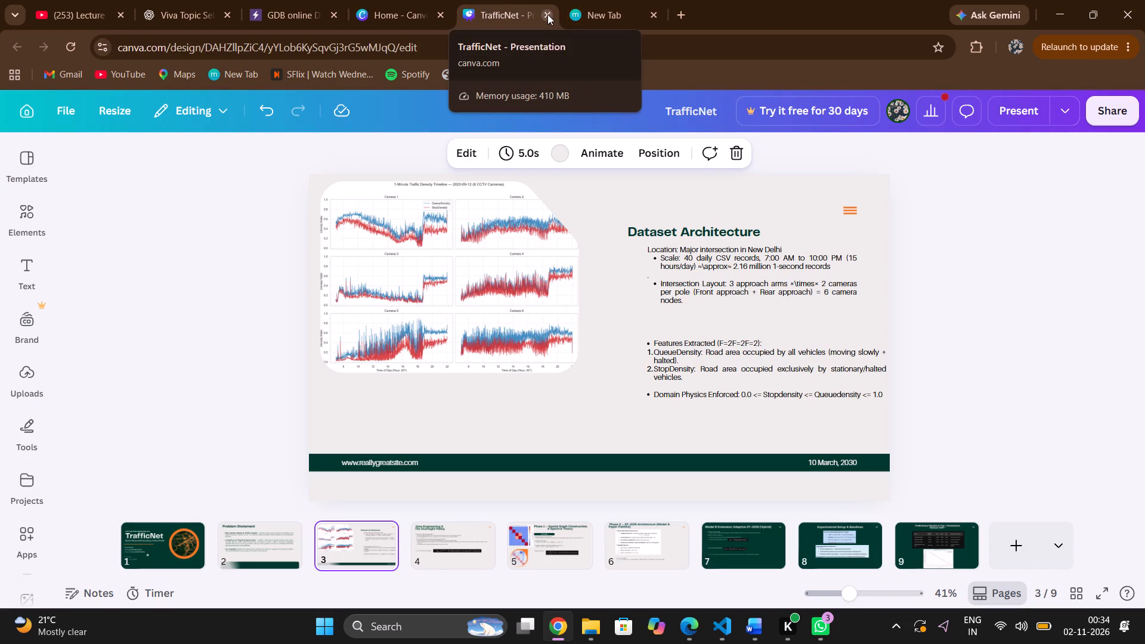
left_click(547, 14)
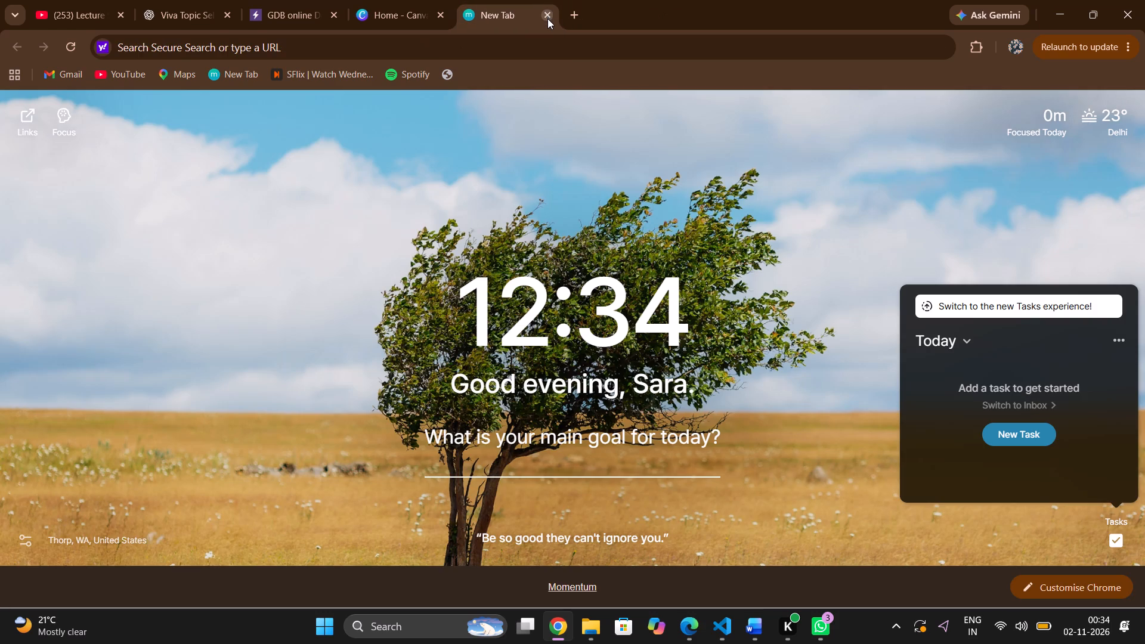
From the Canva home page, open the TrafficNet presentation and the CSET-369: TIME SERIES ANALYSIS presentation.
left_click(304, 0)
left_click(395, 0)
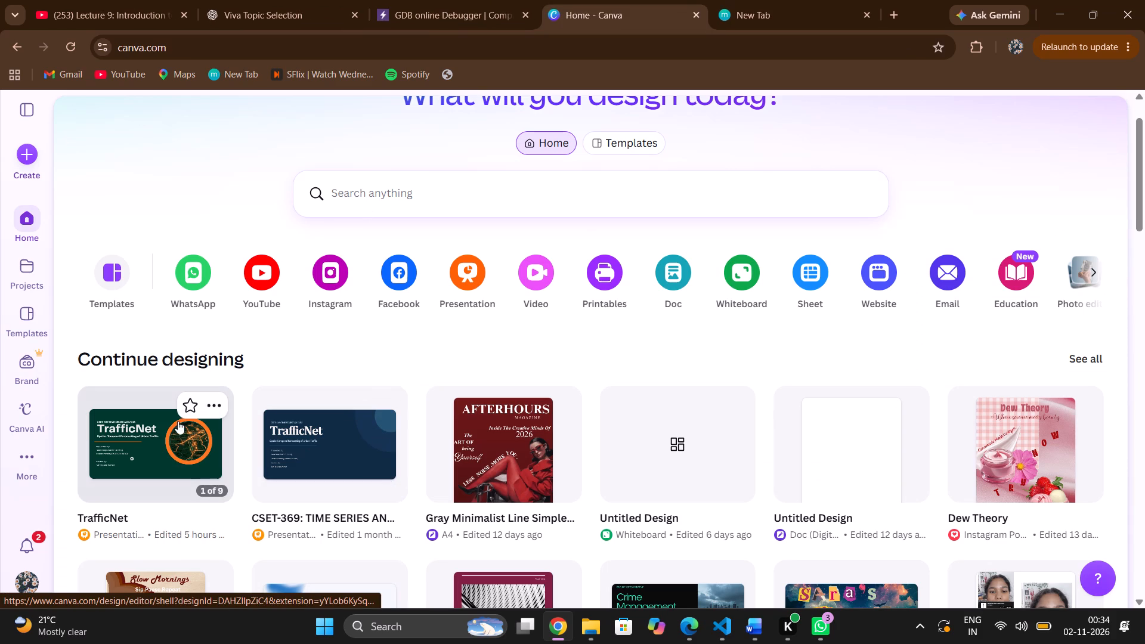
left_click(153, 448)
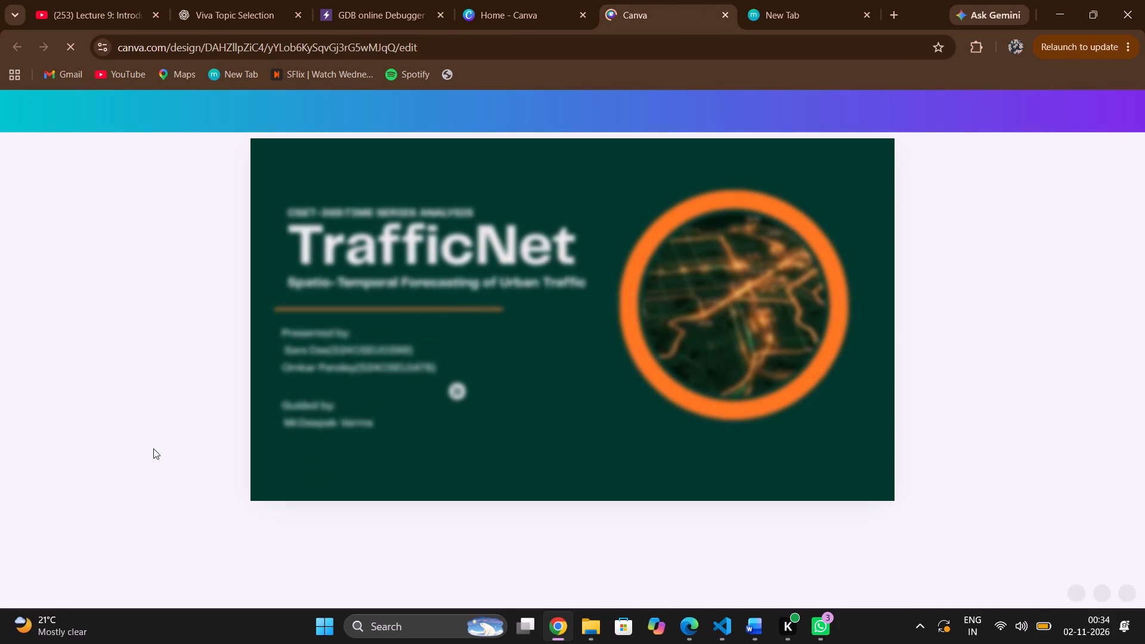
left_click(469, 0)
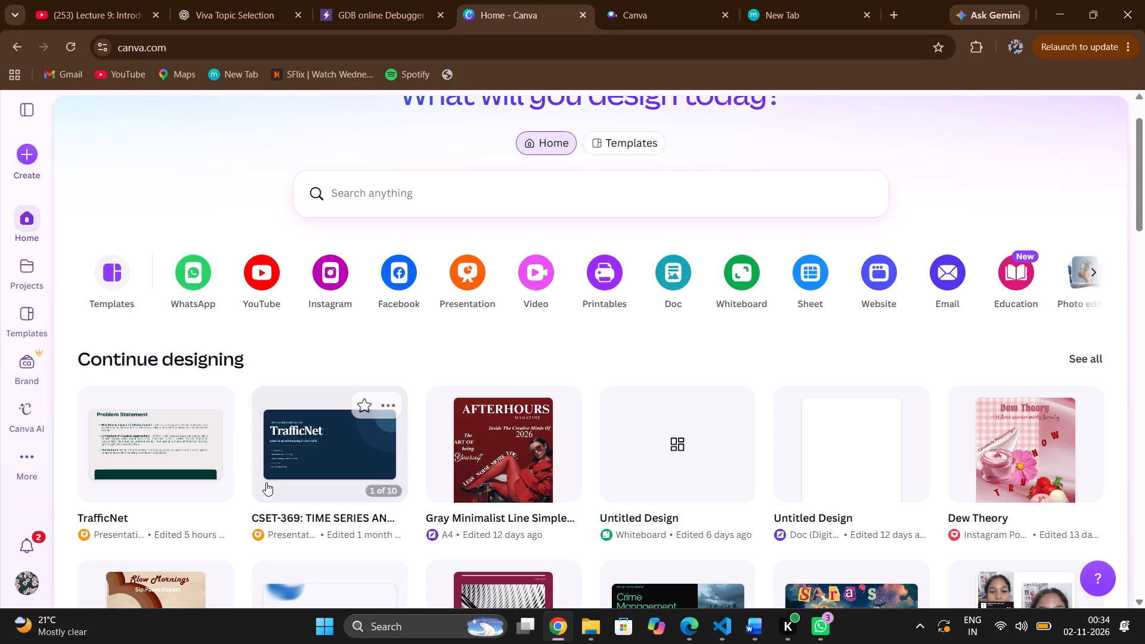
left_click(319, 456)
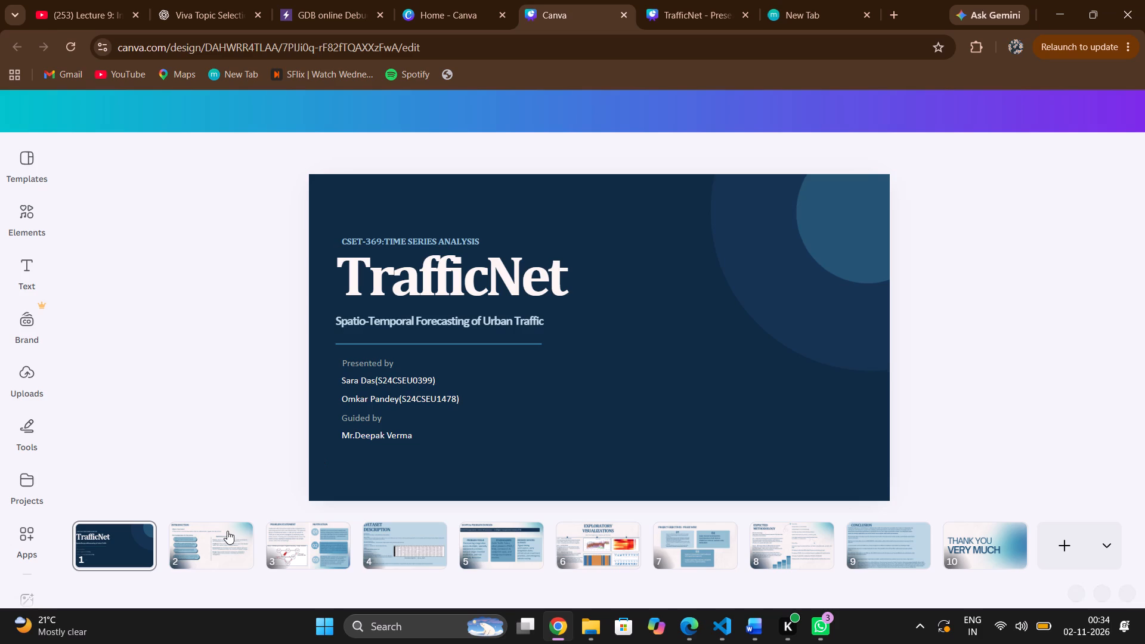
Review the CSET-369: TIME SERIES ANALYSIS slides from Introduction through Conclusion, rechecking the dataset description and scope slides.
left_click(217, 546)
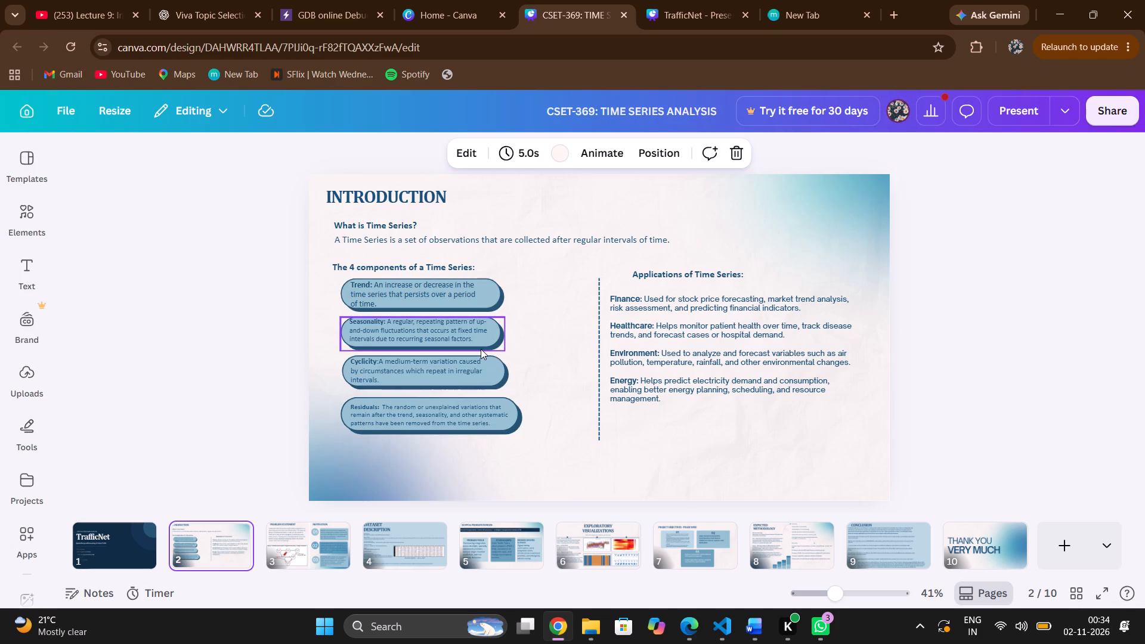
left_click(302, 541)
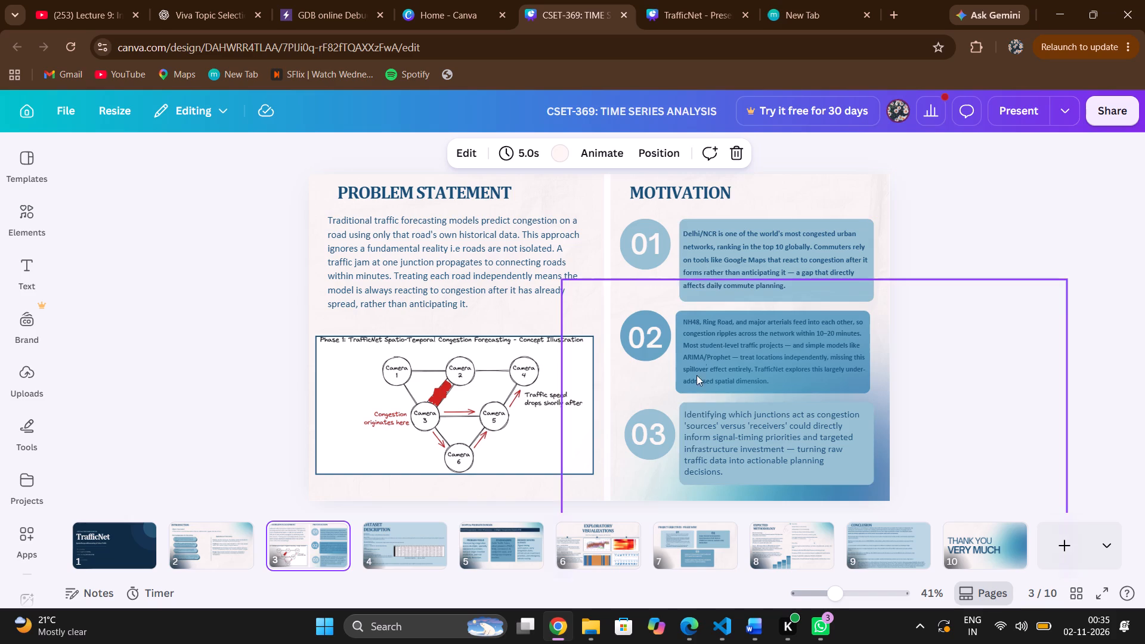
left_click(389, 555)
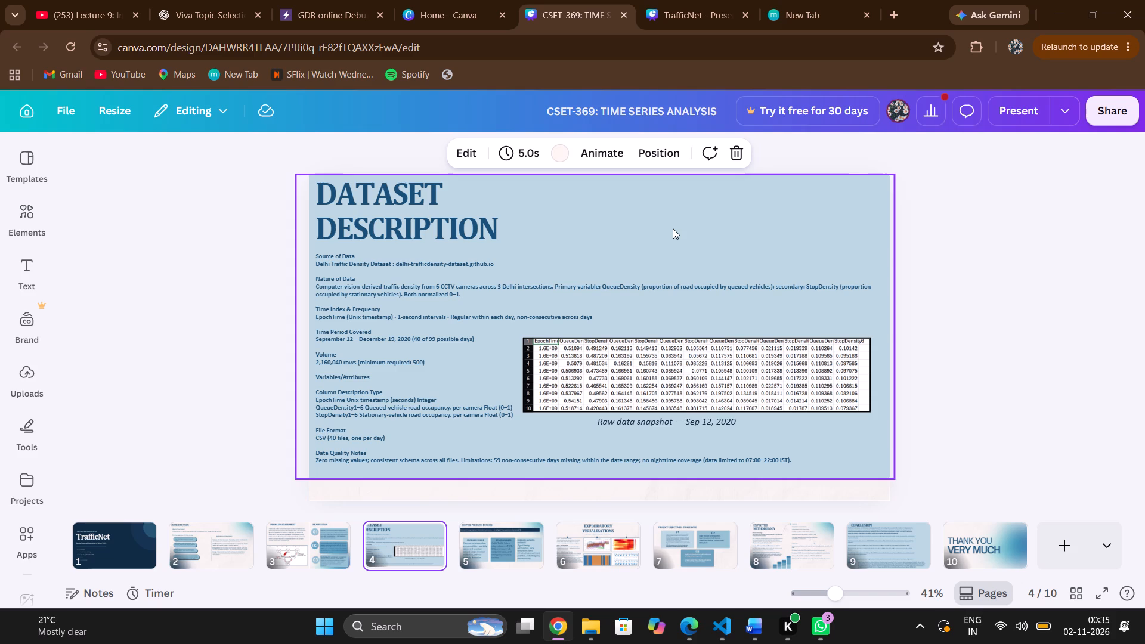
left_click(500, 548)
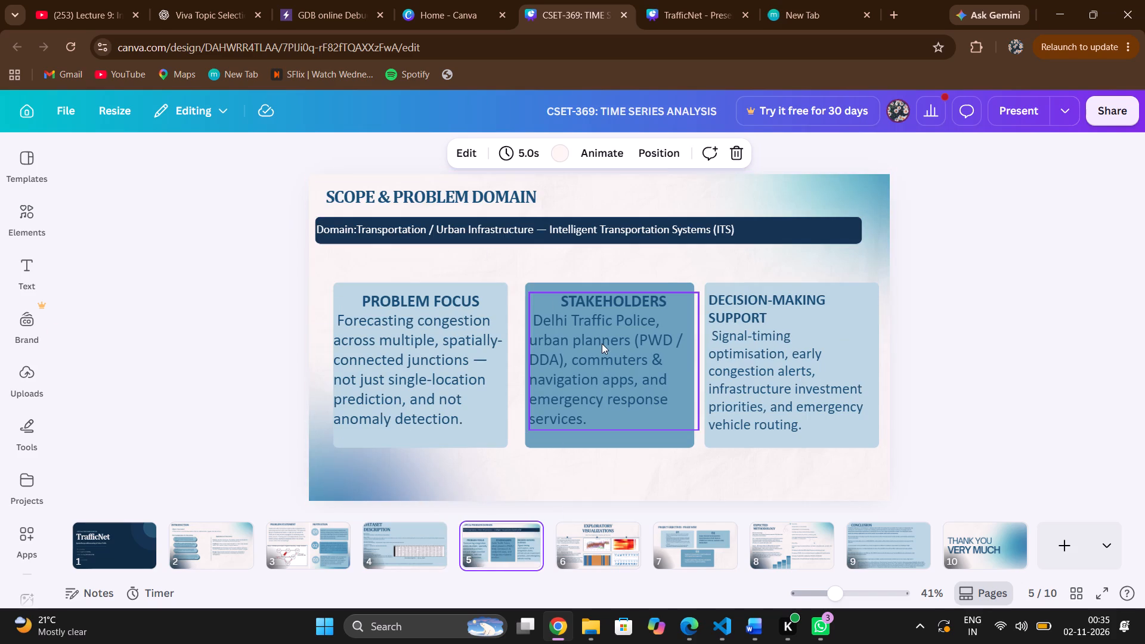
left_click(605, 558)
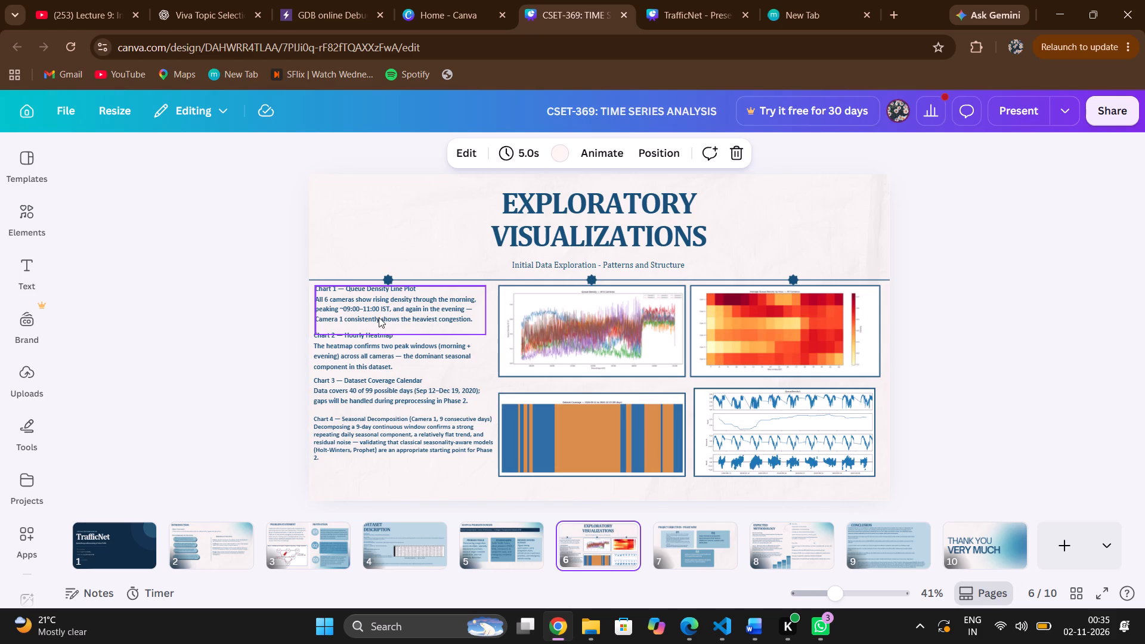
left_click(485, 544)
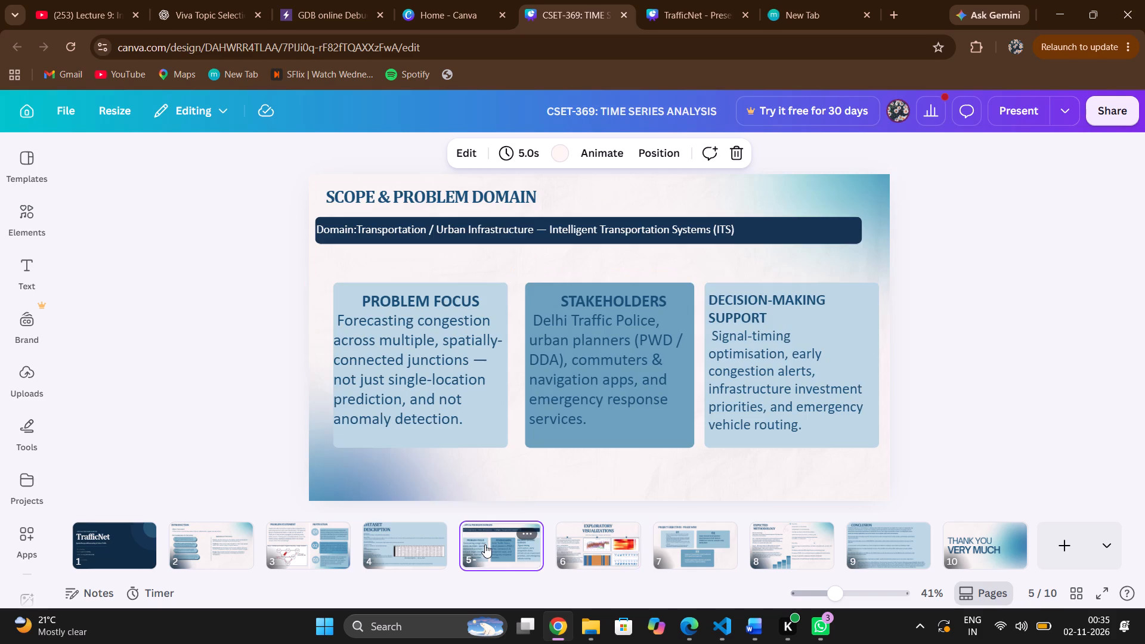
left_click(413, 547)
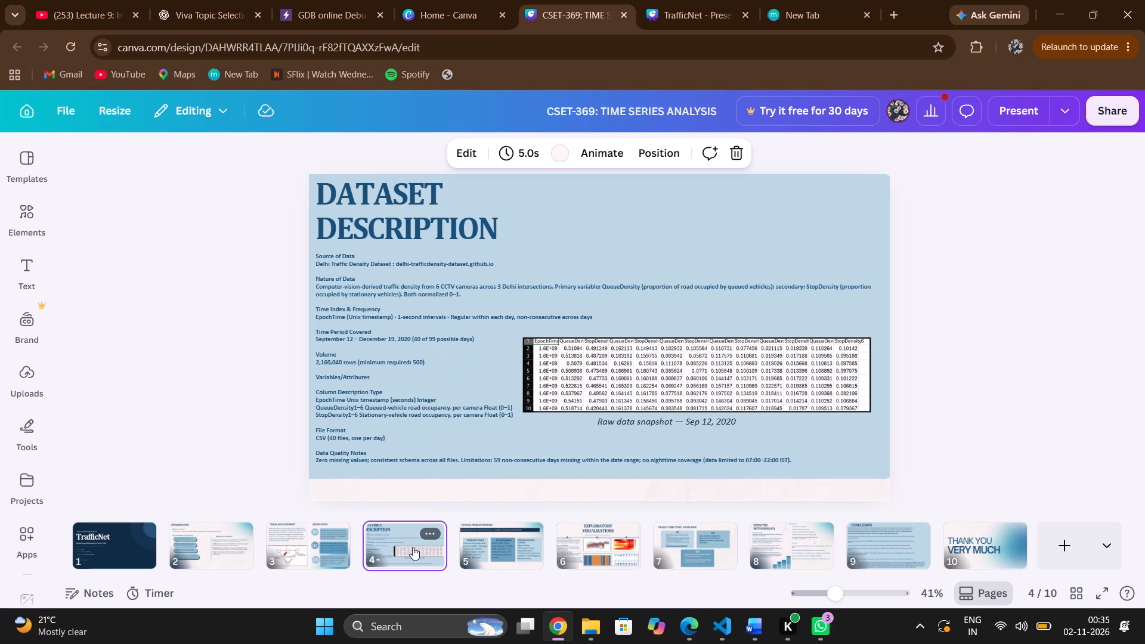
left_click(503, 543)
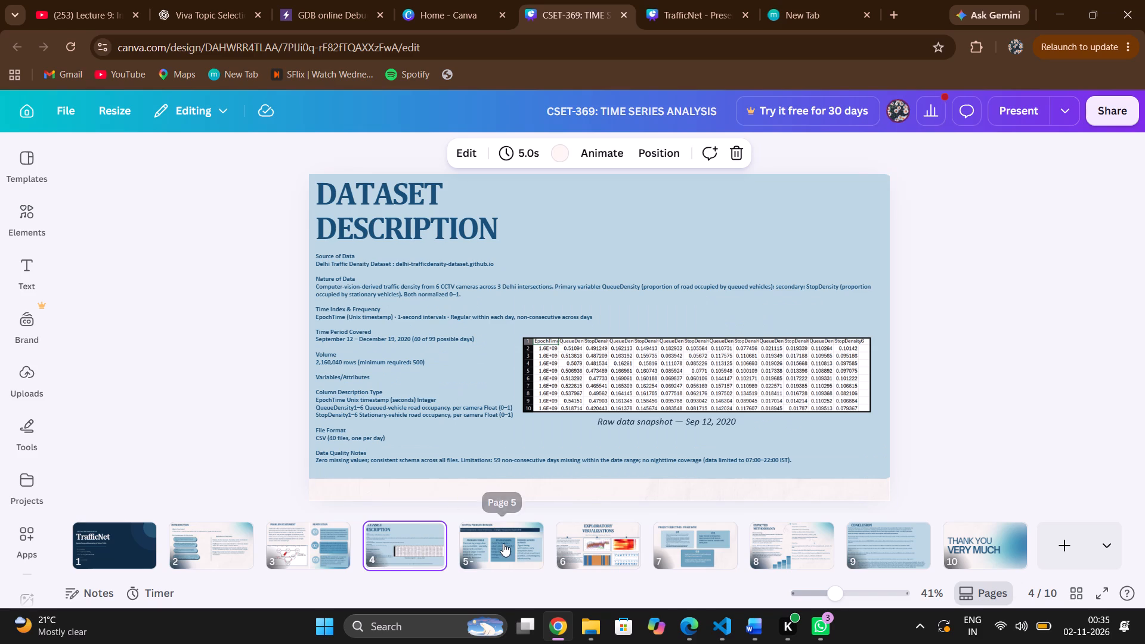
left_click(424, 547)
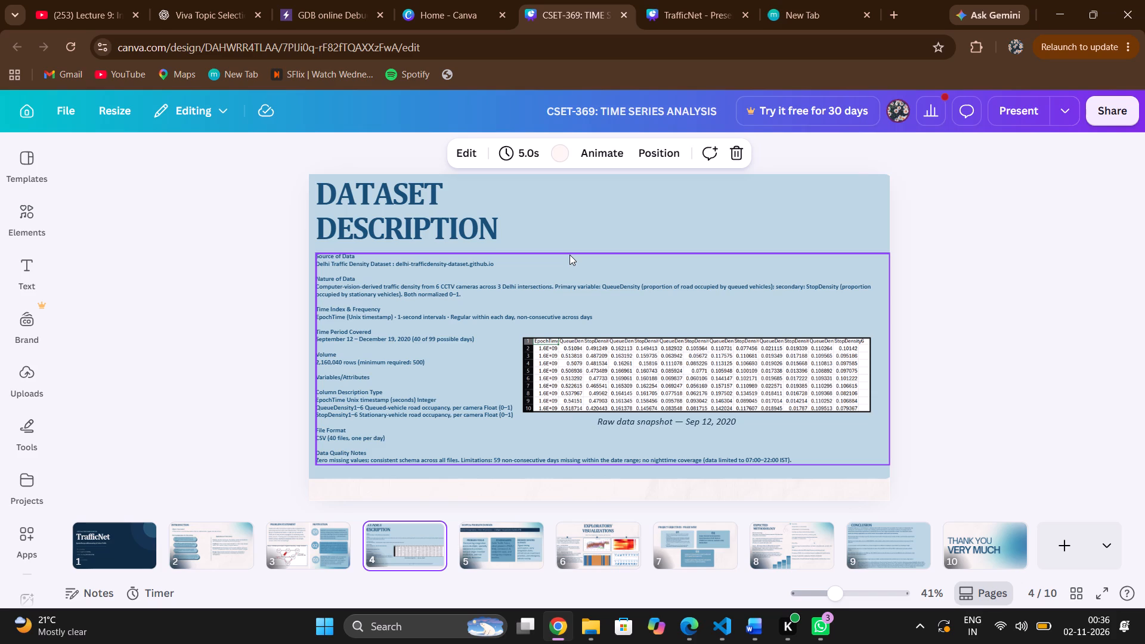
left_click(491, 571)
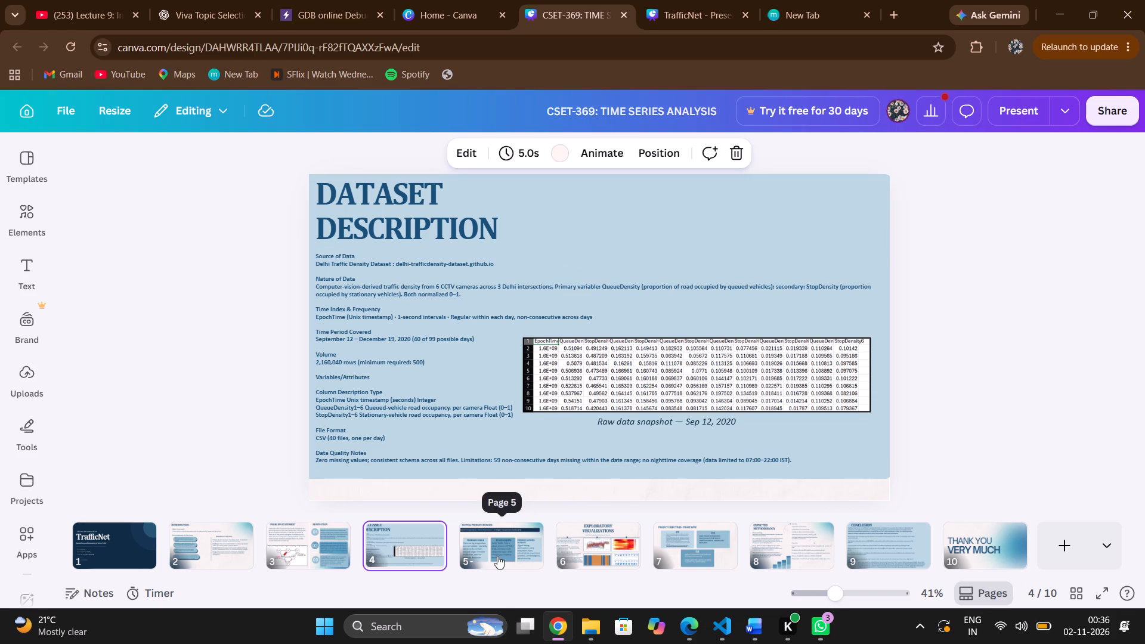
left_click(497, 556)
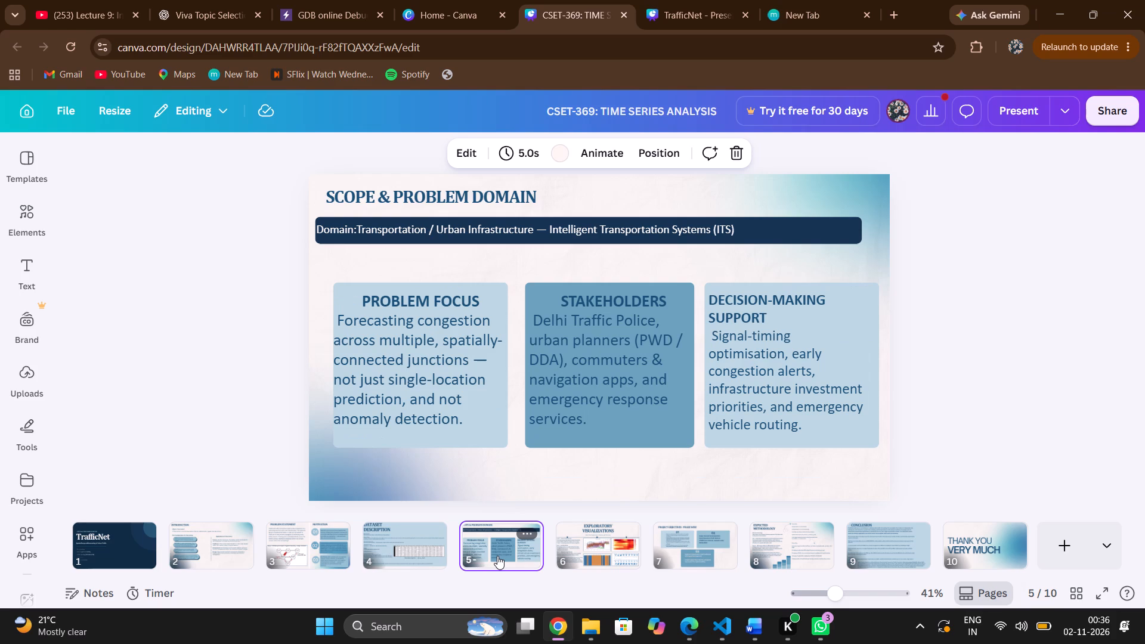
left_click(610, 553)
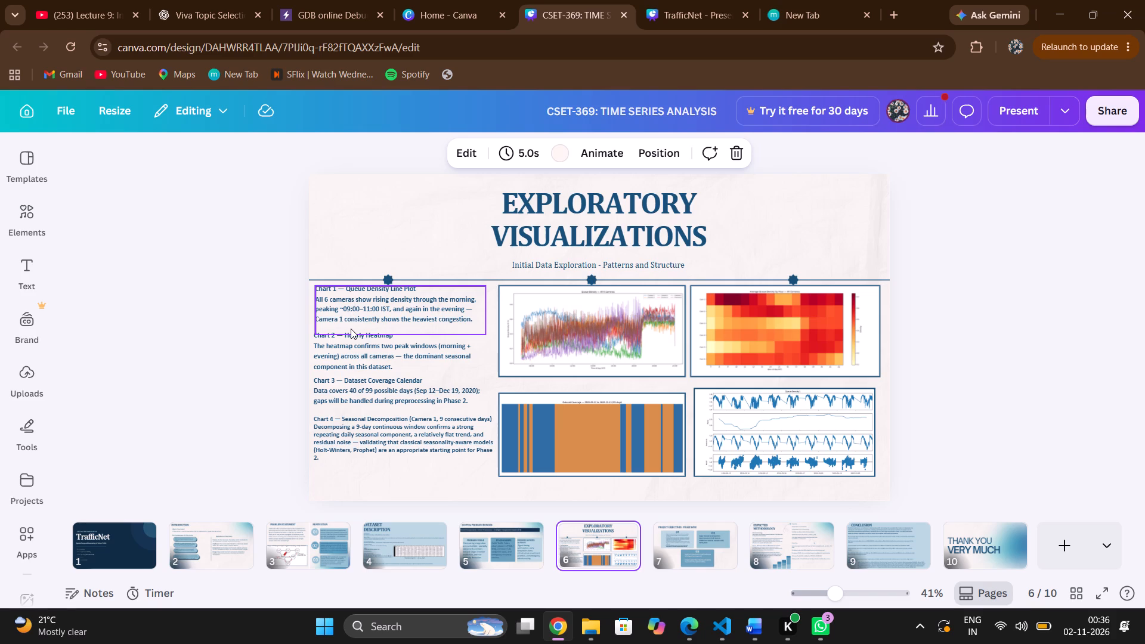
left_click(689, 558)
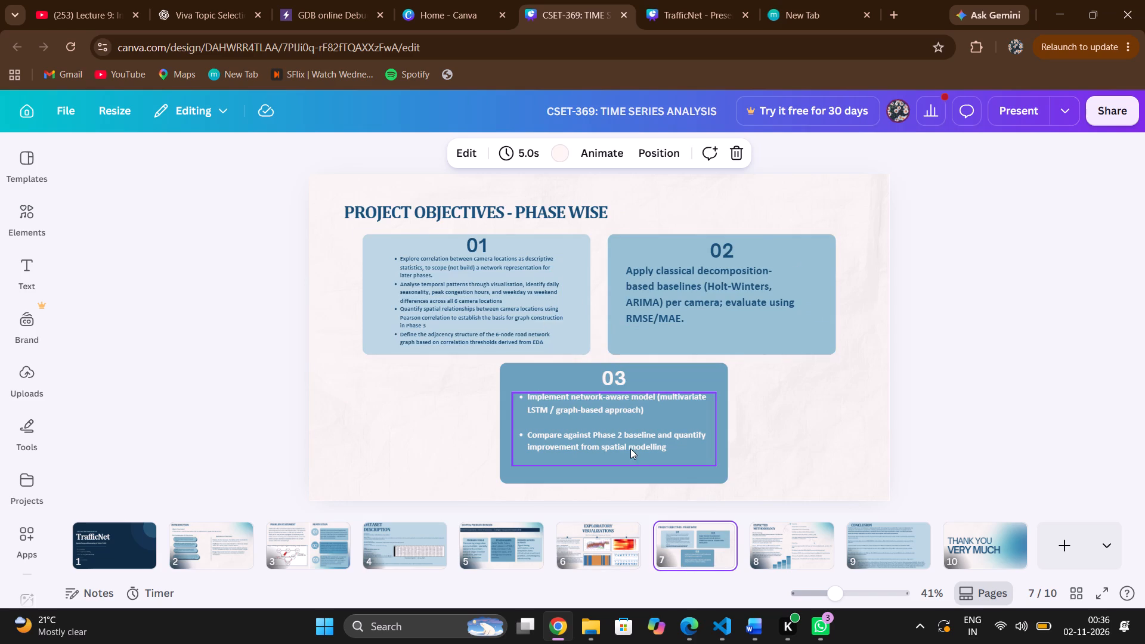
left_click(801, 546)
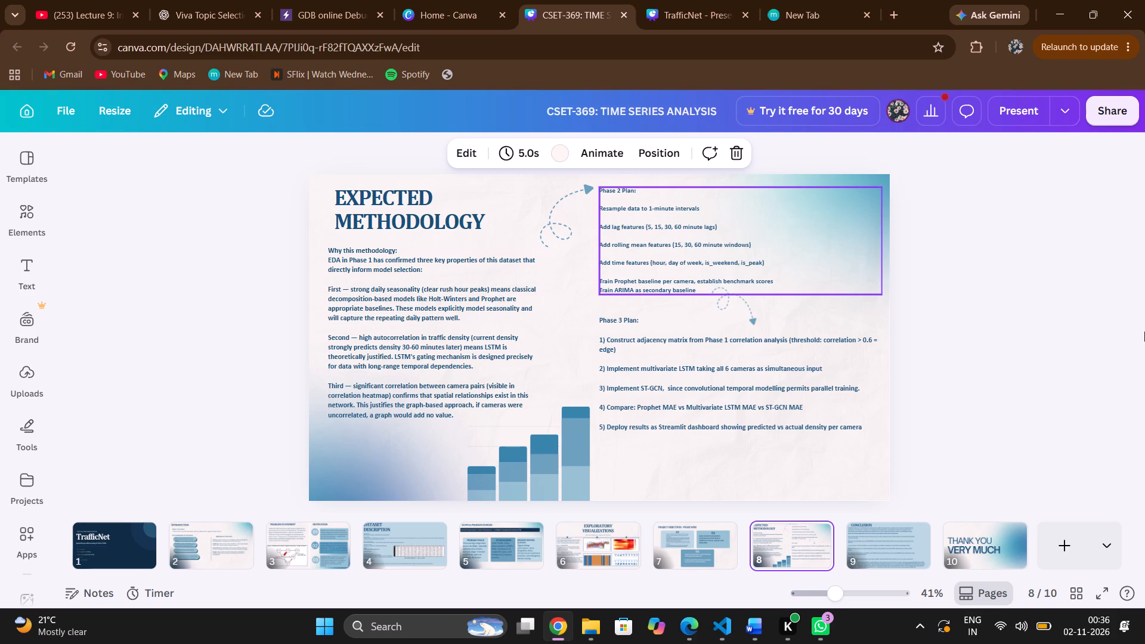
left_click(863, 541)
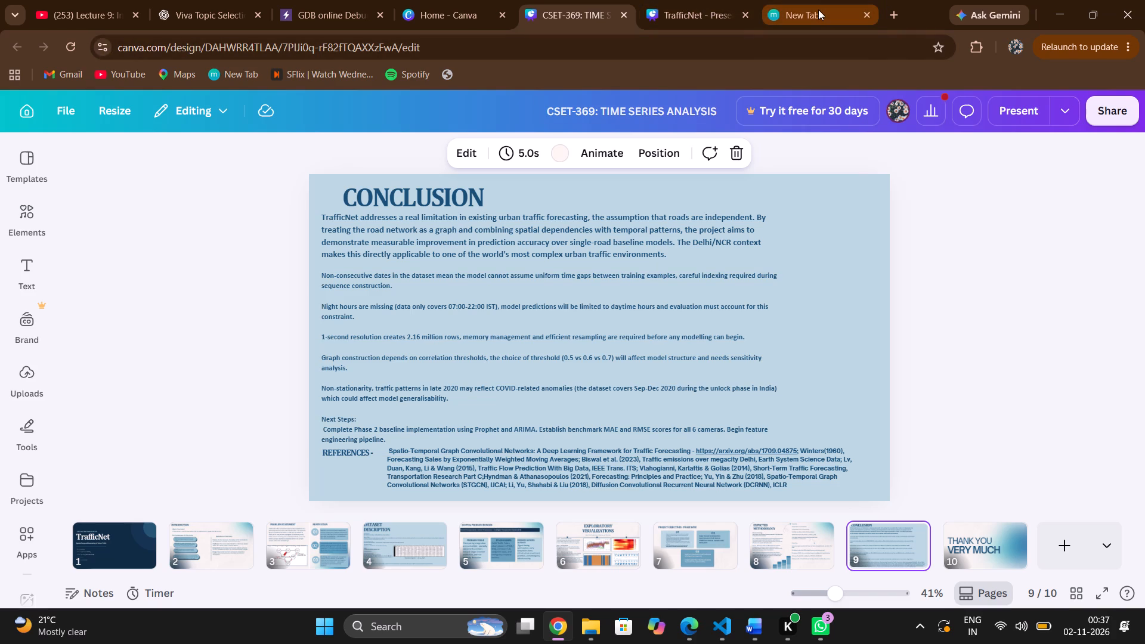
In the TrafficNet presentation, delete the placeholder date and website address from the Dataset Architecture slide's footer bar.
left_click(675, 0)
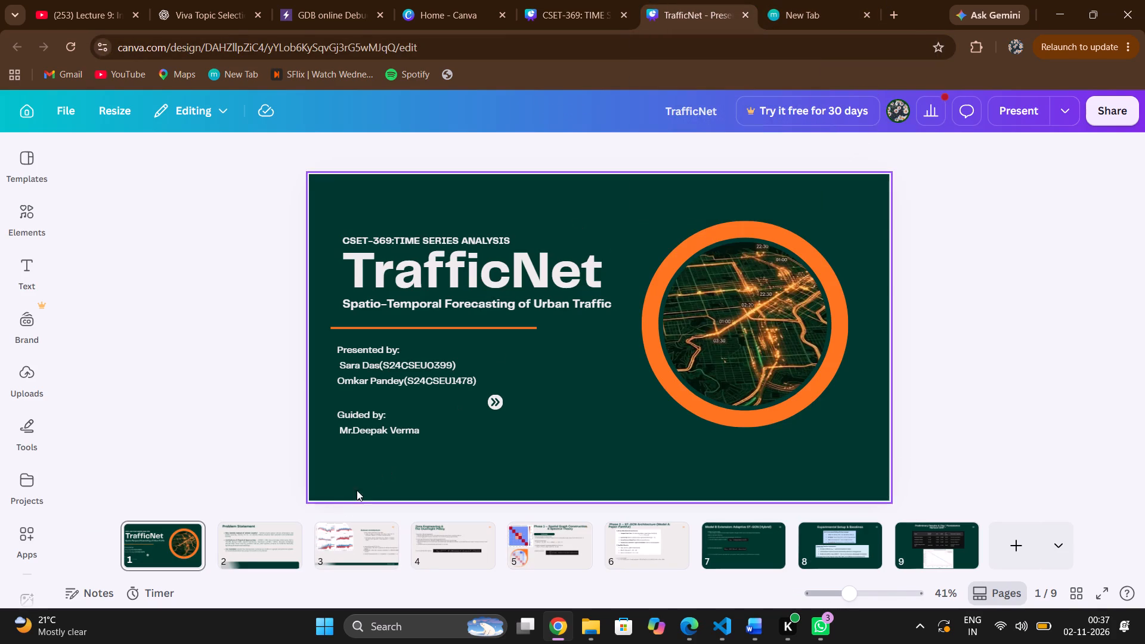
left_click(243, 548)
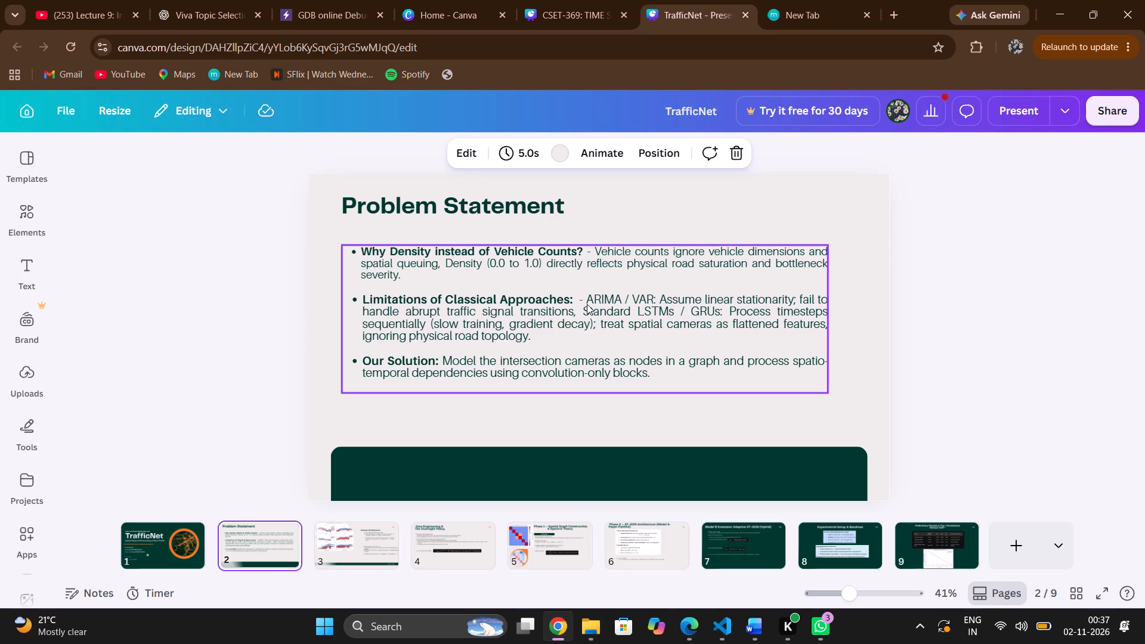
left_click(372, 545)
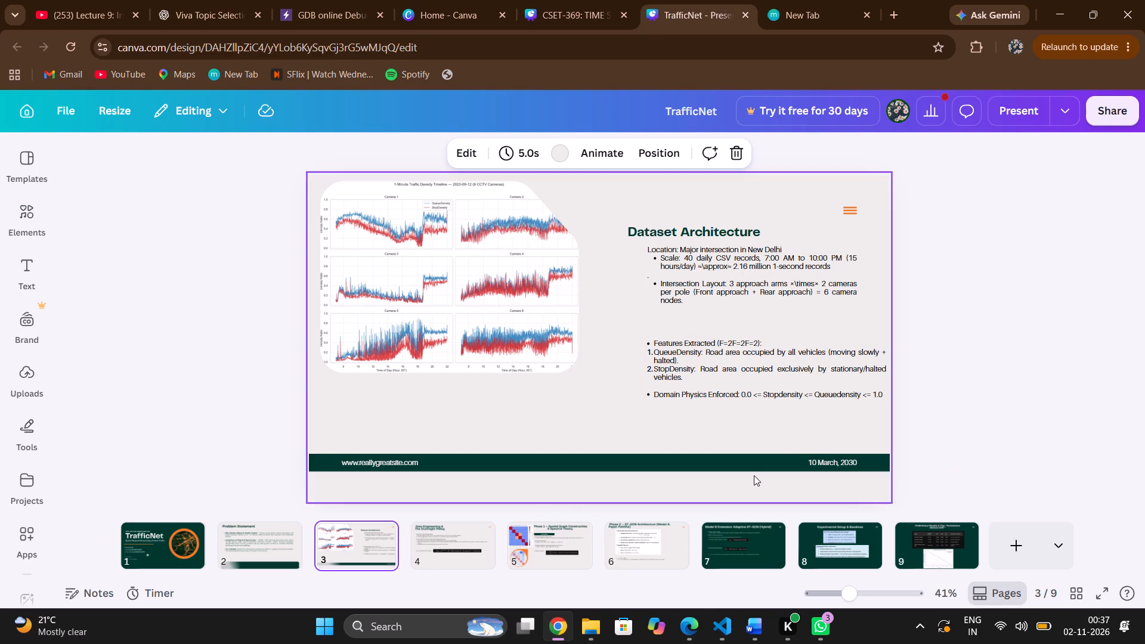
left_click(848, 460)
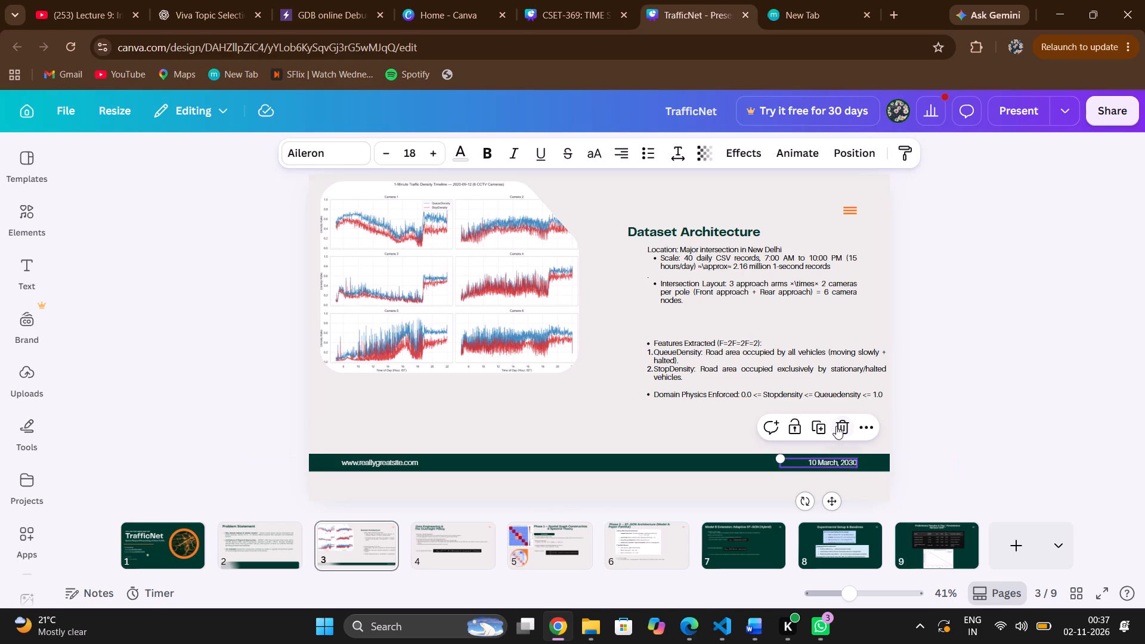
left_click(841, 425)
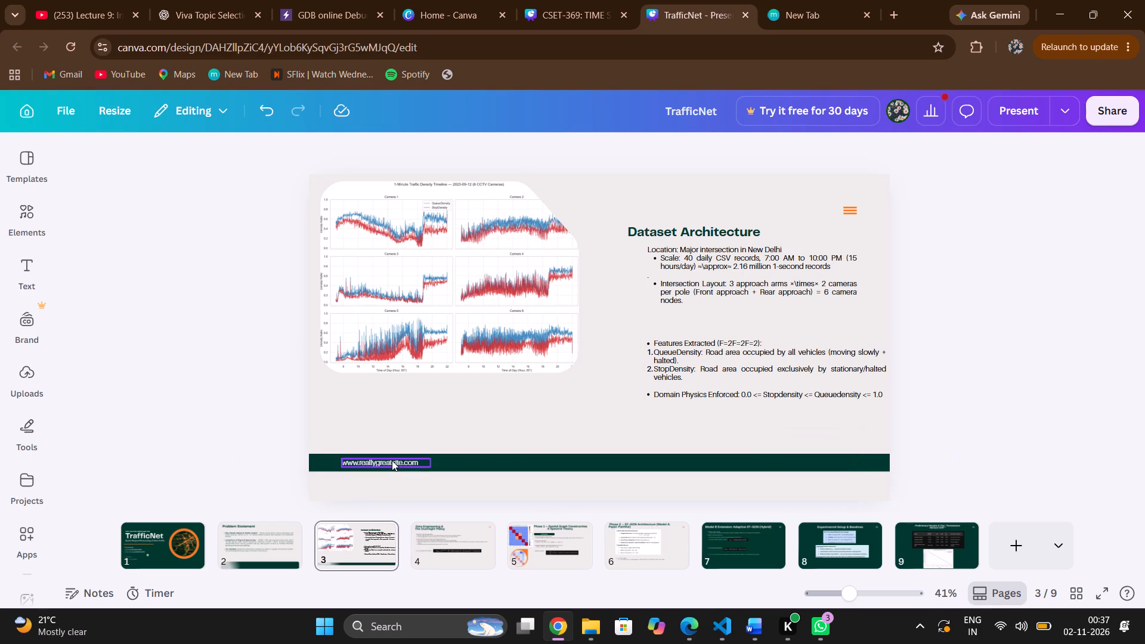
left_click(392, 460)
left_click(404, 428)
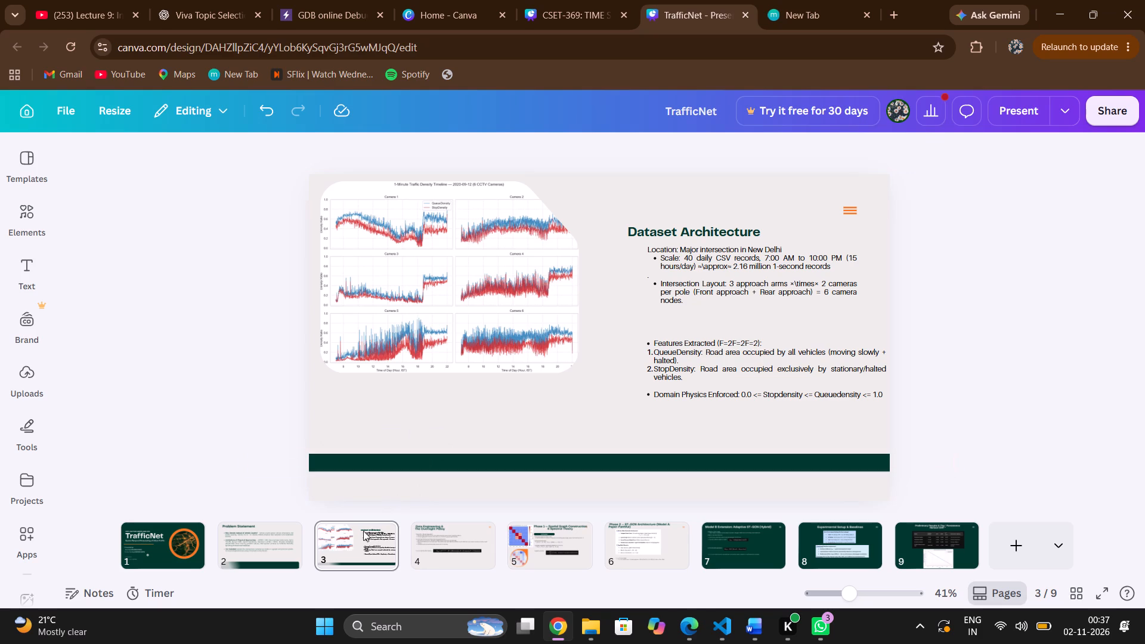
On the Dataset Architecture slide, move the traffic density chart image slightly down and inward from the slide's corner.
left_click(358, 531)
left_click(238, 562)
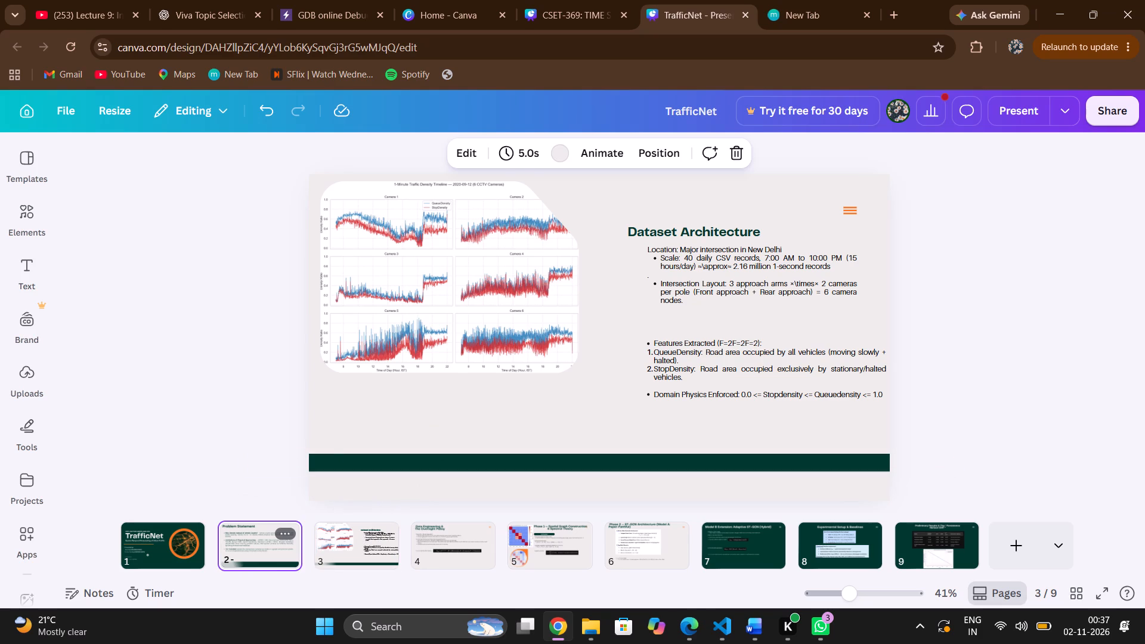
left_click(161, 537)
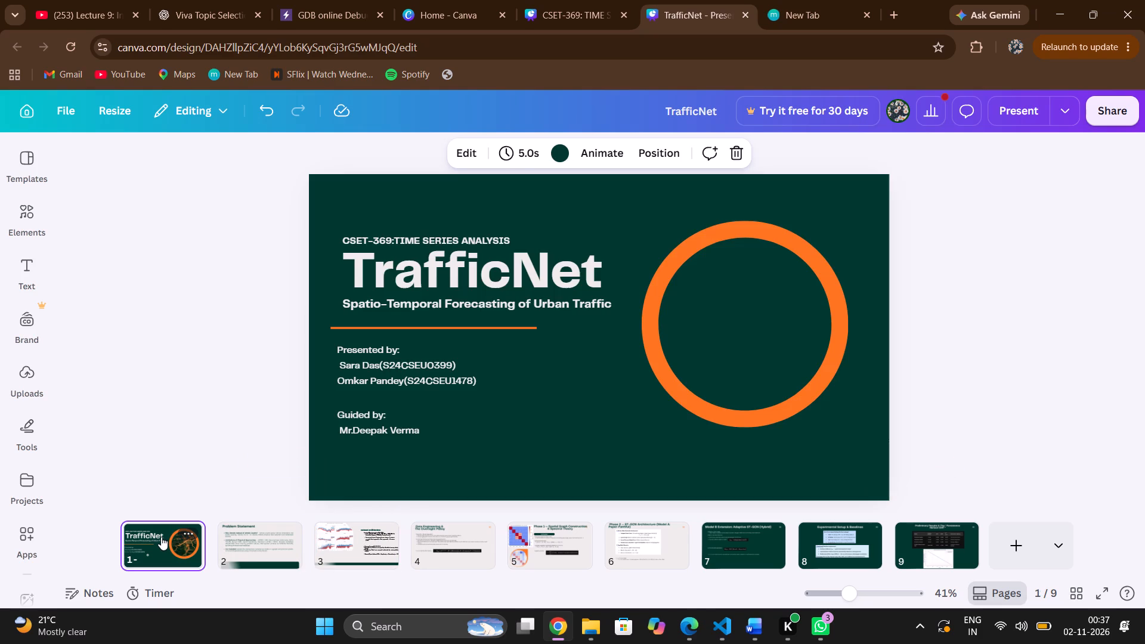
left_click(265, 557)
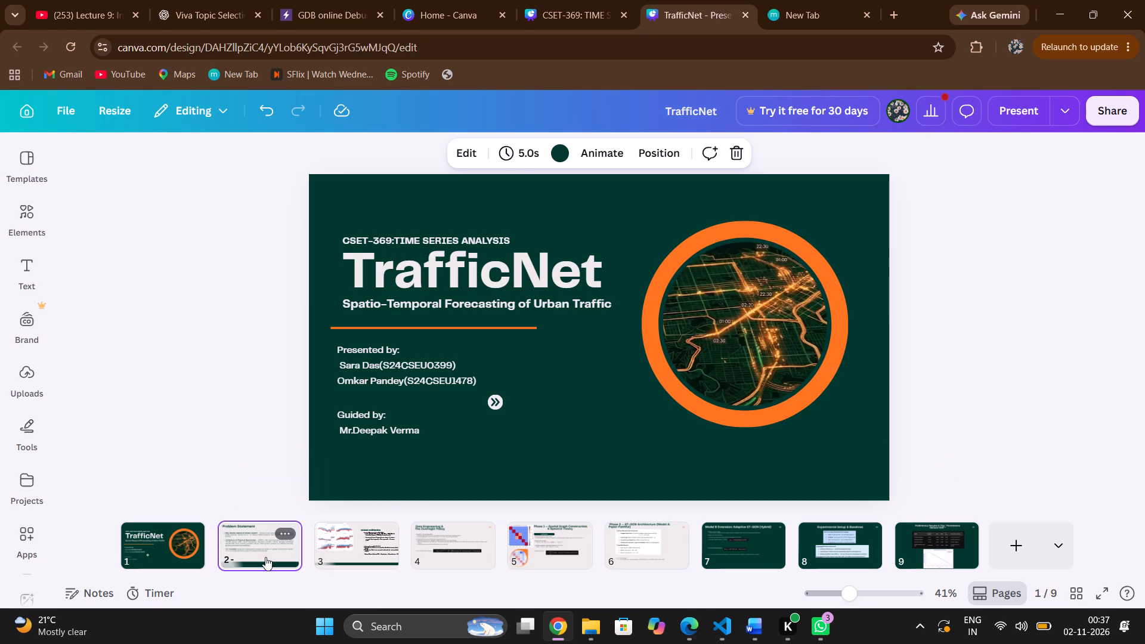
left_click(359, 539)
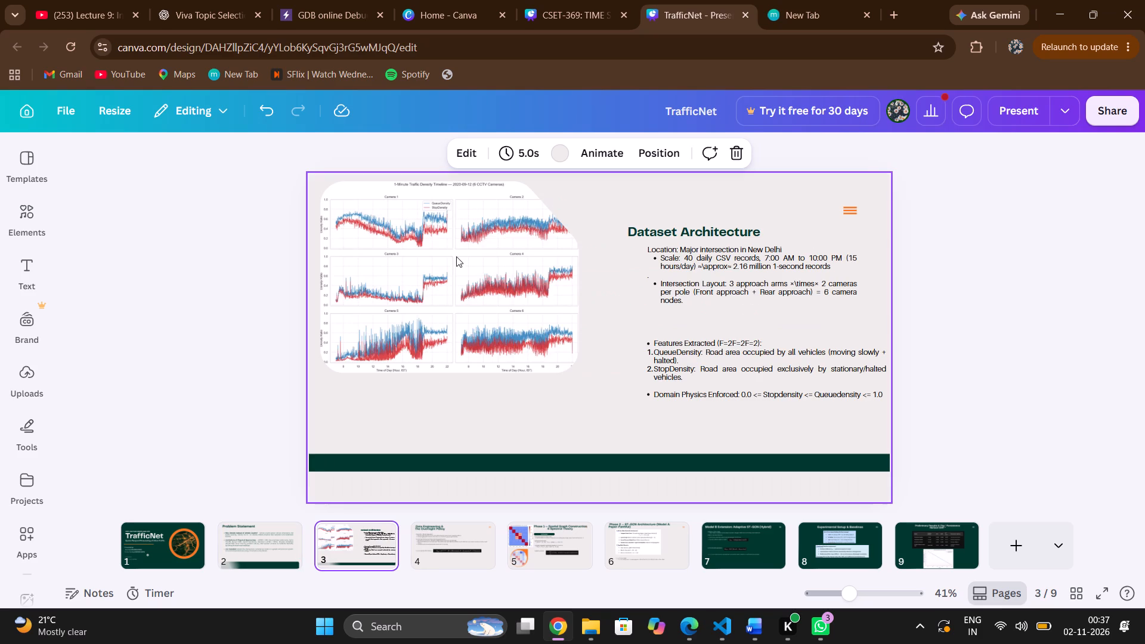
left_click_drag(457, 257, 469, 281)
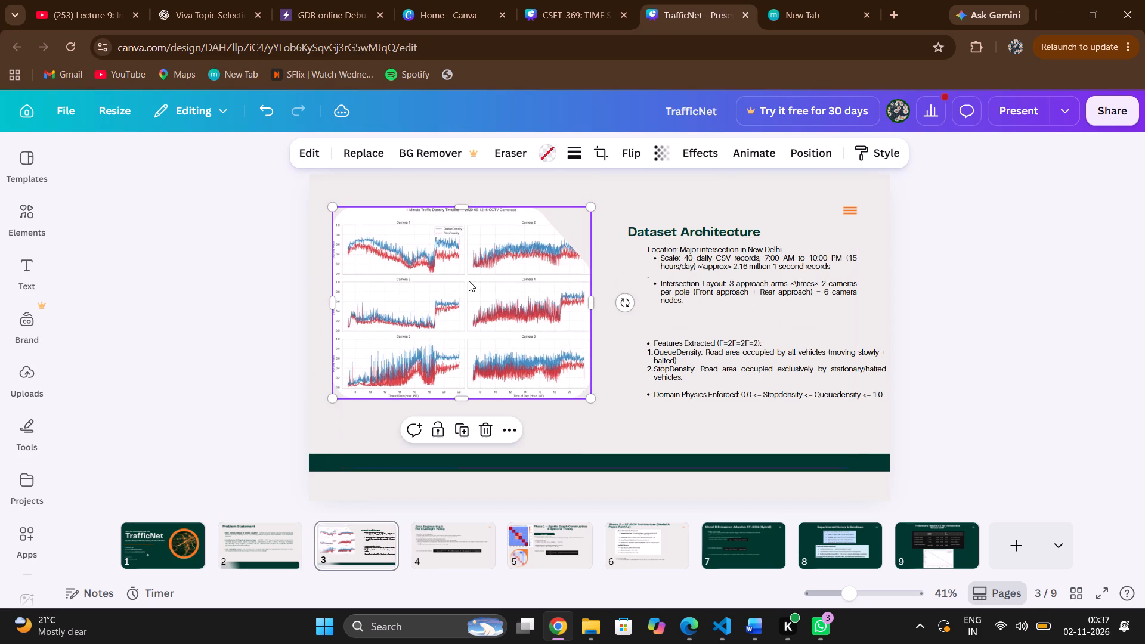
Give the traffic density chart image a solid border in the design's orange color.
left_click(569, 156)
left_click(534, 194)
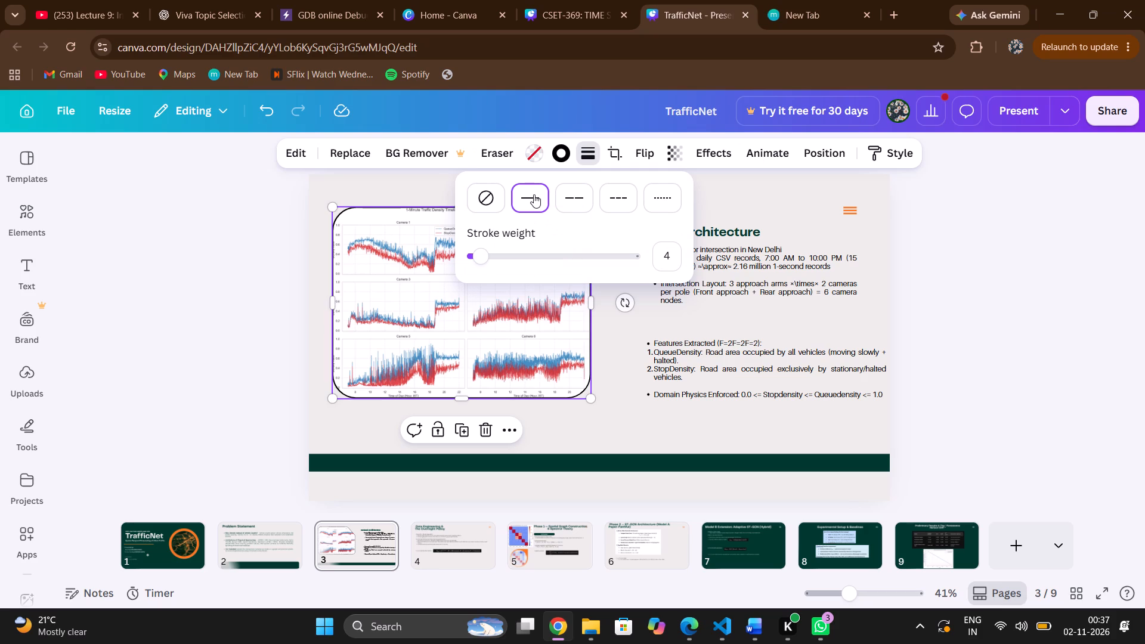
left_click(566, 158)
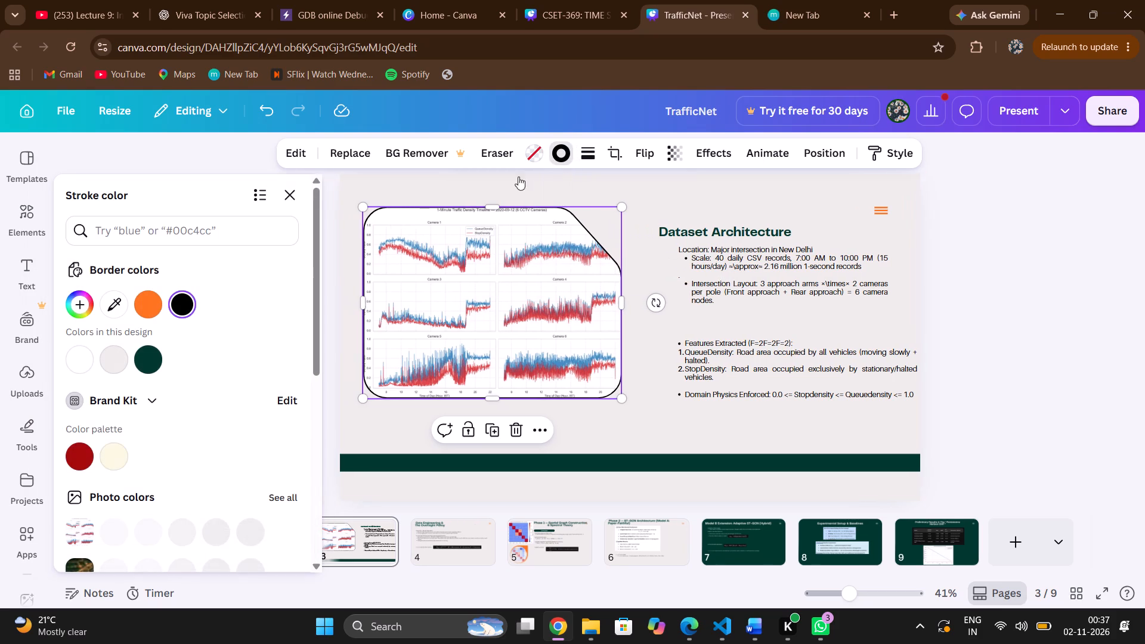
left_click(152, 311)
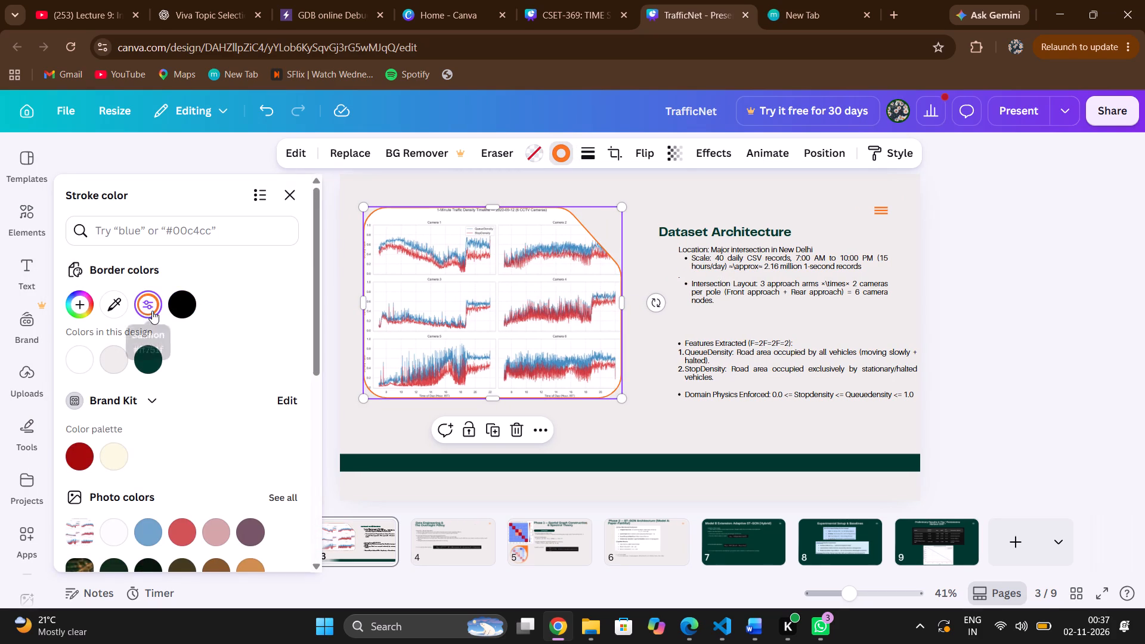
left_click(1125, 213)
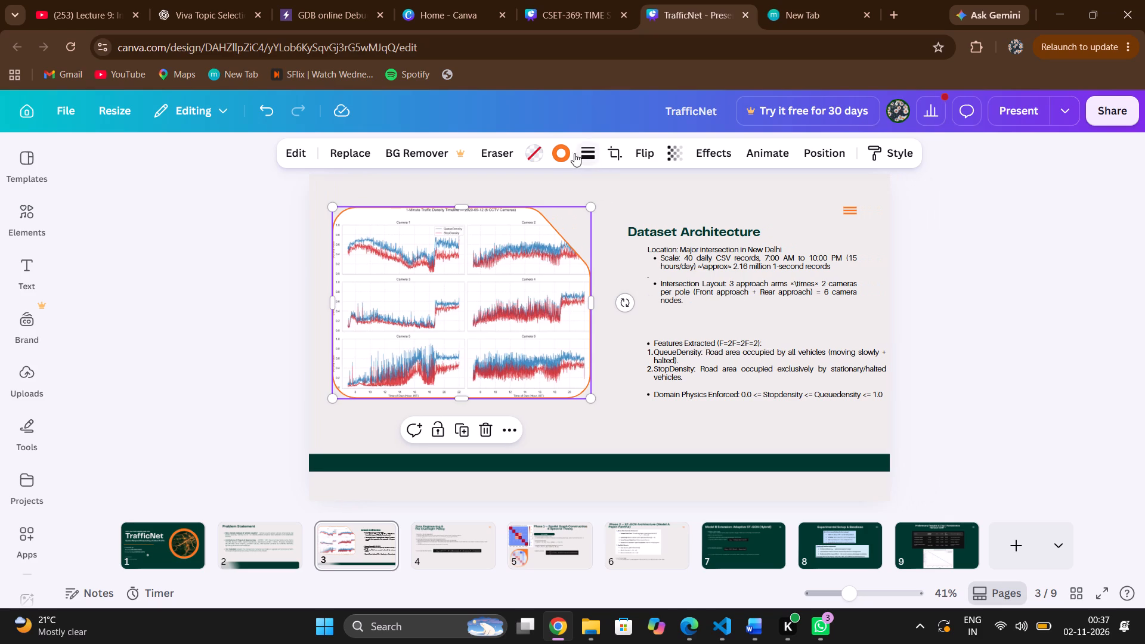
Set the chart image's orange border to a stroke weight of 6.
left_click(567, 148)
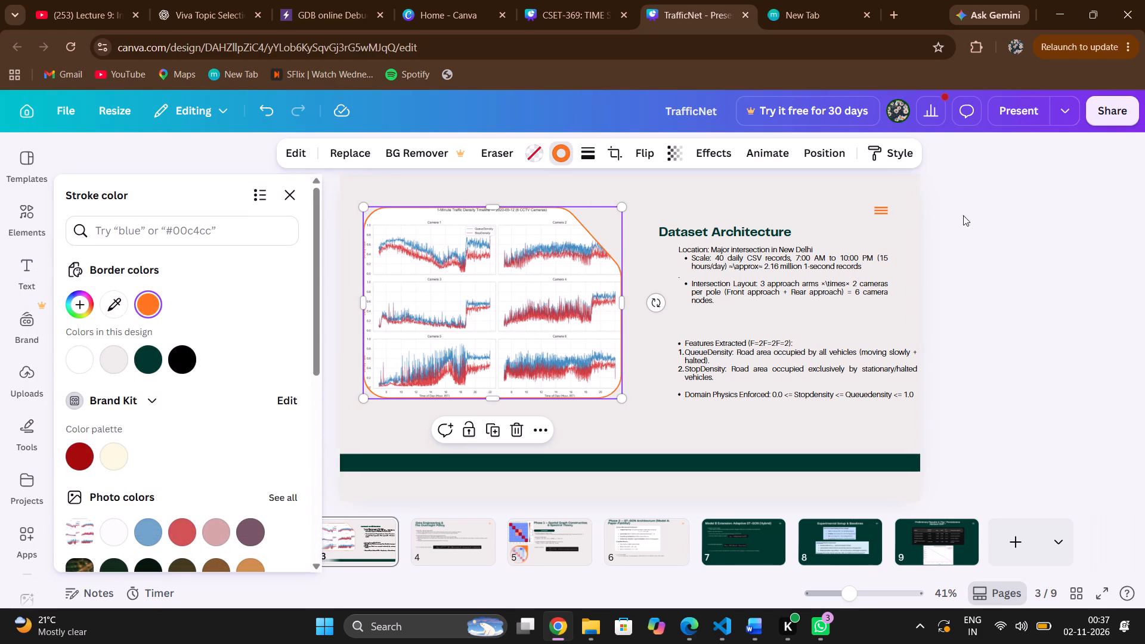
left_click(586, 154)
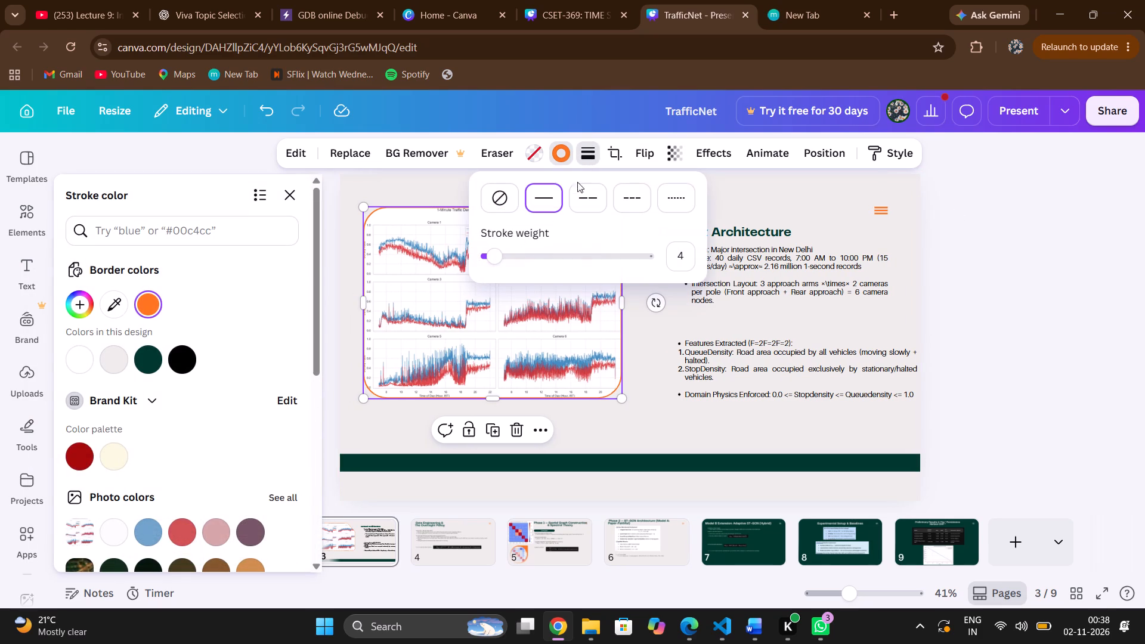
left_click_drag(499, 258, 503, 259)
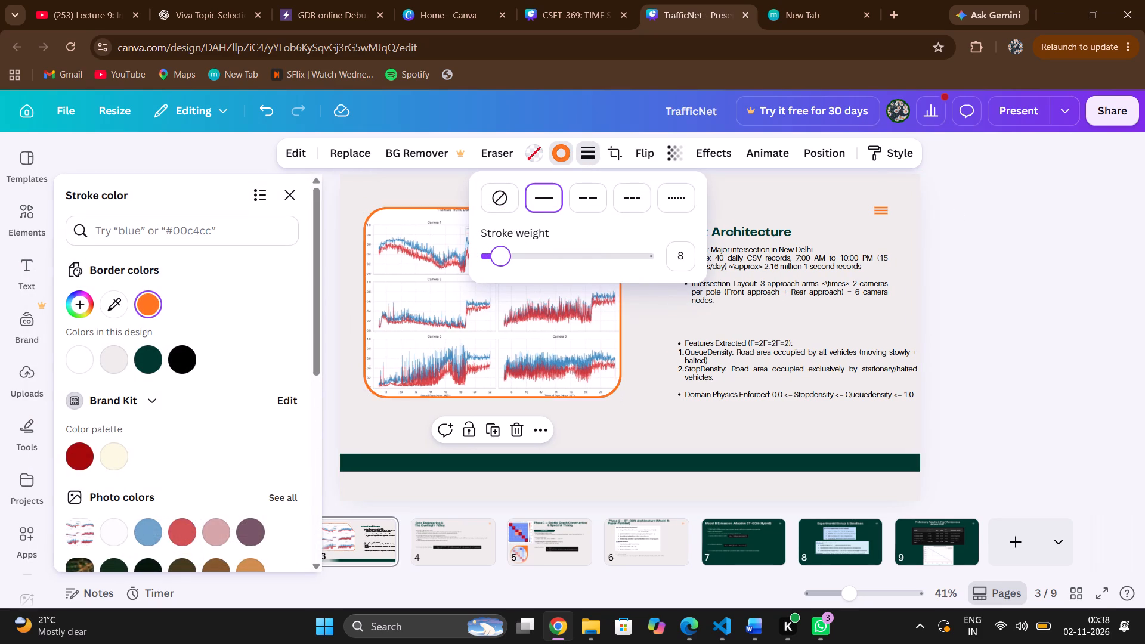
left_click_drag(503, 259, 496, 264)
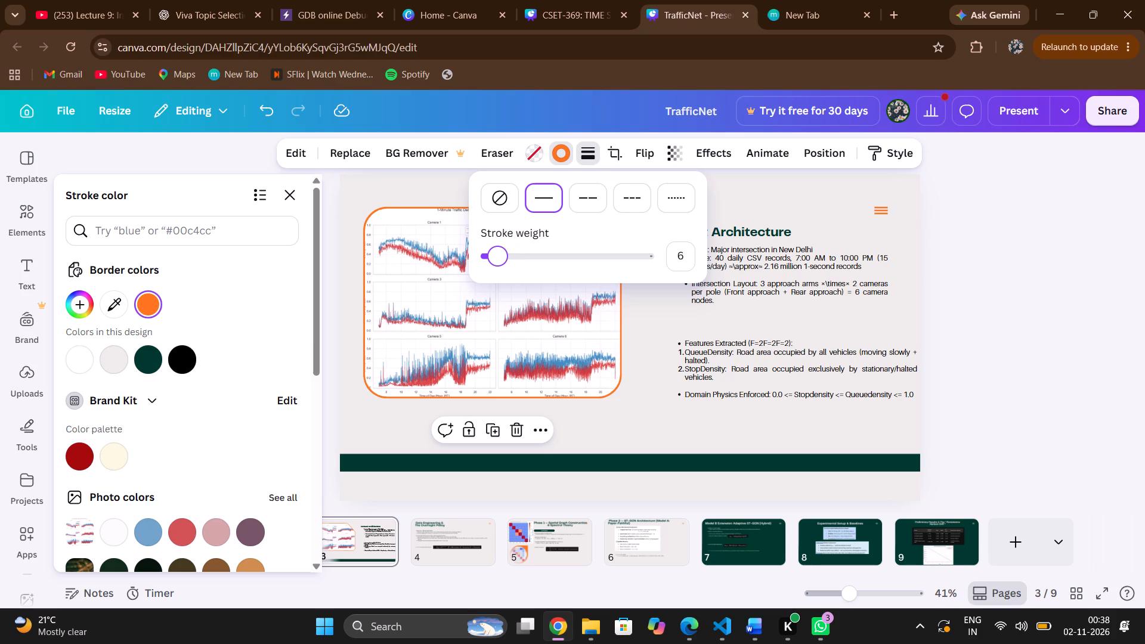
left_click_drag(496, 264, 496, 264)
left_click_drag(496, 264, 497, 264)
left_click(1141, 323)
left_click(1113, 333)
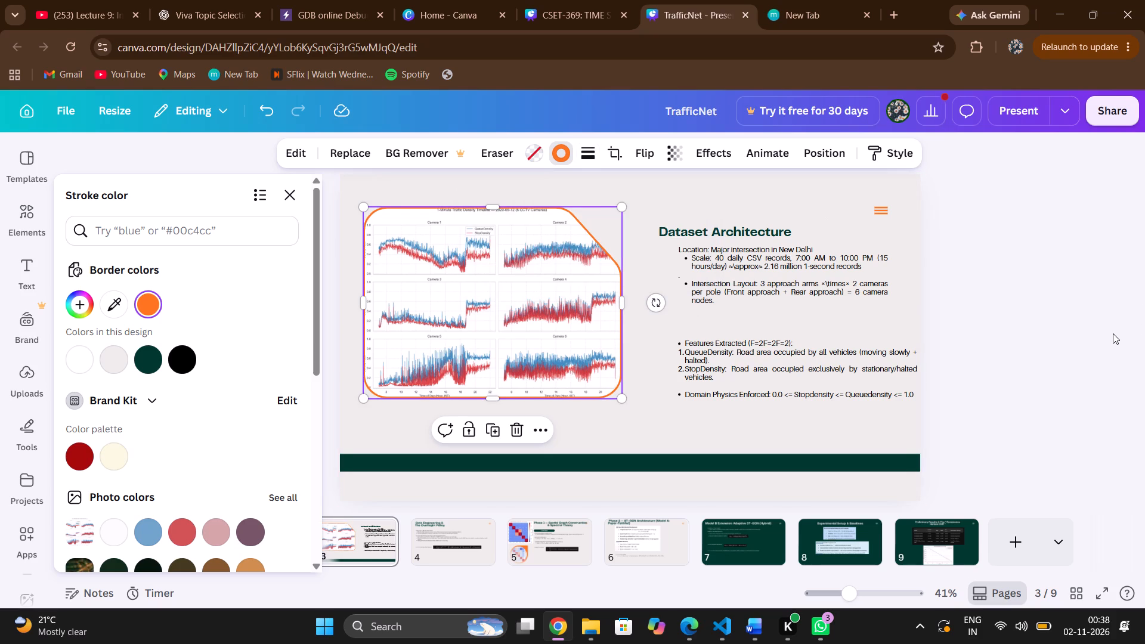
left_click(1115, 336)
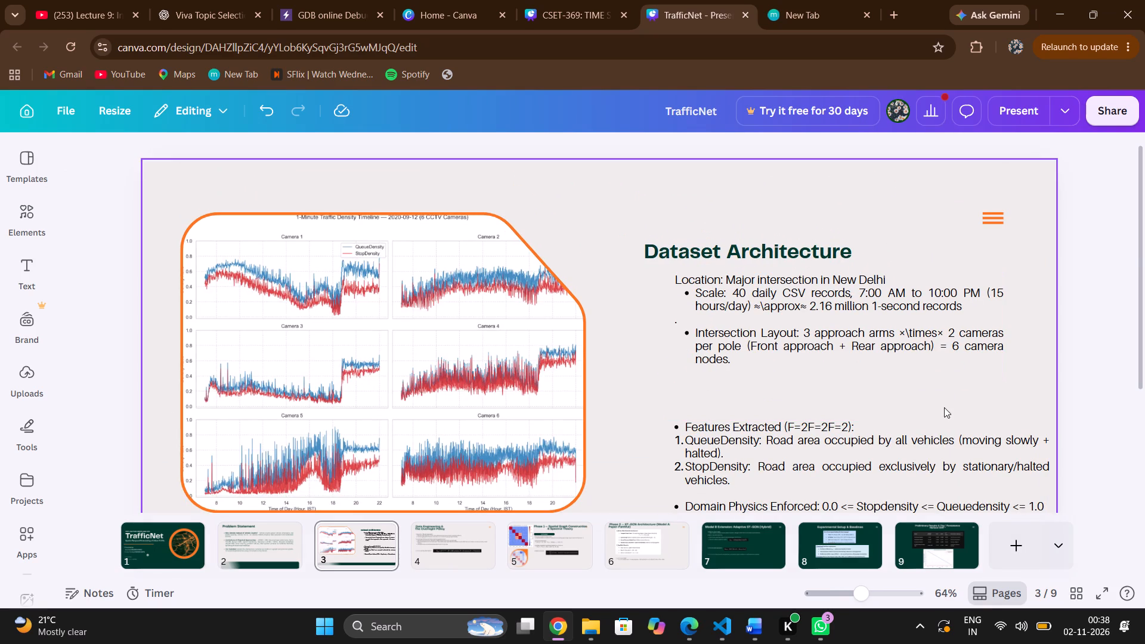
Add a straight line to the Dataset Architecture slide between the chart image and the text.
scroll(967, 447, "down", 2)
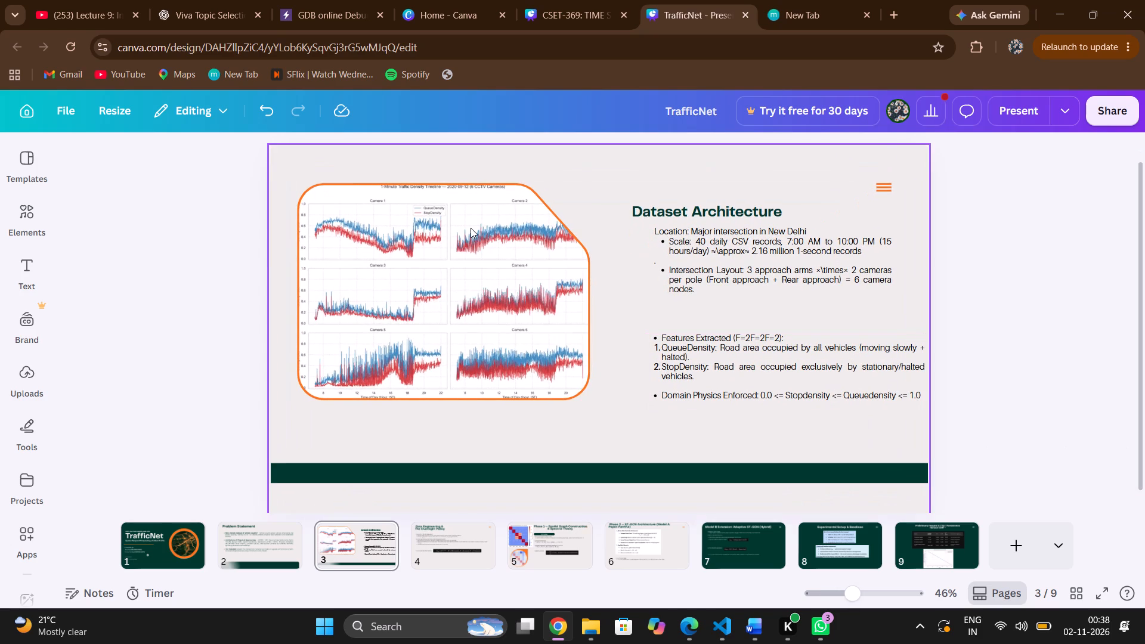
left_click(29, 223)
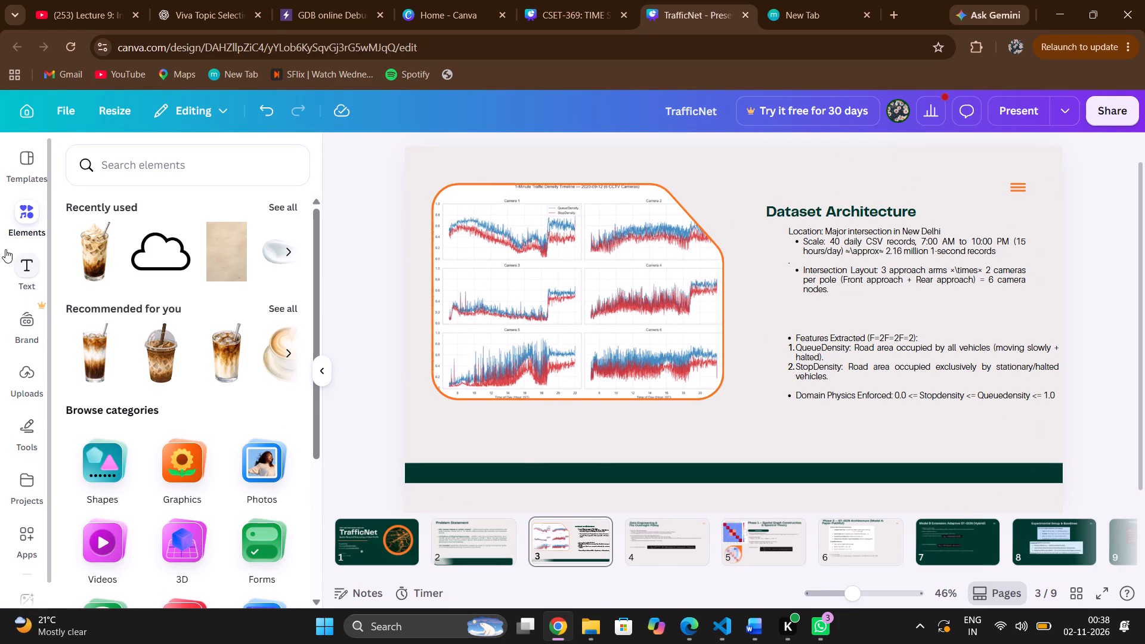
left_click(30, 431)
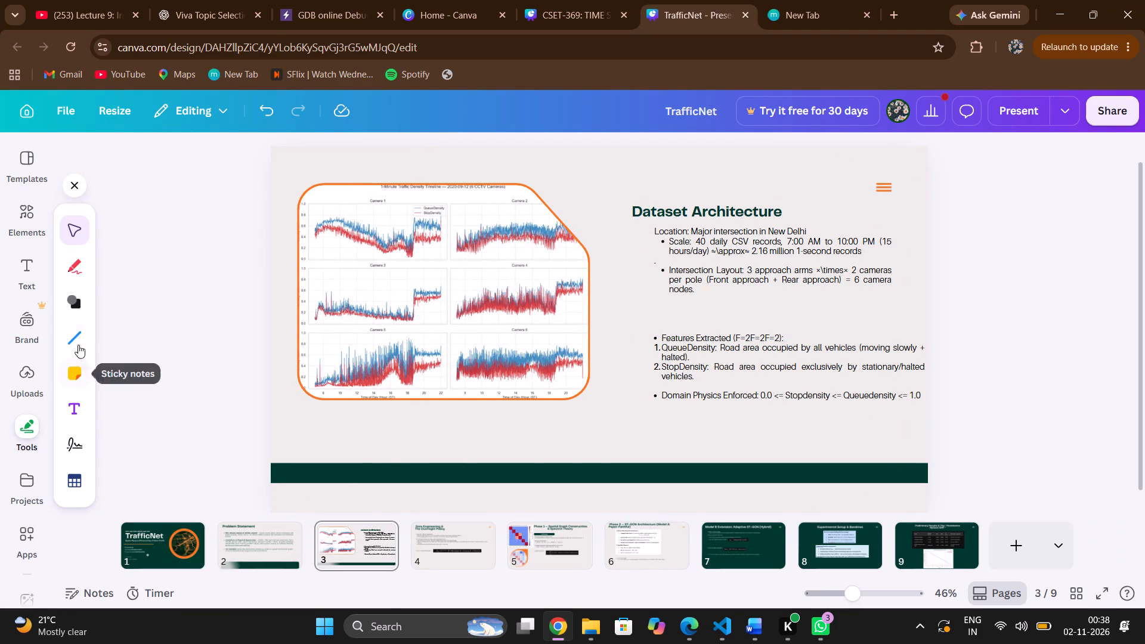
left_click(75, 339)
left_click(113, 327)
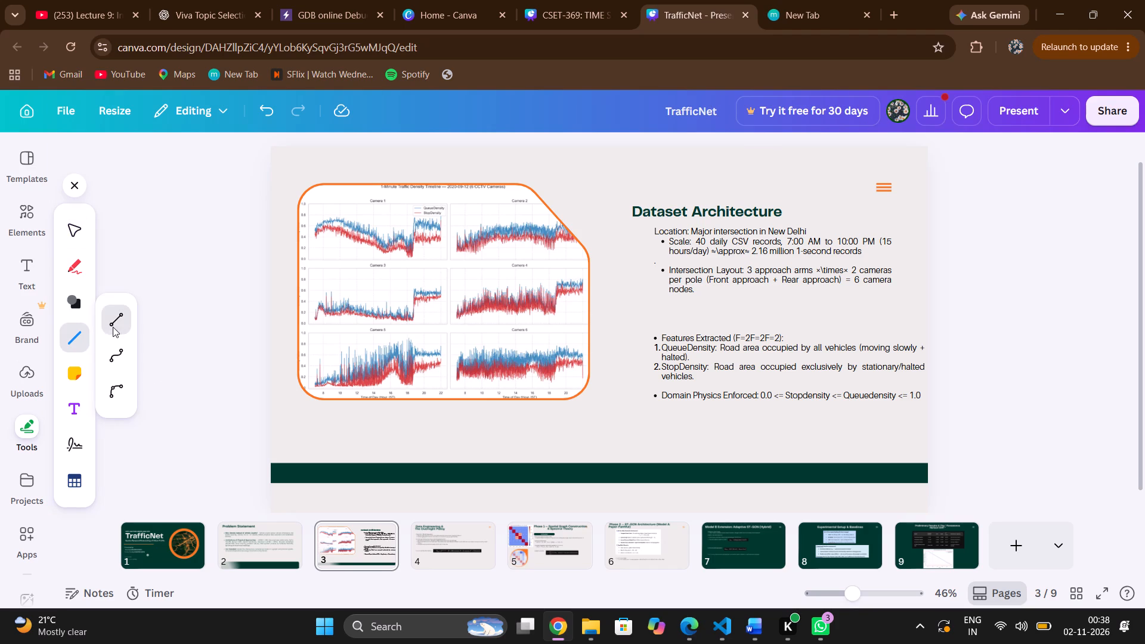
left_click_drag(588, 371, 673, 387)
Move the Features Extracted text box slightly upward on the Dataset Architecture slide.
left_click_drag(673, 387, 694, 376)
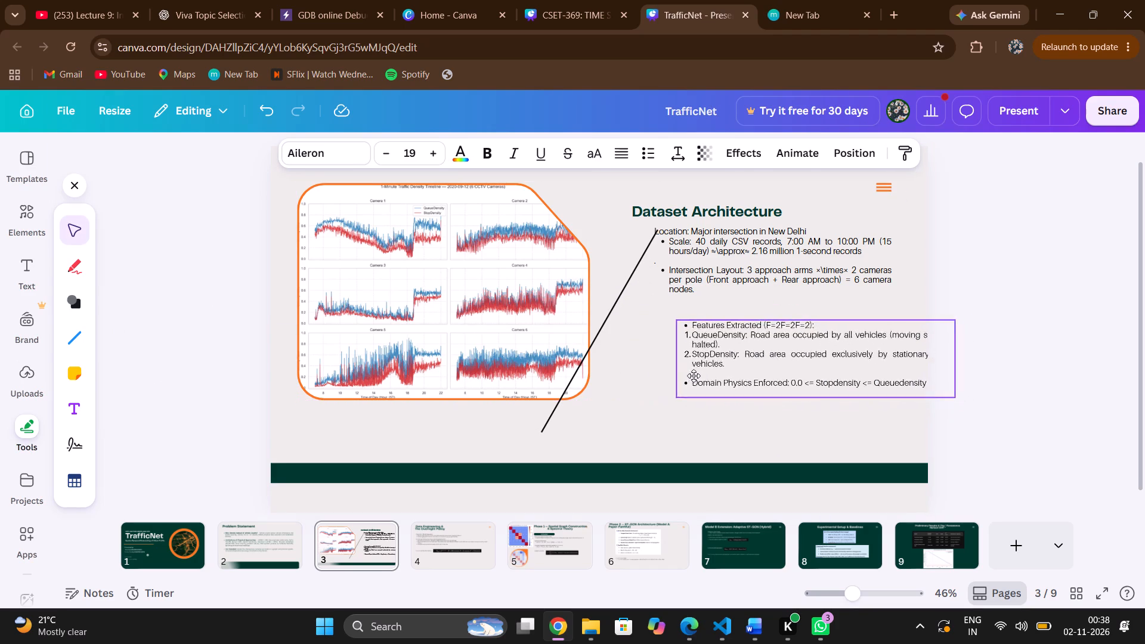
left_click_drag(694, 376, 680, 380)
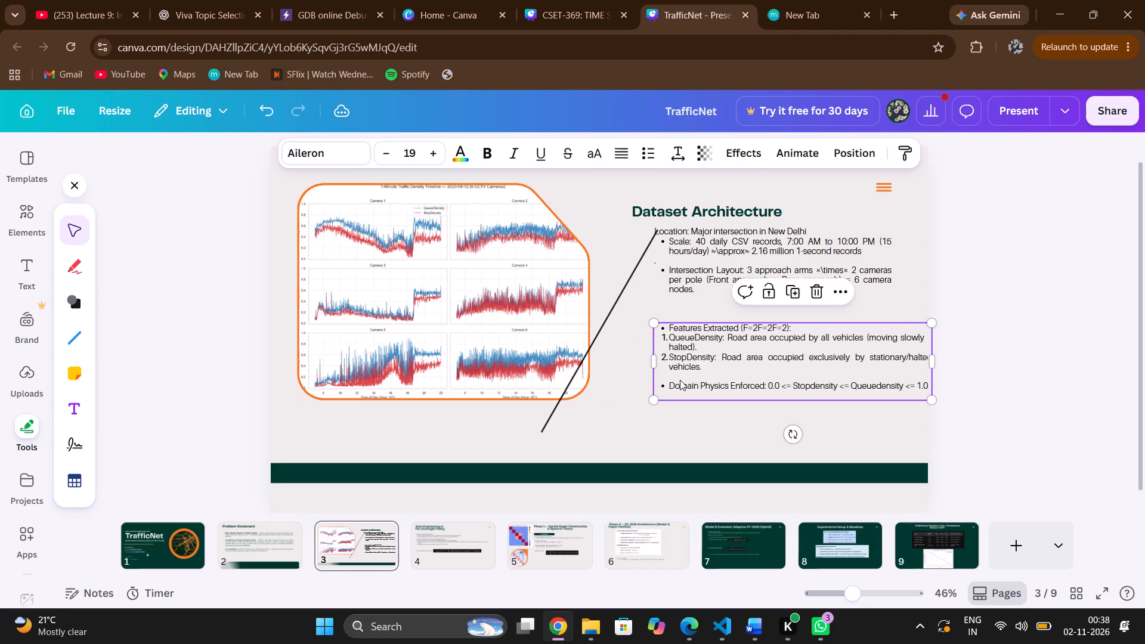
Reposition the new line and rotate it to -90° so it stands as a vertical divider between the chart and the text.
left_click_drag(571, 383, 587, 372)
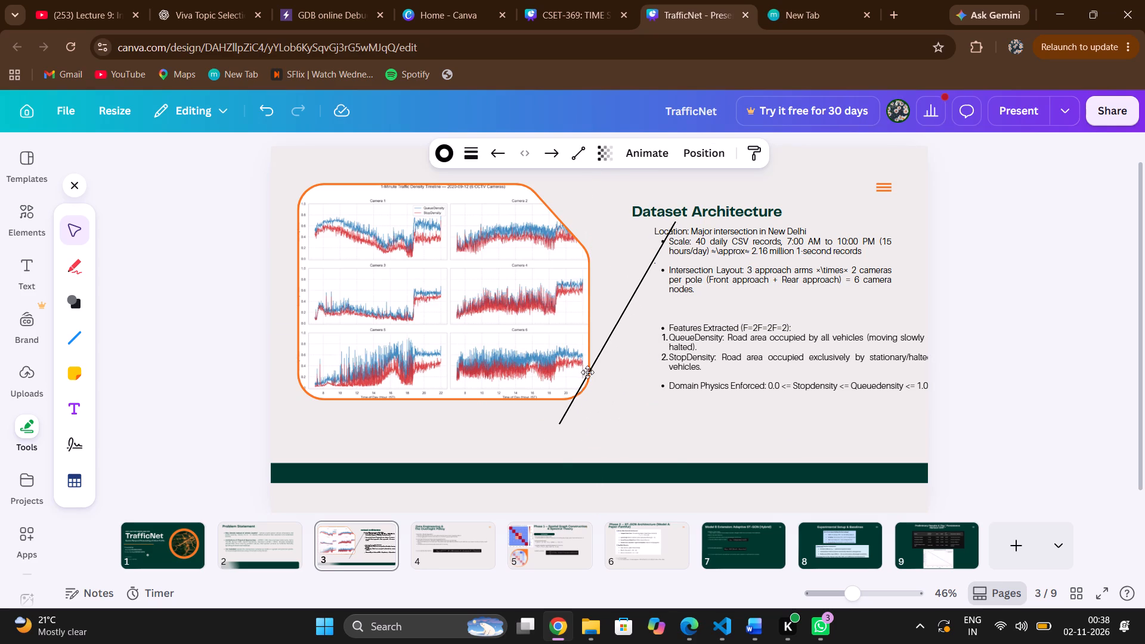
left_click_drag(587, 372, 586, 371)
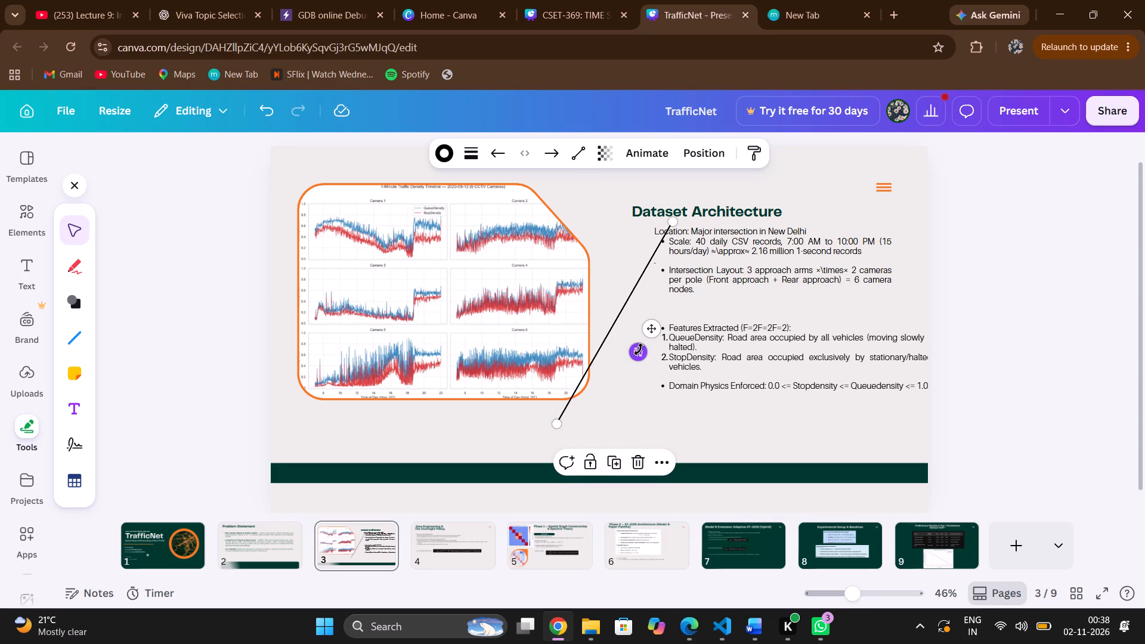
left_click_drag(639, 349, 682, 333)
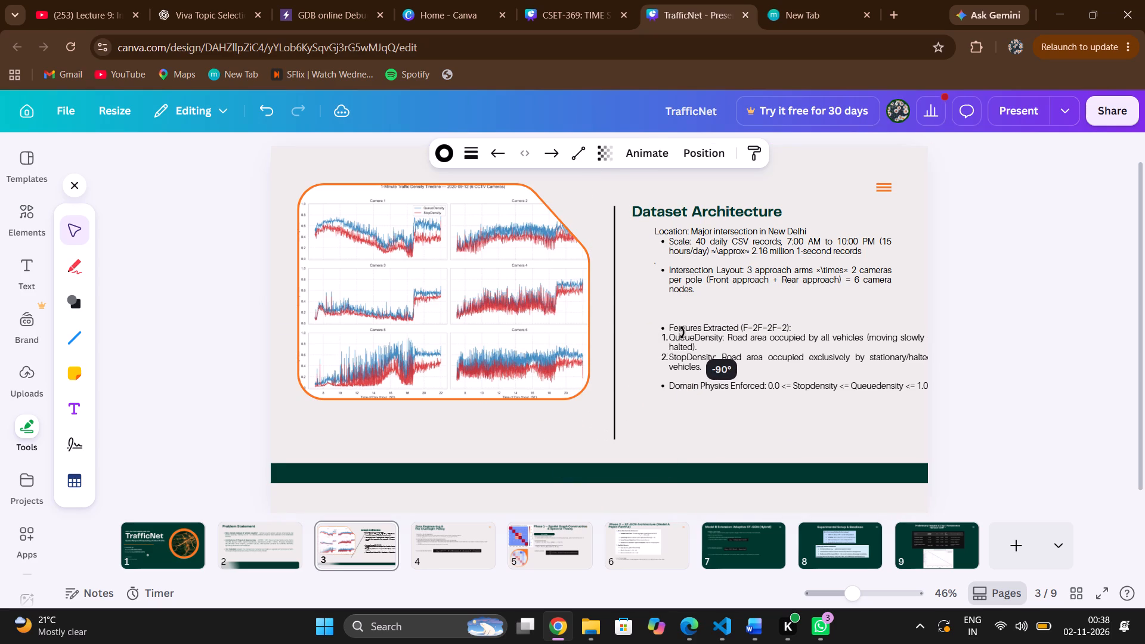
left_click_drag(682, 333, 677, 336)
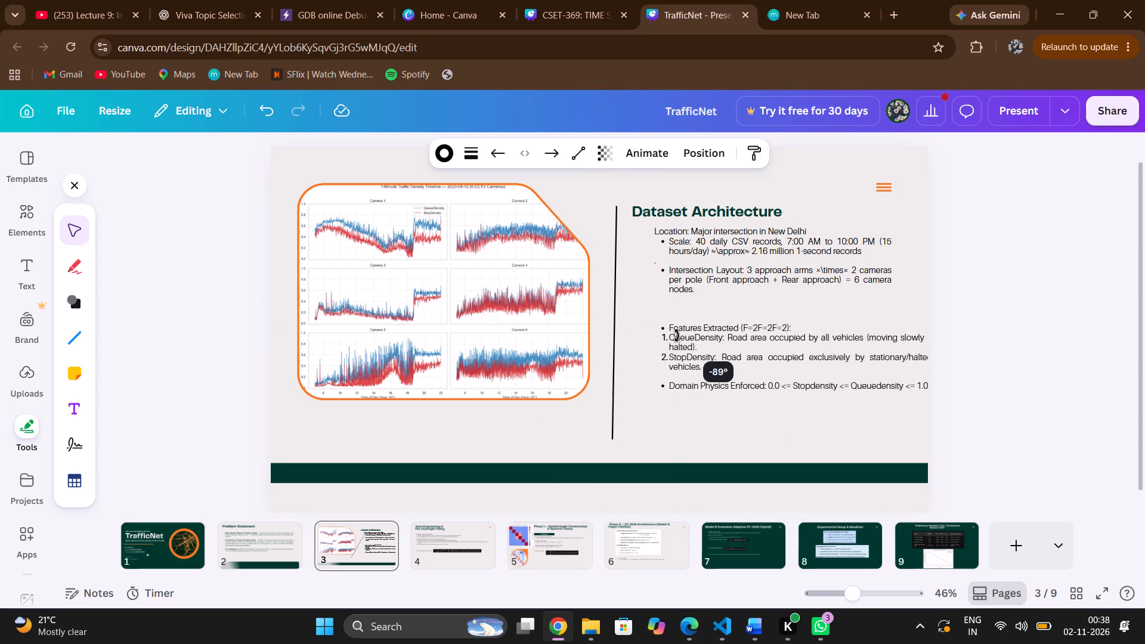
left_click_drag(677, 336, 686, 333)
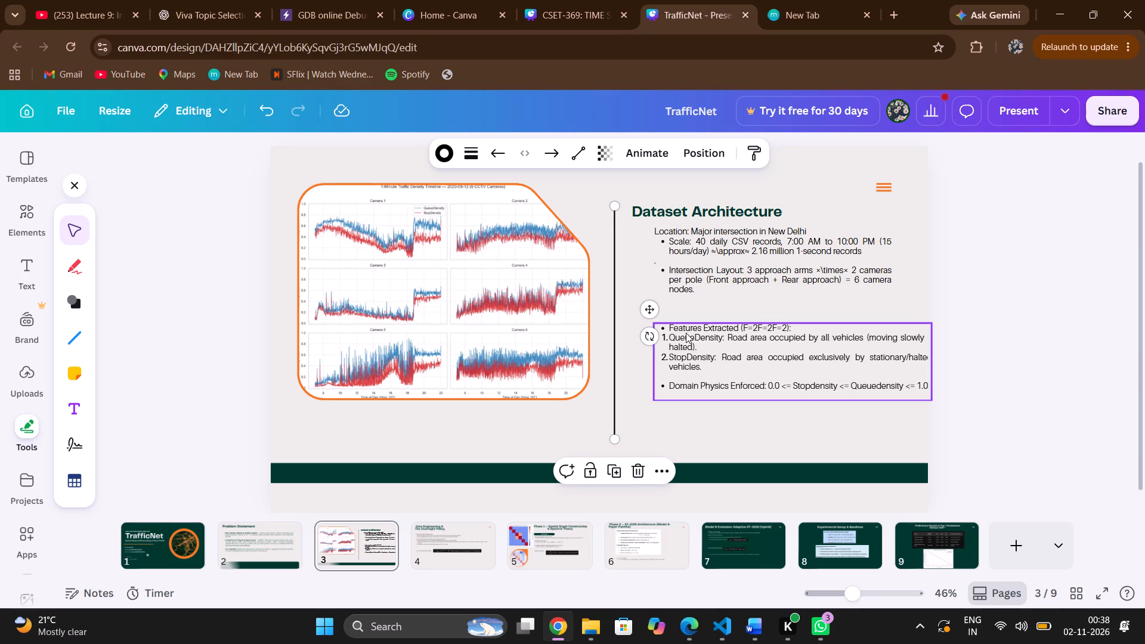
Open the vertical divider line's stroke color options.
left_click(450, 155)
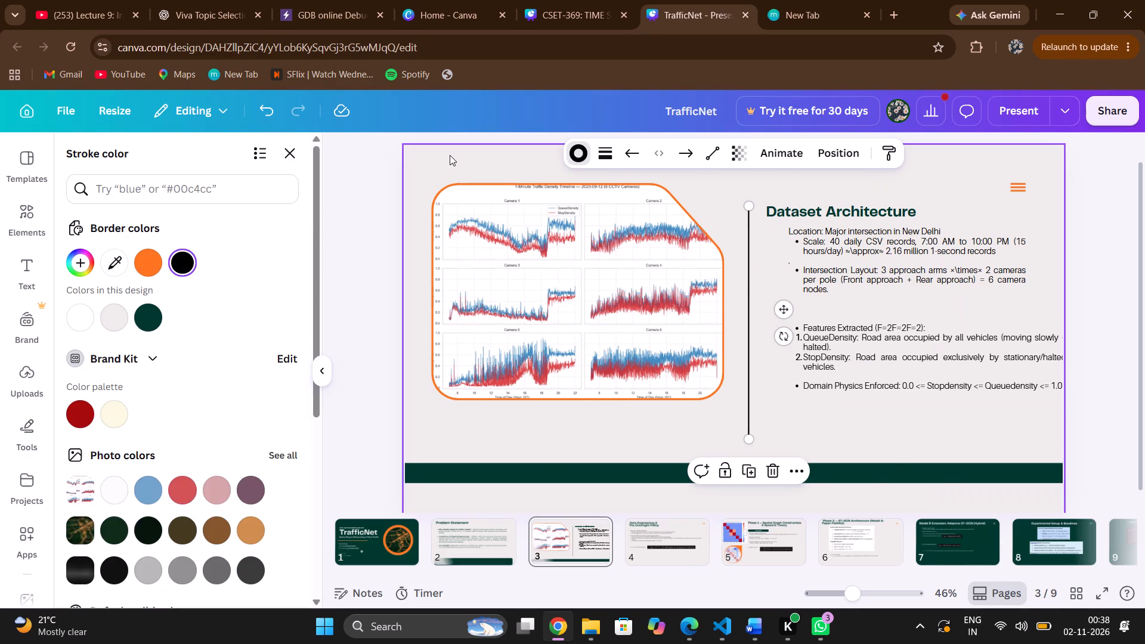
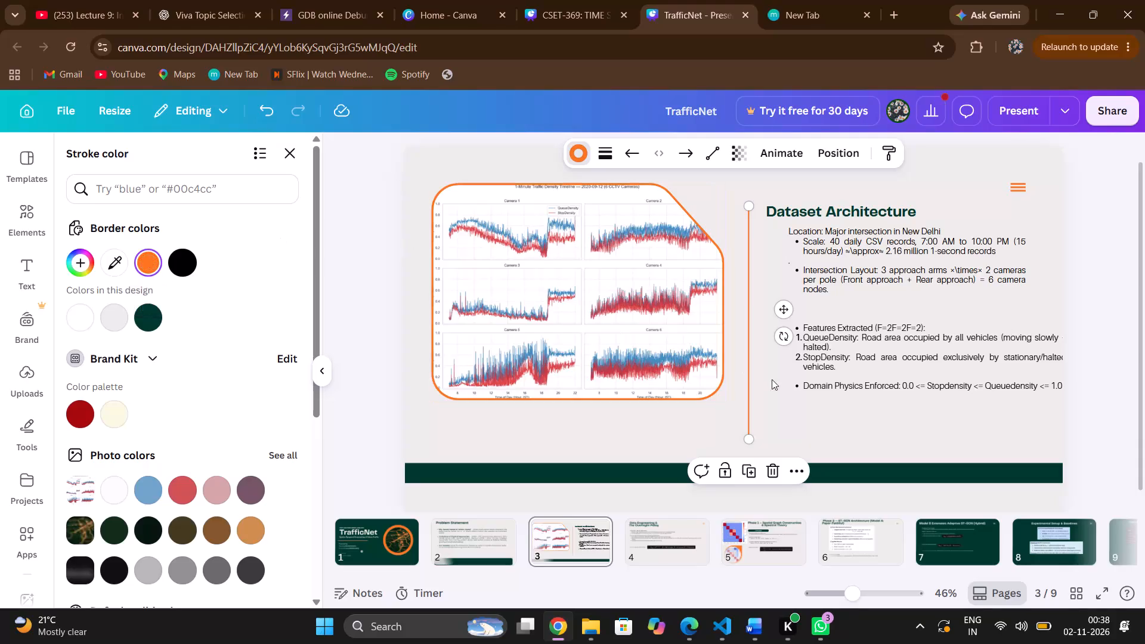
Move the vertical divider line up on the Dataset Architecture slide so it stands level with the chart image.
left_click_drag(782, 311, 779, 304)
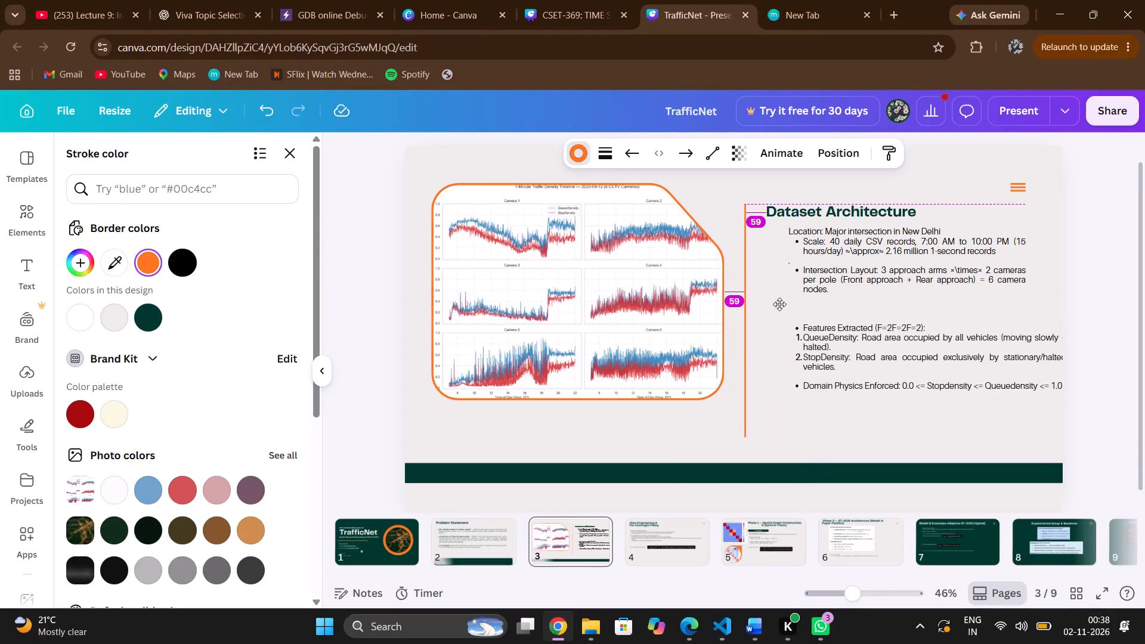
left_click_drag(779, 304, 778, 288)
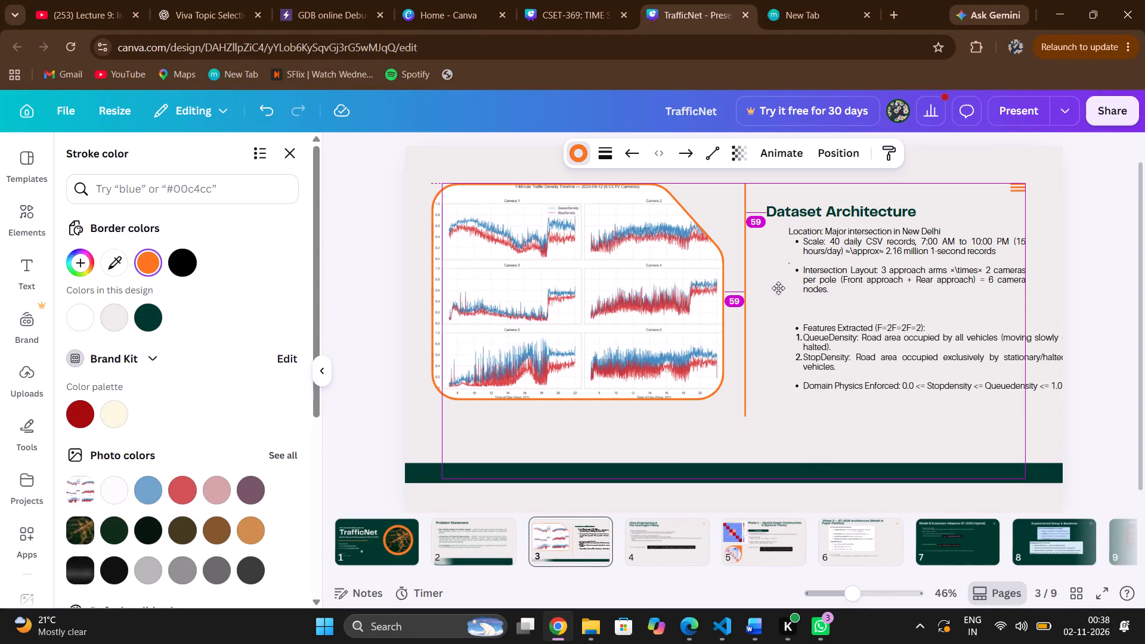
left_click_drag(778, 288, 782, 280)
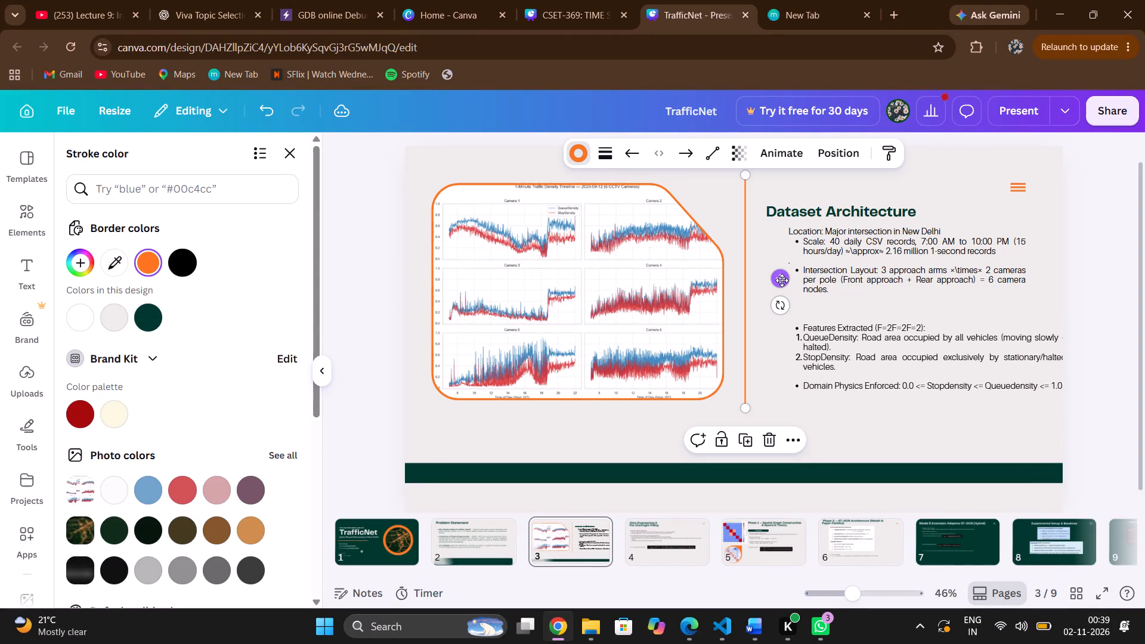
left_click(1114, 234)
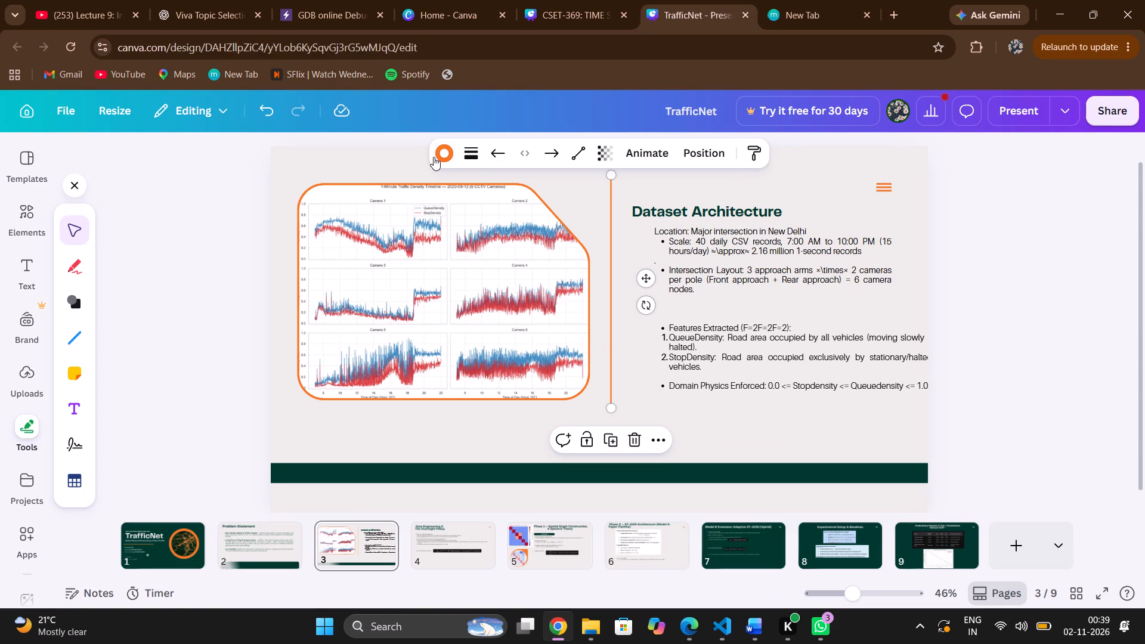
Recolor the vertical divider line with the dark green already used in the design.
left_click(434, 157)
left_click(141, 318)
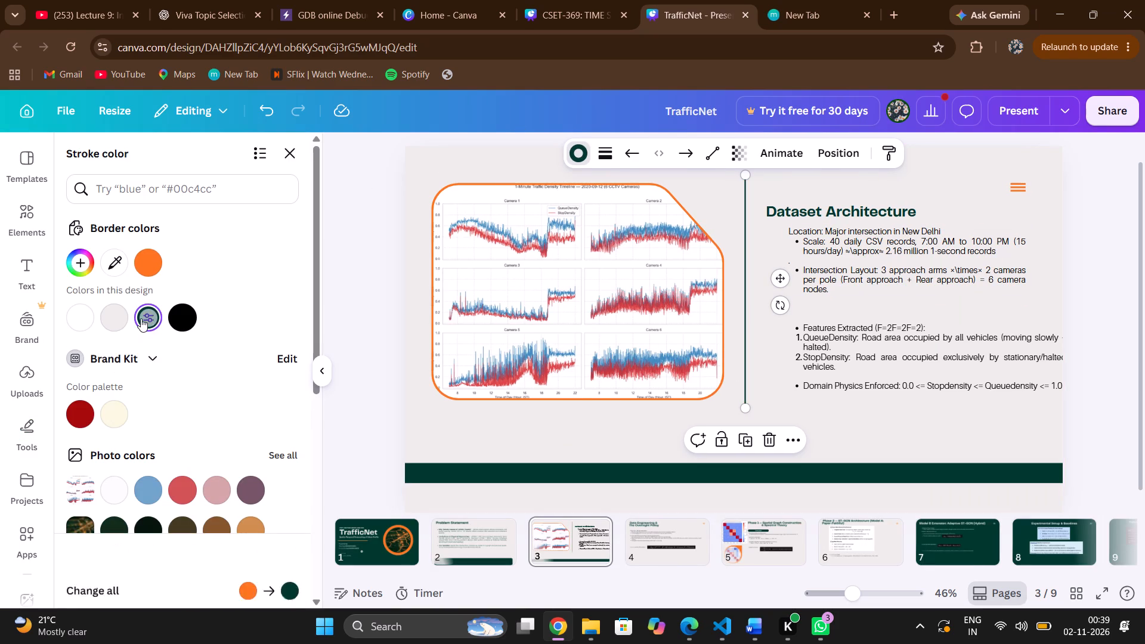
left_click(1138, 273)
left_click(1116, 242)
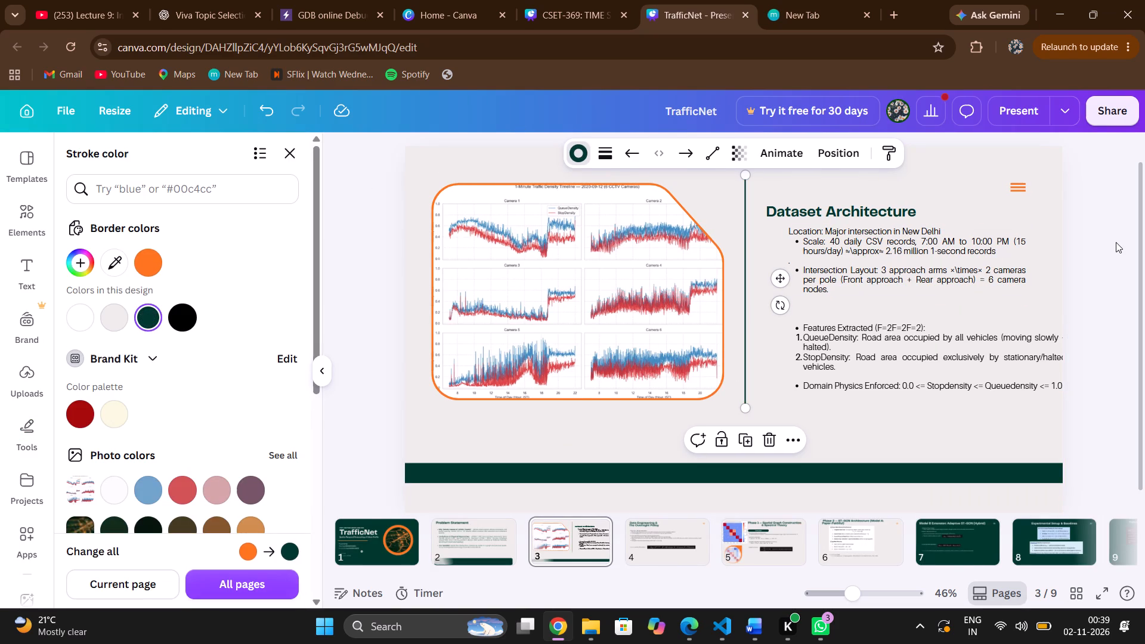
left_click(1079, 261)
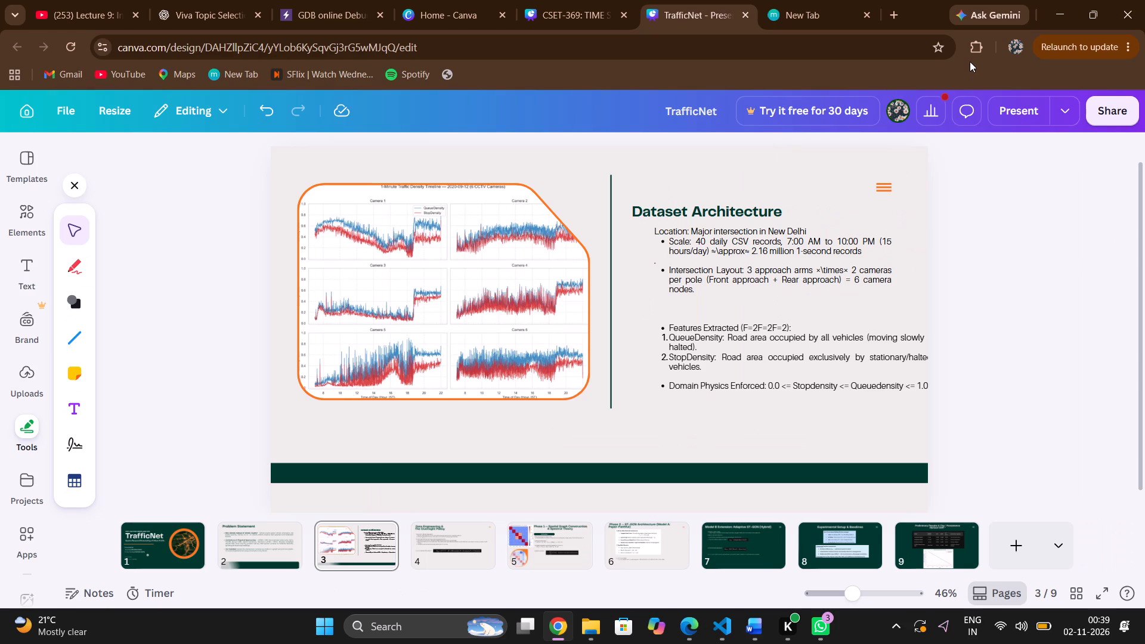
On slide 4, move the equation image below the Synchronized Day-Wise Tensors label, aligned with the text's left edge.
left_click(459, 560)
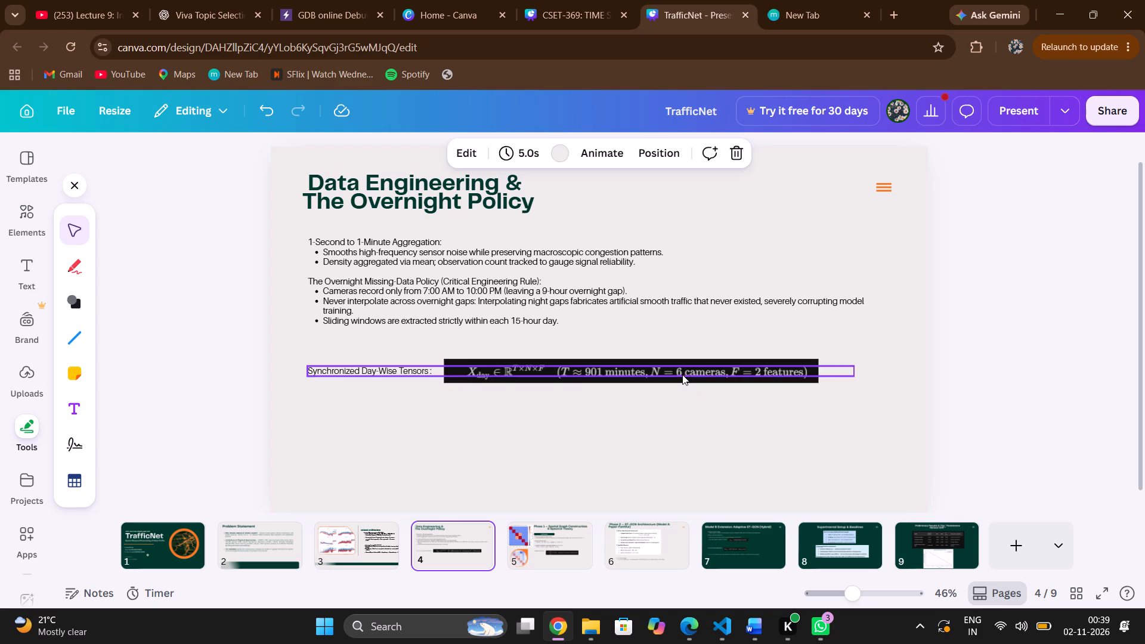
left_click_drag(691, 379, 585, 431)
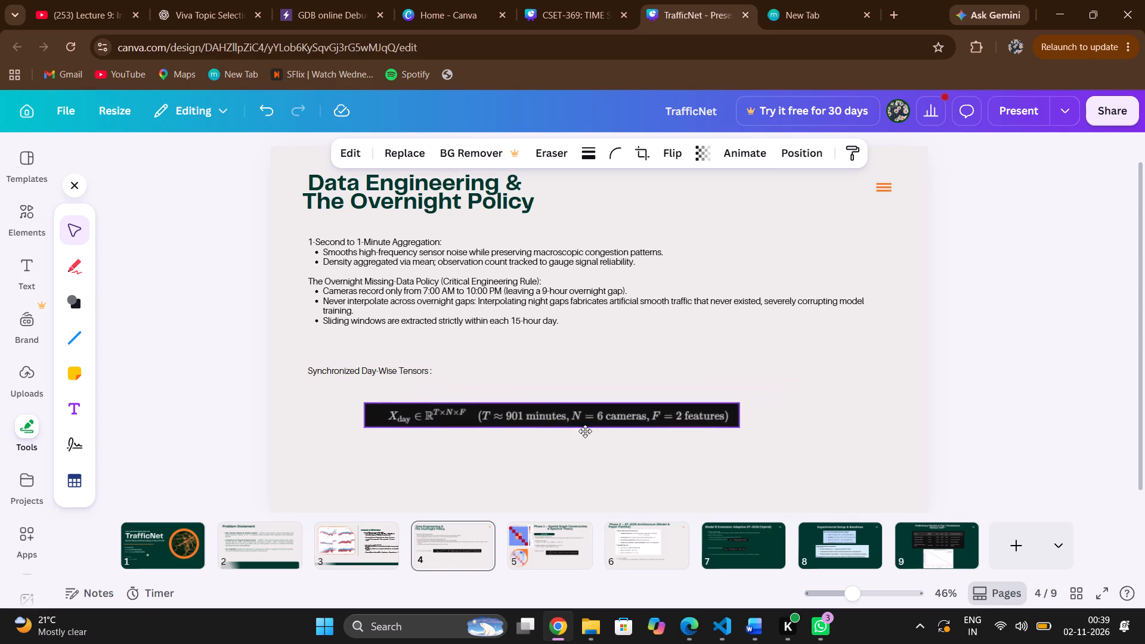
left_click_drag(585, 431, 551, 419)
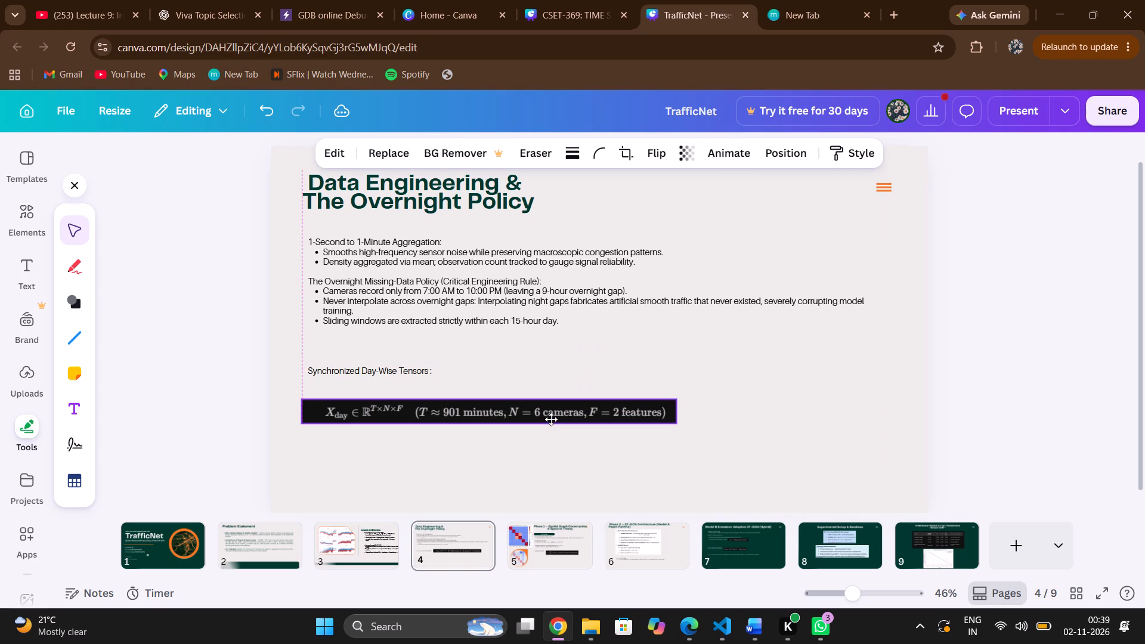
left_click_drag(551, 419, 553, 414)
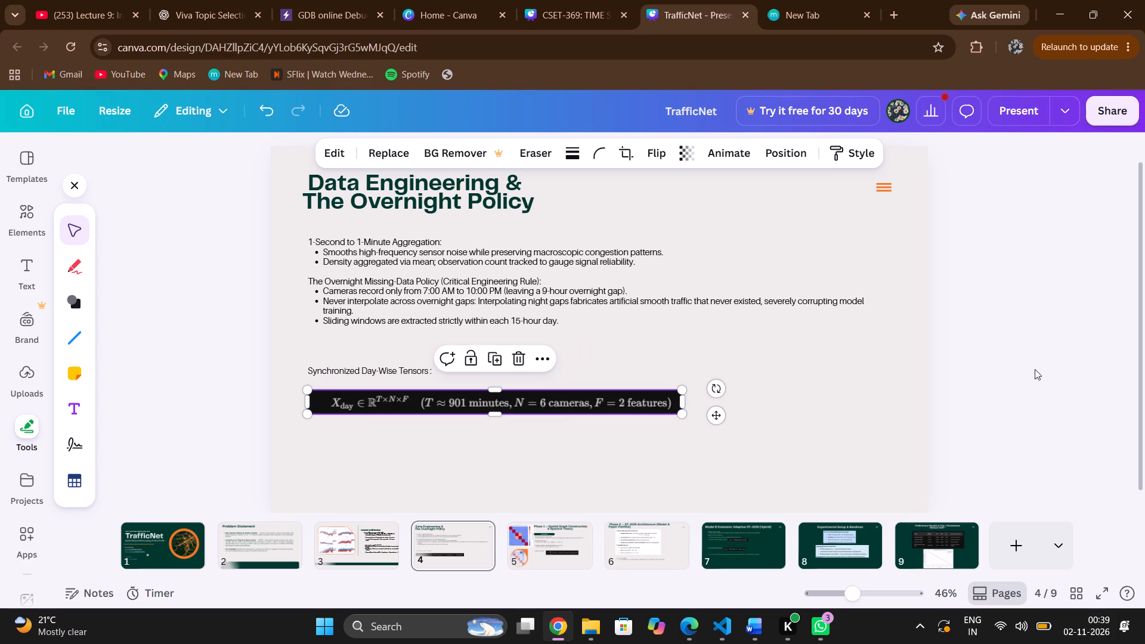
Give the equation image a solid orange border with a stroke weight of 4.
left_click(568, 151)
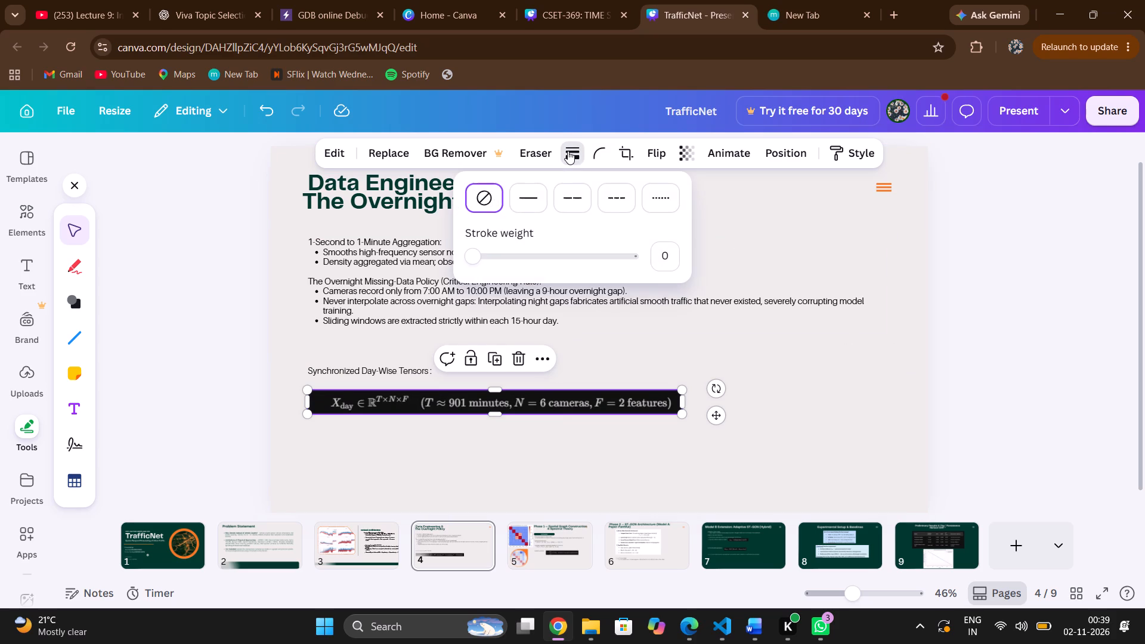
left_click(519, 205)
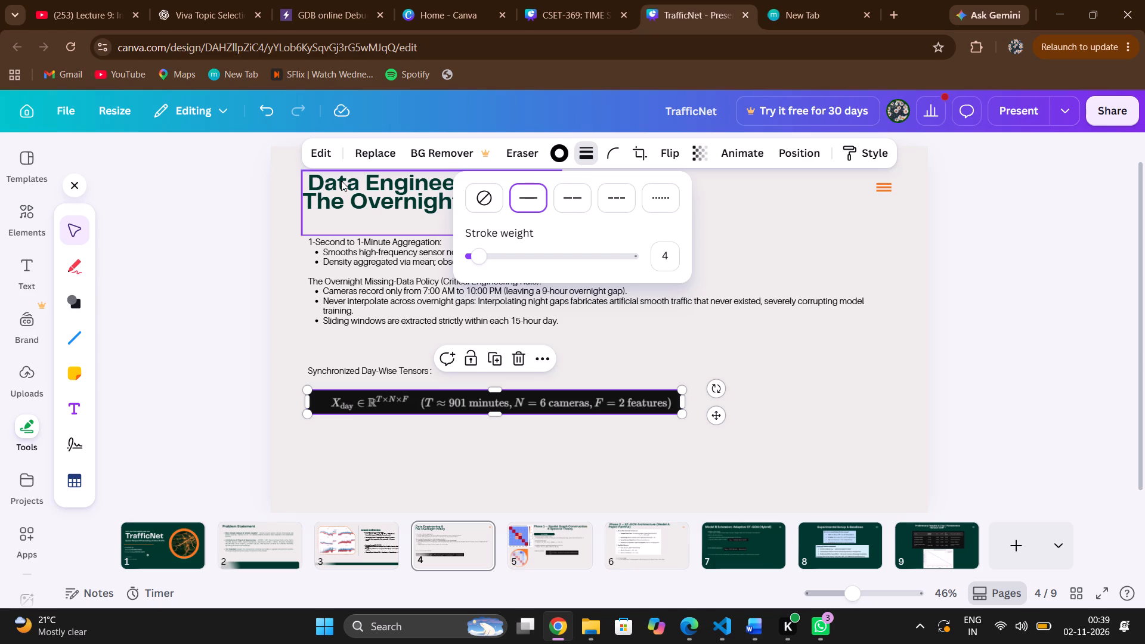
left_click(549, 151)
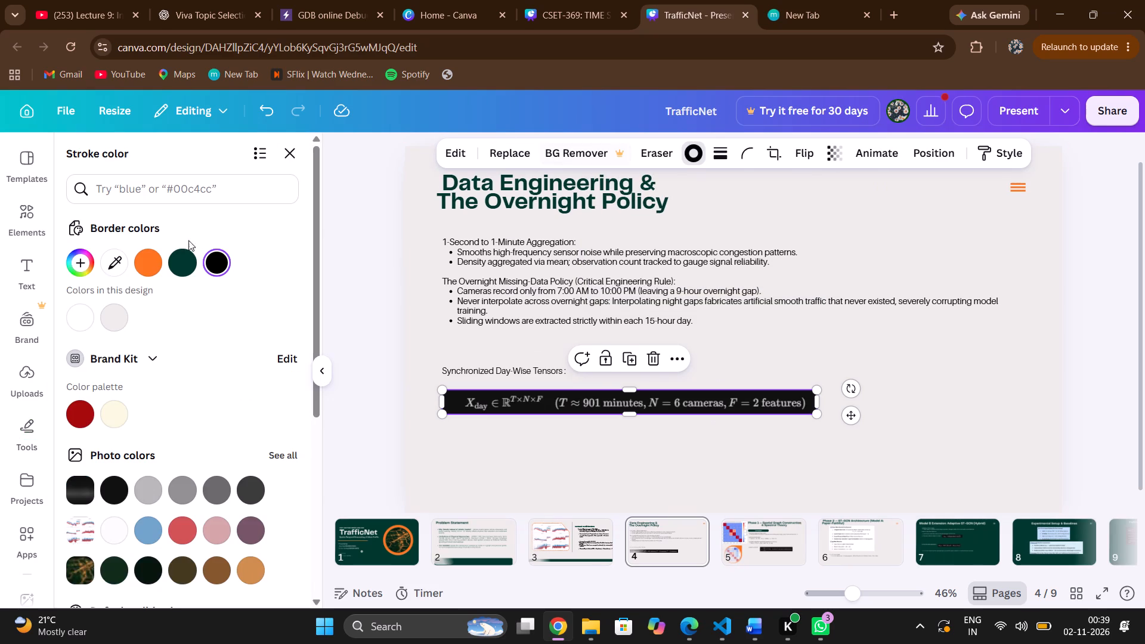
left_click(155, 252)
left_click(1087, 348)
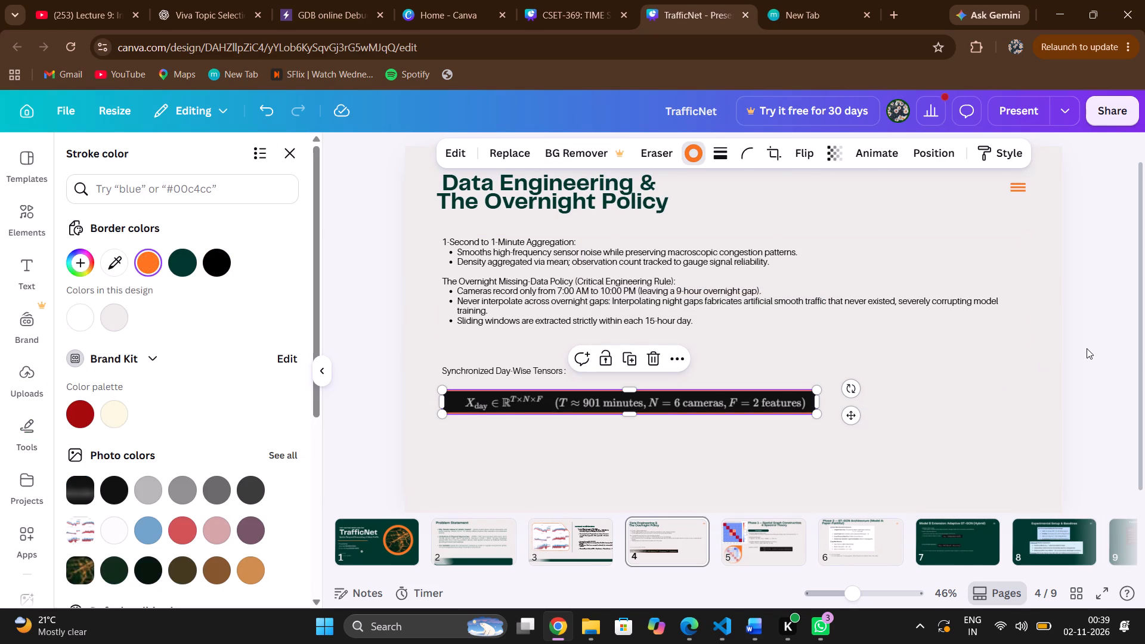
left_click(1087, 348)
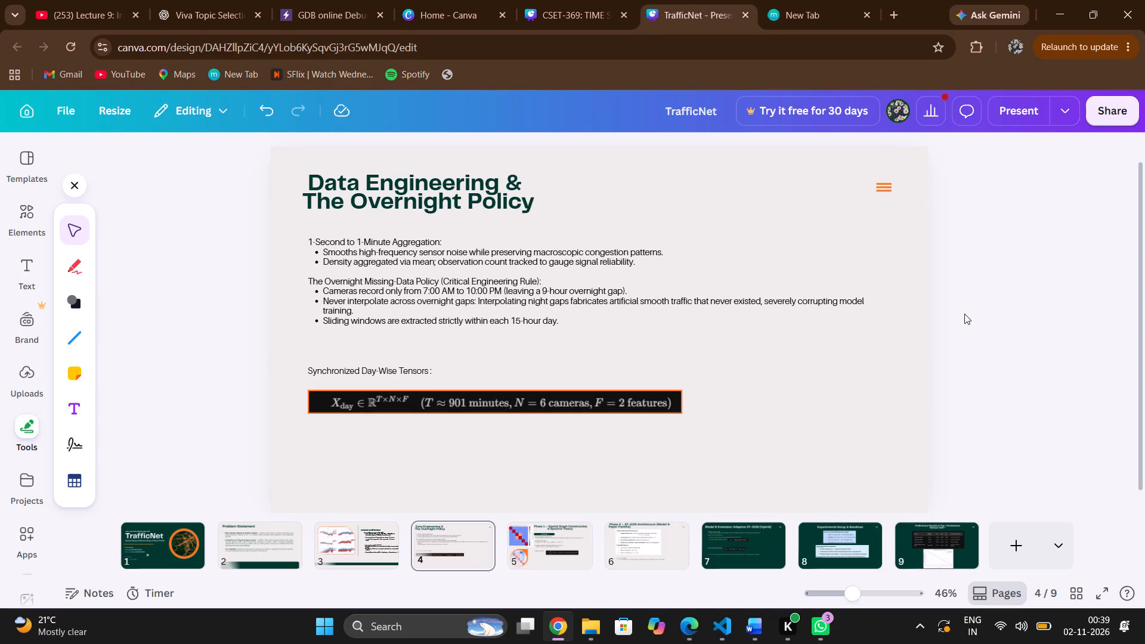
Check the body text formatting on slide 4 against the Problem Statement and Dataset Architecture slides.
left_click(326, 262)
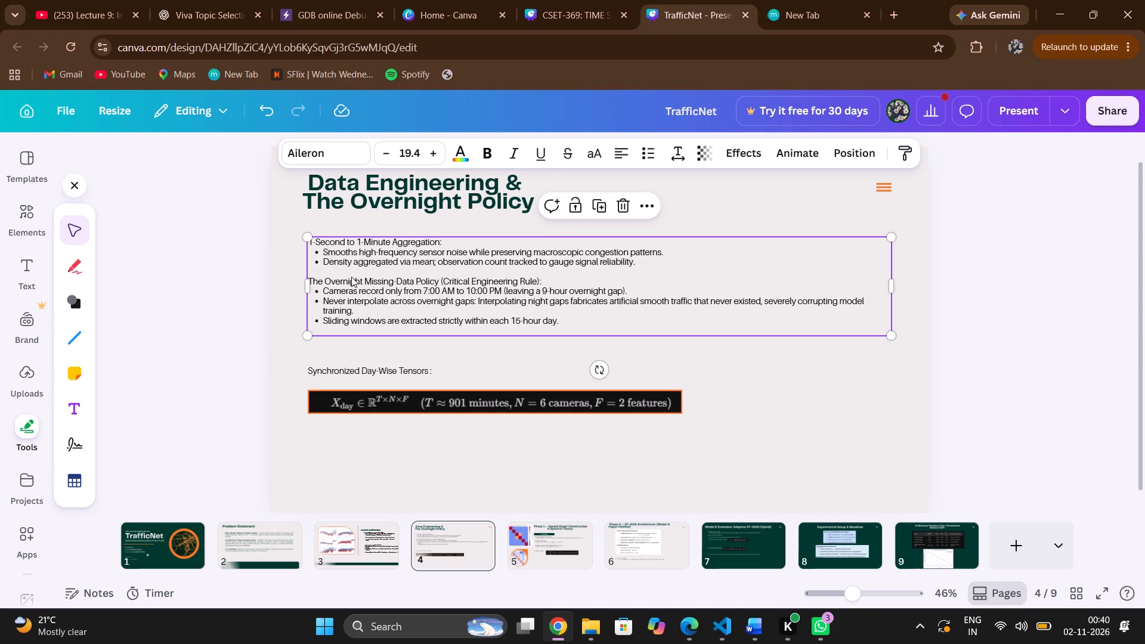
key("ctrl+a")
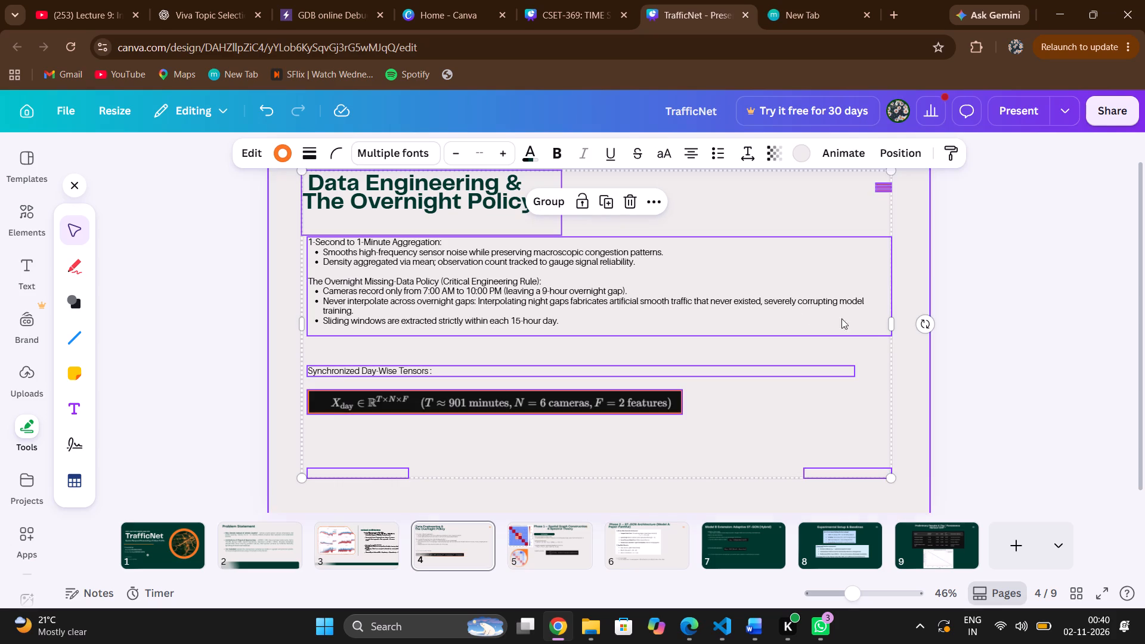
left_click(1077, 271)
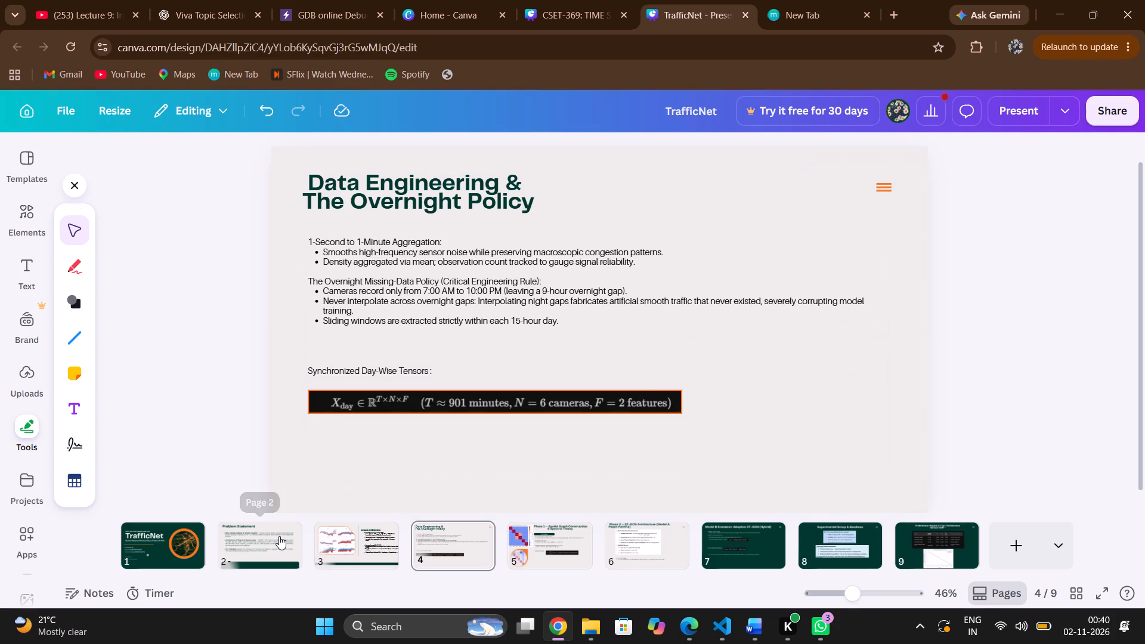
left_click(279, 536)
double_click(388, 293)
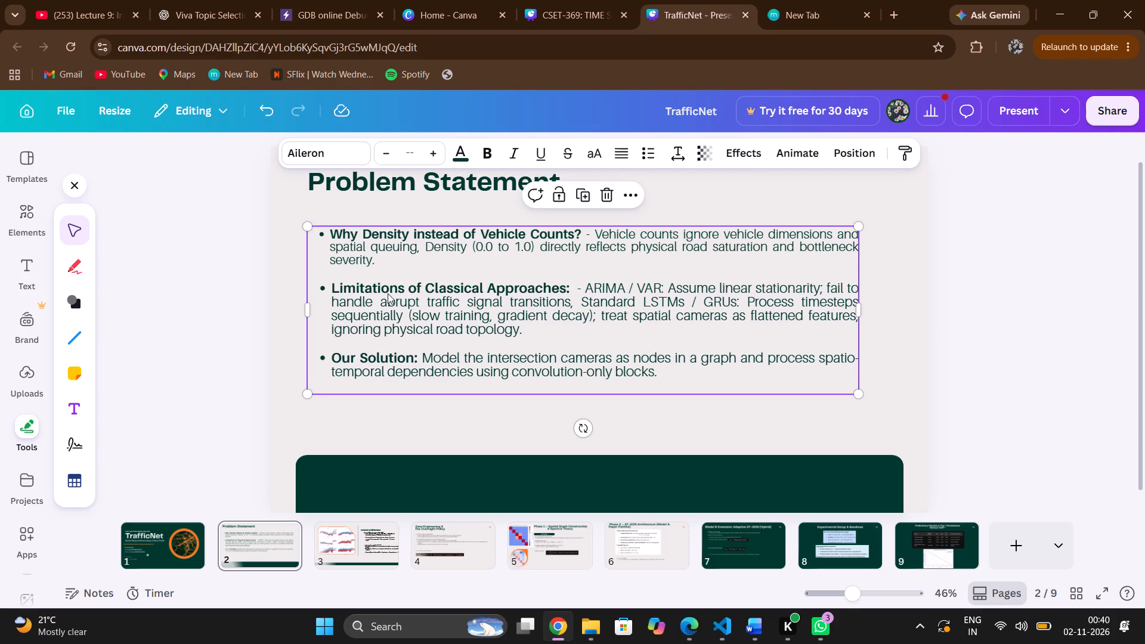
left_click(369, 178)
left_click(376, 534)
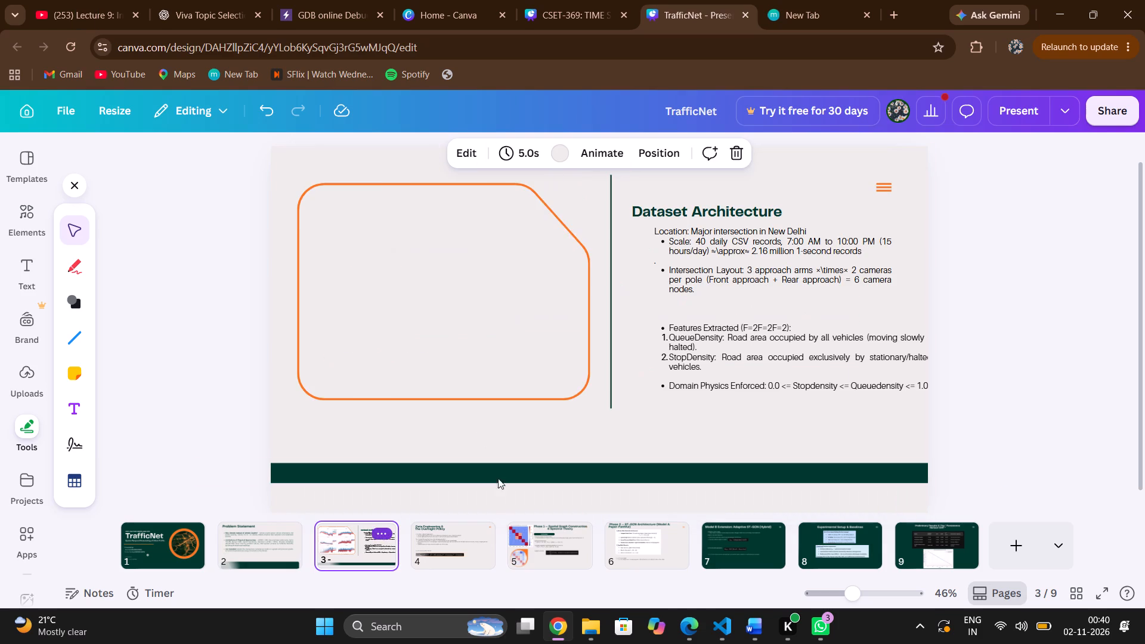
Increase the font size of all body text under the Data Engineering & The Overnight Policy title to 24.4.
left_click(470, 559)
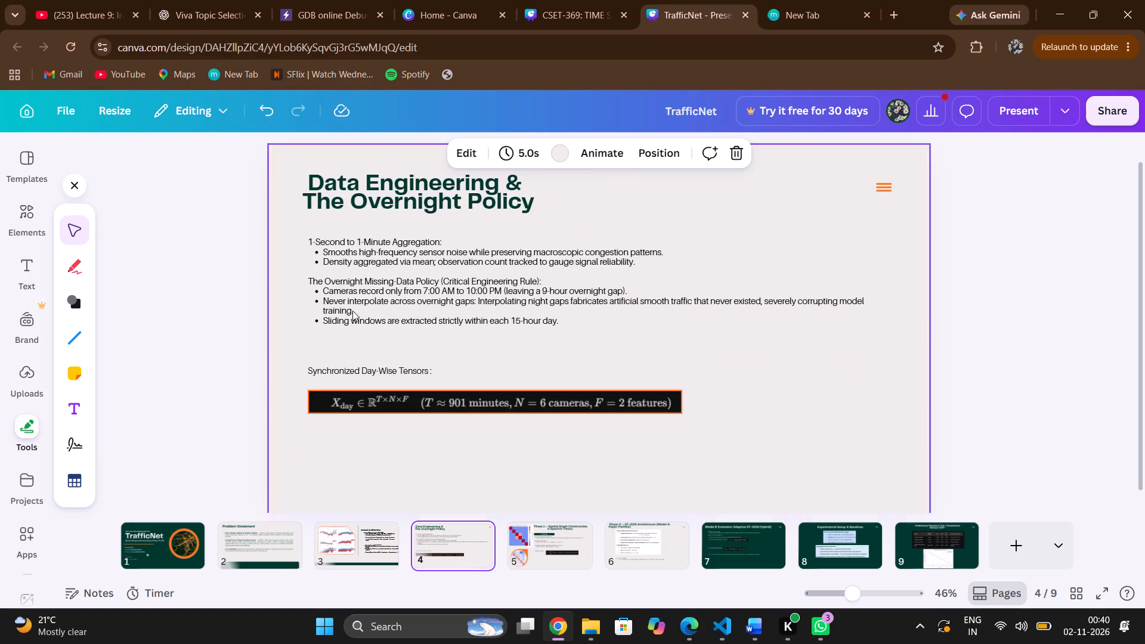
left_click(346, 247)
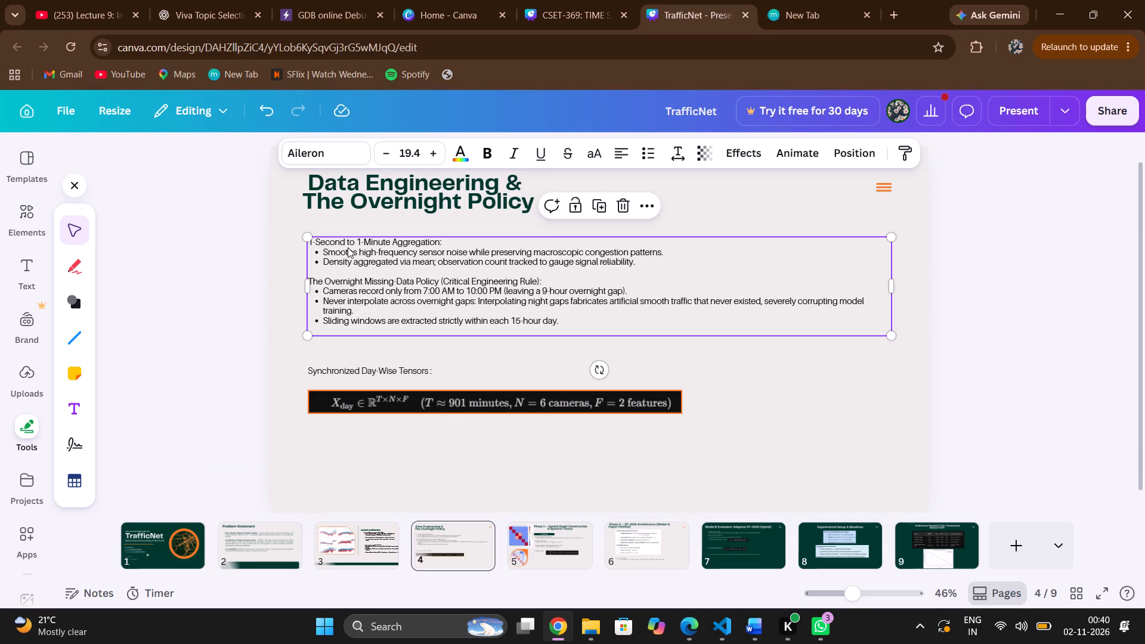
left_click(354, 252)
left_click_drag(354, 252, 381, 268)
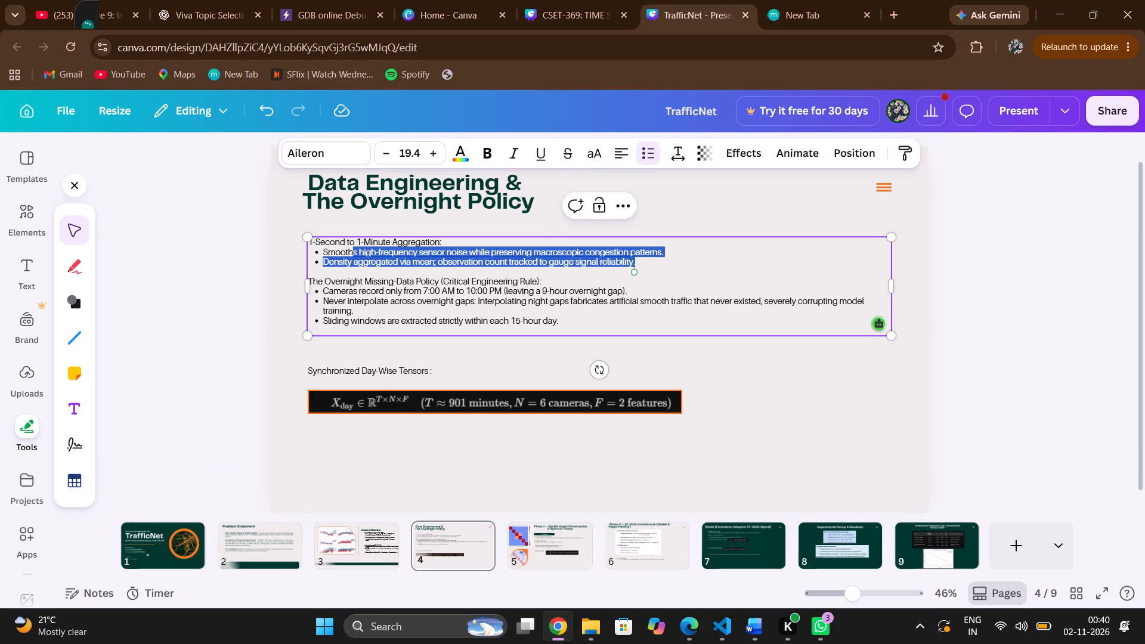
key("ctrl+a")
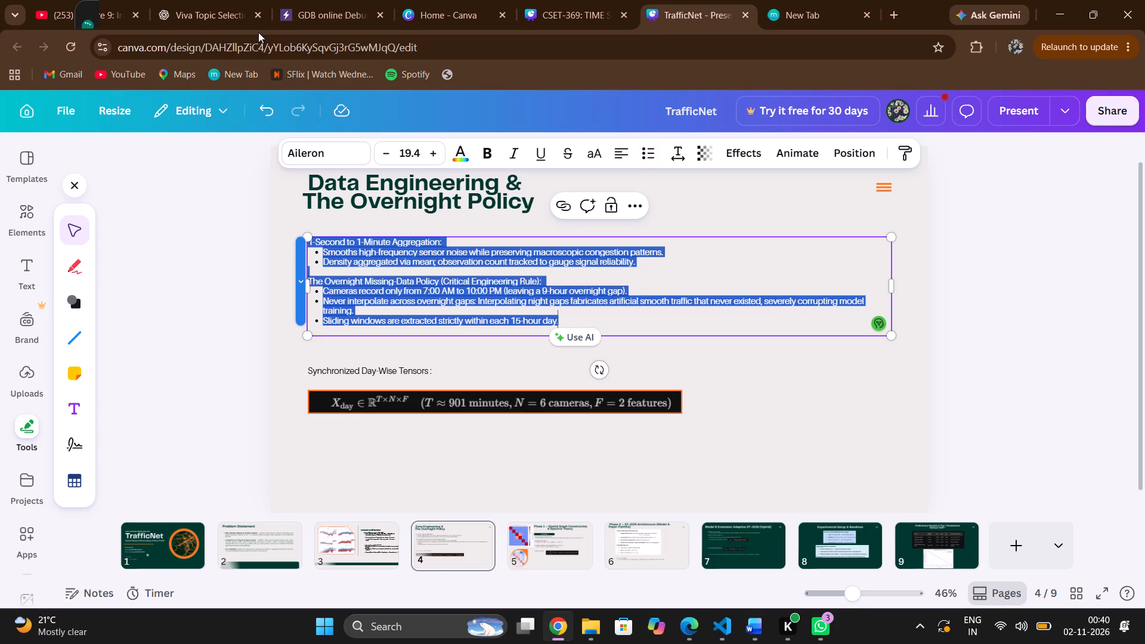
left_click(435, 148)
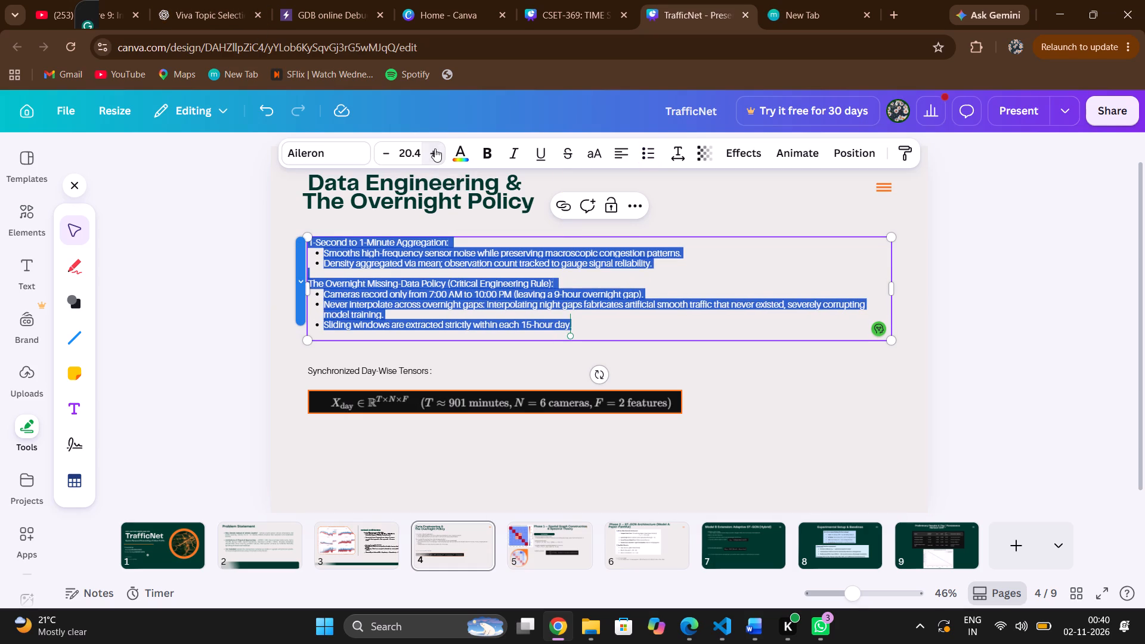
left_click(435, 148)
left_click(435, 148)
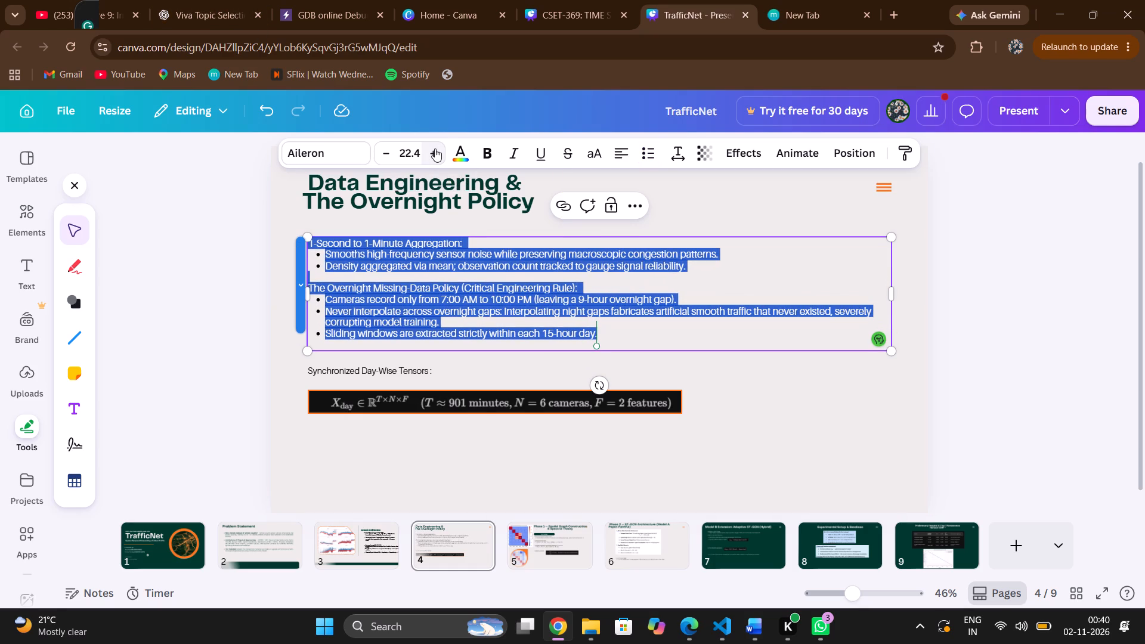
left_click(435, 148)
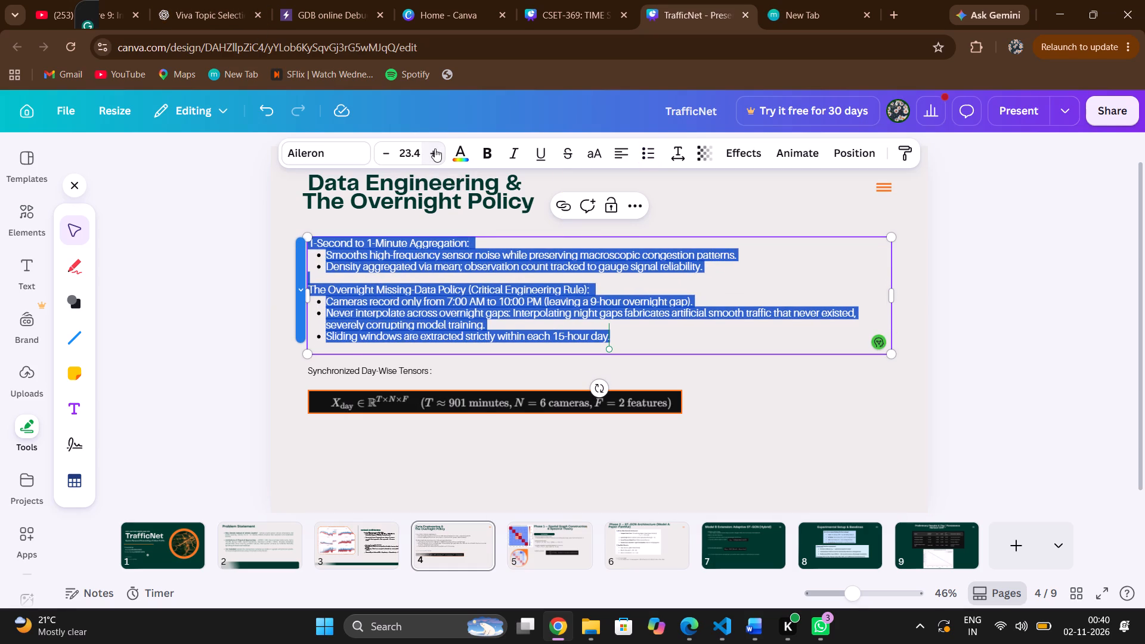
left_click(435, 148)
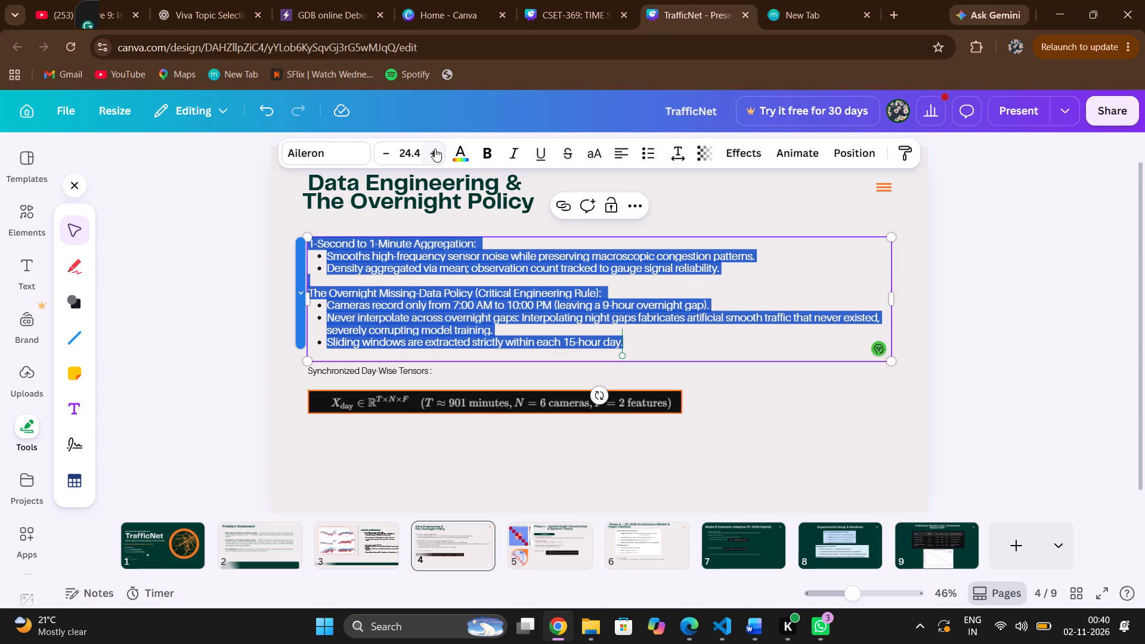
left_click(1022, 342)
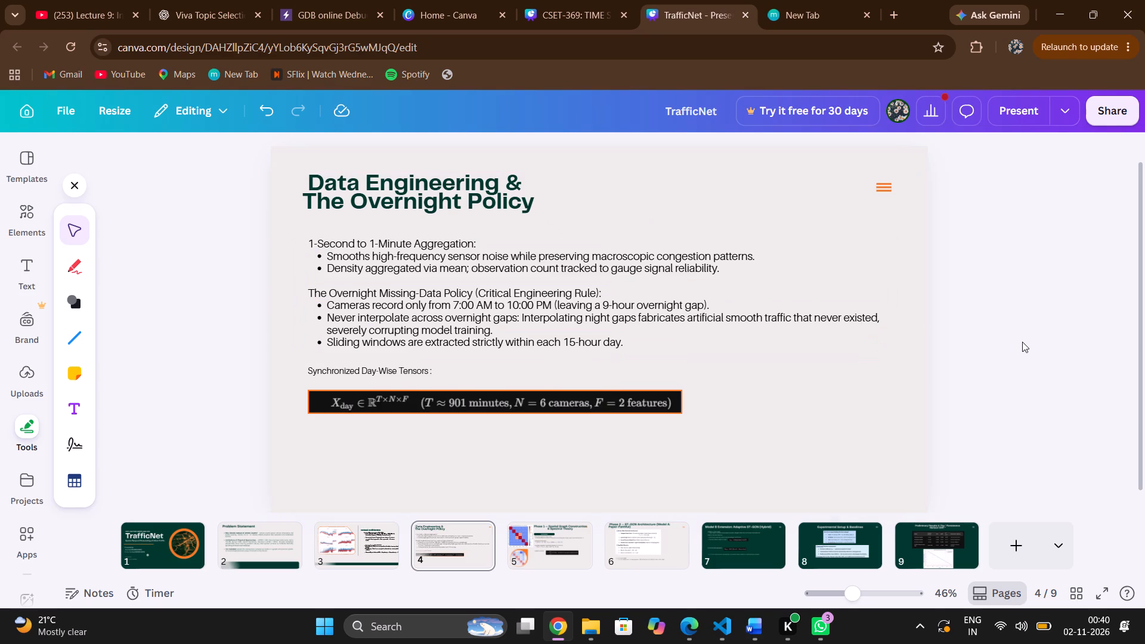
Move the equation image and the Synchronized Day-Wise Tensors label lower to leave space below the body text.
left_click_drag(654, 406, 651, 434)
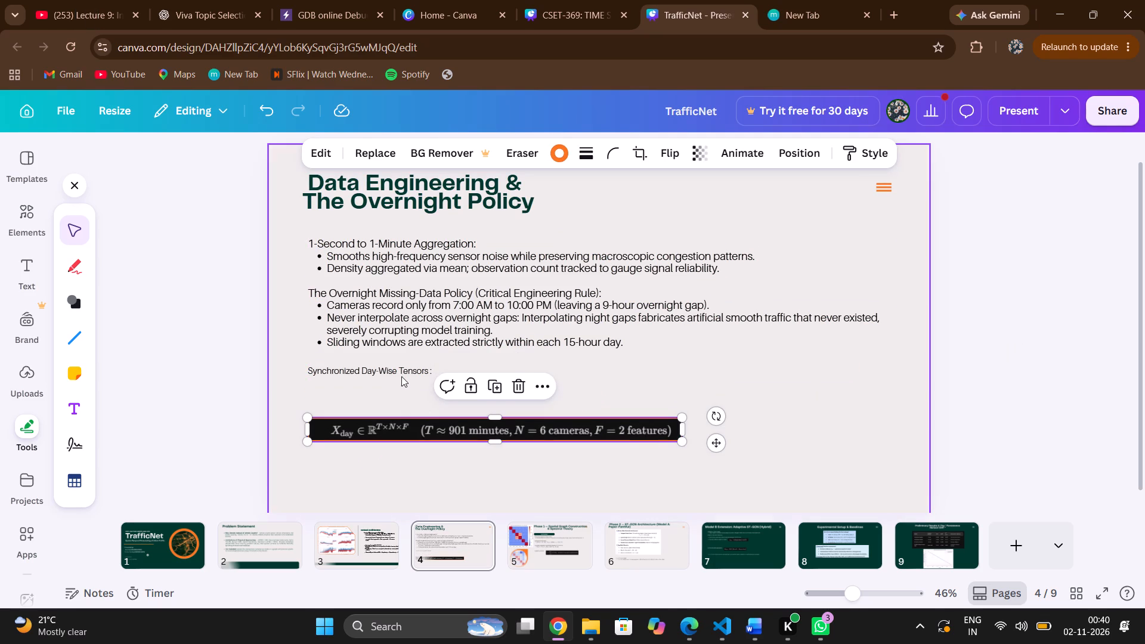
left_click_drag(400, 367, 400, 379)
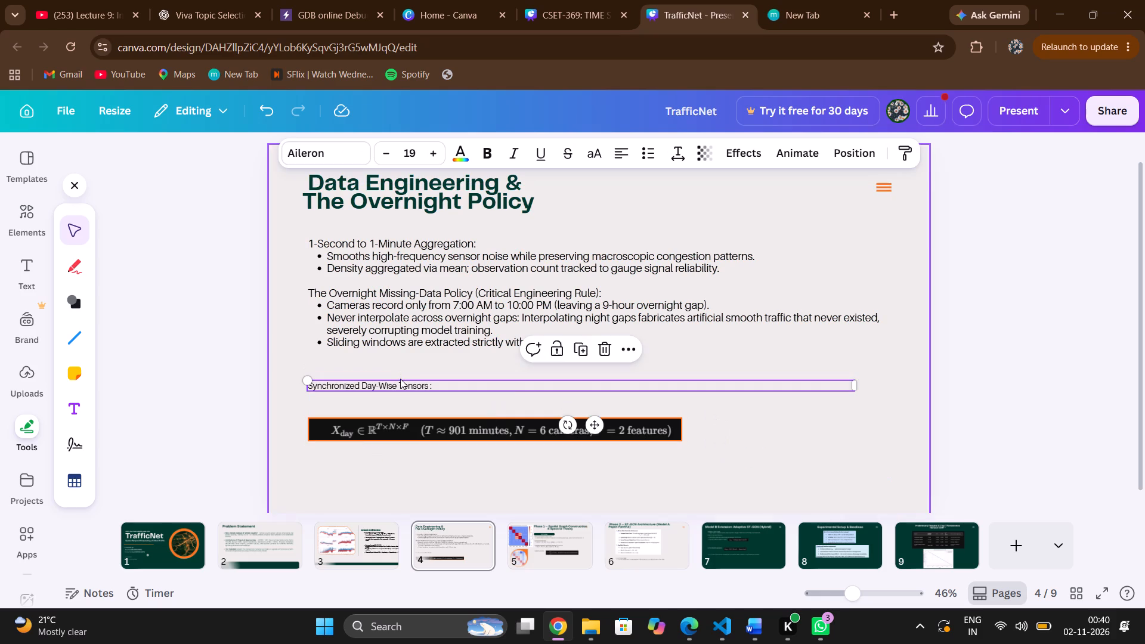
Increase the font size of the whole Synchronized Day-Wise Tensors label to 23.
left_click(409, 385)
left_click_drag(409, 385, 415, 385)
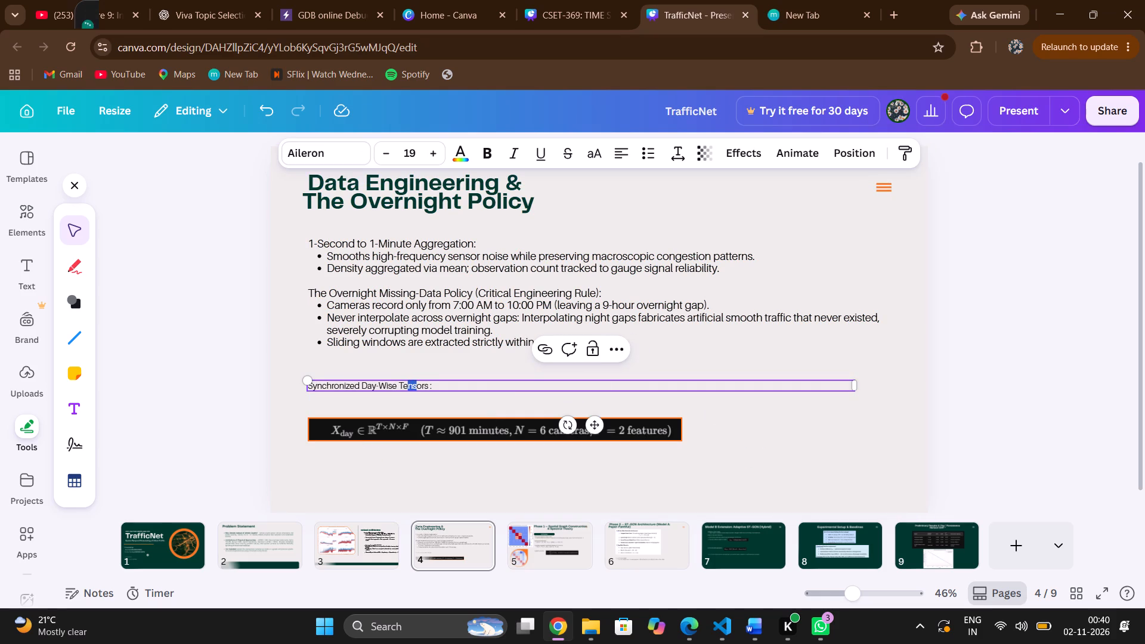
key("ctrl+a")
left_click(434, 150)
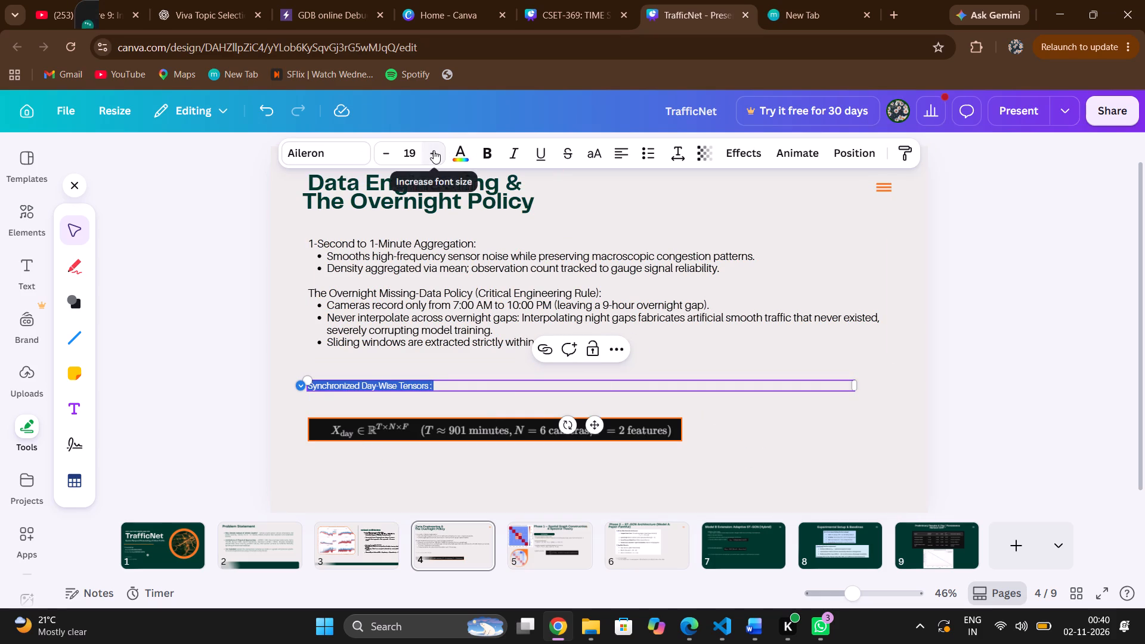
left_click(434, 150)
left_click(434, 150)
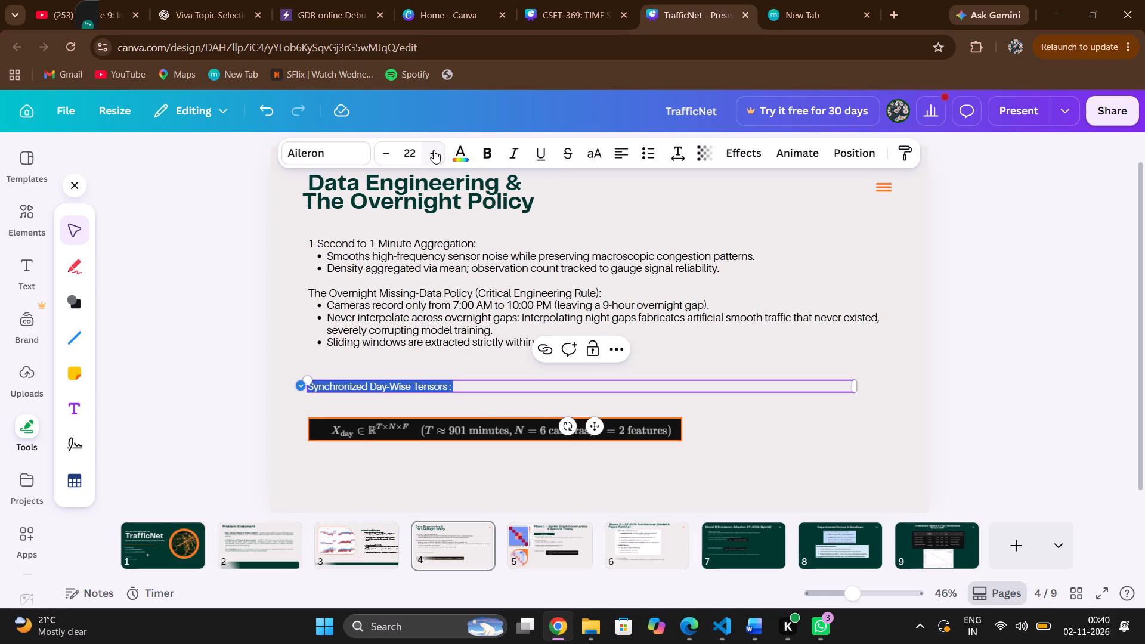
left_click(434, 150)
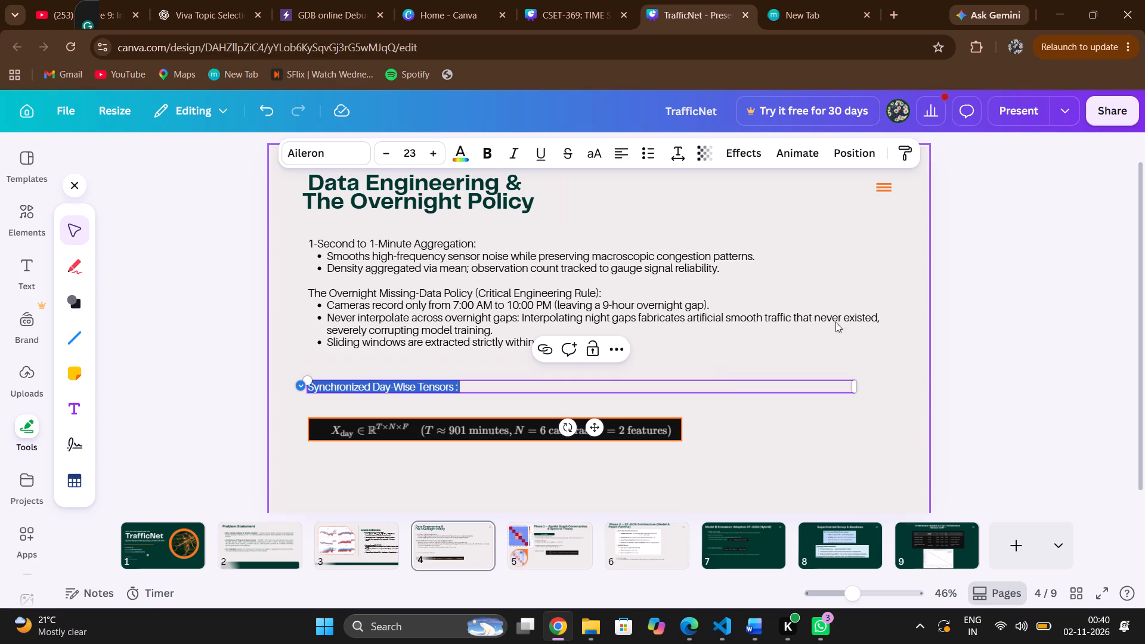
left_click(1031, 310)
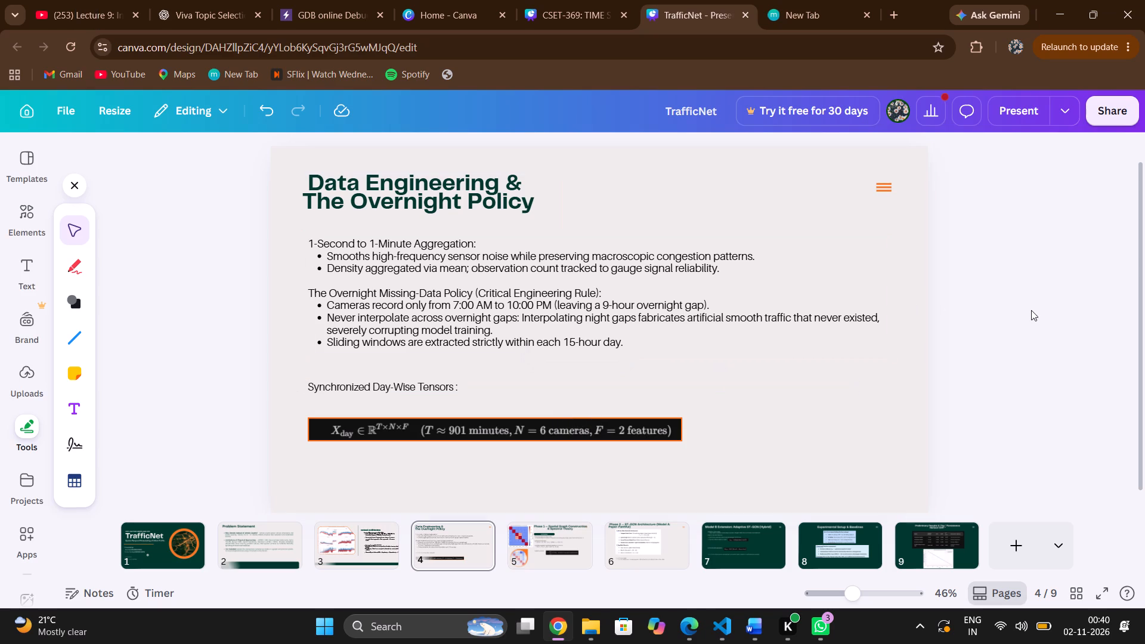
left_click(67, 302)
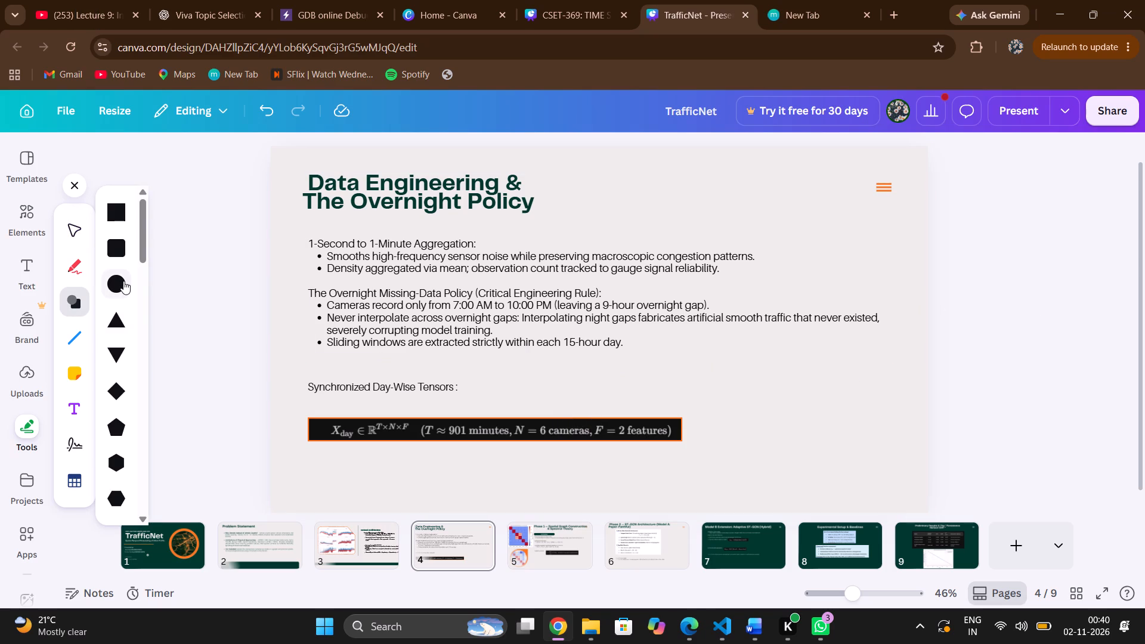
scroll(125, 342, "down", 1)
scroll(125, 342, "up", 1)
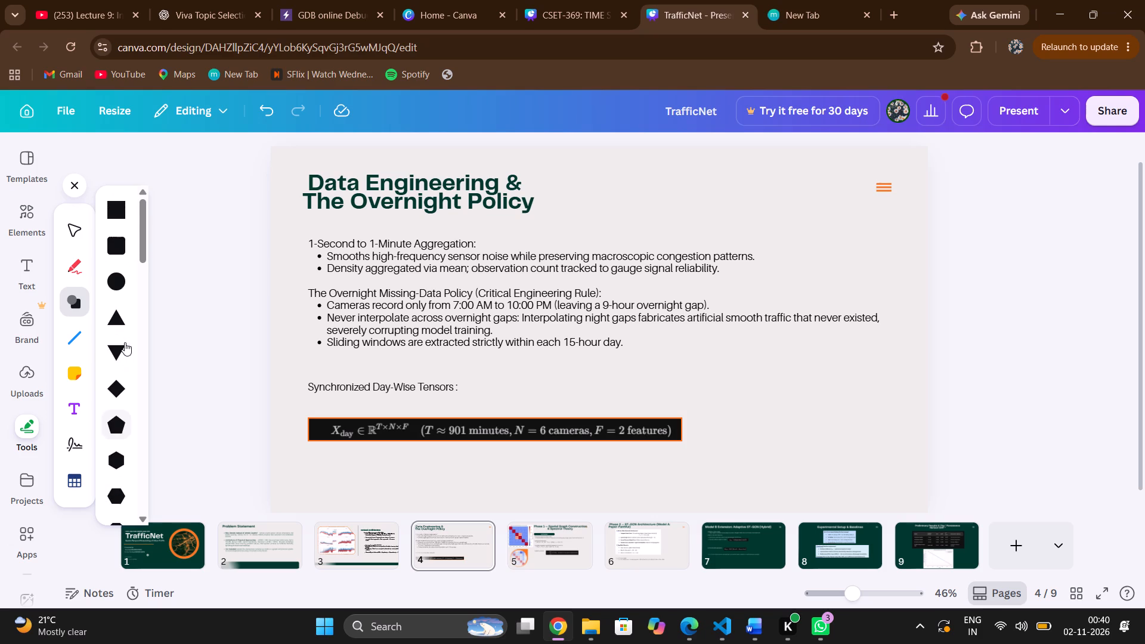
Search the elements for "box" graphics and add the cream rectangle with the rough green border to slide 4.
left_click(27, 218)
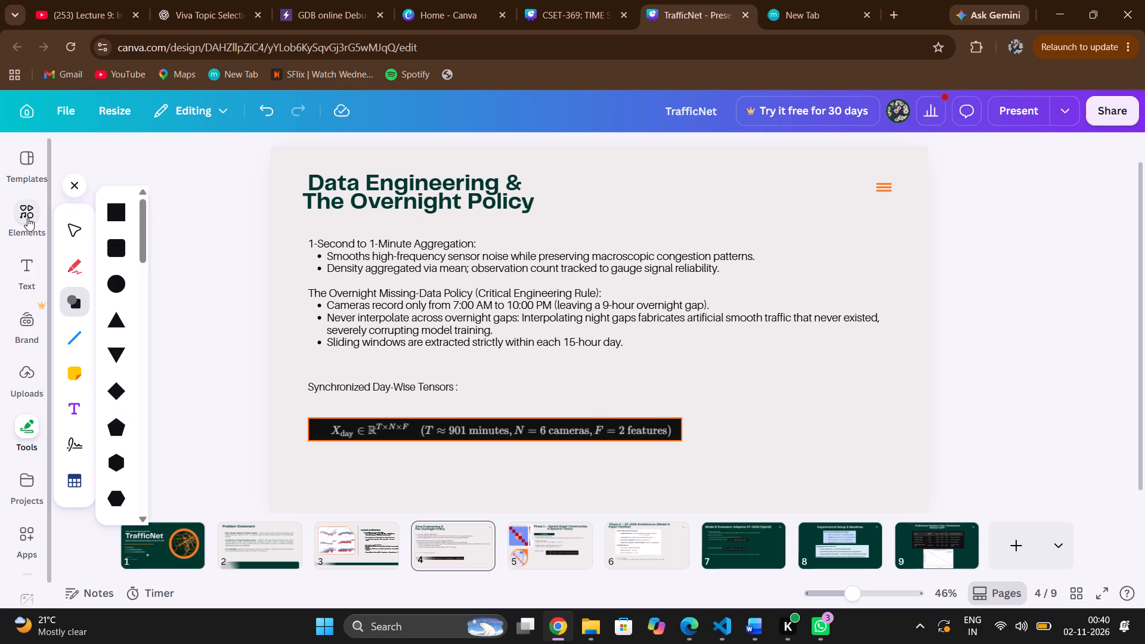
scroll(170, 354, "down", 2)
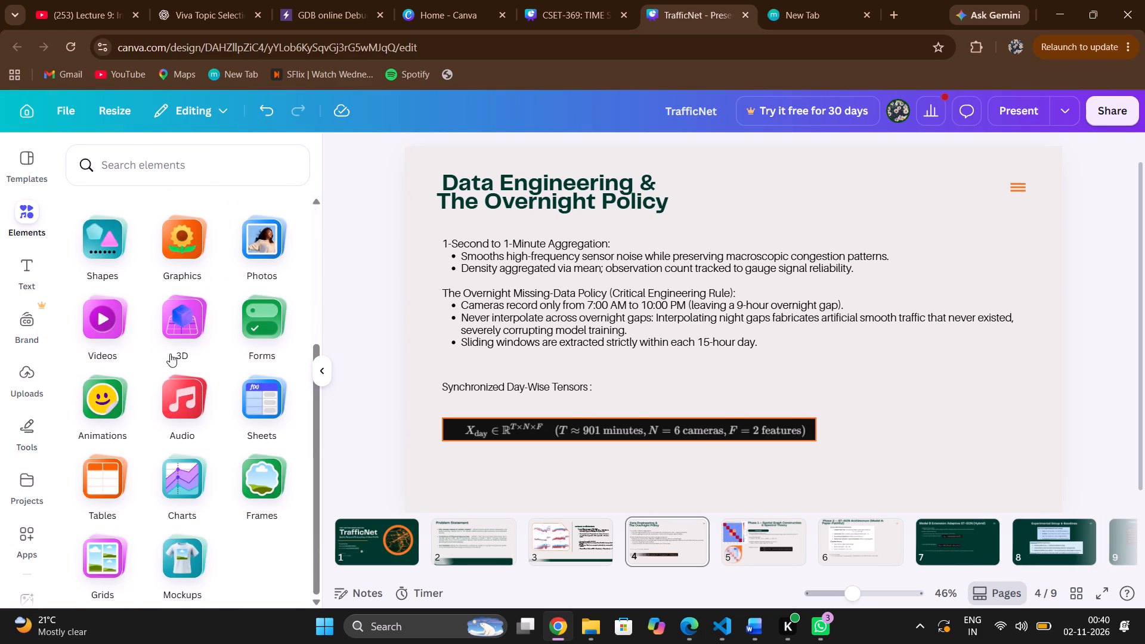
scroll(170, 354, "down", 2)
scroll(170, 354, "up", 7)
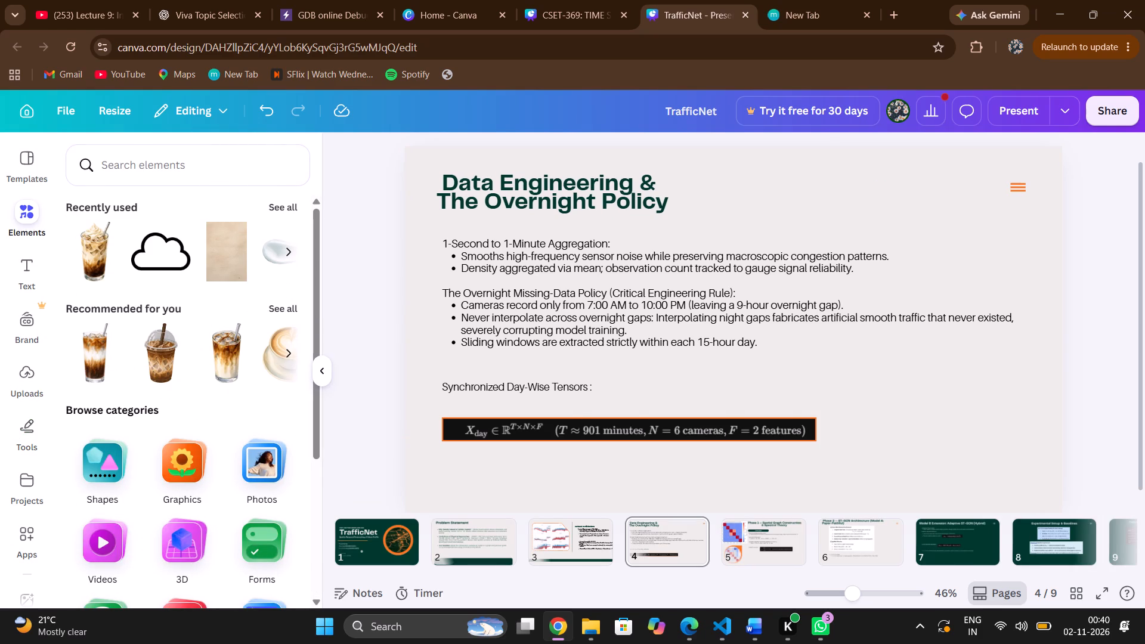
left_click(252, 152)
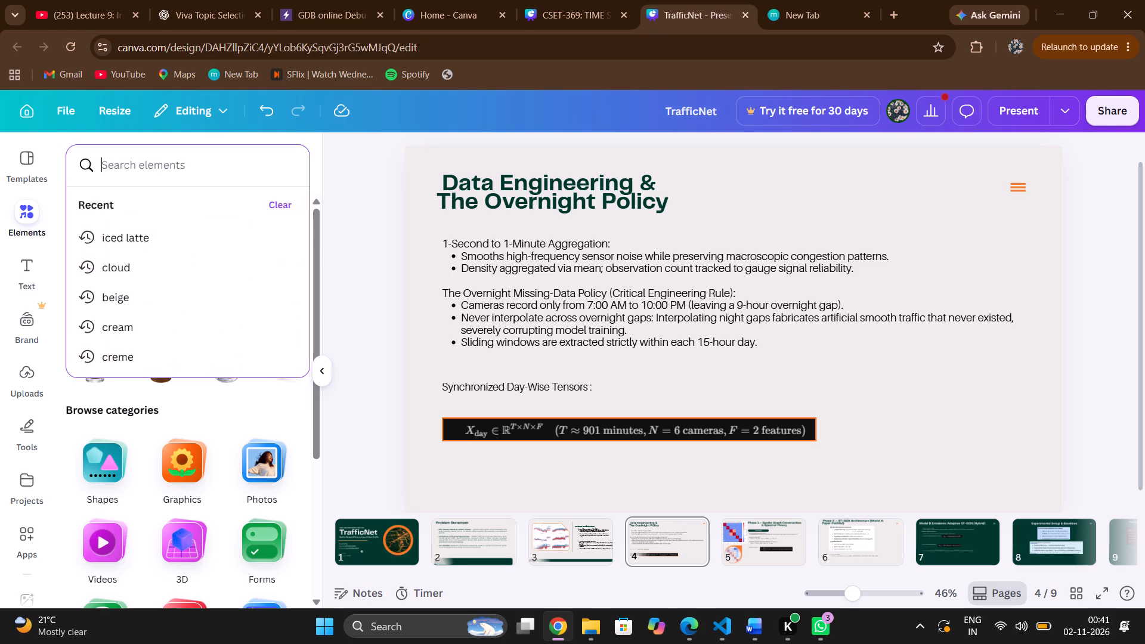
type("box")
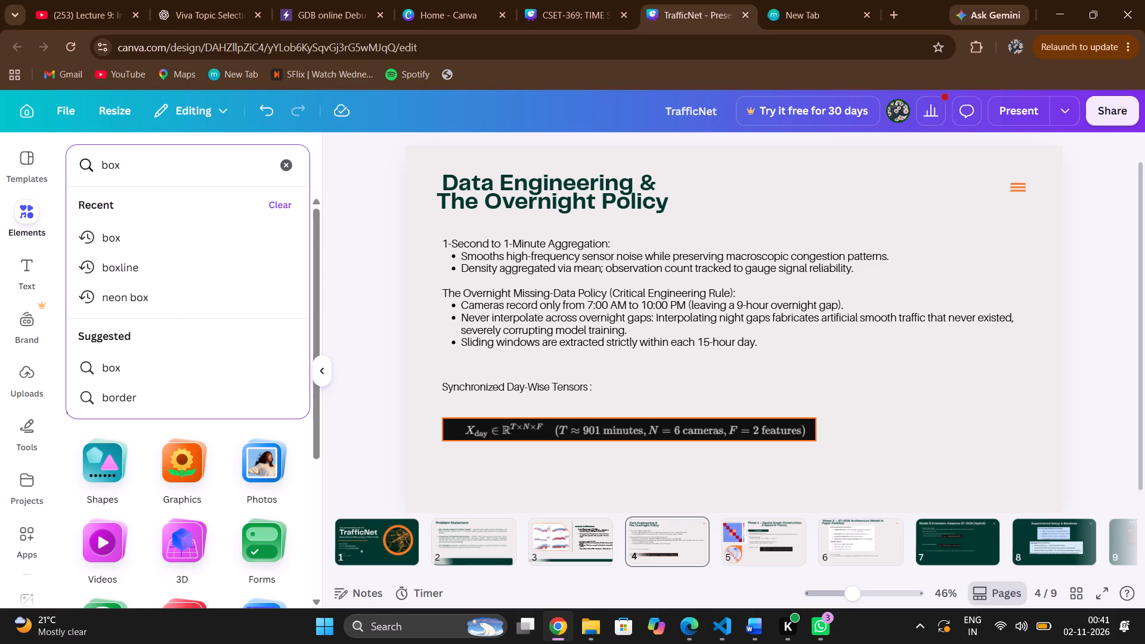
key("Return")
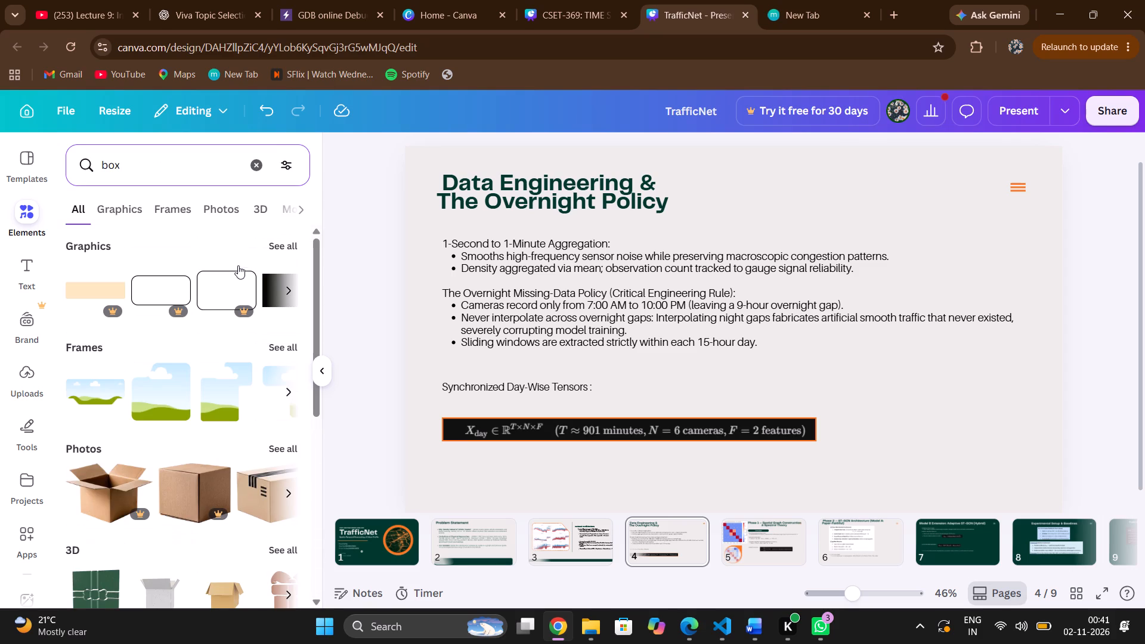
left_click(281, 243)
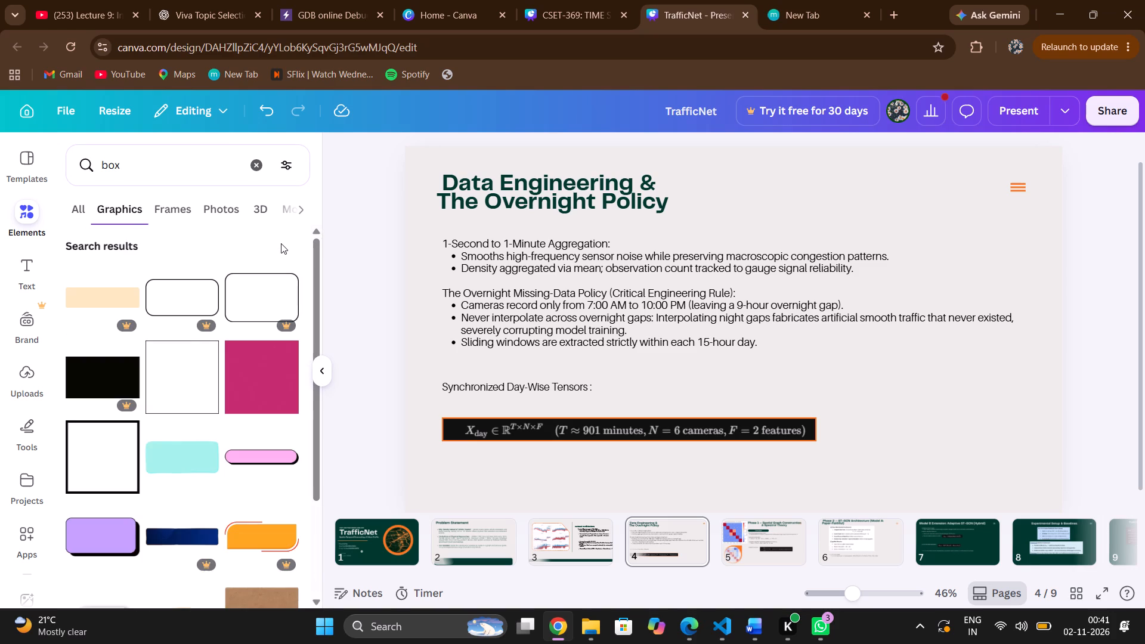
scroll(182, 500, "down", 2)
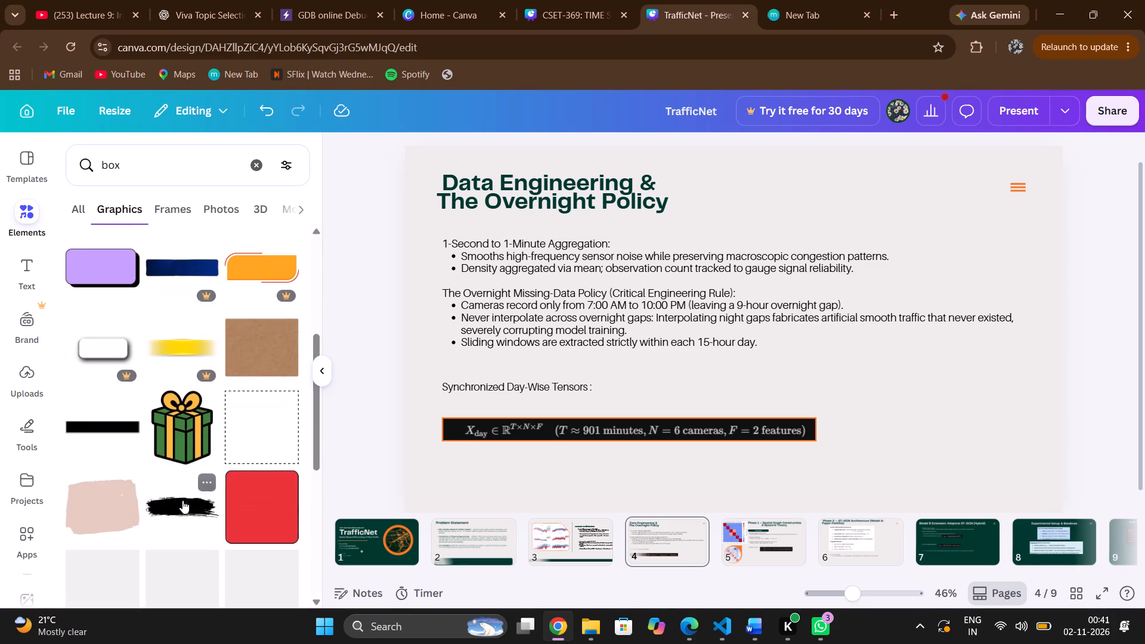
scroll(191, 456, "down", 1)
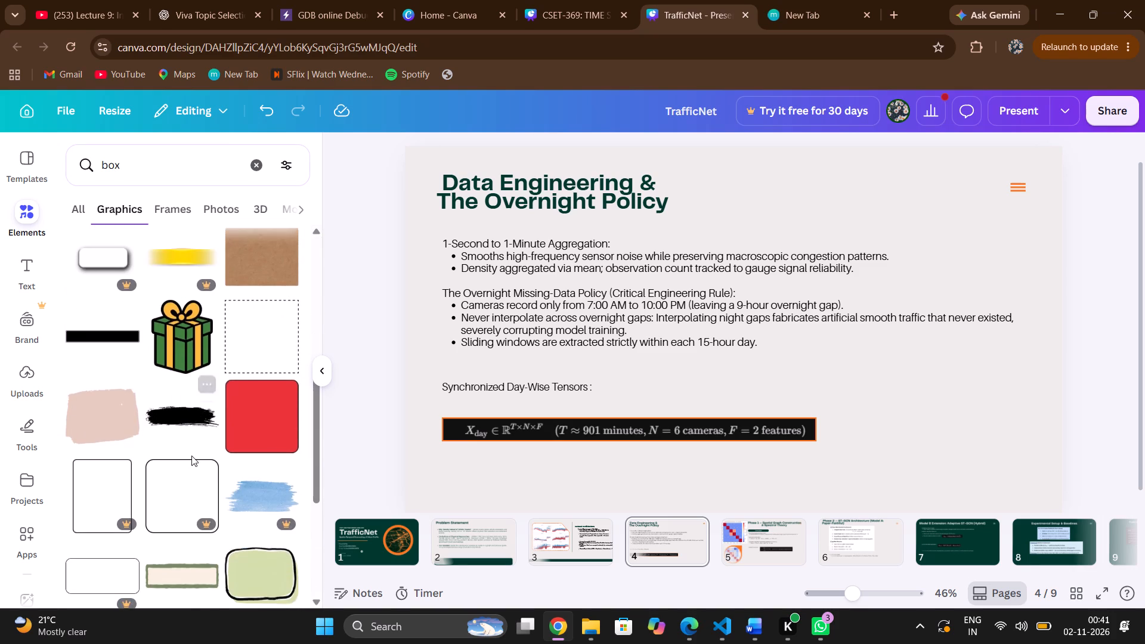
scroll(191, 456, "down", 1)
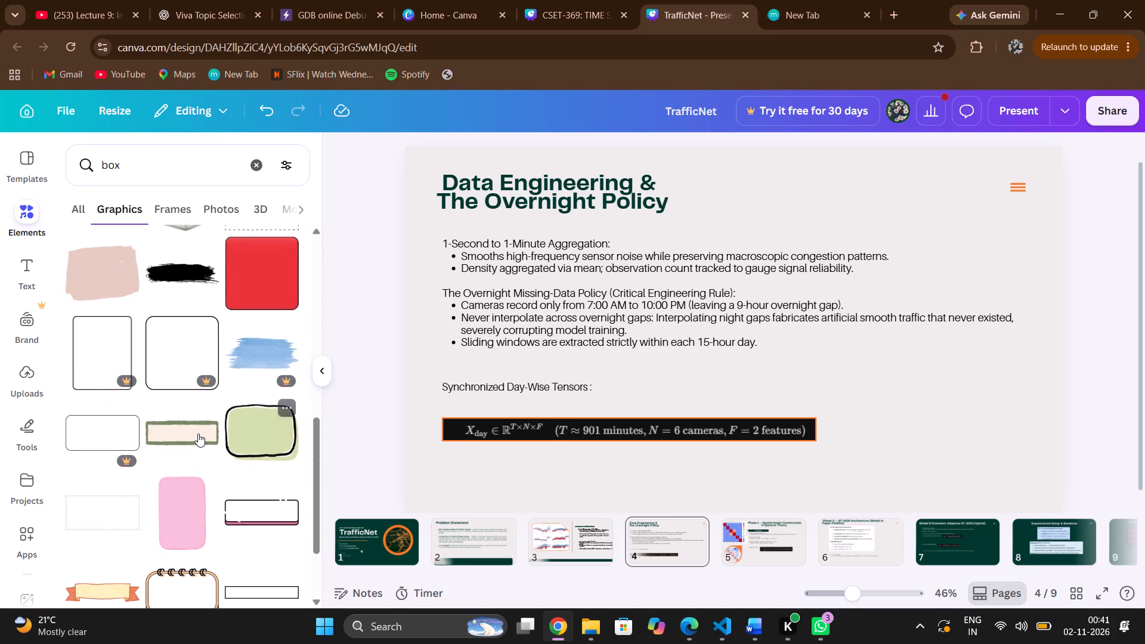
left_click(192, 434)
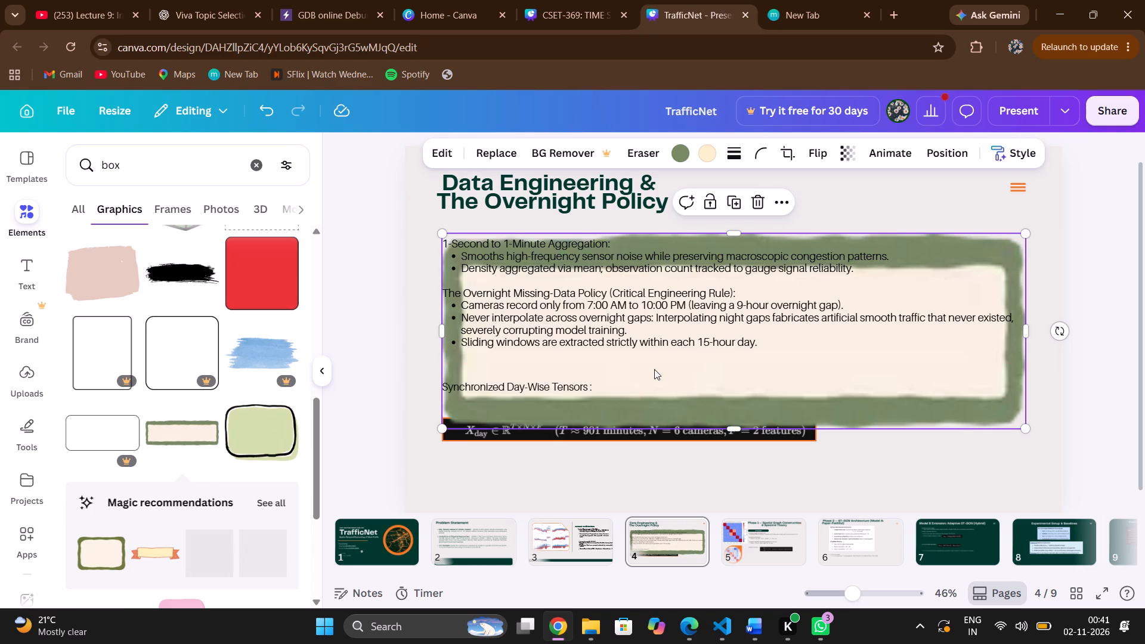
Shrink the green-bordered box to about half its size and move it onto the Synchronized Day-Wise Tensors label.
left_click_drag(1024, 428, 892, 338)
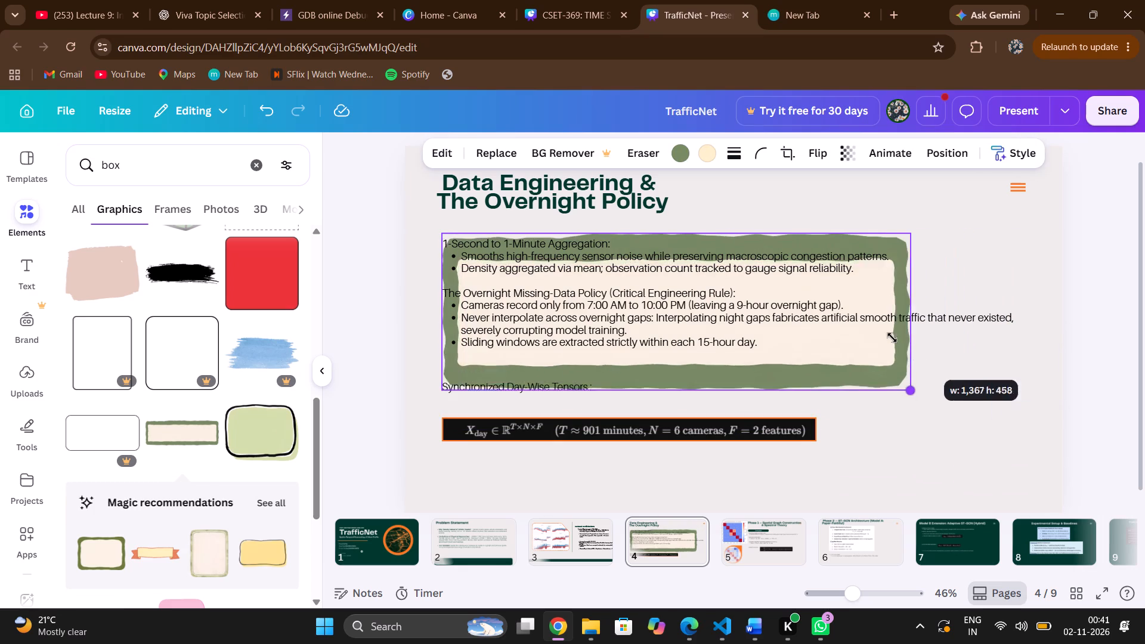
left_click_drag(892, 338, 748, 282)
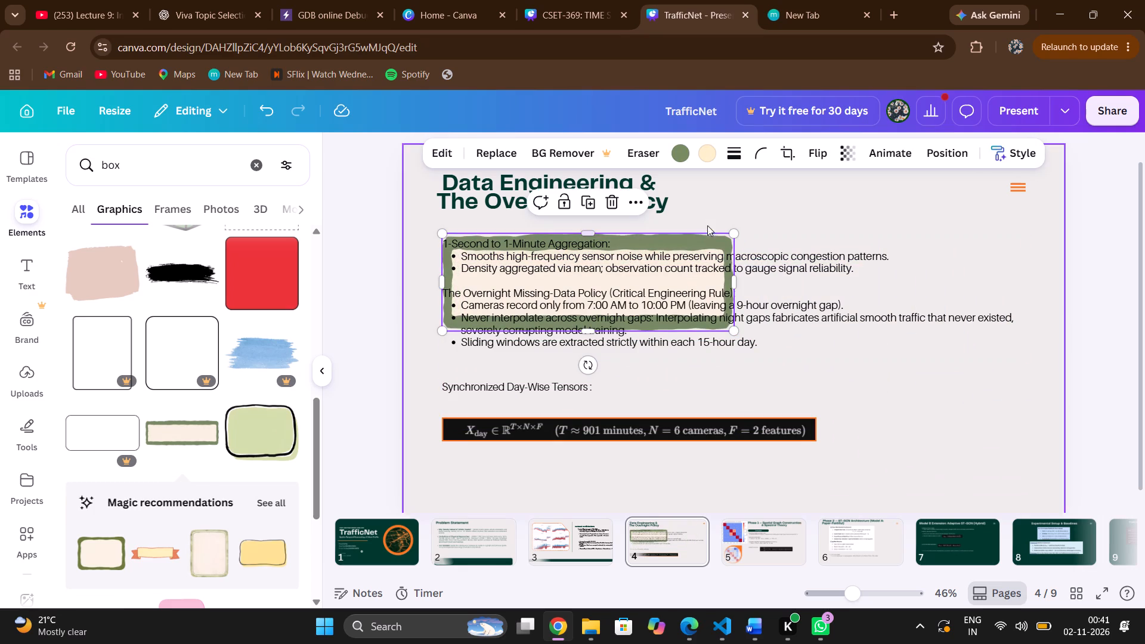
left_click(706, 234)
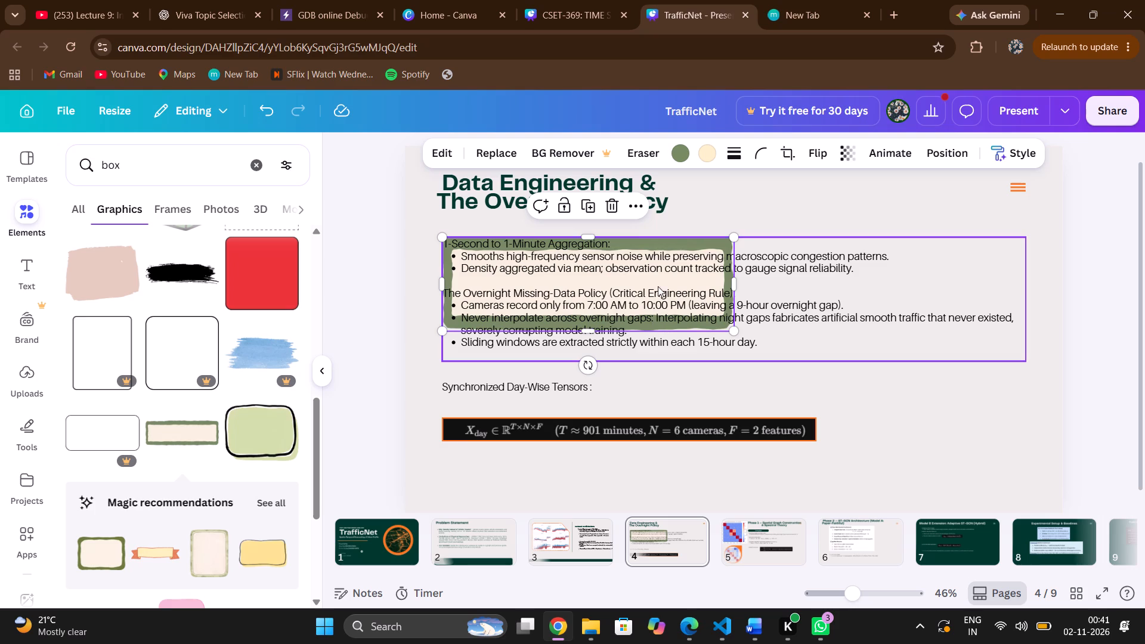
left_click_drag(658, 277, 619, 376)
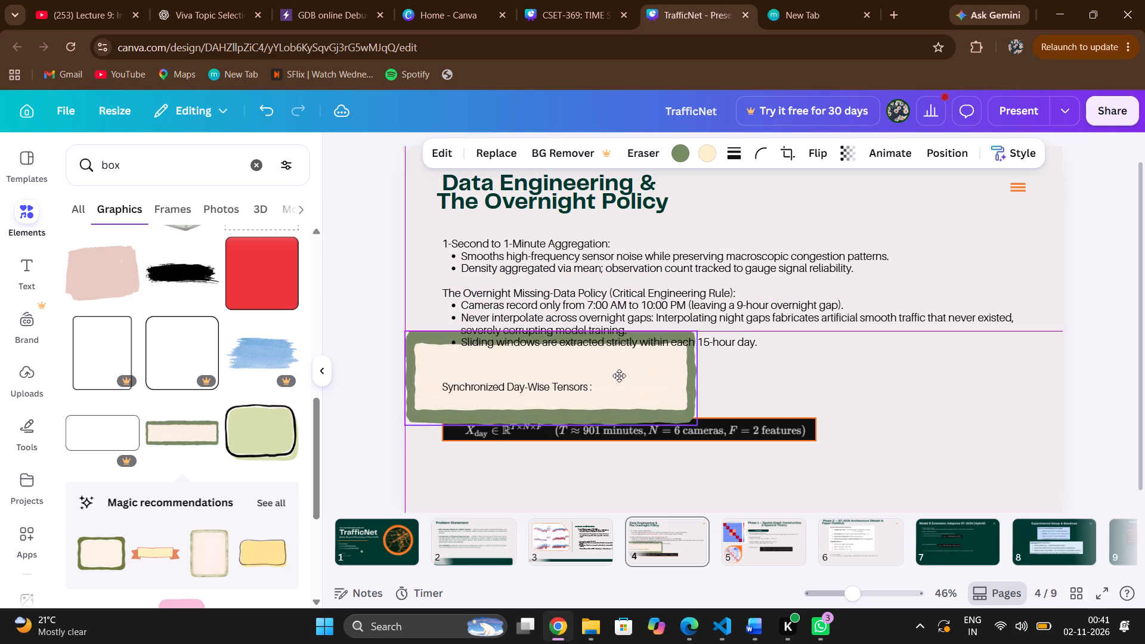
left_click_drag(619, 376, 618, 382)
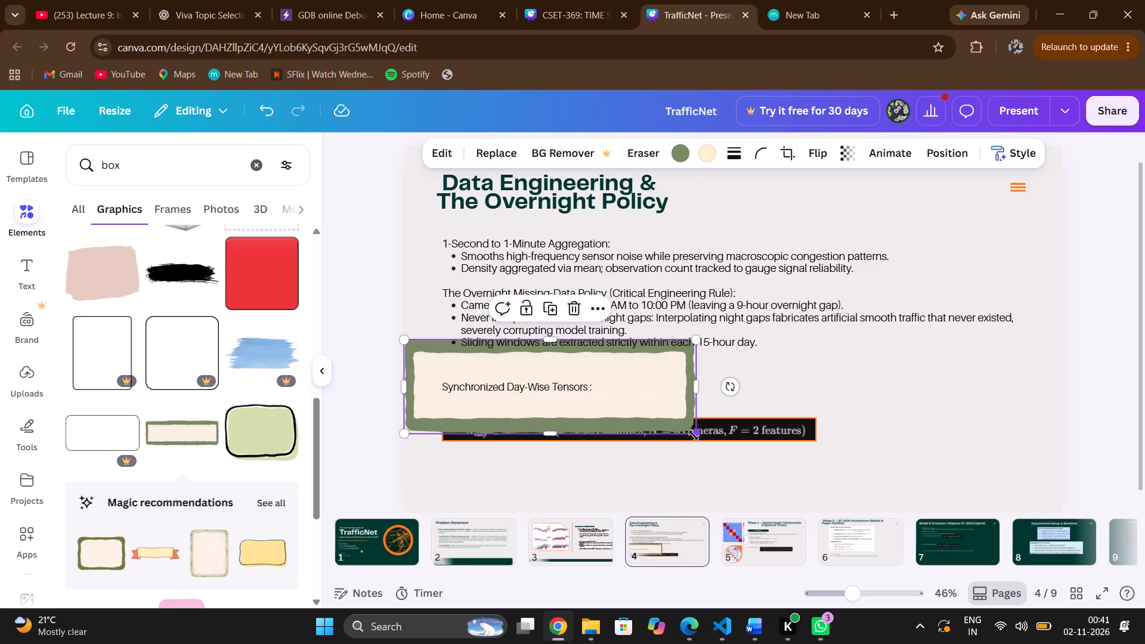
Resize and reposition the green-bordered box to about 501 by 153 so it closely frames the Synchronized Day-Wise Tensors label.
left_click_drag(694, 435, 633, 364)
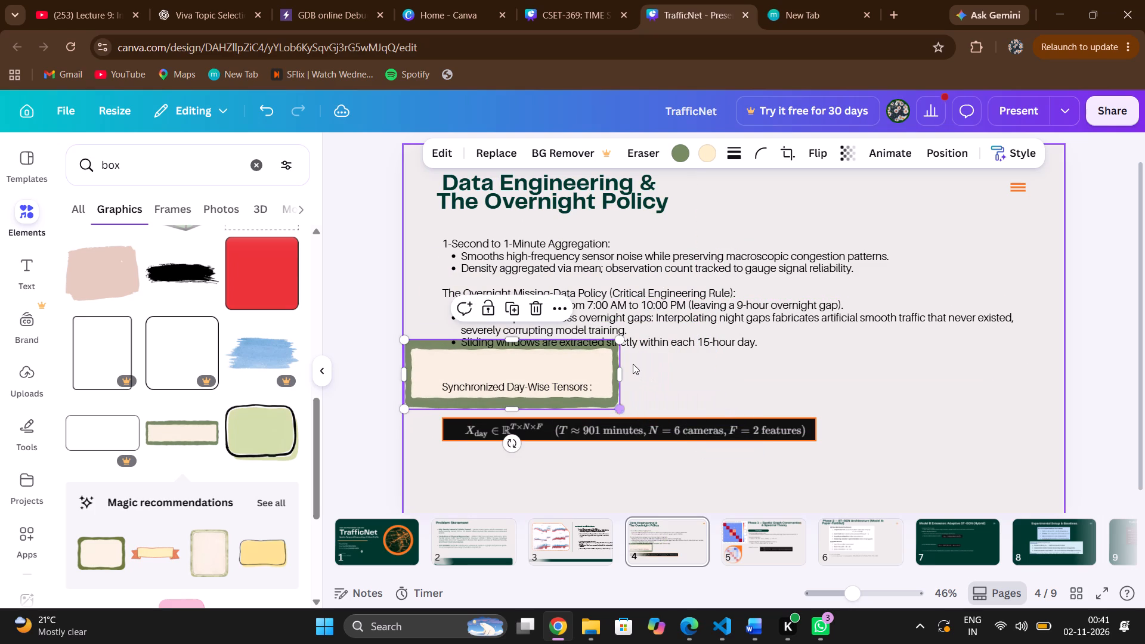
left_click_drag(618, 377, 663, 376)
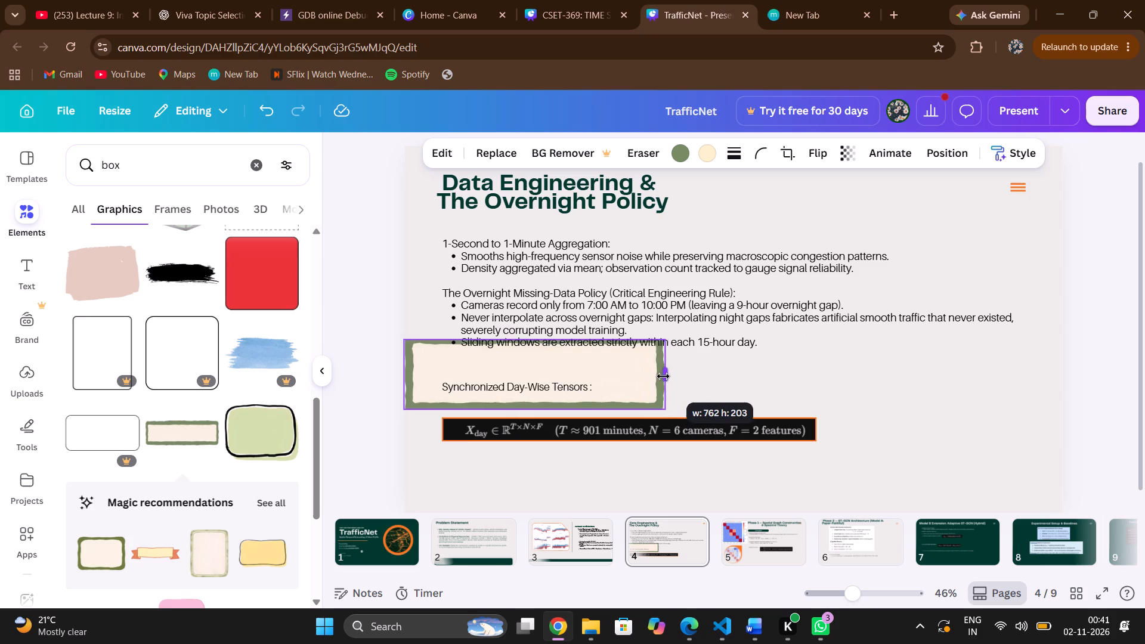
left_click_drag(663, 376, 651, 374)
left_click_drag(651, 411, 624, 392)
left_click_drag(589, 370, 607, 393)
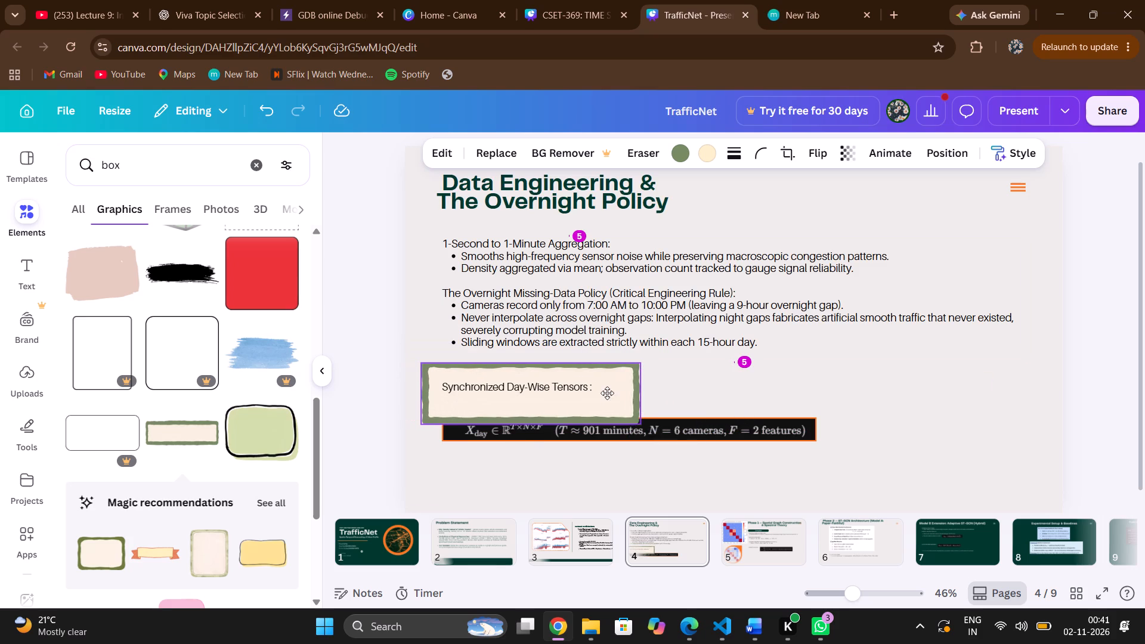
left_click_drag(607, 393, 612, 392)
left_click_drag(544, 421, 544, 412)
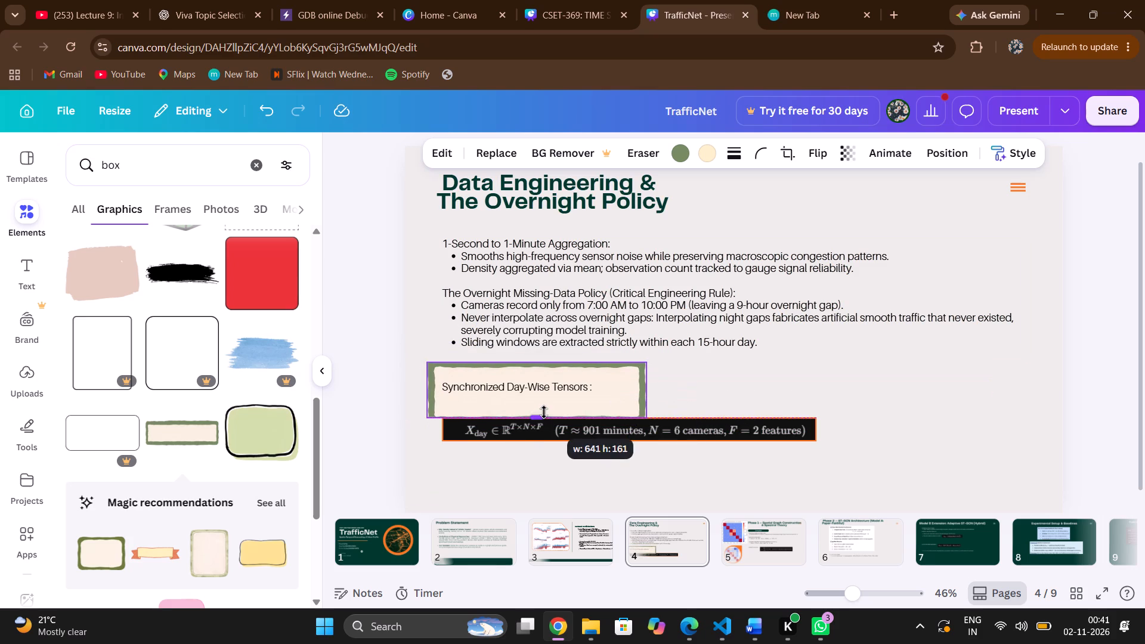
left_click_drag(544, 412, 548, 397)
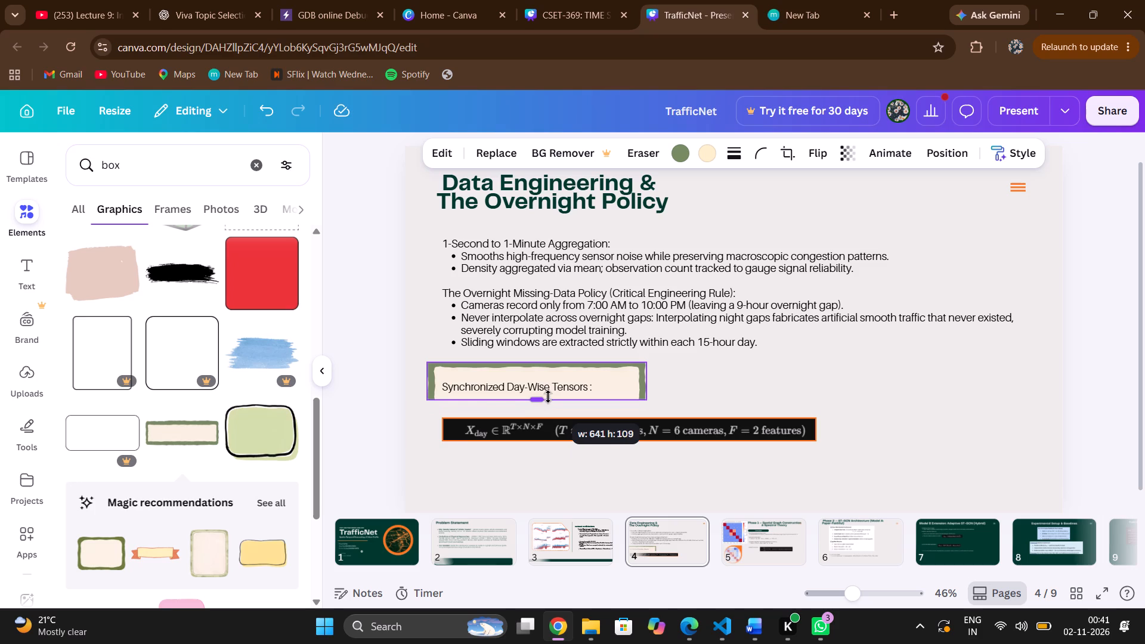
left_click_drag(548, 397, 550, 424)
left_click_drag(647, 425, 607, 386)
left_click_drag(565, 400, 573, 400)
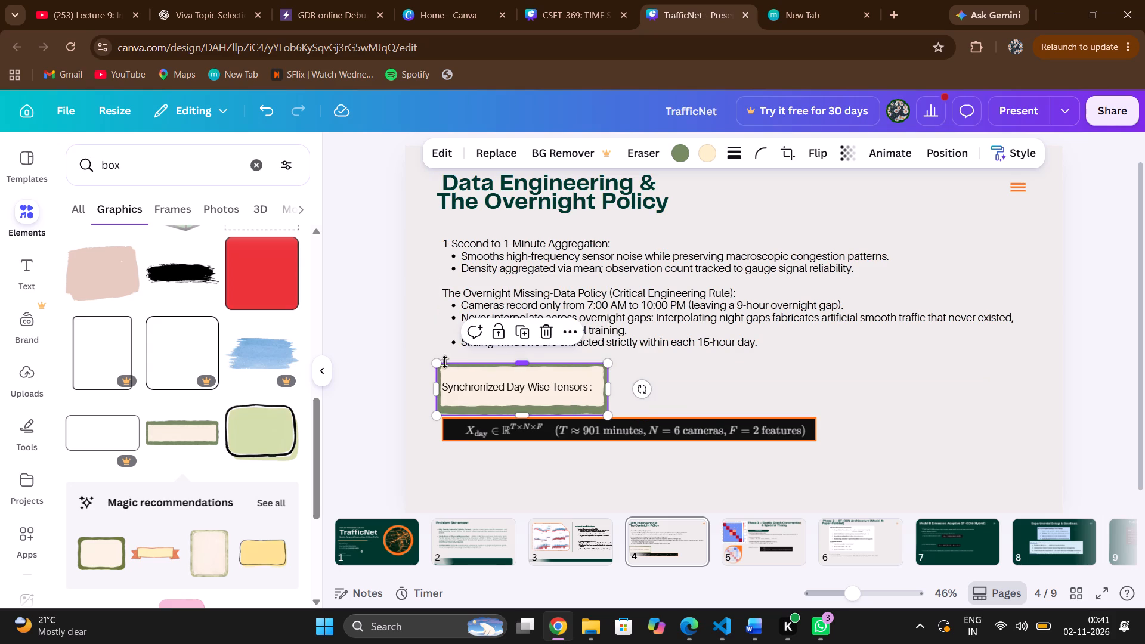
left_click_drag(440, 362, 436, 370)
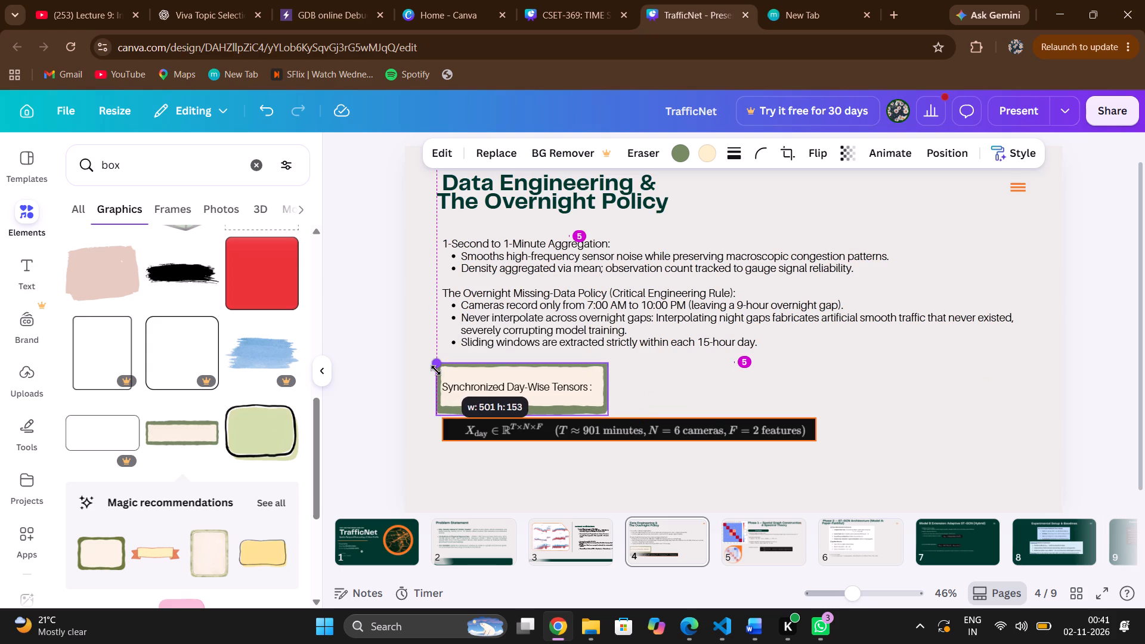
left_click_drag(436, 370, 435, 370)
left_click(736, 402)
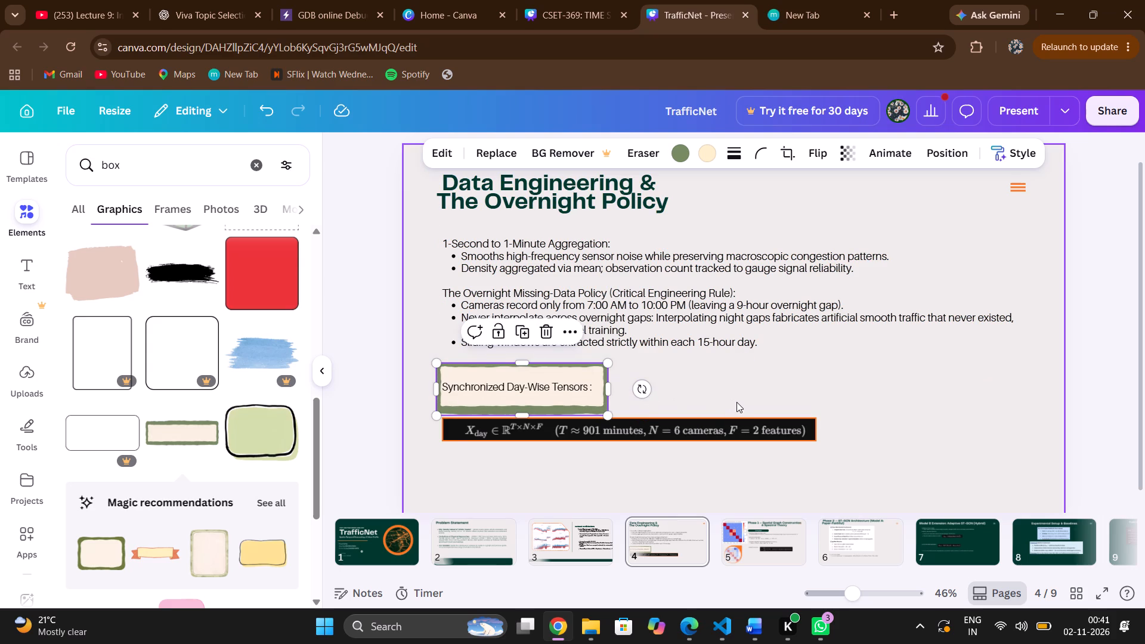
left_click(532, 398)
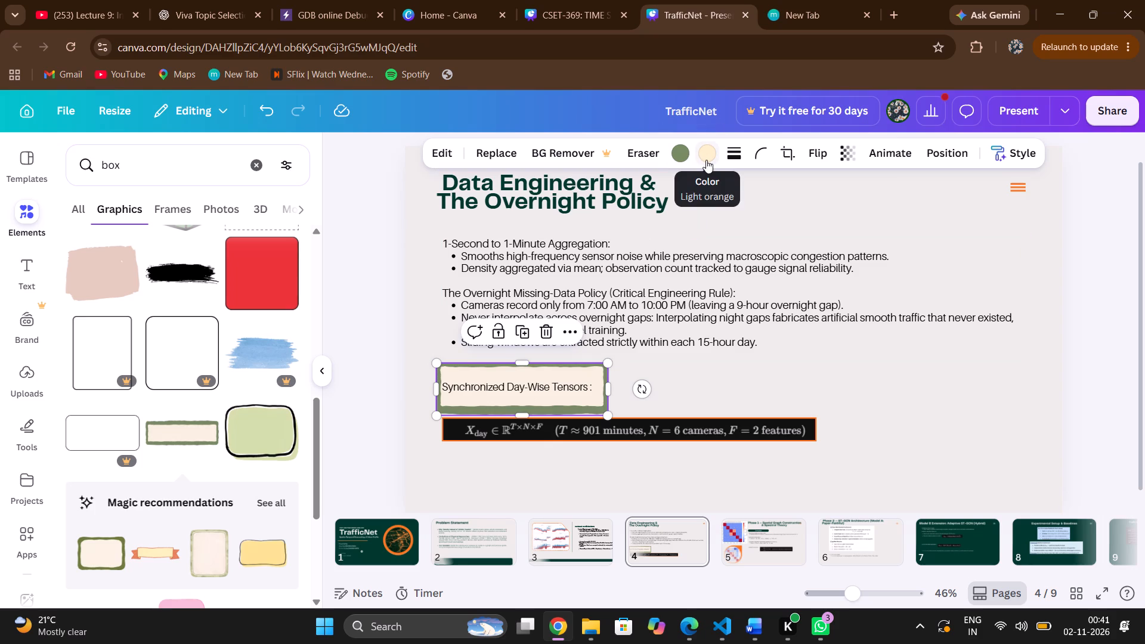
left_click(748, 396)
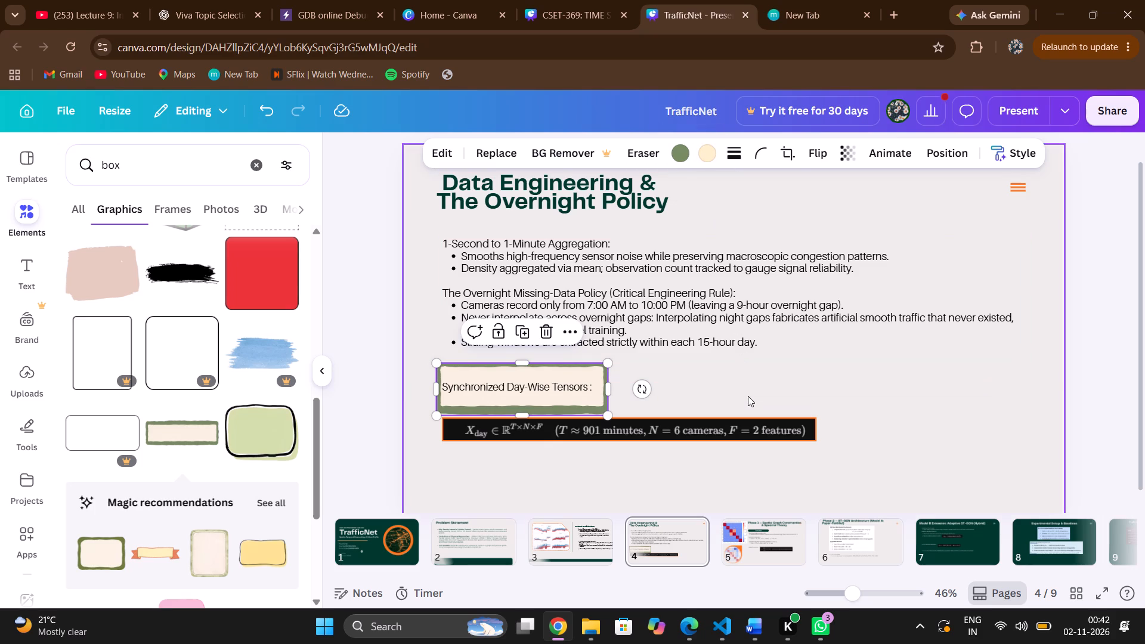
Move the equation image slightly lower, leaving a gap beneath the green-bordered label box.
left_click_drag(718, 434, 714, 462)
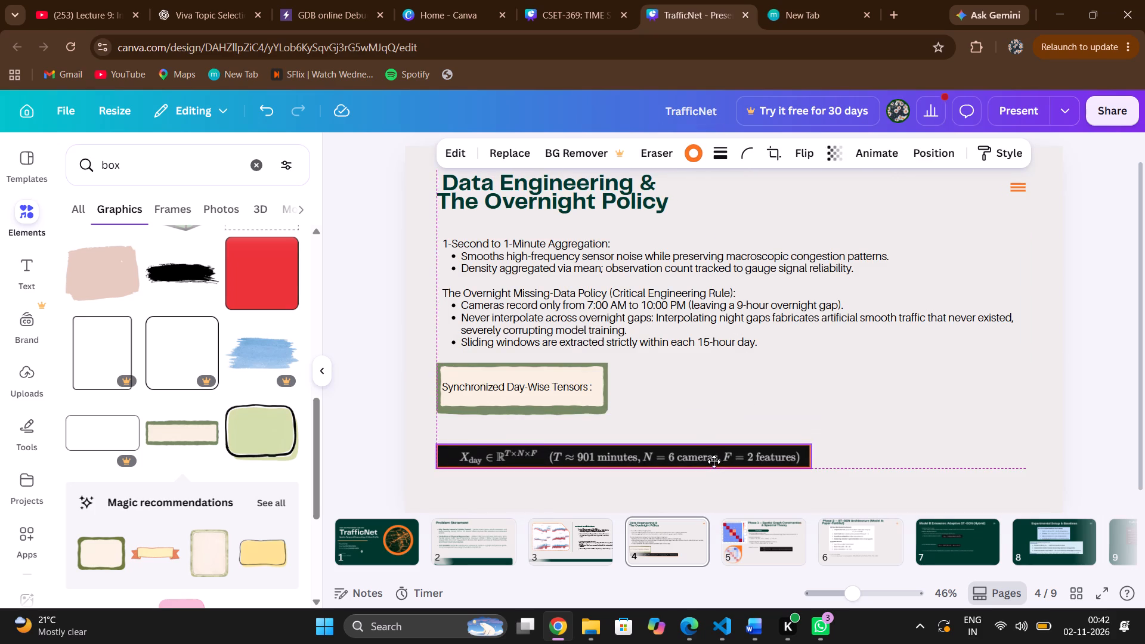
left_click_drag(714, 462, 708, 453)
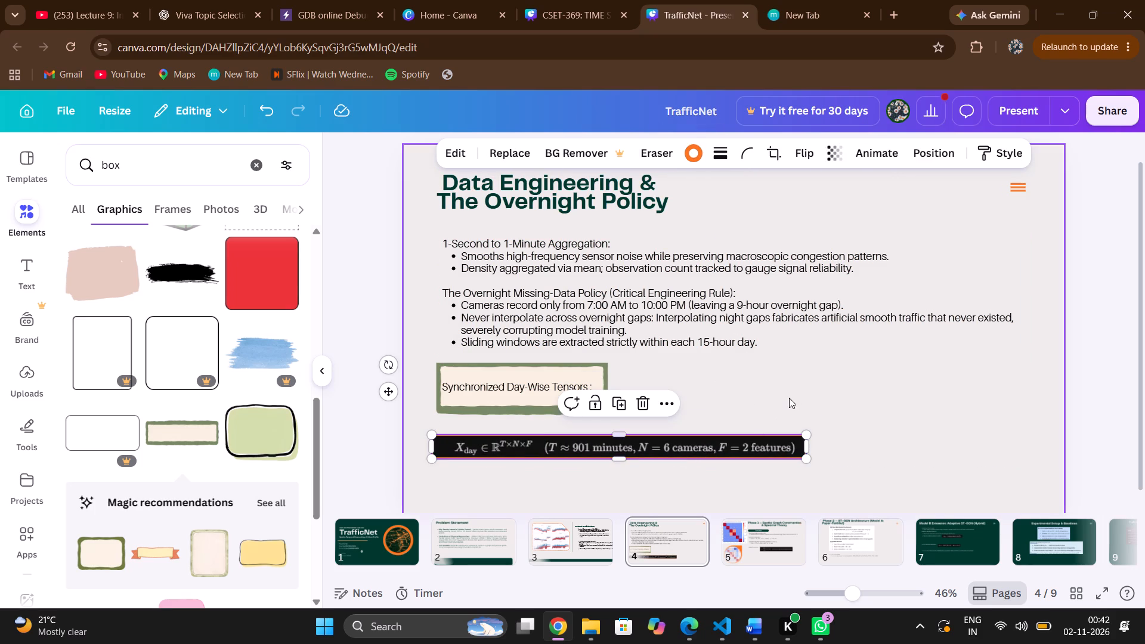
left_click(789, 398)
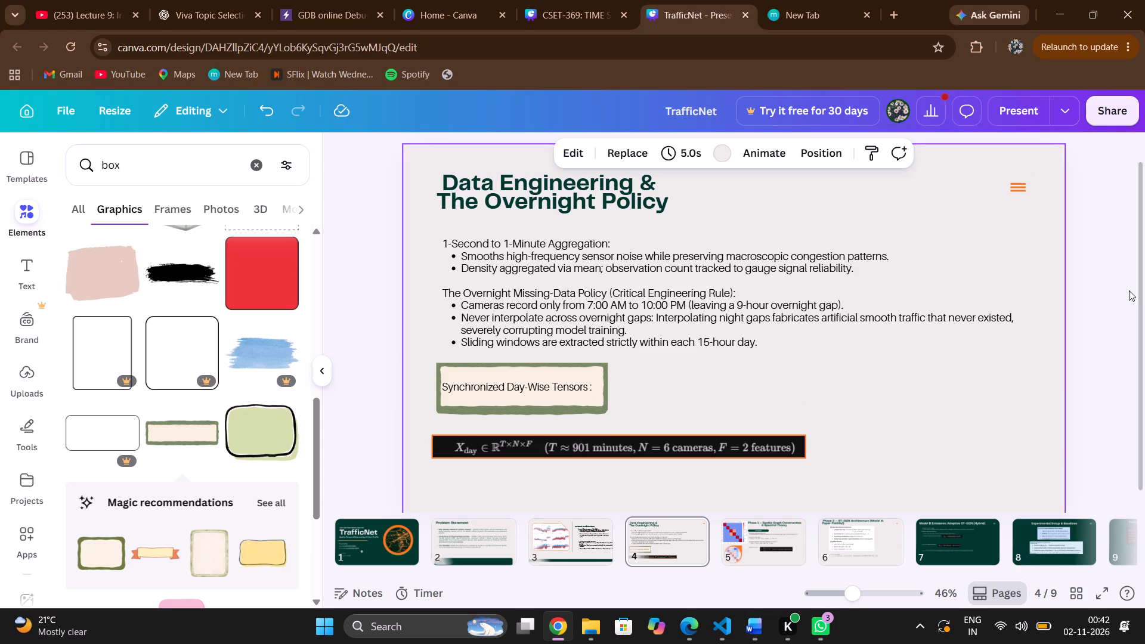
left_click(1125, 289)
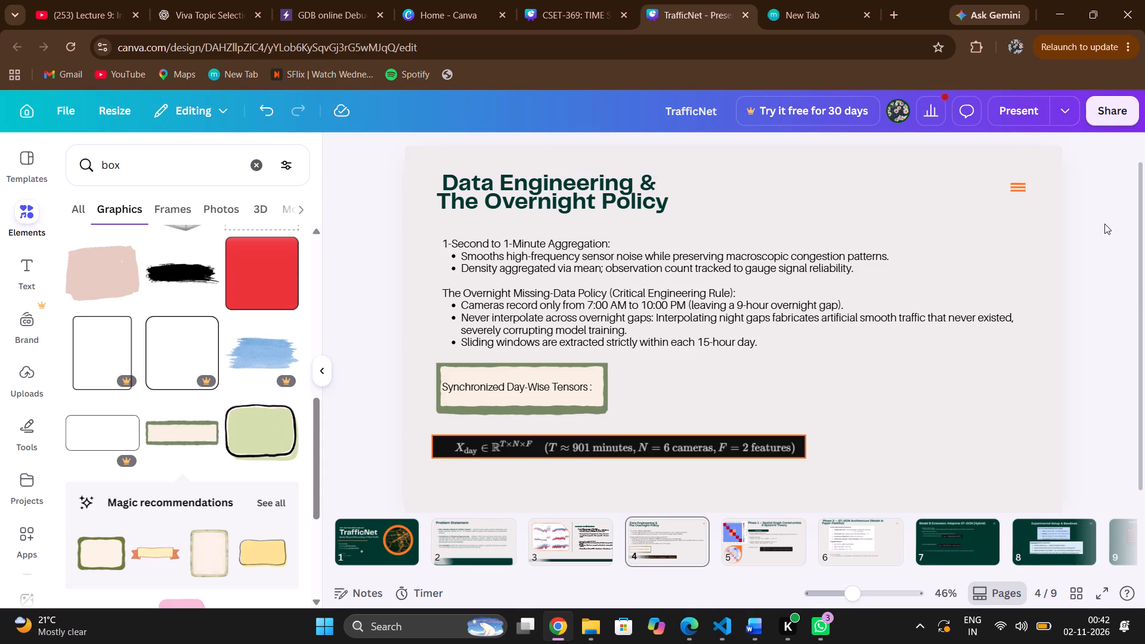
Set the Dataset Architecture heading on slide 3 to font size 58, matching the Problem Statement heading on slide 2.
left_click(463, 528)
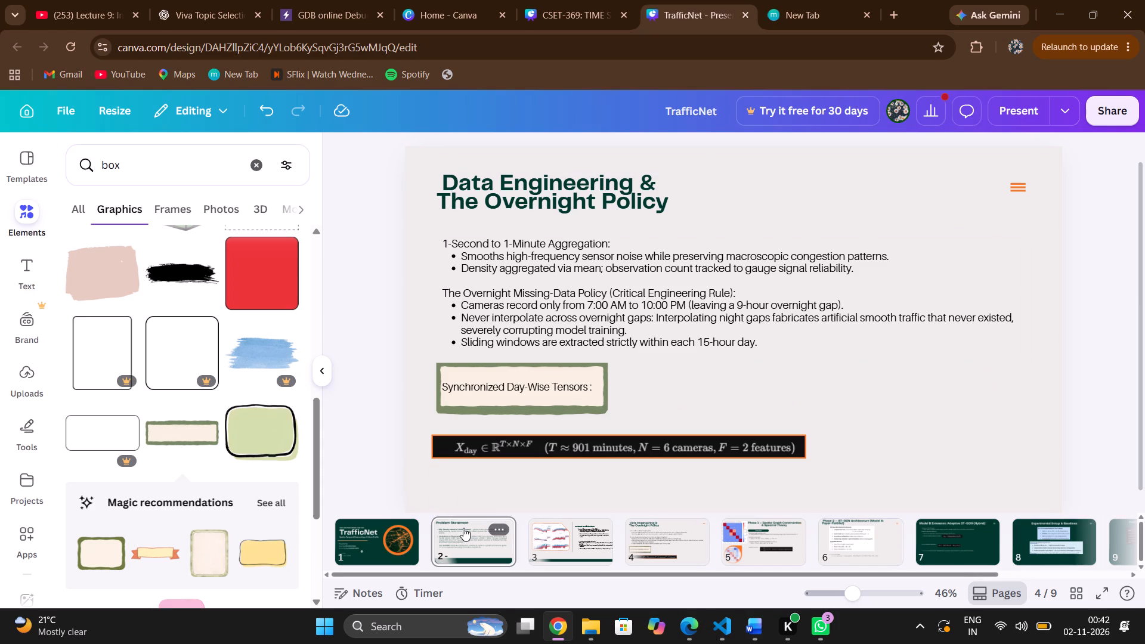
left_click(502, 183)
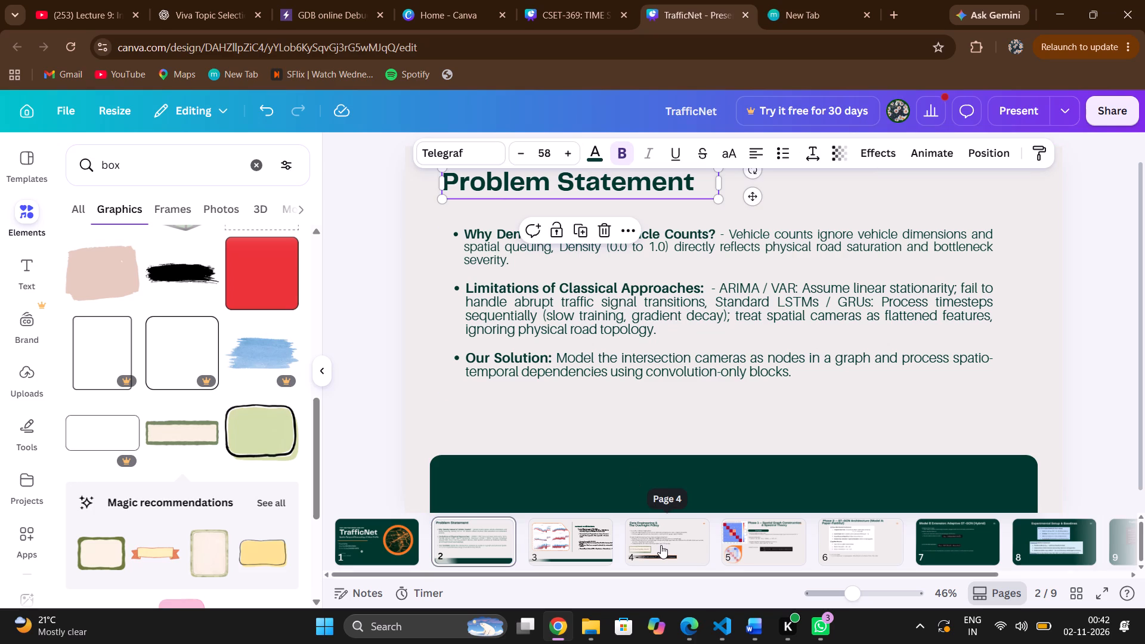
left_click(582, 549)
left_click(807, 213)
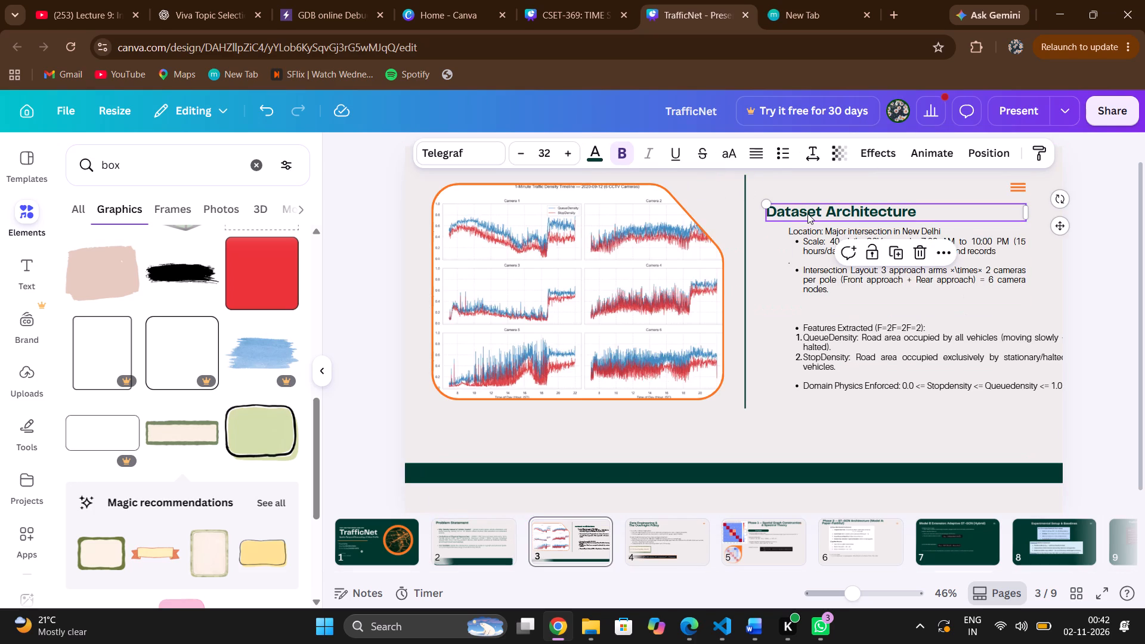
triple_click(572, 160)
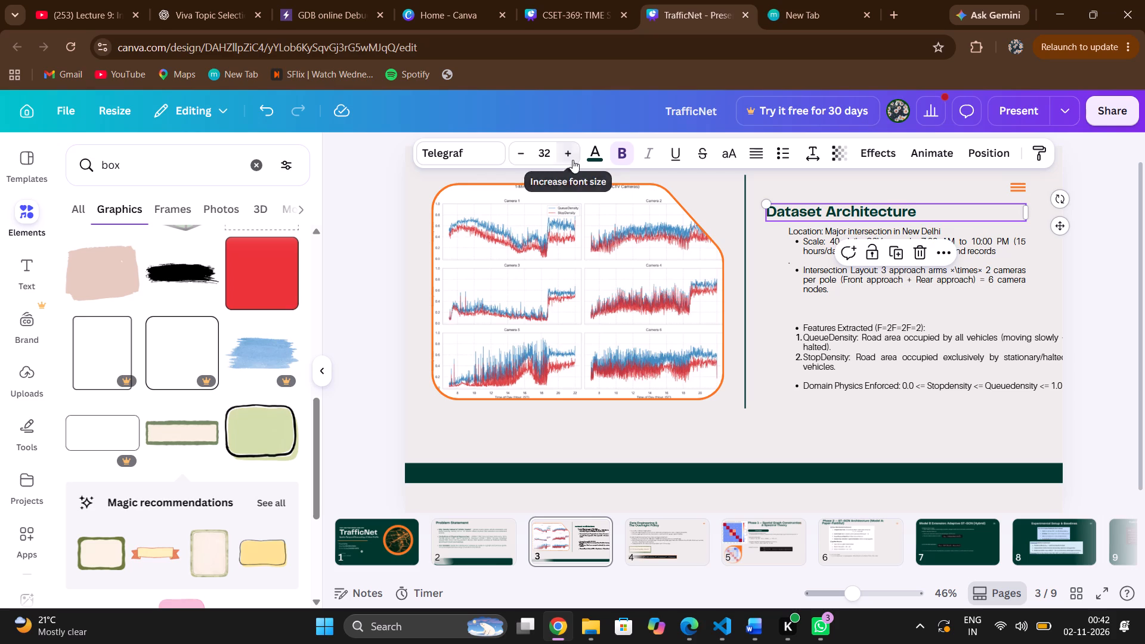
left_click(572, 160)
triple_click(572, 160)
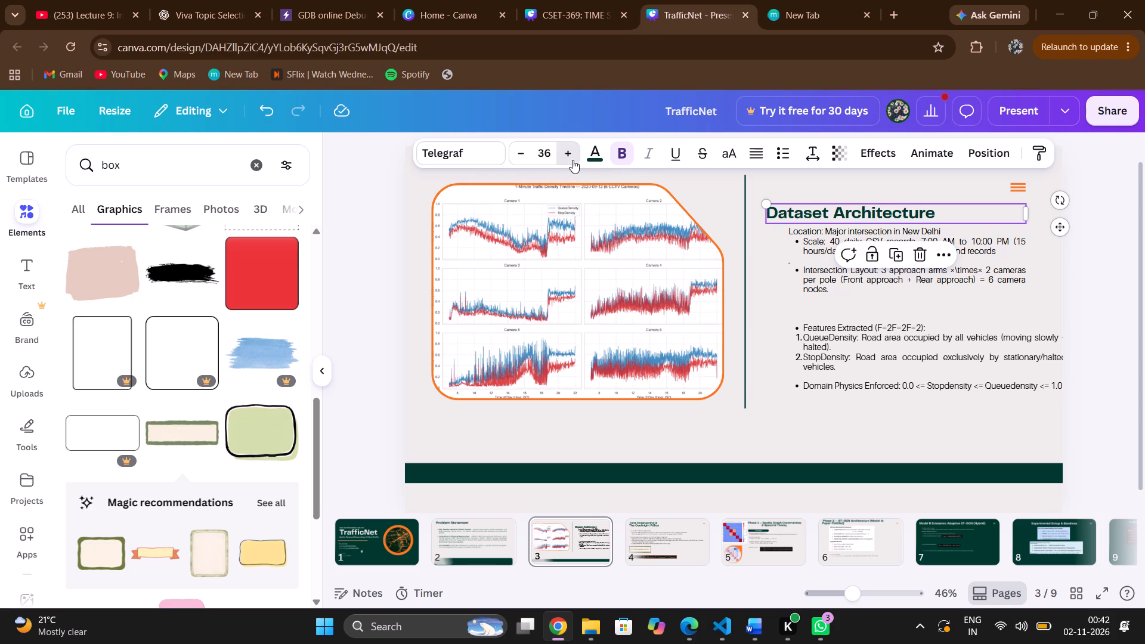
triple_click(572, 160)
triple_click(572, 160)
triple_click(572, 160)
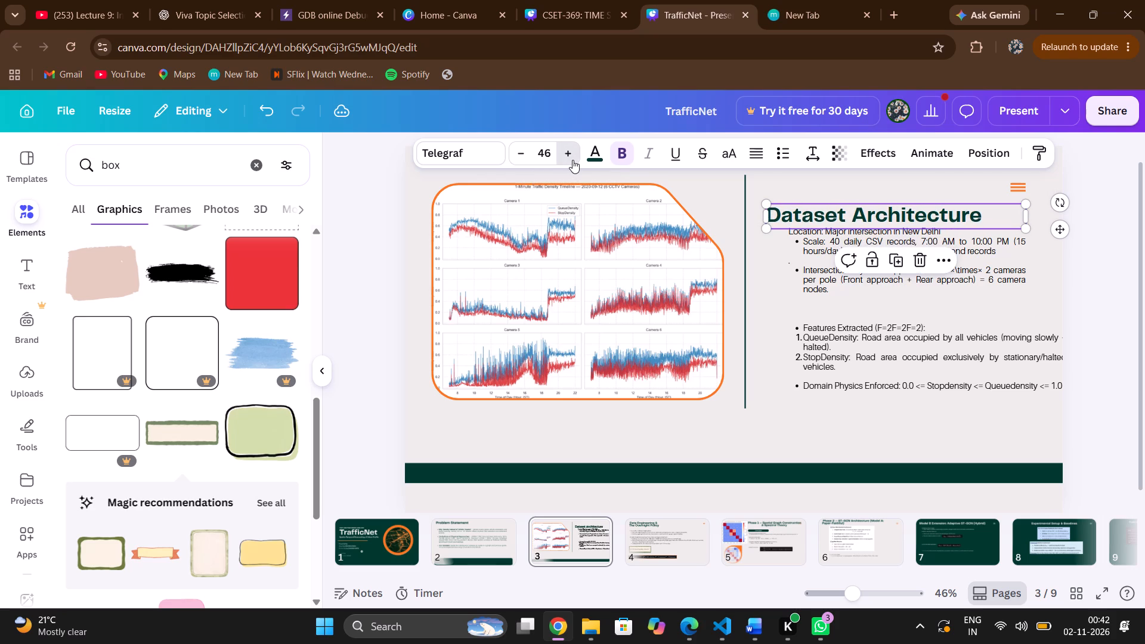
triple_click(572, 160)
triple_click(572, 160)
double_click(572, 160)
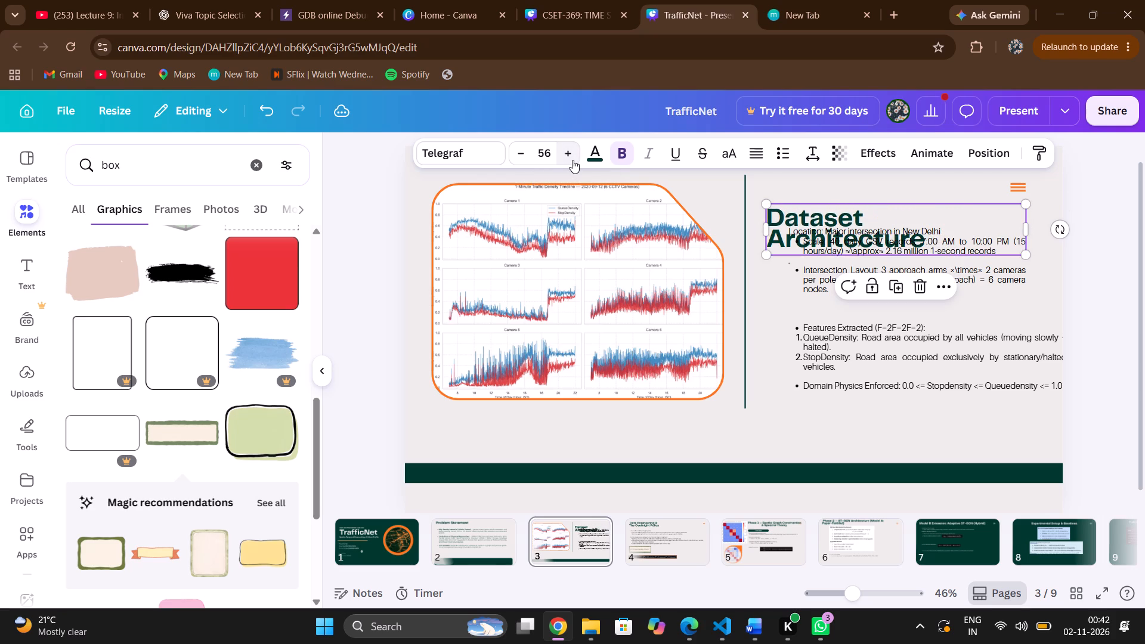
left_click(572, 160)
left_click(572, 160)
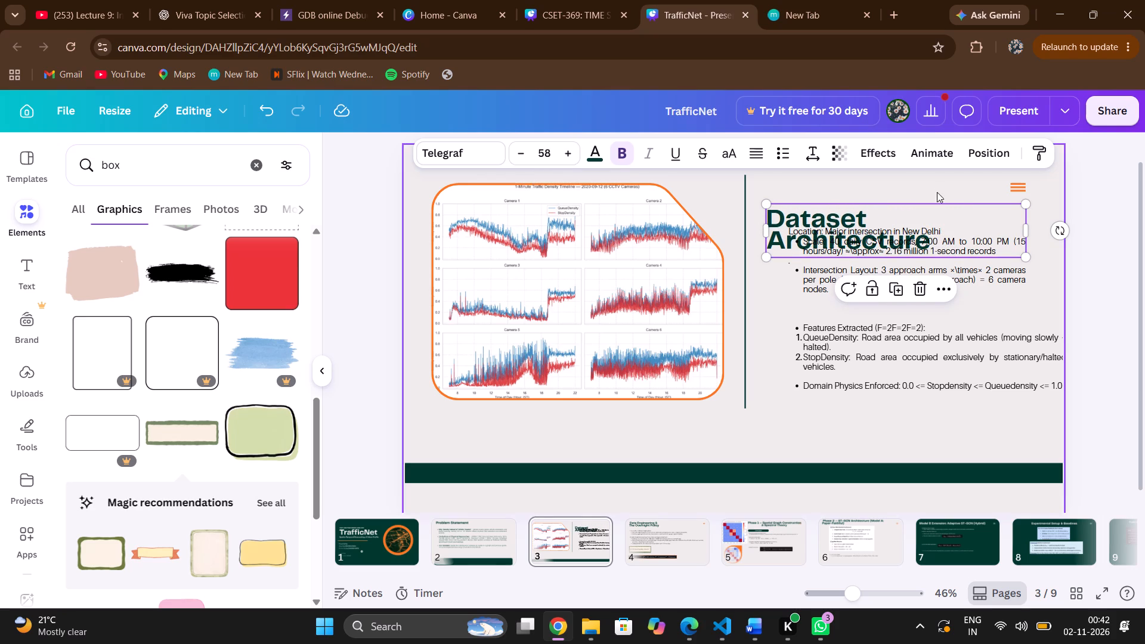
left_click(1132, 336)
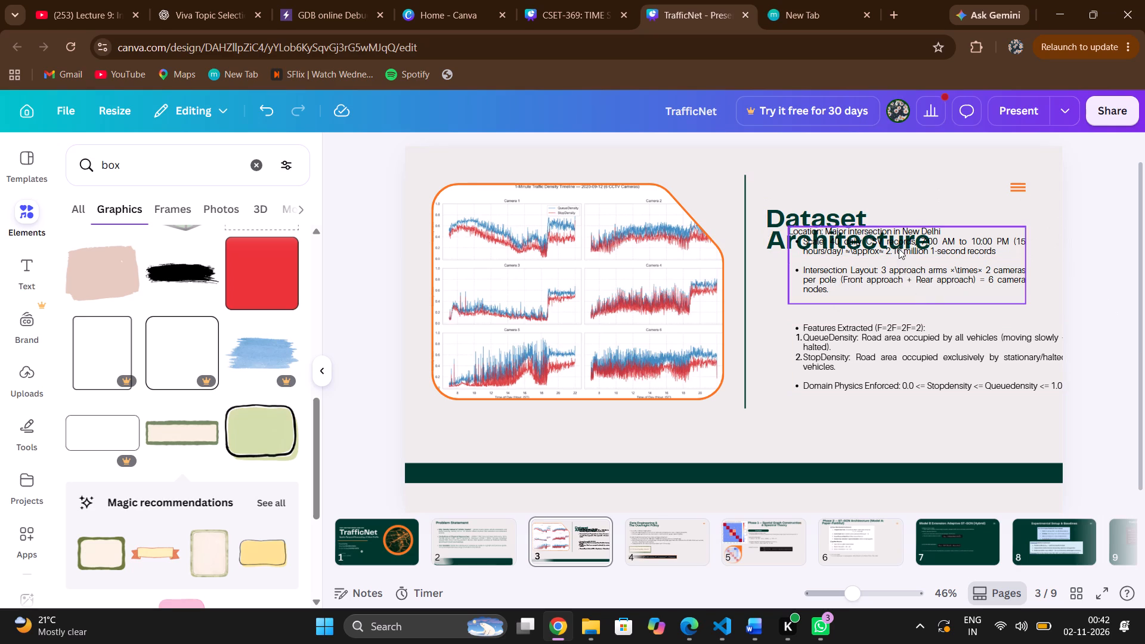
Move the Dataset Architecture heading up and slightly right so it clears the Location text below it.
left_click_drag(877, 218, 882, 190)
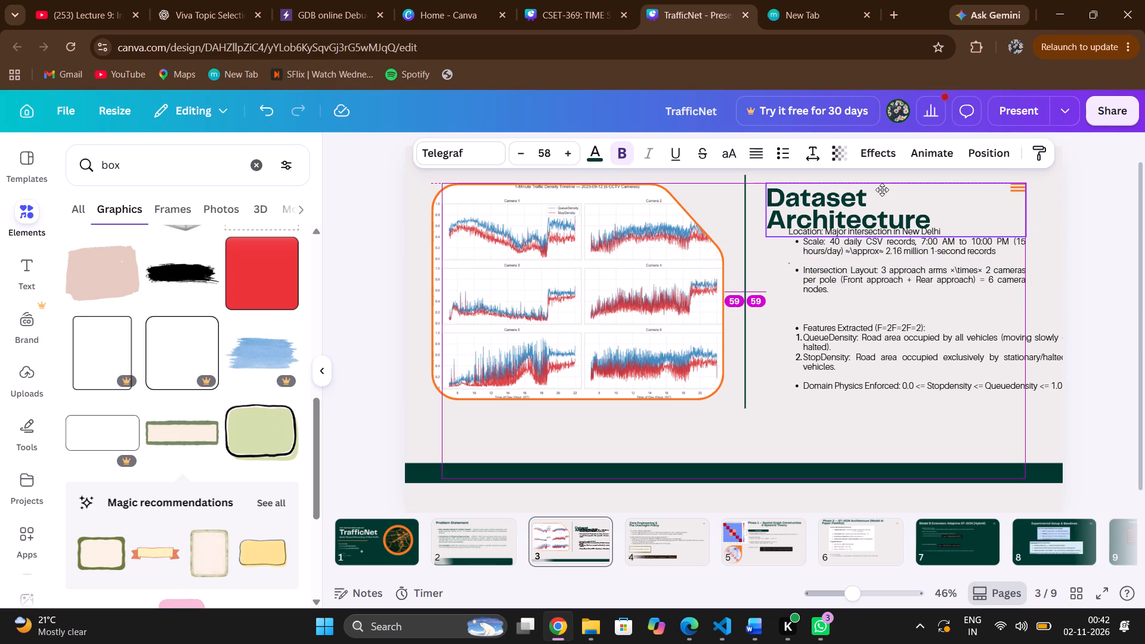
left_click_drag(882, 190, 885, 182)
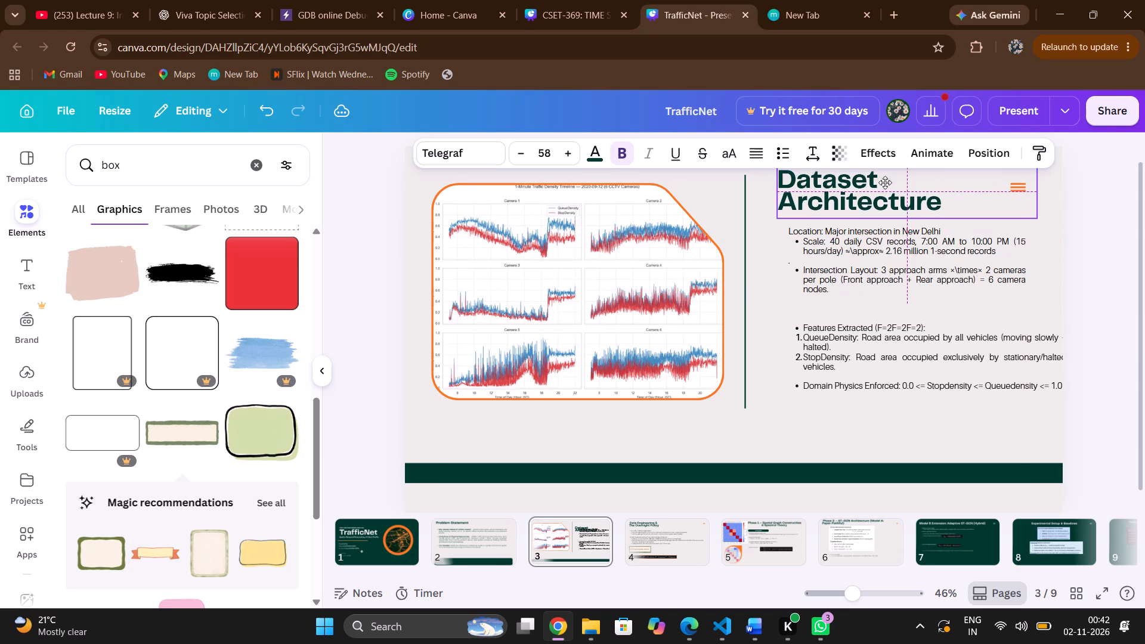
left_click_drag(885, 182, 885, 184)
Shift the Features Extracted and Location text blocks left and slightly down so their left edges align beneath the heading.
left_click_drag(881, 355, 857, 366)
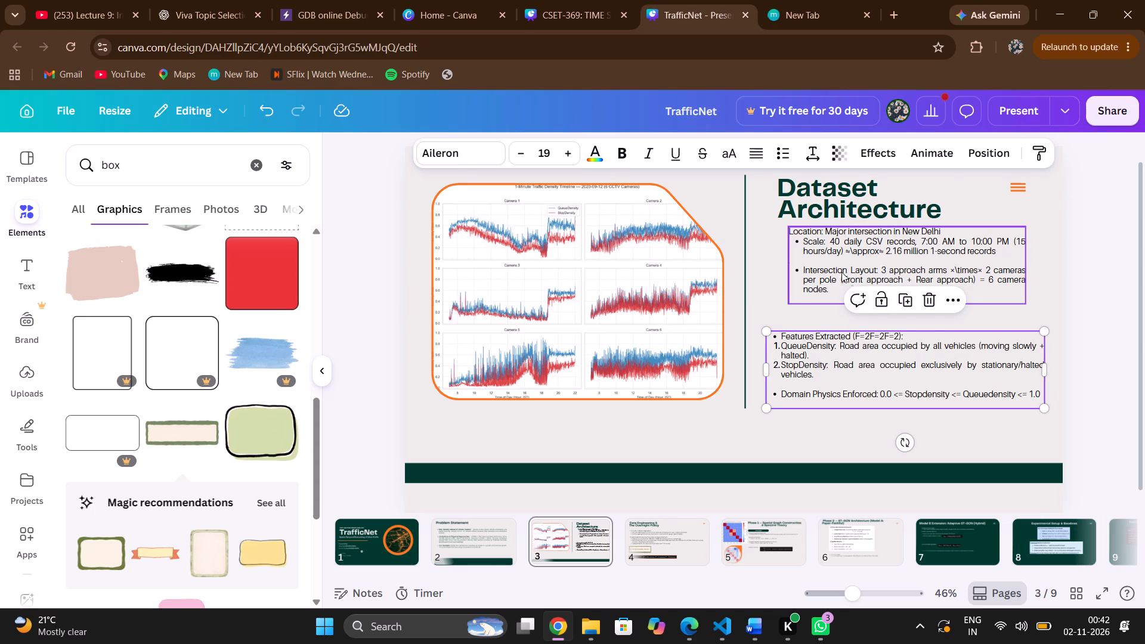
left_click_drag(836, 266, 823, 281)
left_click_drag(823, 281, 813, 283)
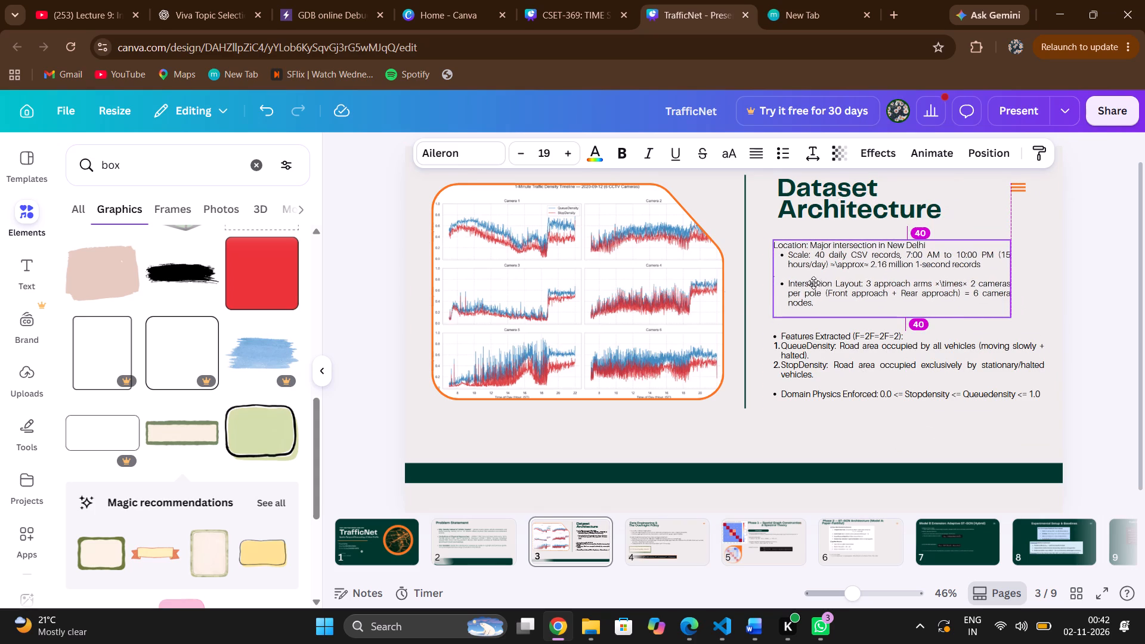
left_click_drag(813, 283, 808, 284)
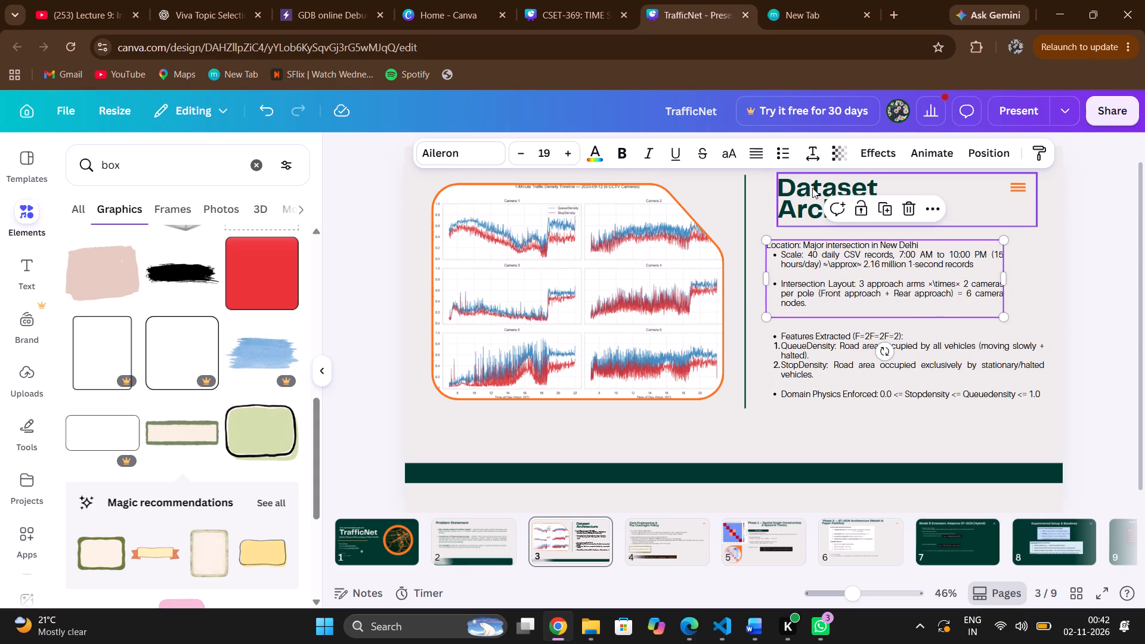
left_click(1129, 266)
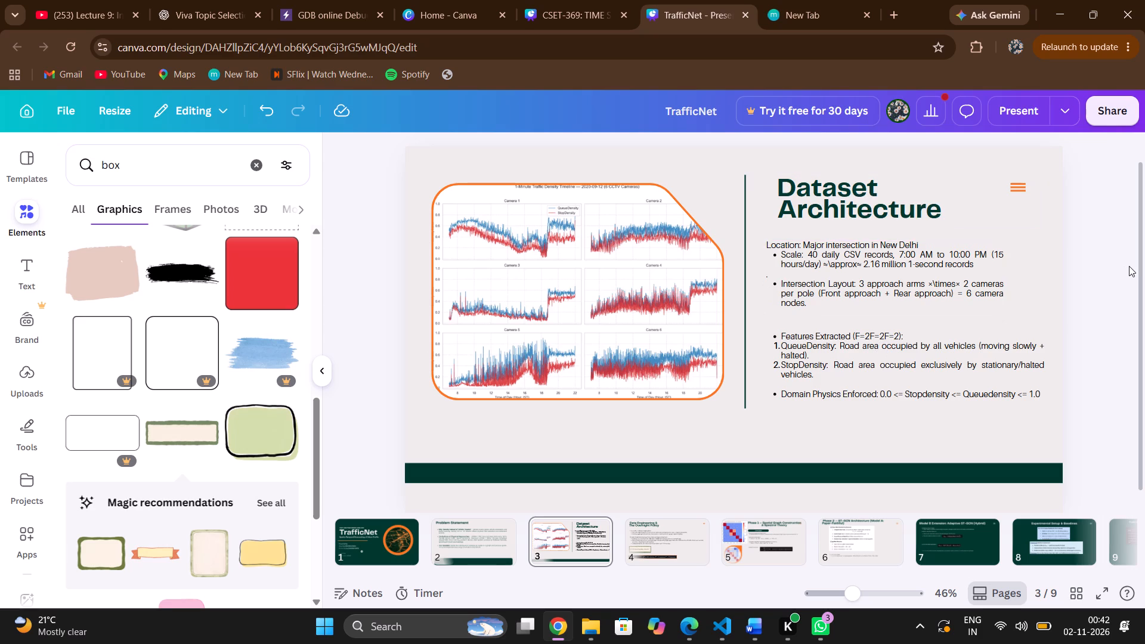
Compare the layout and body text formatting of slides 2, 3 and 4.
scroll(1127, 264, "up", 1)
scroll(1127, 264, "down", 1)
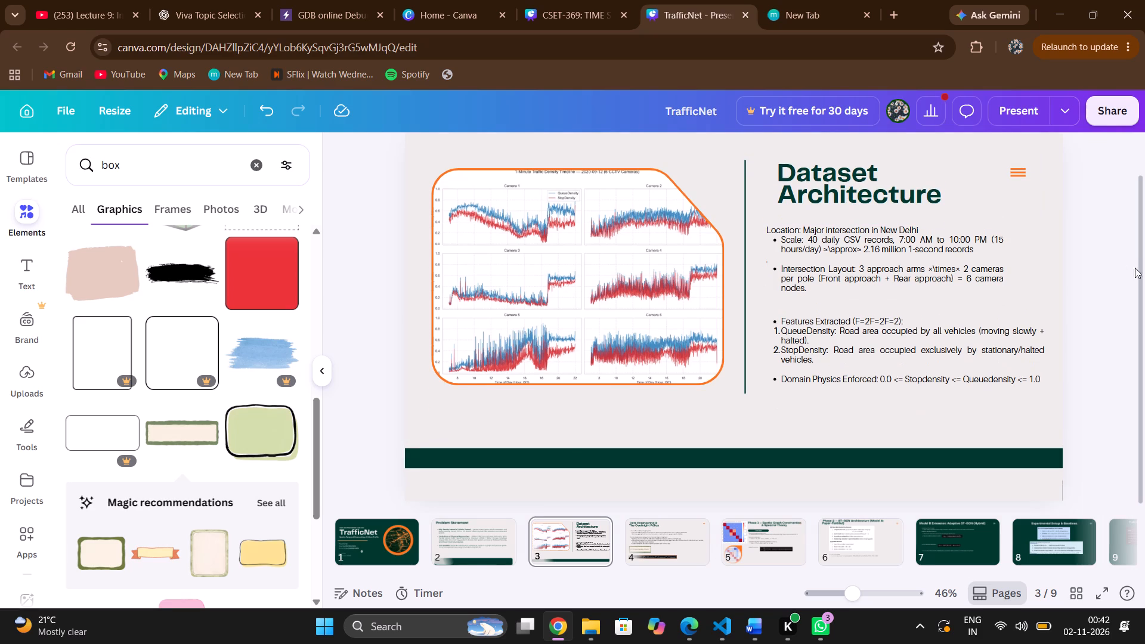
left_click(467, 565)
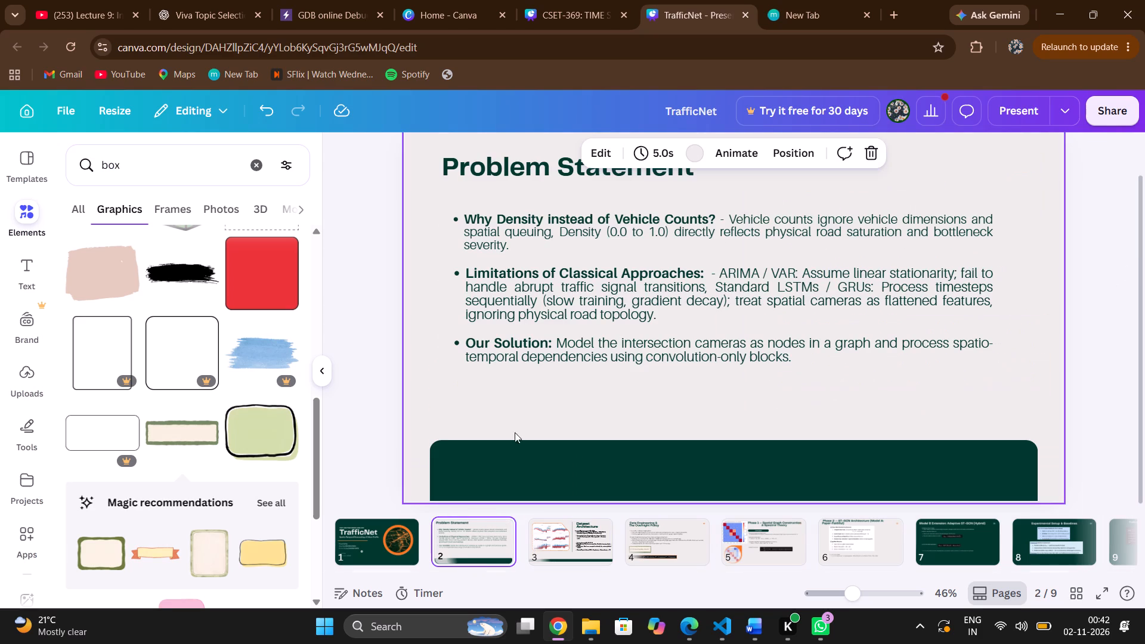
left_click(574, 535)
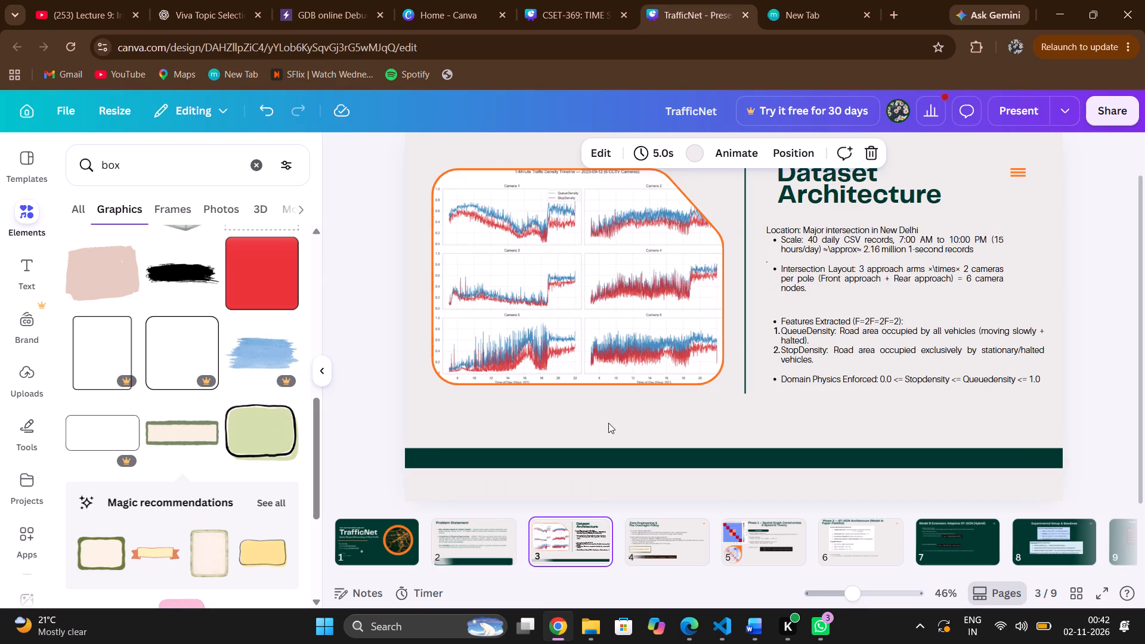
scroll(1103, 315, "up", 1)
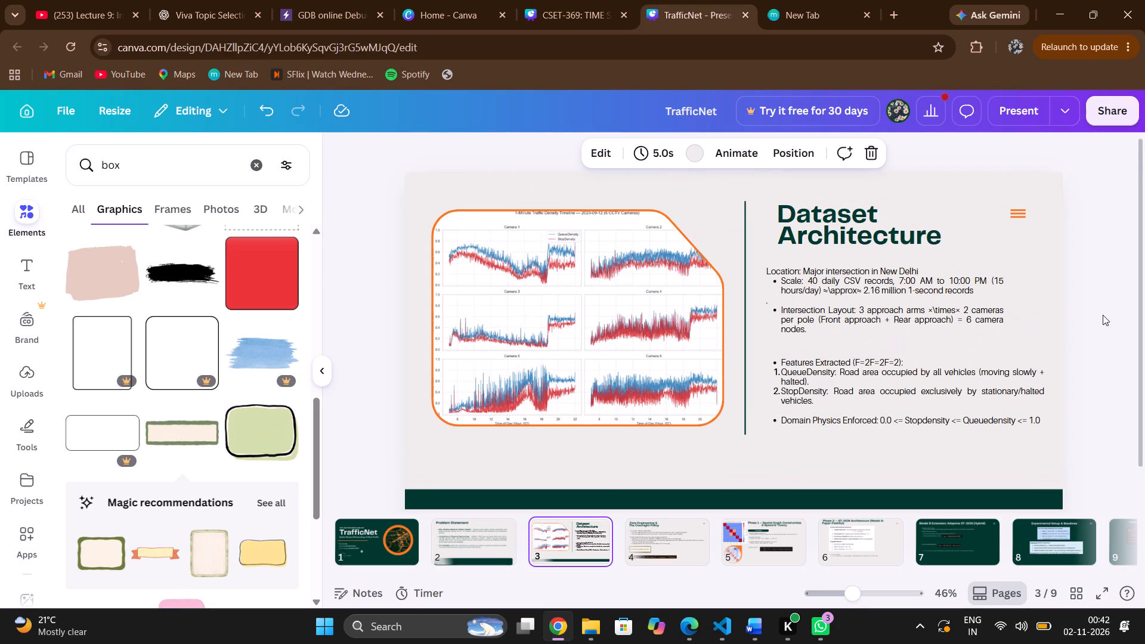
scroll(1103, 315, "down", 1)
left_click(658, 530)
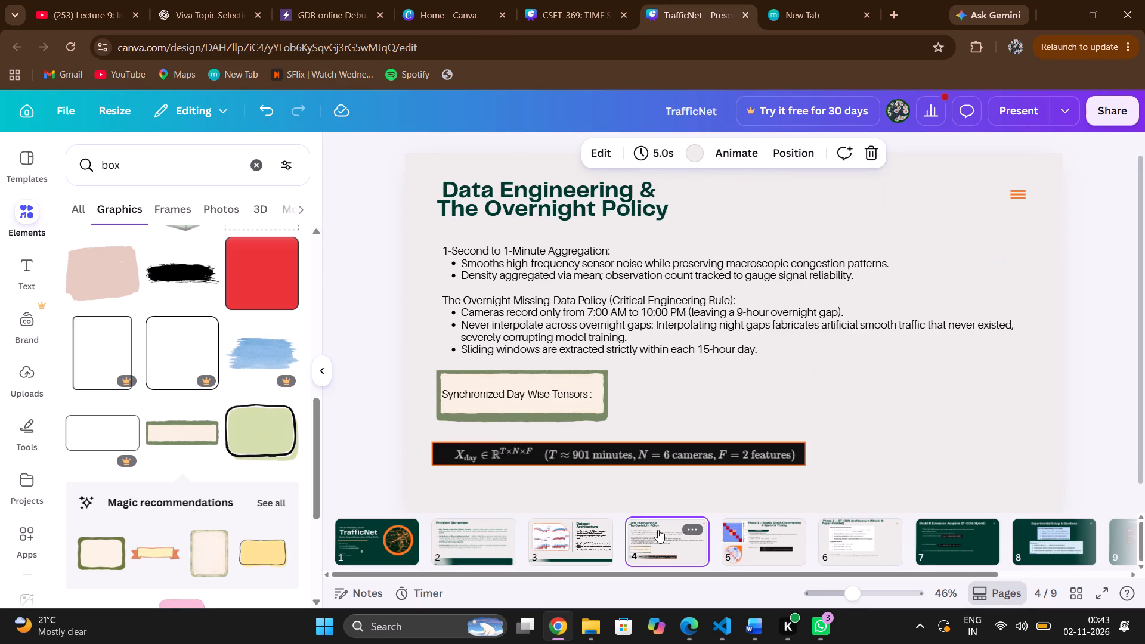
left_click(575, 320)
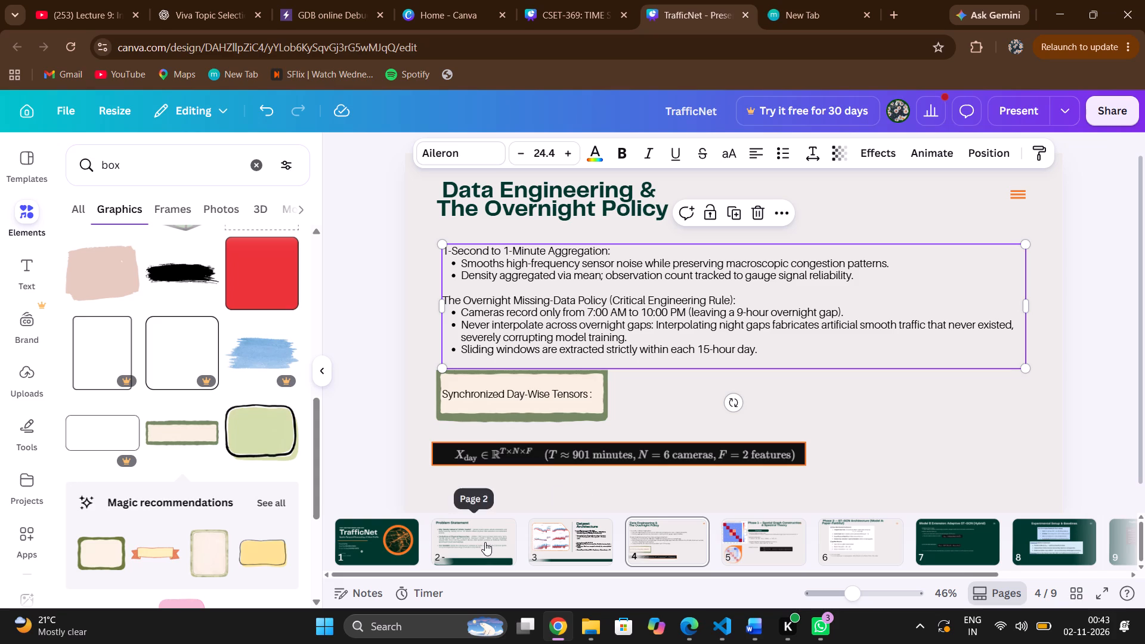
left_click(594, 535)
left_click(797, 260)
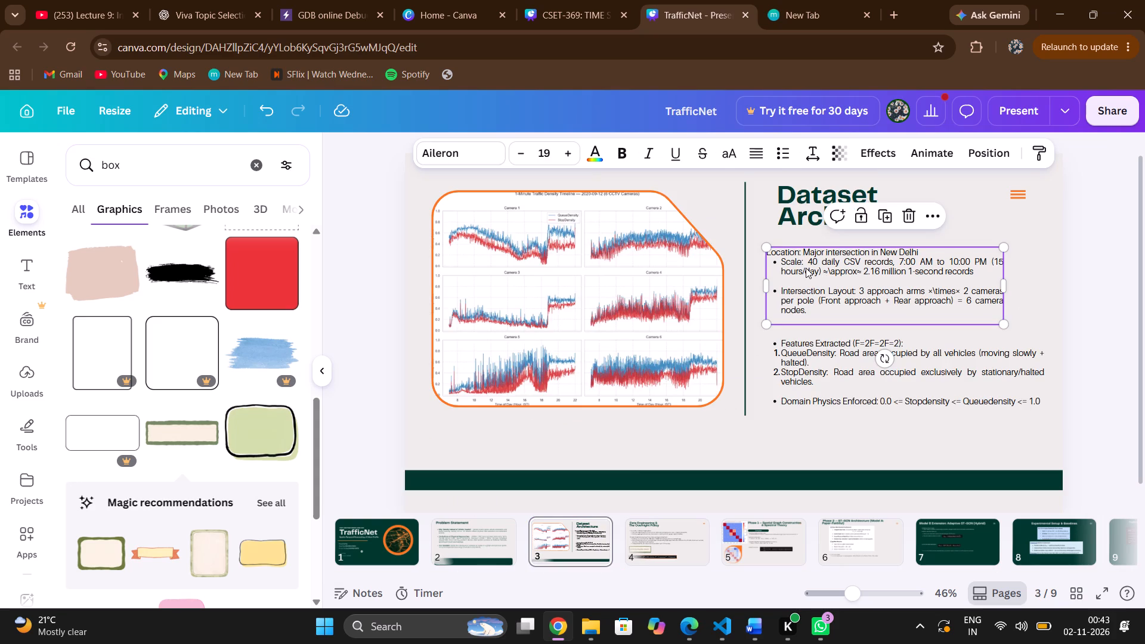
left_click(1128, 228)
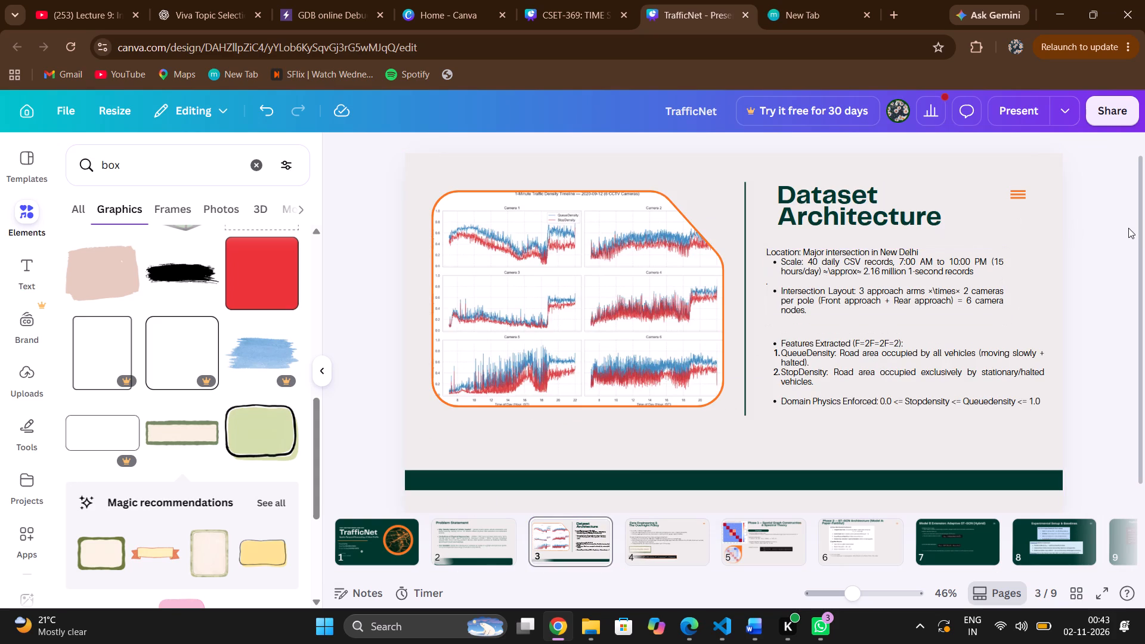
Bold the text "7:00 AM to 10:00 PM (15" in the Scale bullet on slide 3.
left_click(905, 261)
left_click(903, 261)
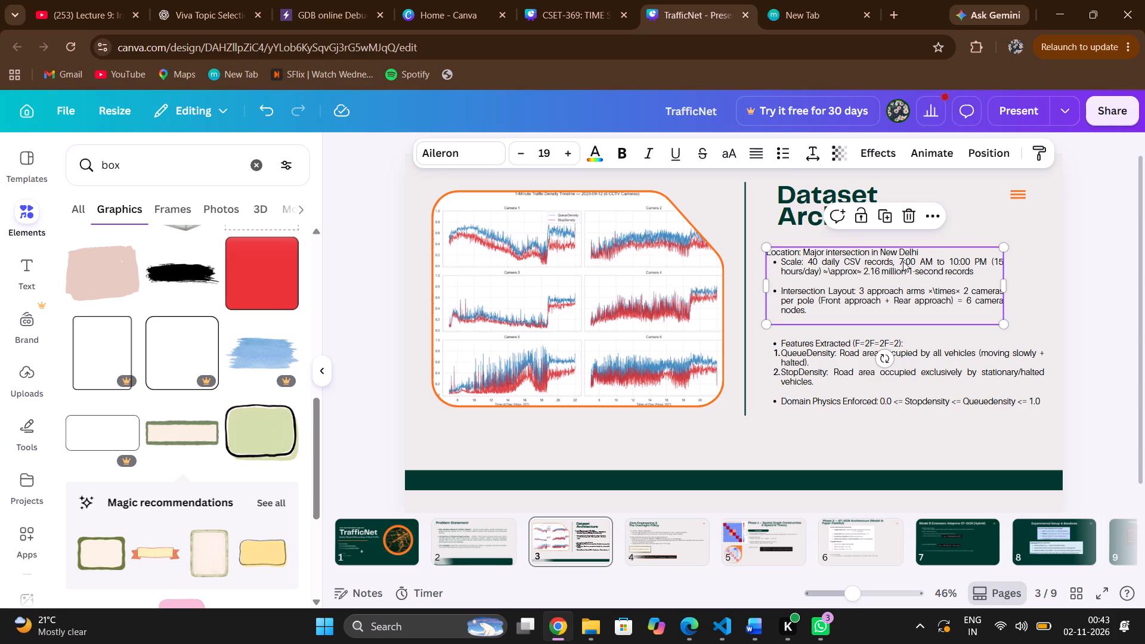
left_click_drag(898, 261, 1000, 264)
left_click(622, 153)
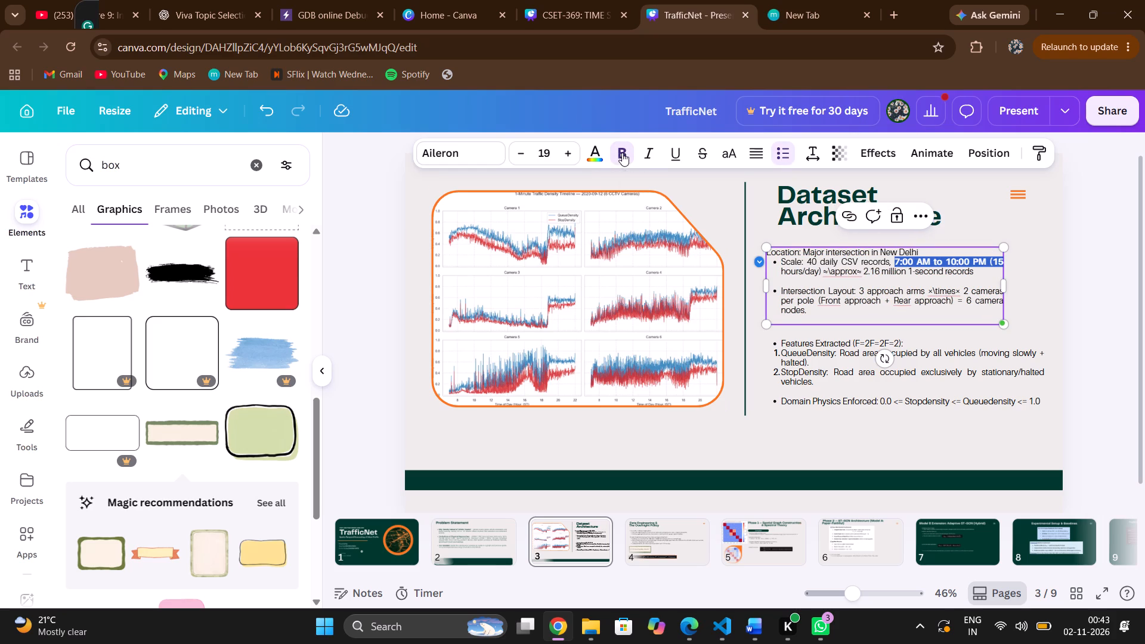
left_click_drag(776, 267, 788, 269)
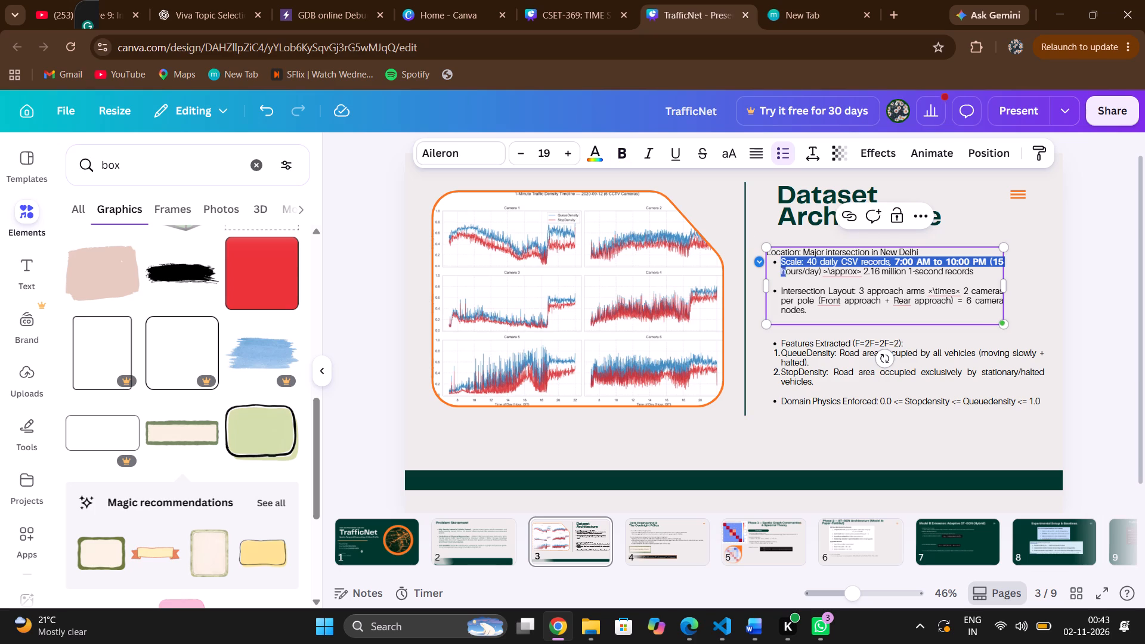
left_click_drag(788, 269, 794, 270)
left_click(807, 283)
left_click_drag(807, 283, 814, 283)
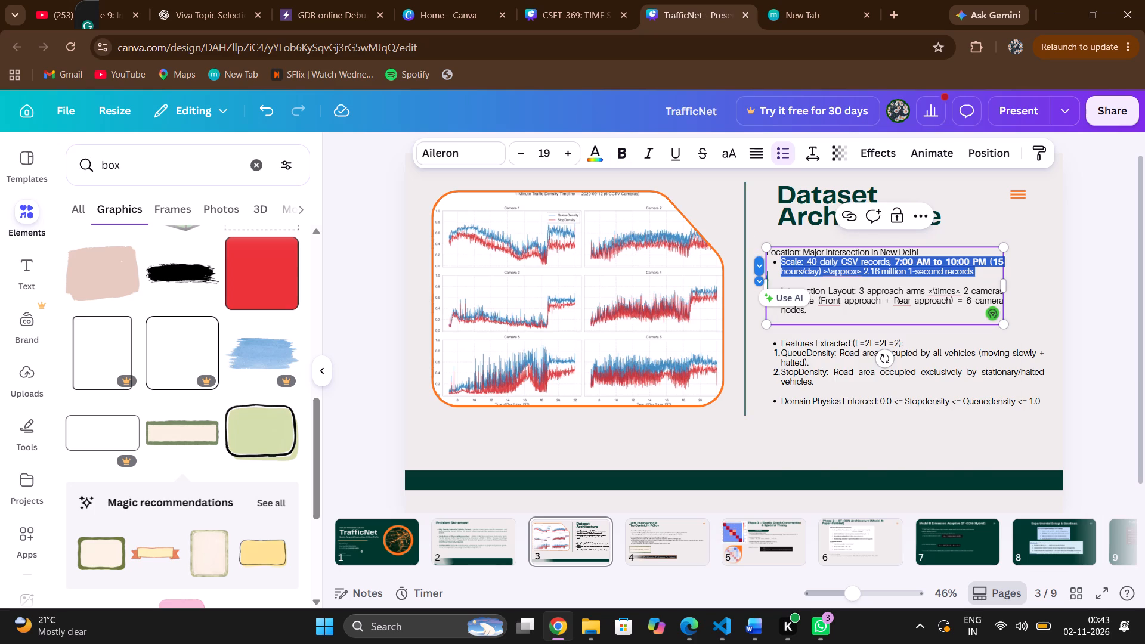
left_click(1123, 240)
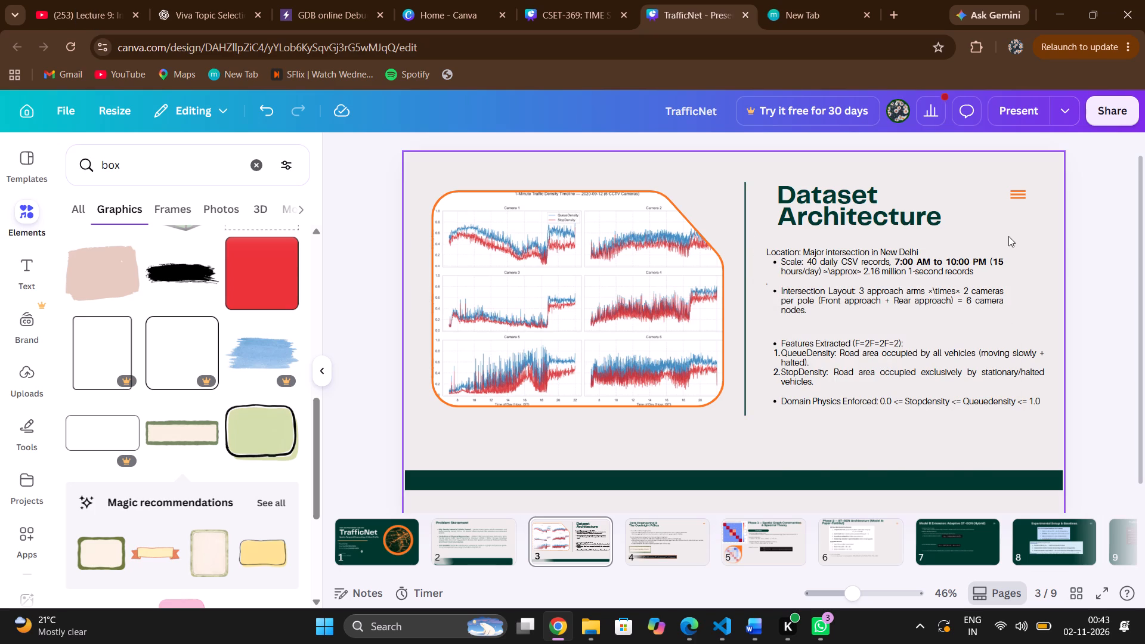
Bold the remaining "hours/day)" text on the second line of the Scale bullet.
double_click(781, 273)
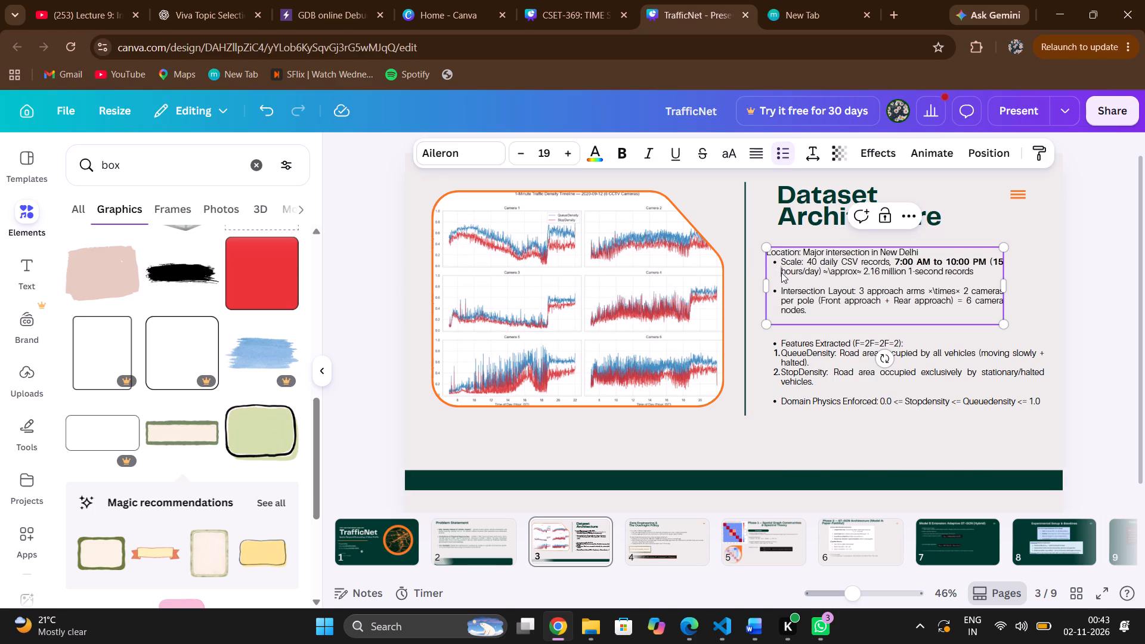
left_click_drag(781, 273, 815, 273)
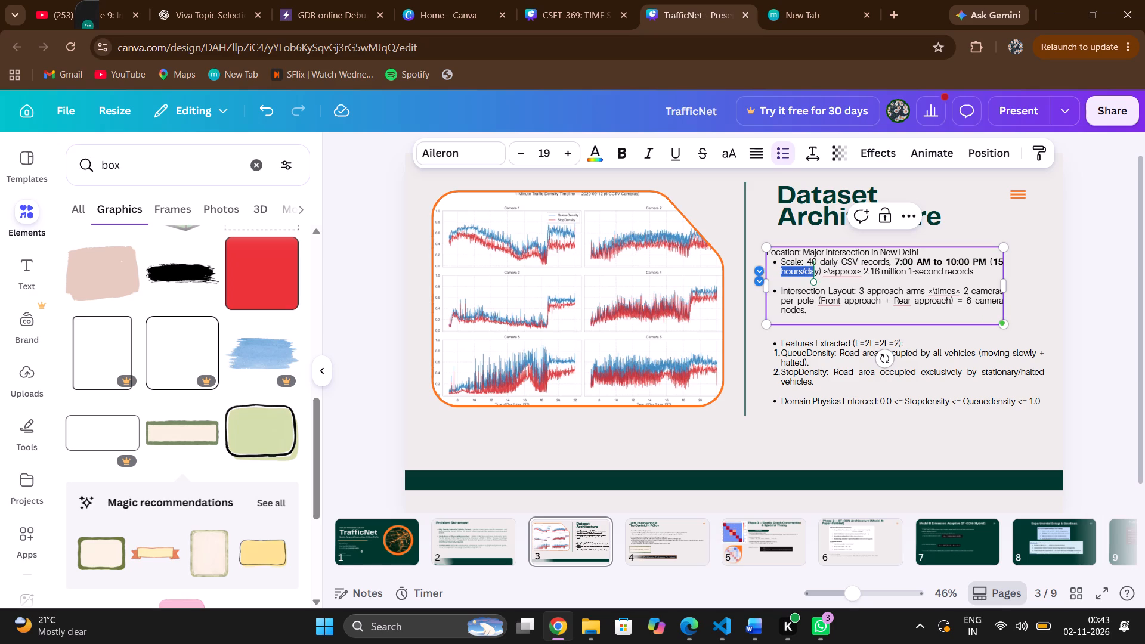
left_click_drag(815, 273, 825, 271)
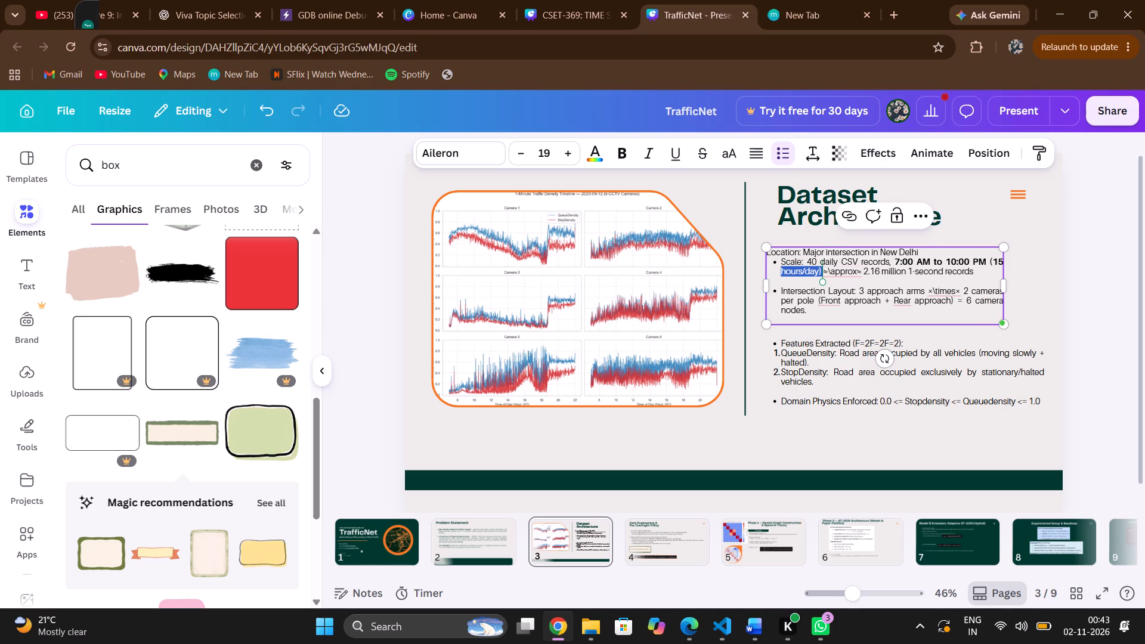
left_click(615, 151)
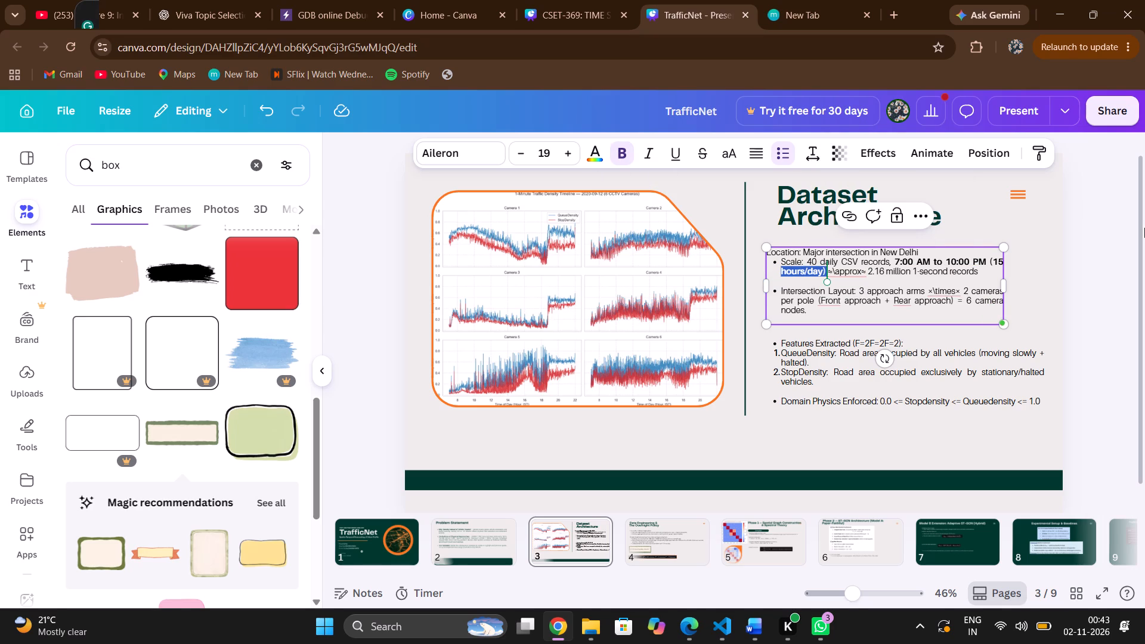
left_click(1119, 240)
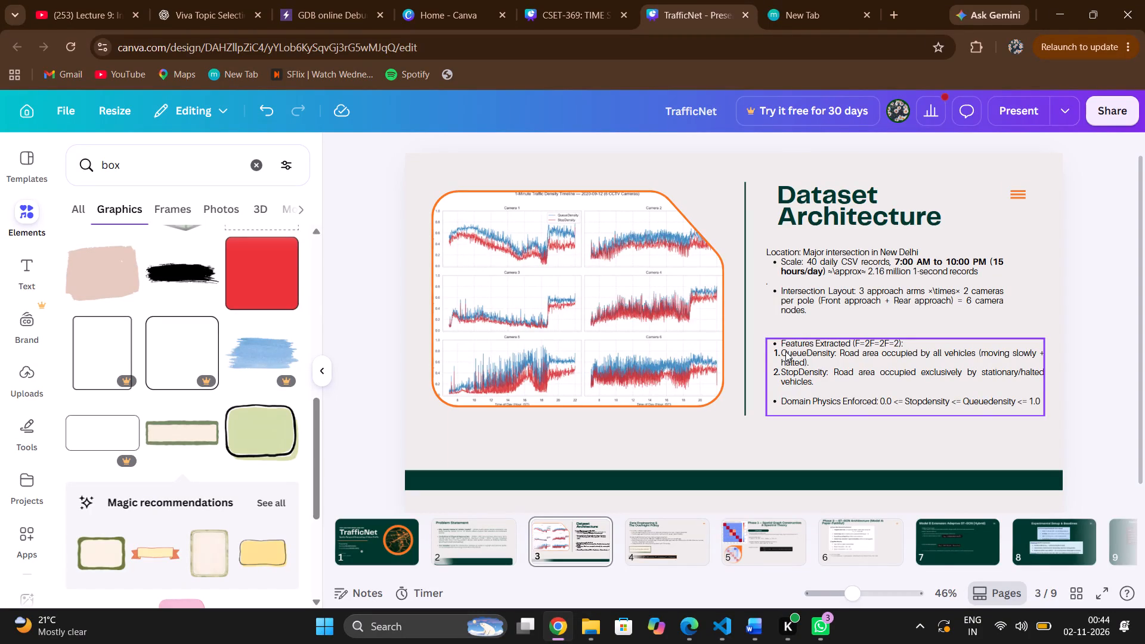
Bold the "QueueDensity:" label in the first numbered item of the Features Extracted text on slide 3.
left_click(784, 351)
left_click(780, 358)
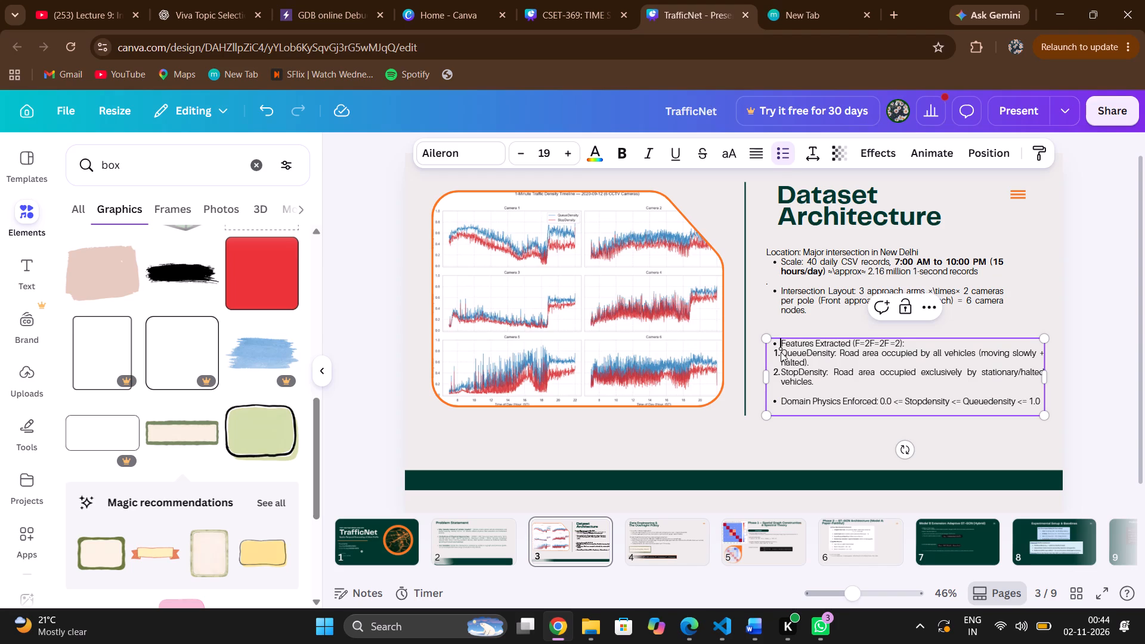
left_click(781, 352)
left_click_drag(781, 352, 815, 349)
left_click_drag(815, 349, 837, 352)
left_click(612, 153)
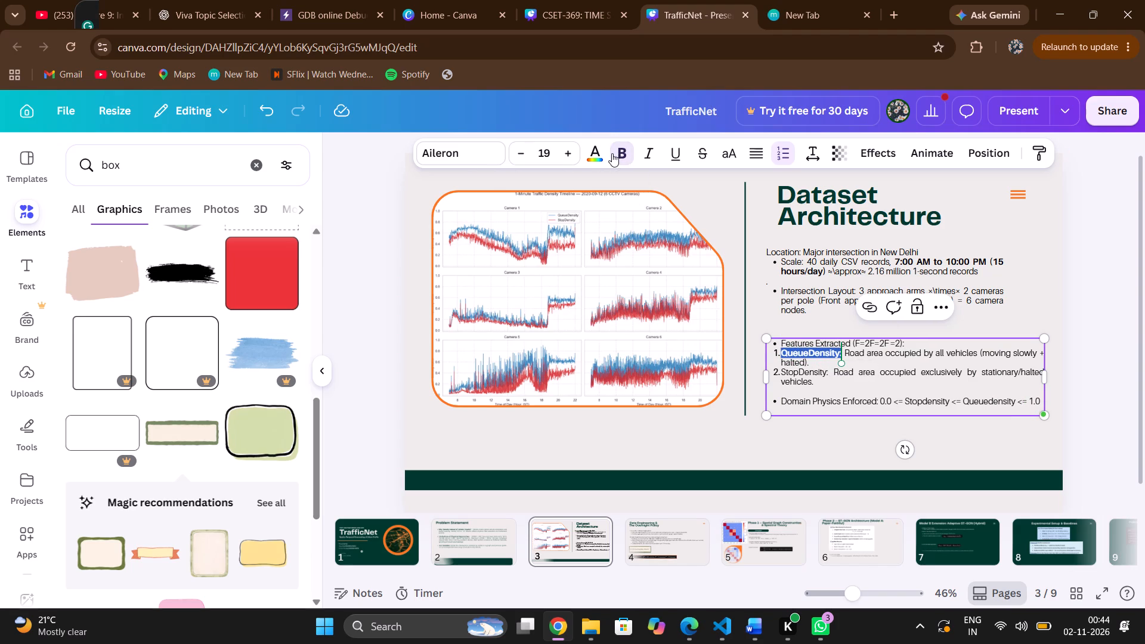
Bold the "StopDensity" label in the second numbered item of the Features Extracted text.
left_click(781, 371)
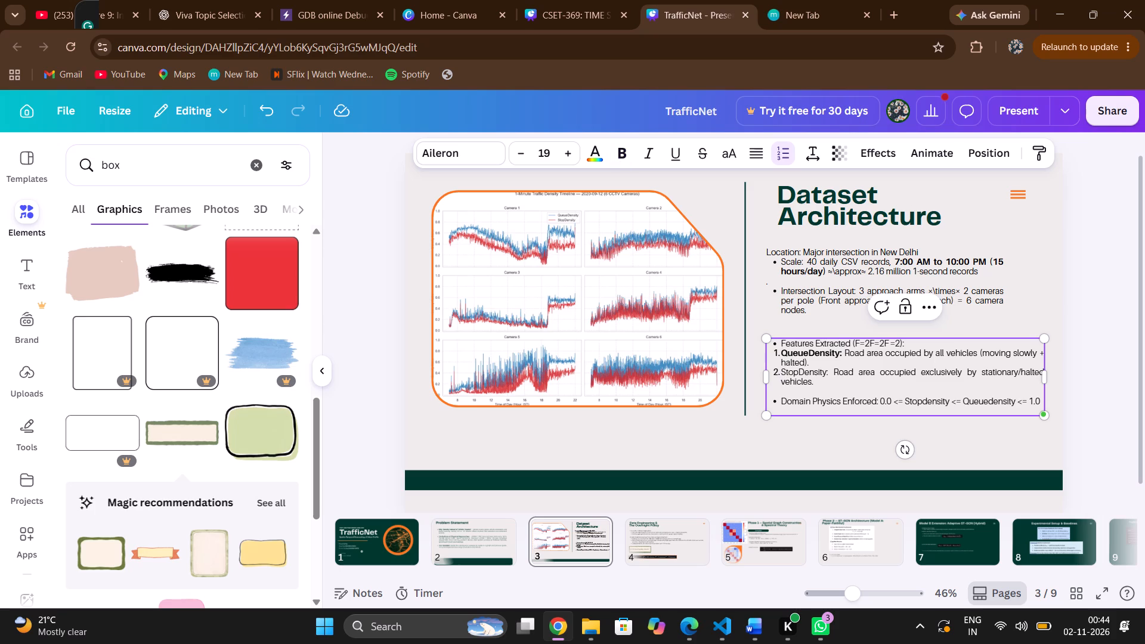
left_click(784, 371)
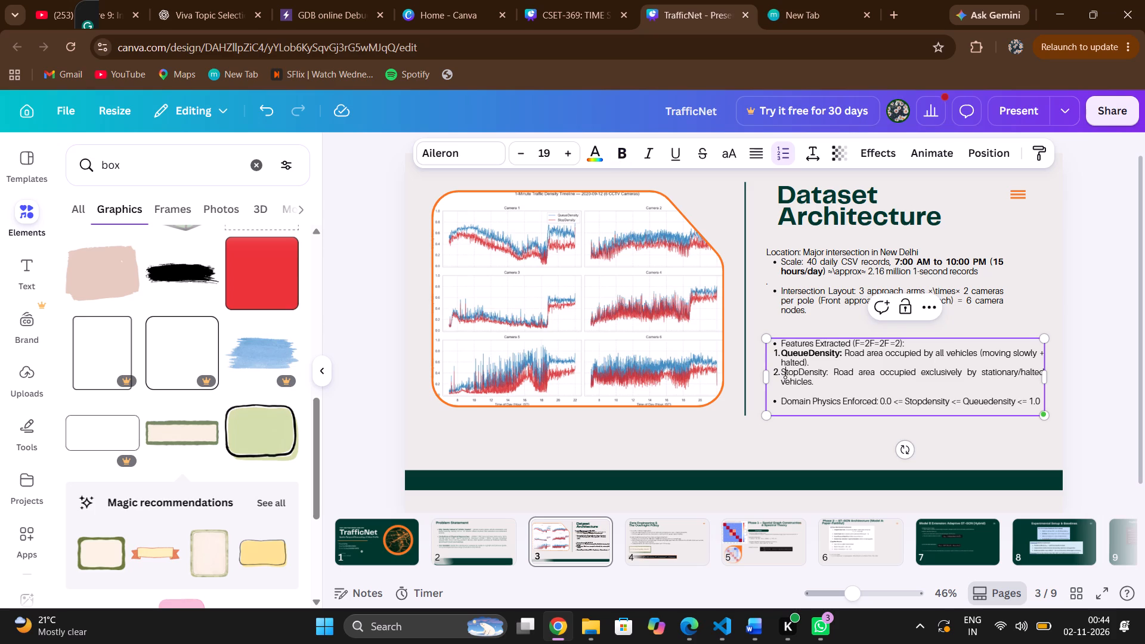
left_click(781, 371)
left_click_drag(781, 371, 816, 377)
left_click_drag(816, 377, 816, 375)
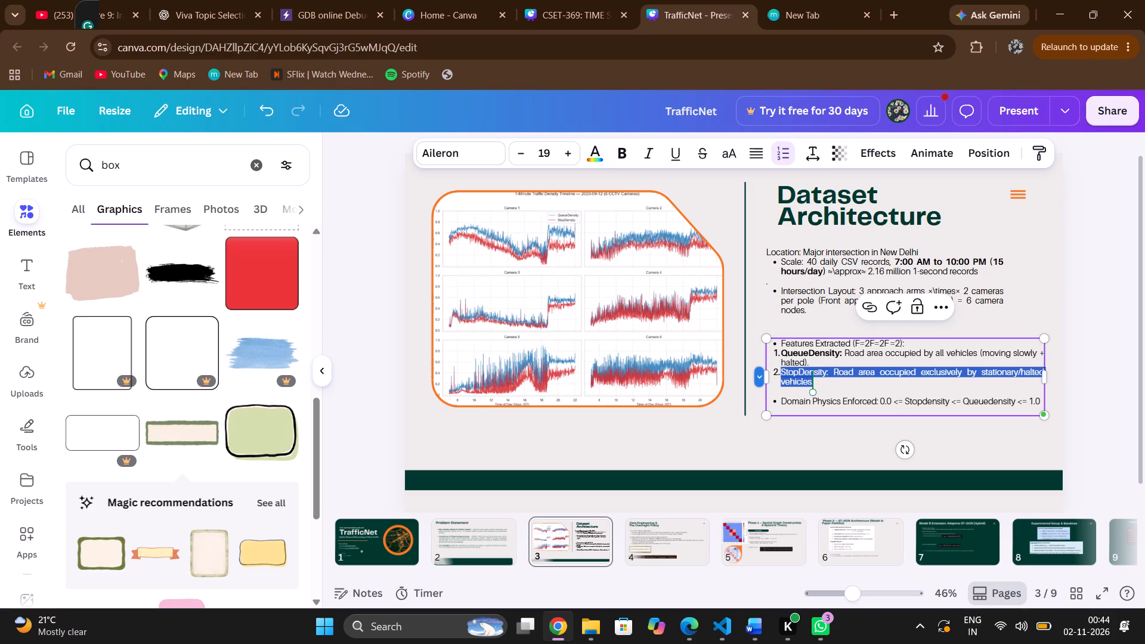
left_click_drag(816, 375, 828, 369)
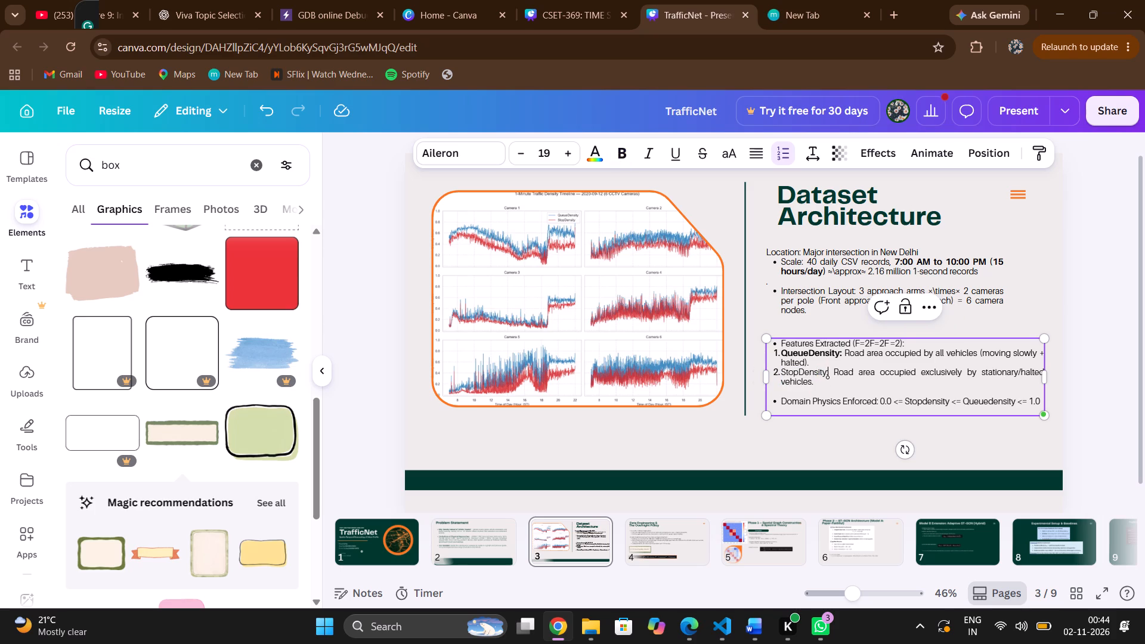
left_click(782, 367)
left_click_drag(782, 367, 795, 367)
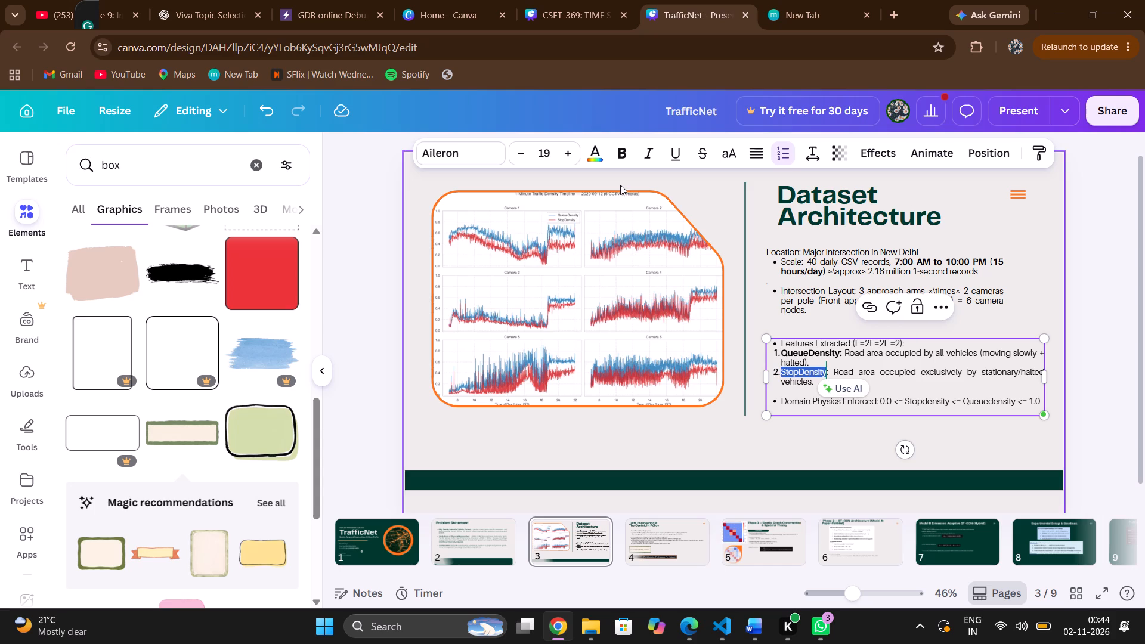
left_click(620, 159)
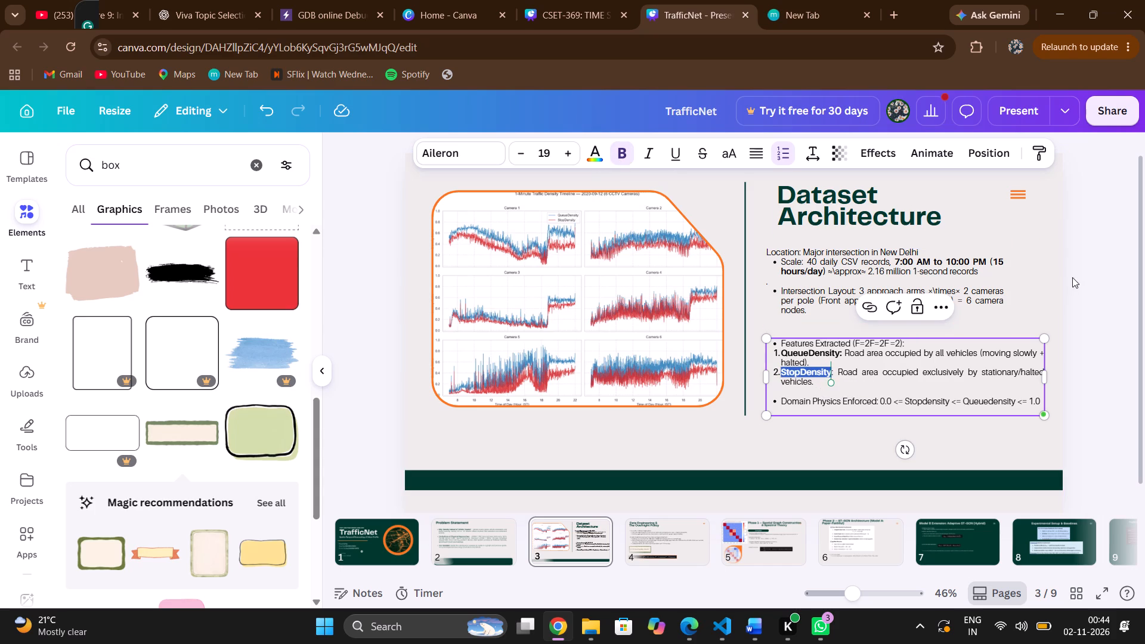
left_click(1093, 275)
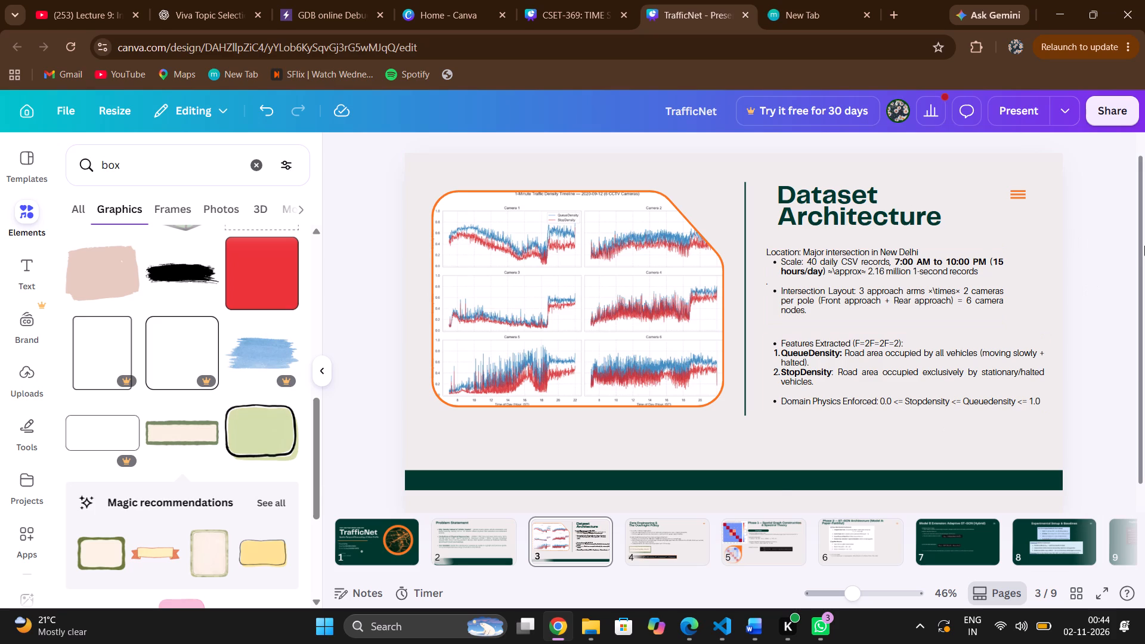
On slide 5, detach the correlation heatmap from its orange circular frame and delete the empty frame.
left_click(693, 556)
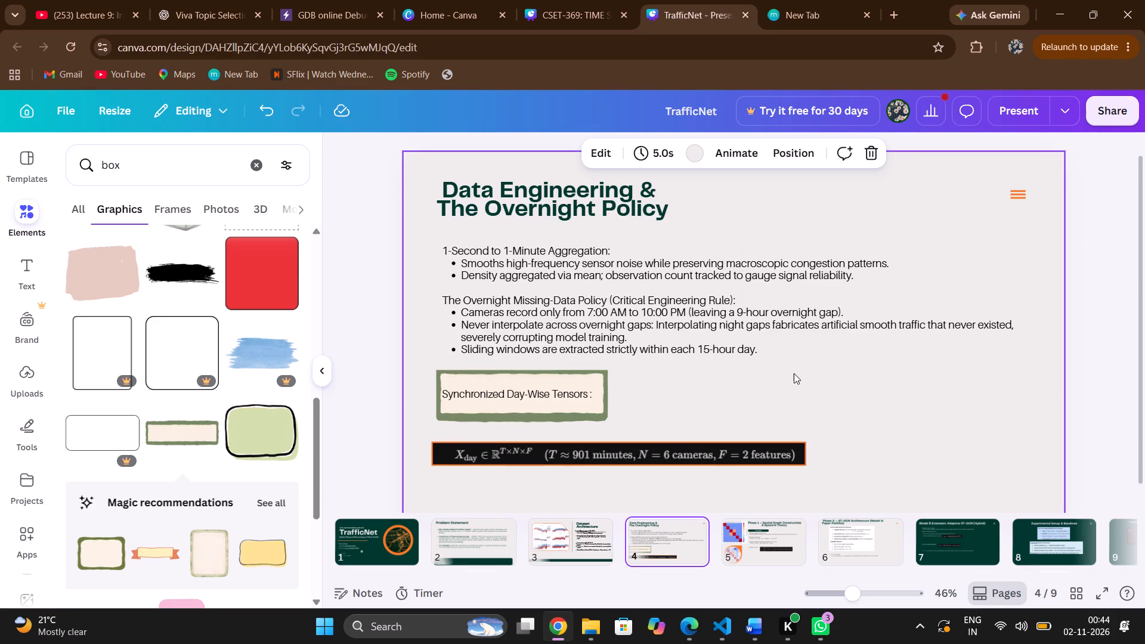
left_click(755, 537)
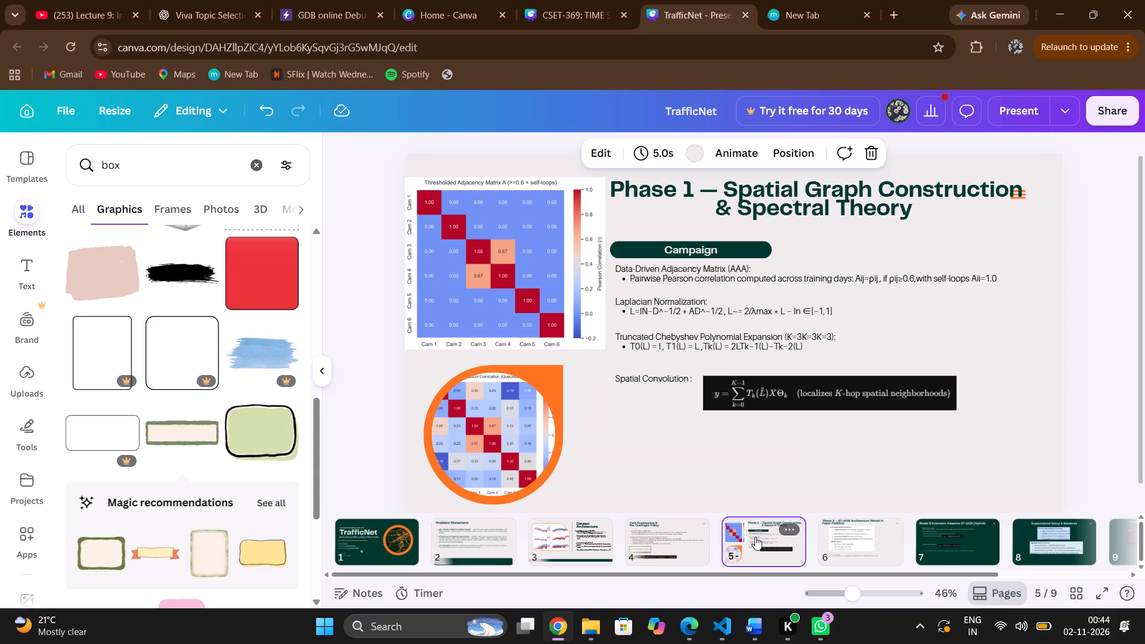
left_click(552, 388)
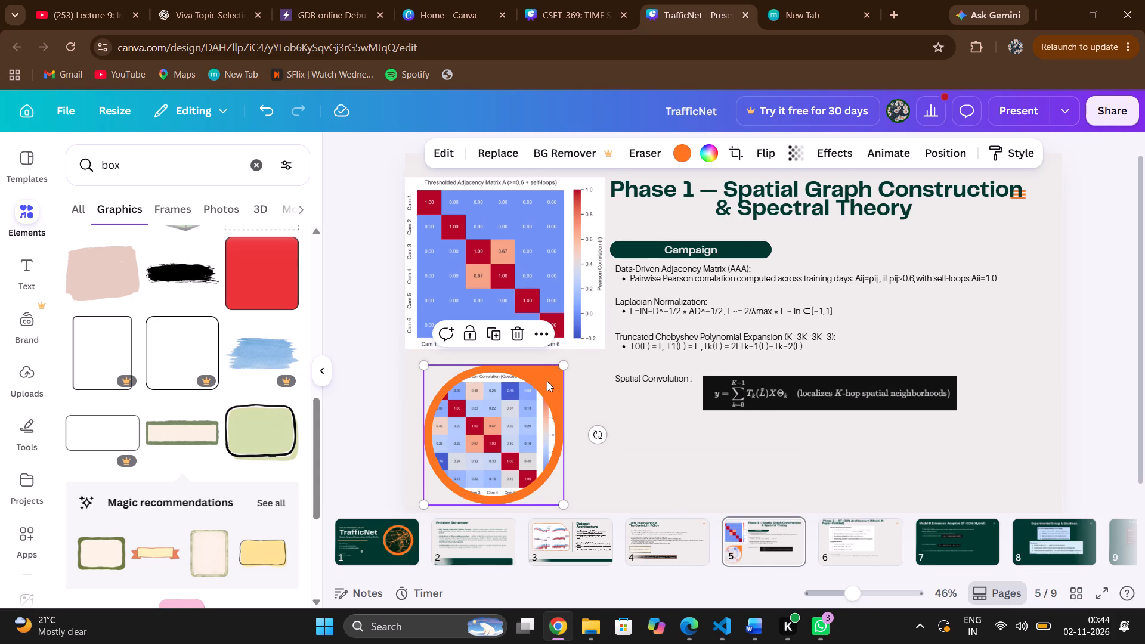
right_click(547, 381)
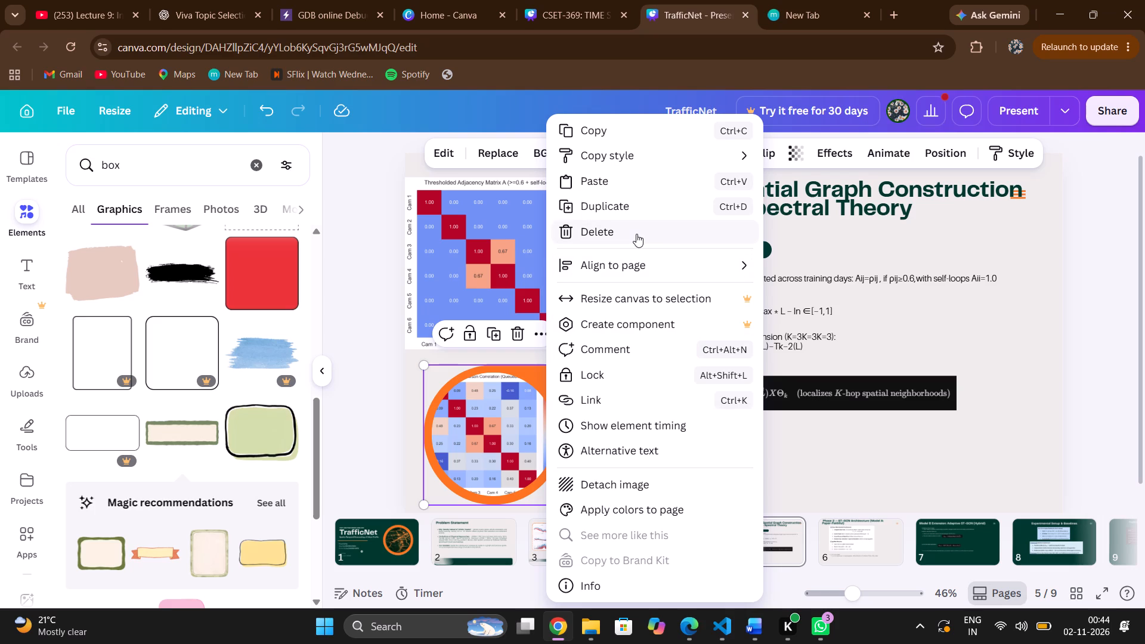
left_click(615, 484)
left_click_drag(647, 412, 680, 422)
left_click(536, 441)
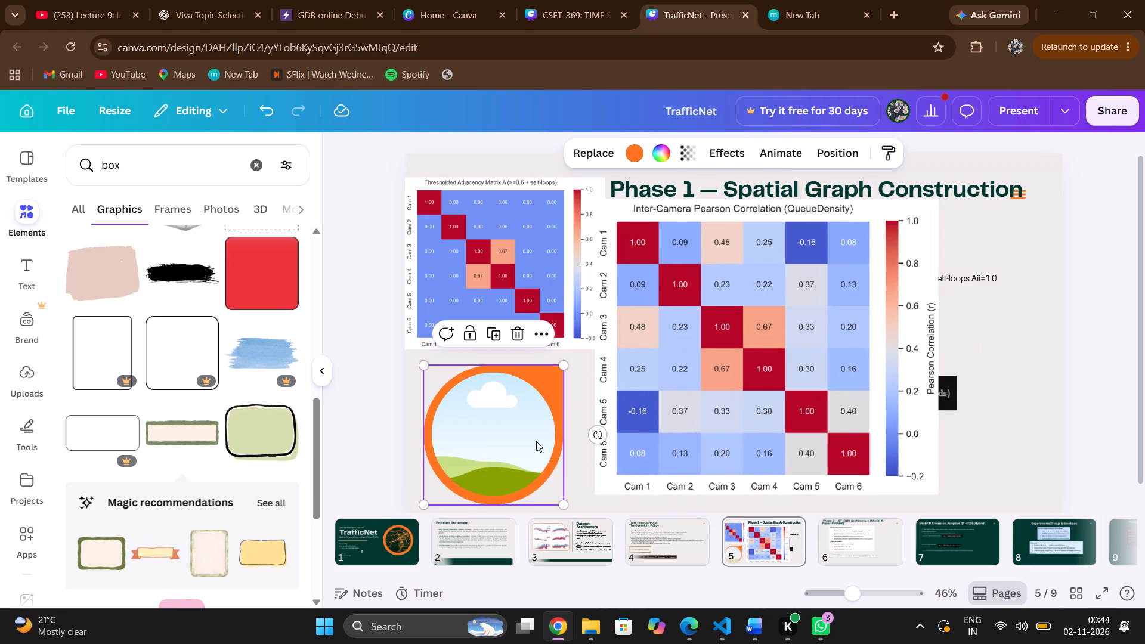
left_click(516, 335)
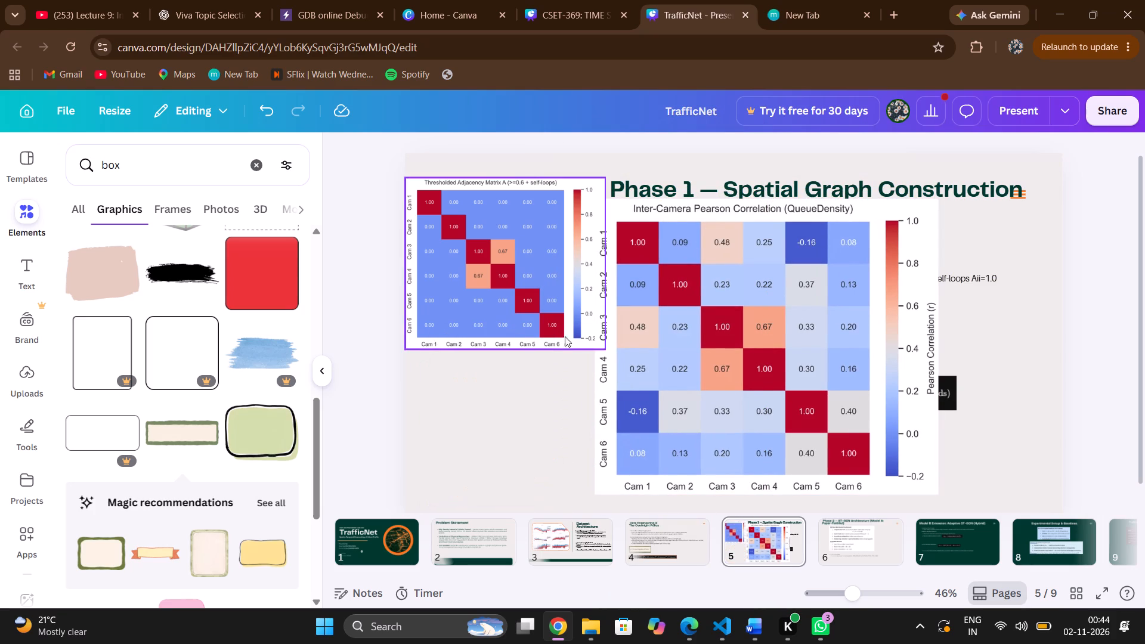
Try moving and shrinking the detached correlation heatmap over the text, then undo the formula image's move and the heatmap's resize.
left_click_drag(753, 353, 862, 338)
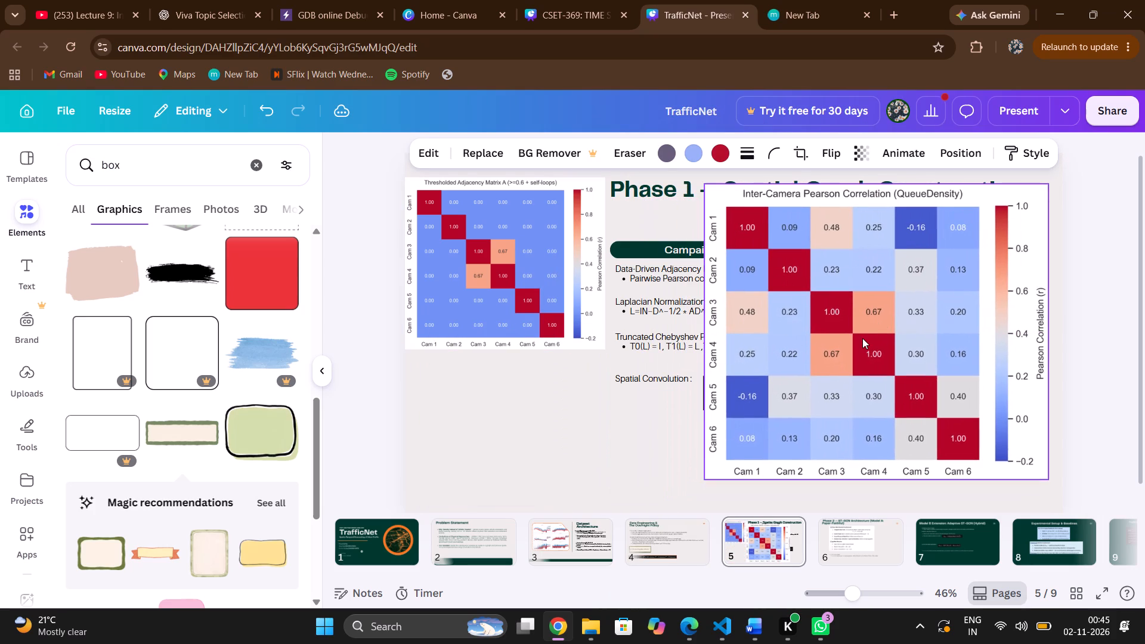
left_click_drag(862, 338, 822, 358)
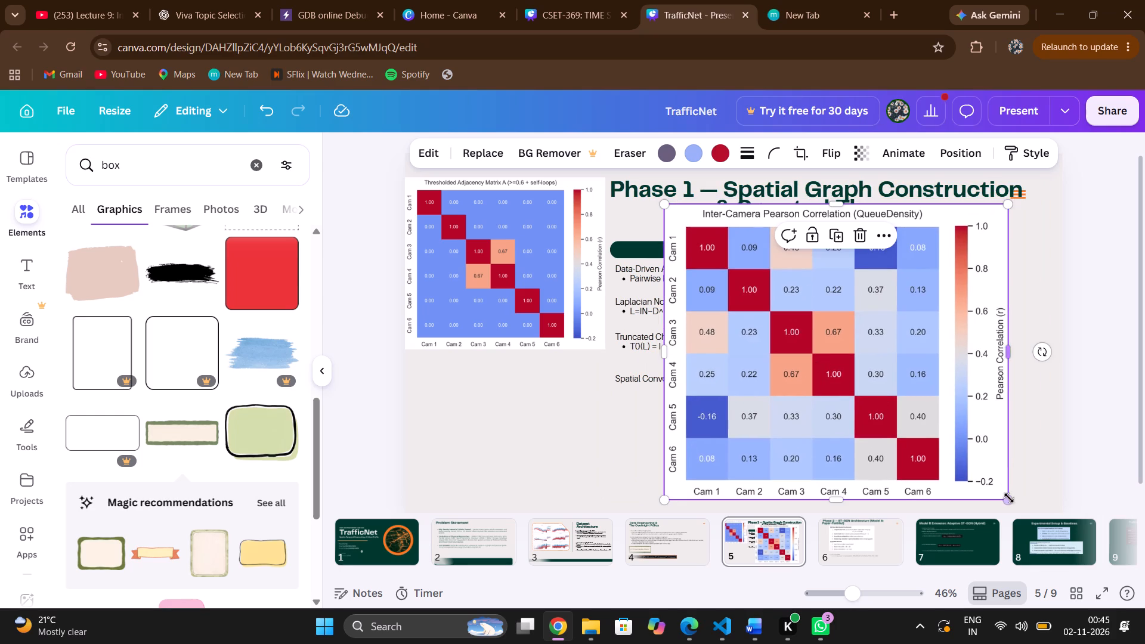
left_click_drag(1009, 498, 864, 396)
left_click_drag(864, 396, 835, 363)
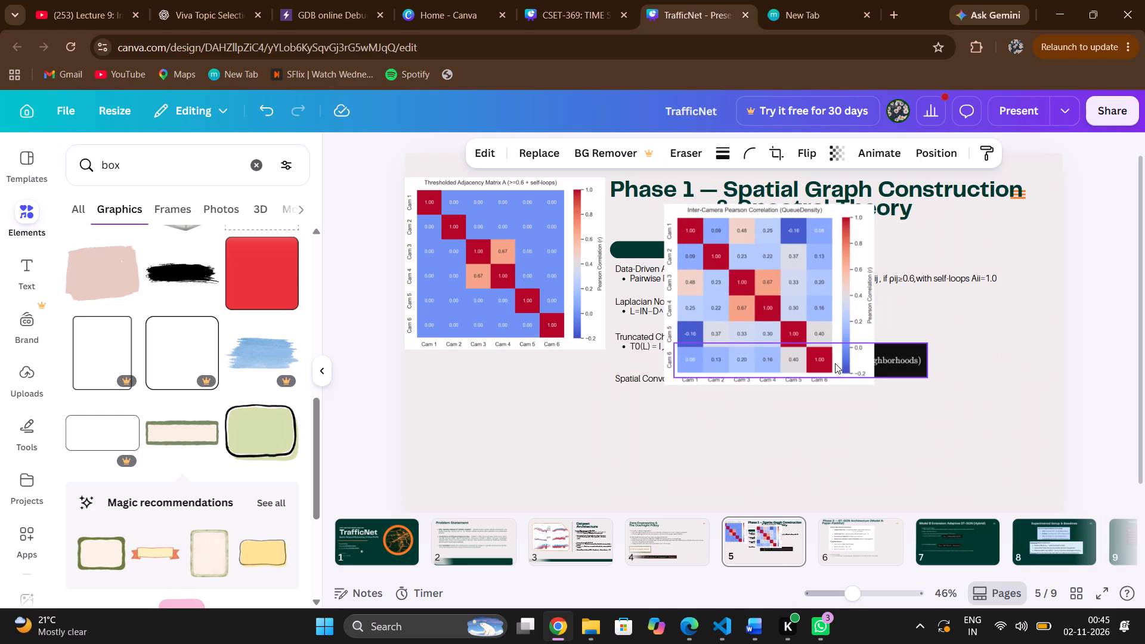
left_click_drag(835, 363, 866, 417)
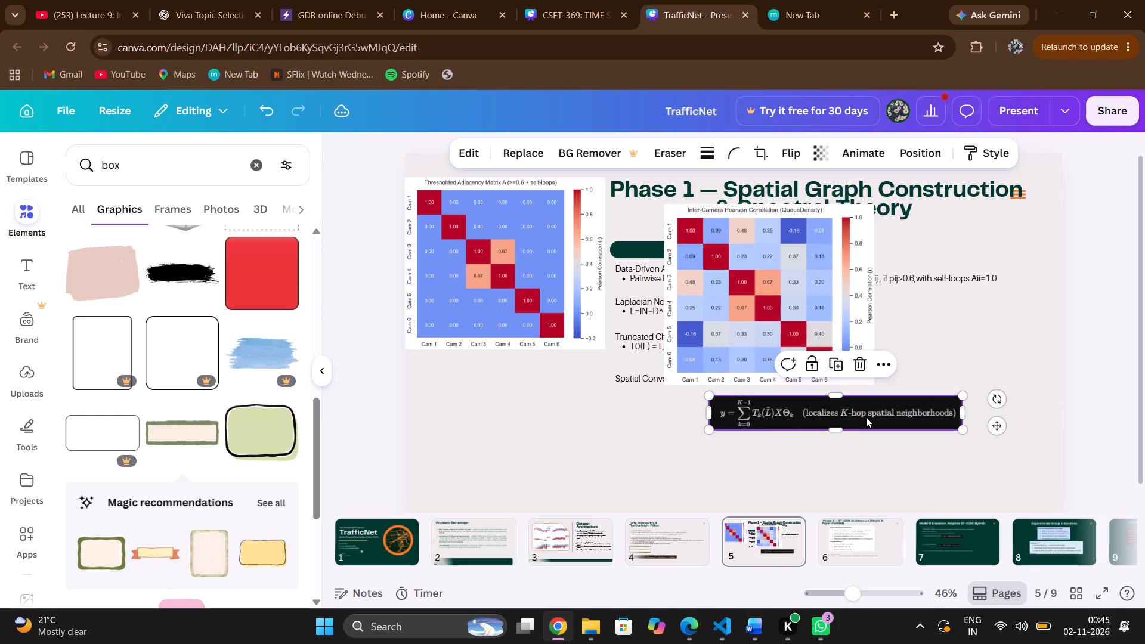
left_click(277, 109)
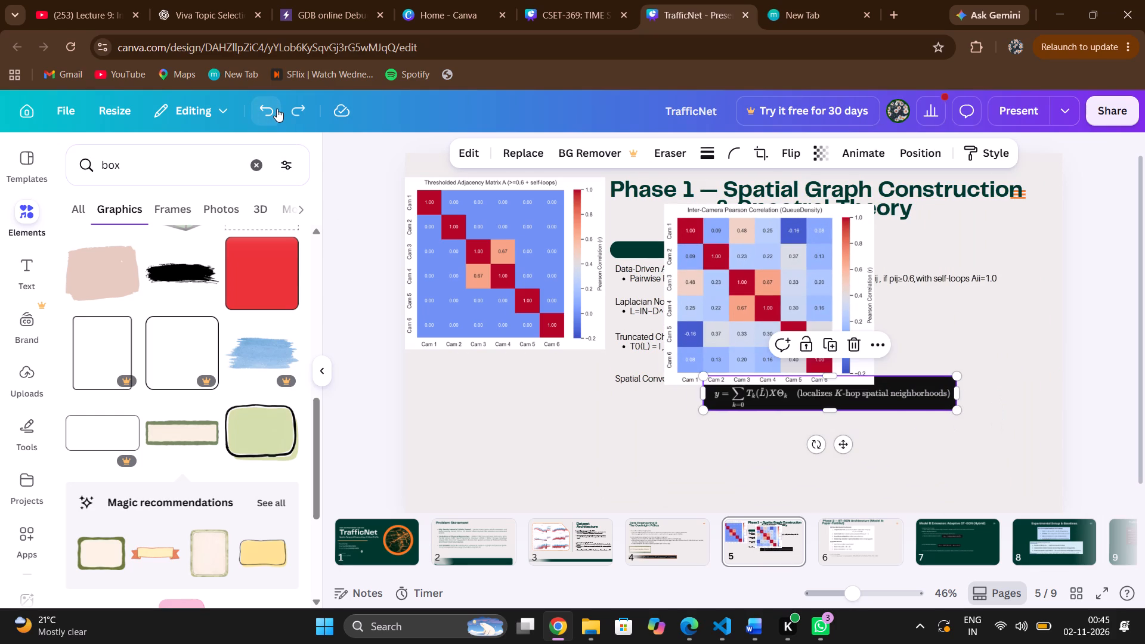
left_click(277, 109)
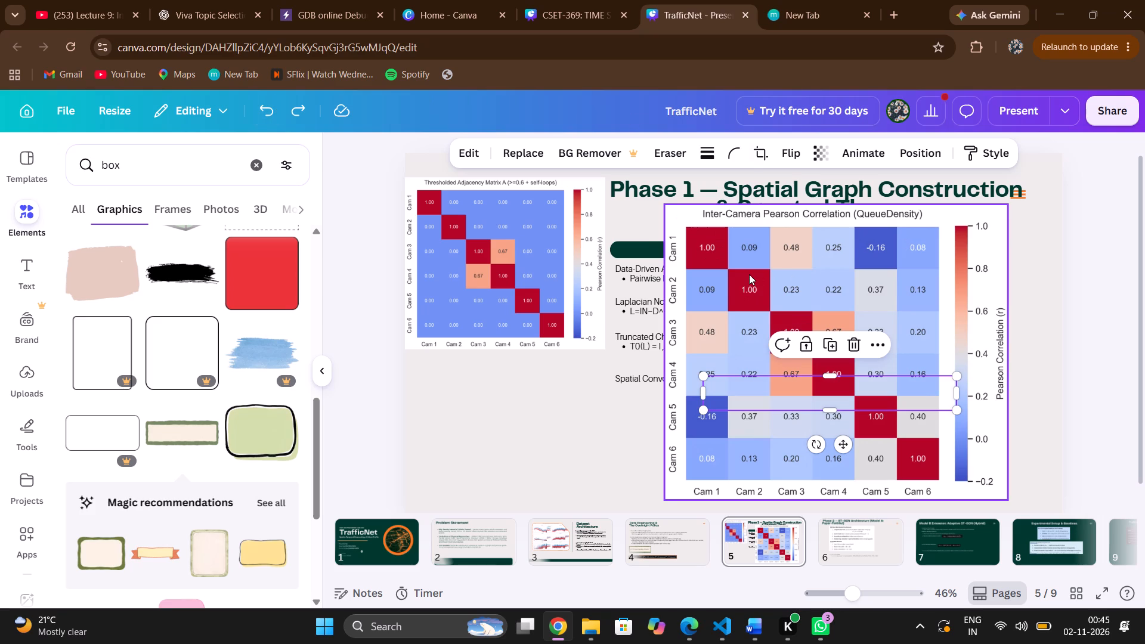
Shrink the Inter-Camera Pearson Correlation heatmap to roughly the Thresholded Adjacency Matrix image's size, laying it over that image for comparison.
left_click_drag(749, 274, 533, 286)
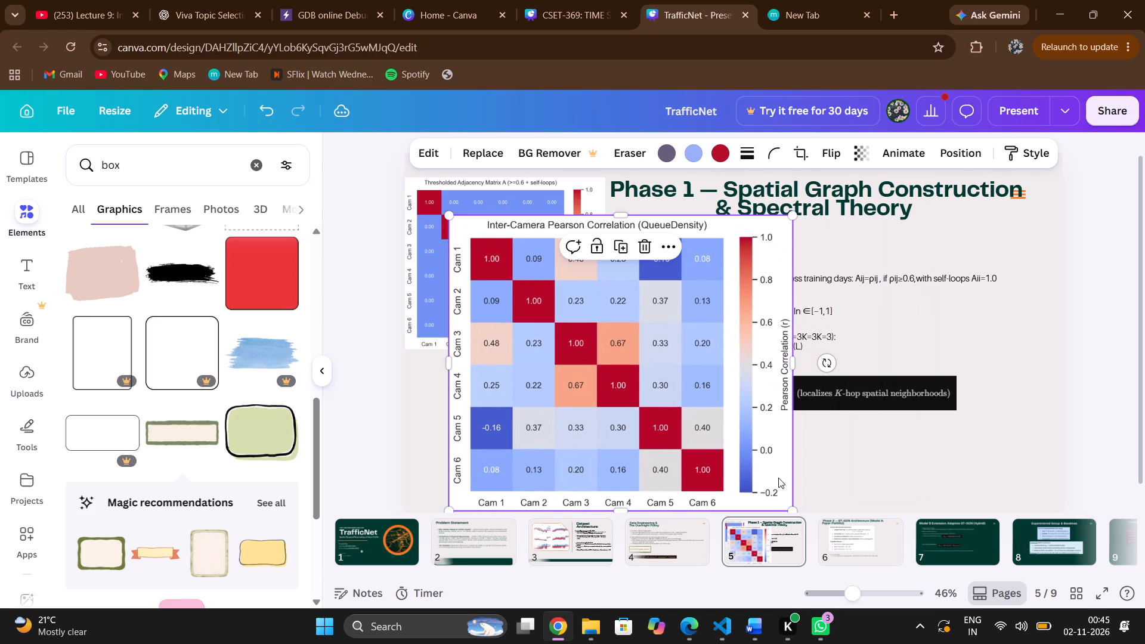
left_click_drag(790, 512, 735, 441)
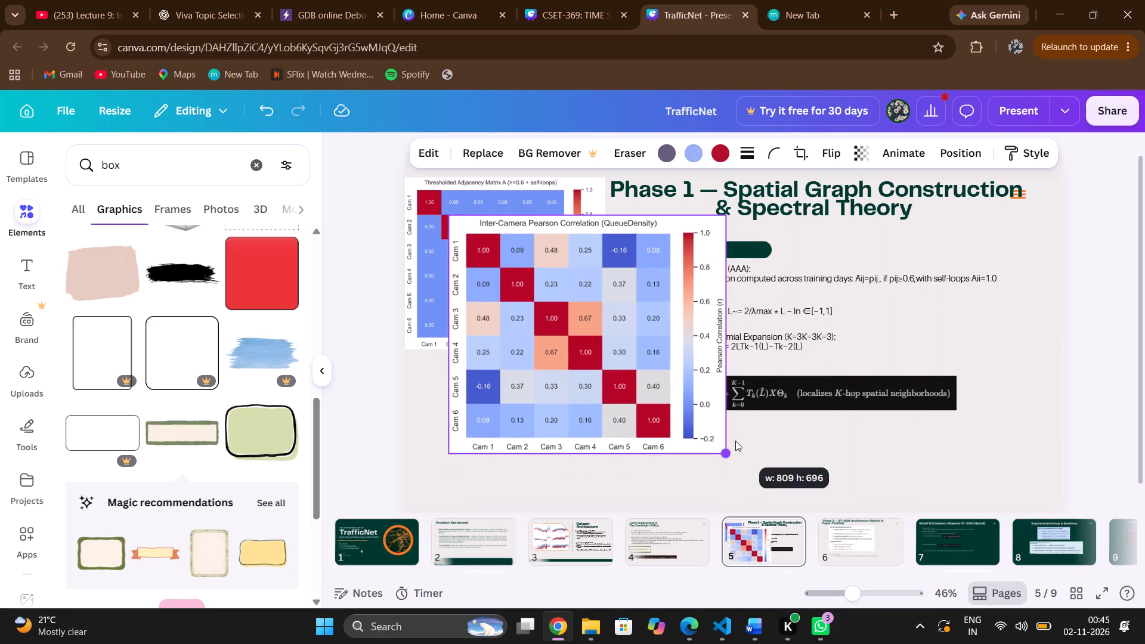
left_click_drag(735, 441, 658, 352)
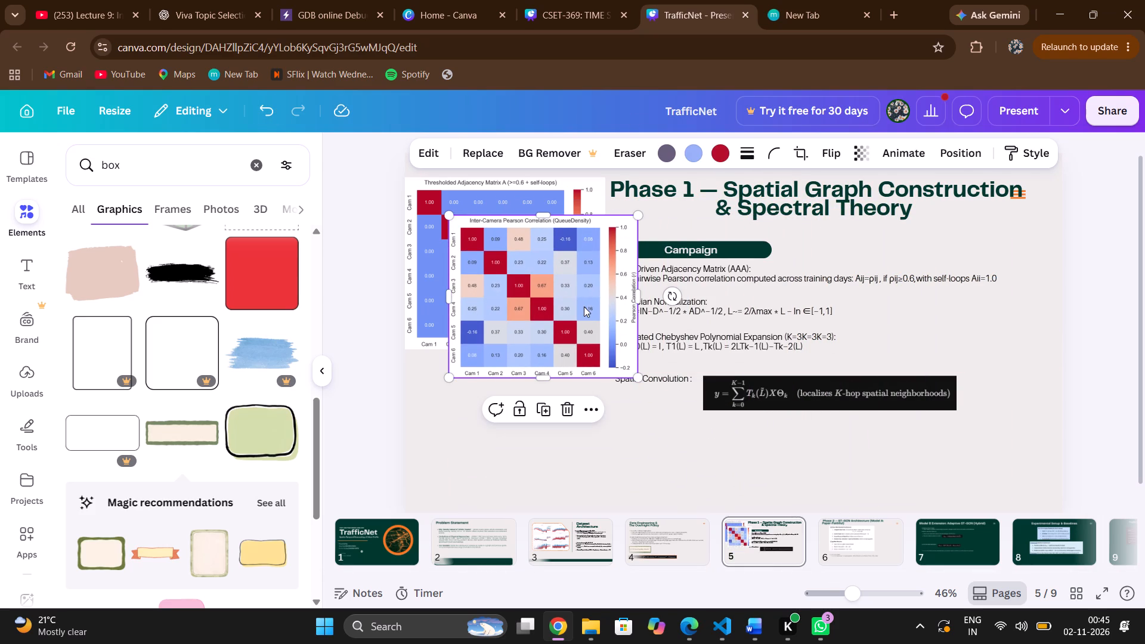
left_click_drag(584, 306, 546, 268)
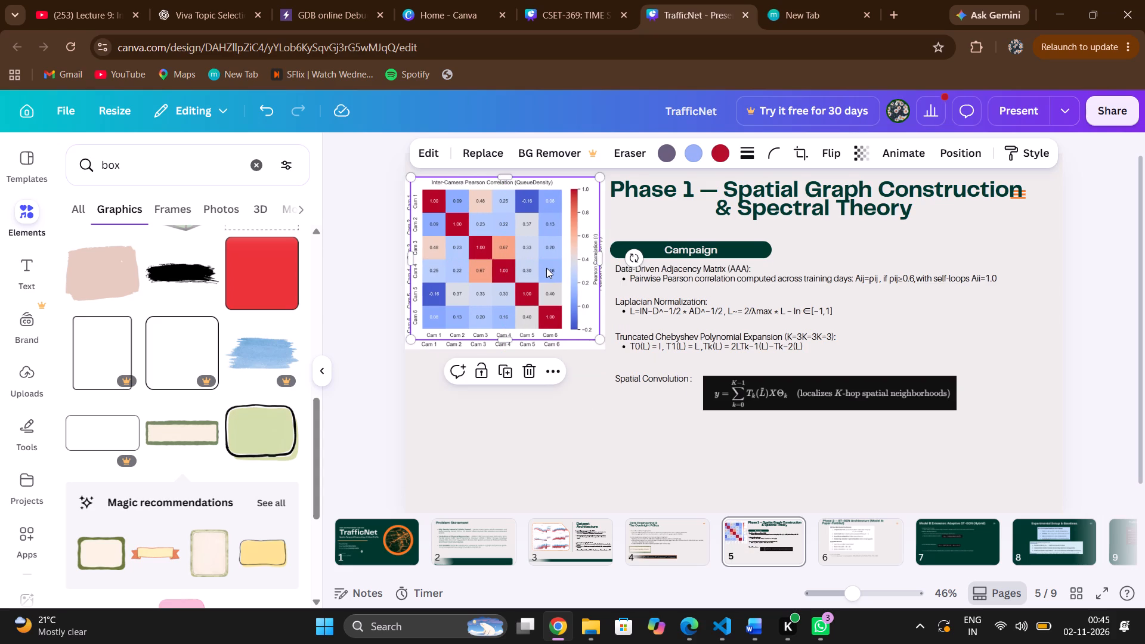
left_click_drag(601, 336, 604, 342)
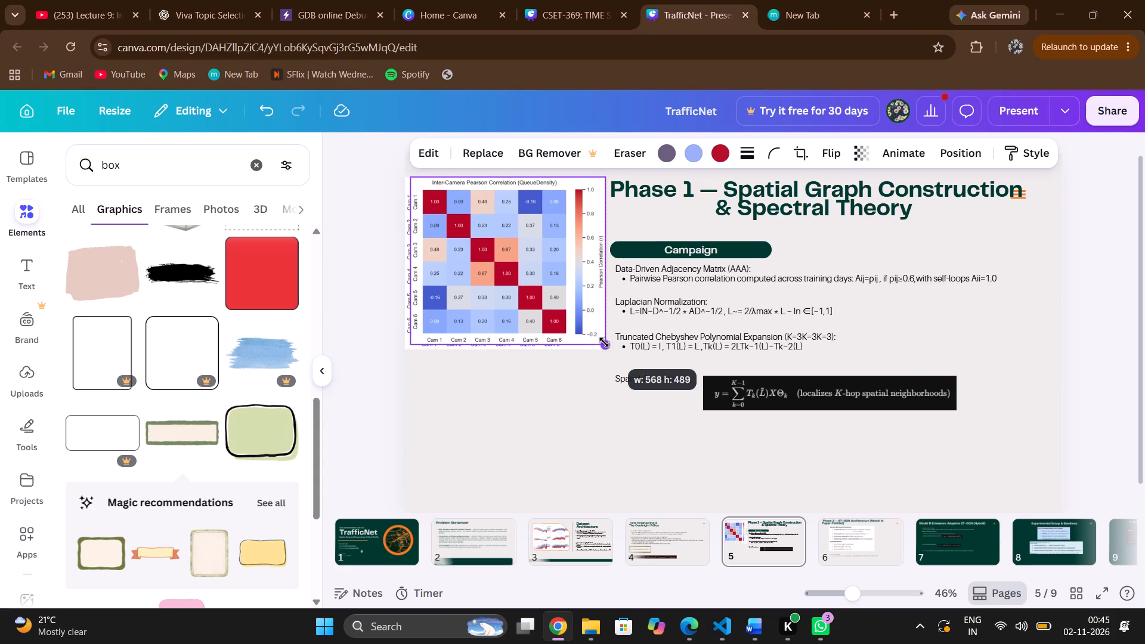
left_click_drag(604, 342, 608, 348)
Place the correlation heatmap directly below the Thresholded Adjacency Matrix image, making it slightly smaller.
left_click_drag(558, 274, 546, 322)
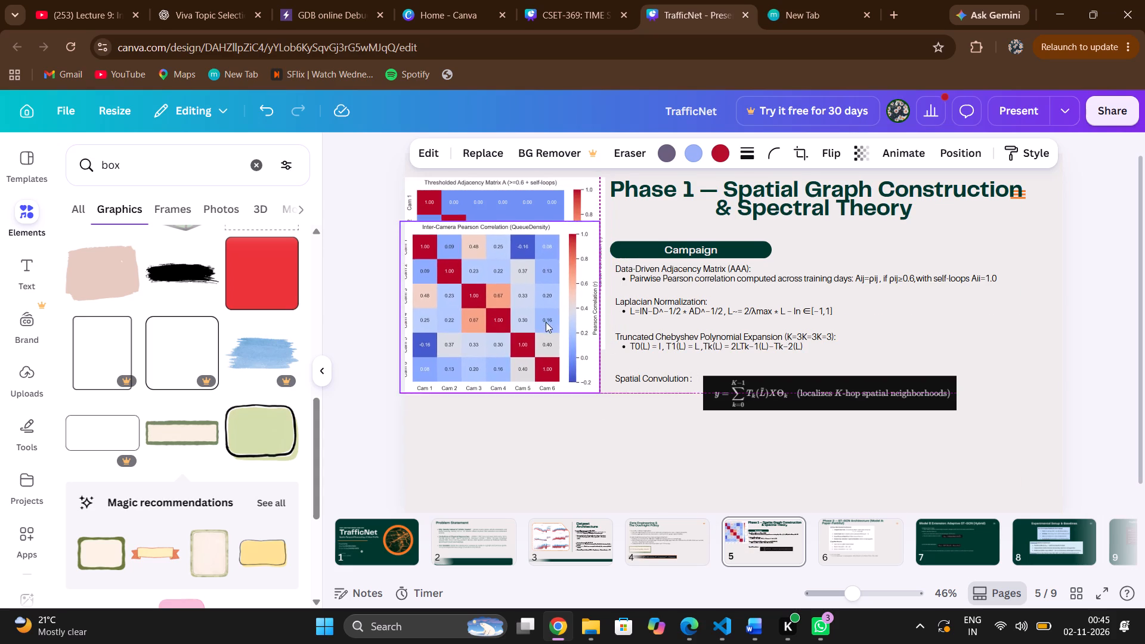
left_click_drag(546, 322, 561, 413)
left_click_drag(612, 487, 606, 481)
left_click_drag(573, 435, 561, 488)
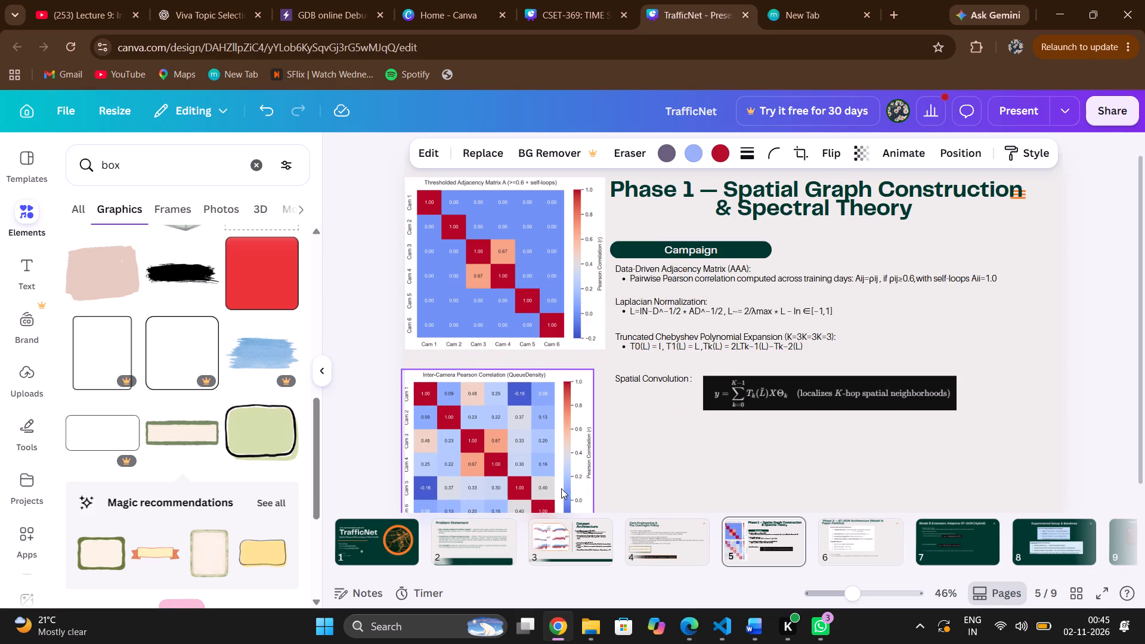
left_click_drag(561, 488, 567, 468)
Shrink the Thresholded Adjacency Matrix image and place it centred just above the correlation heatmap, clear of the slide title.
left_click_drag(568, 291, 548, 283)
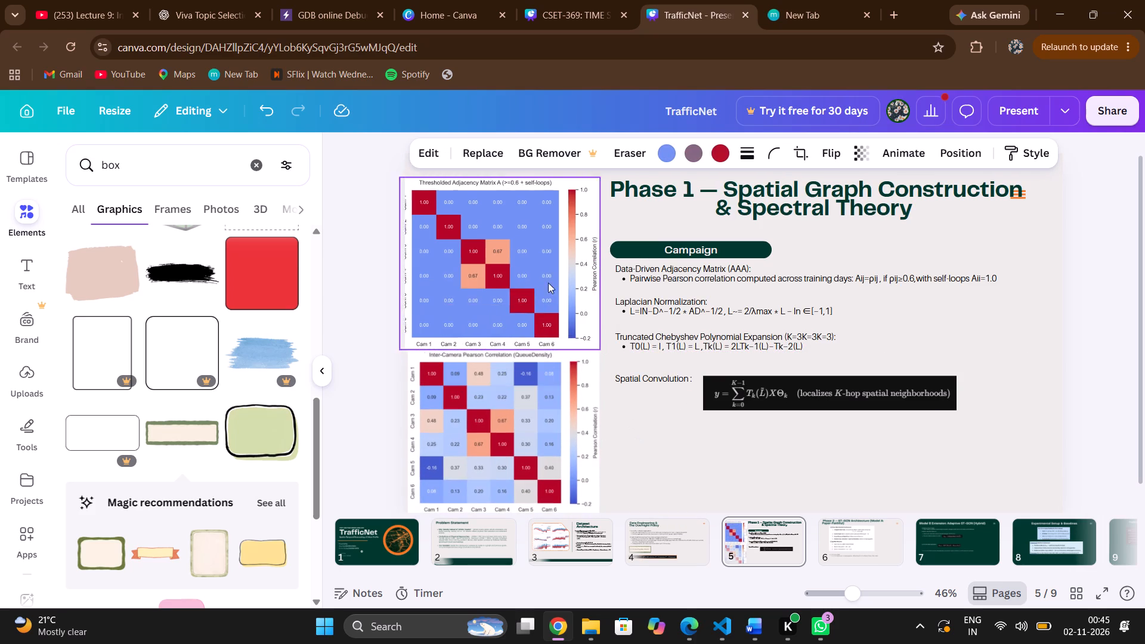
left_click_drag(548, 283, 559, 280)
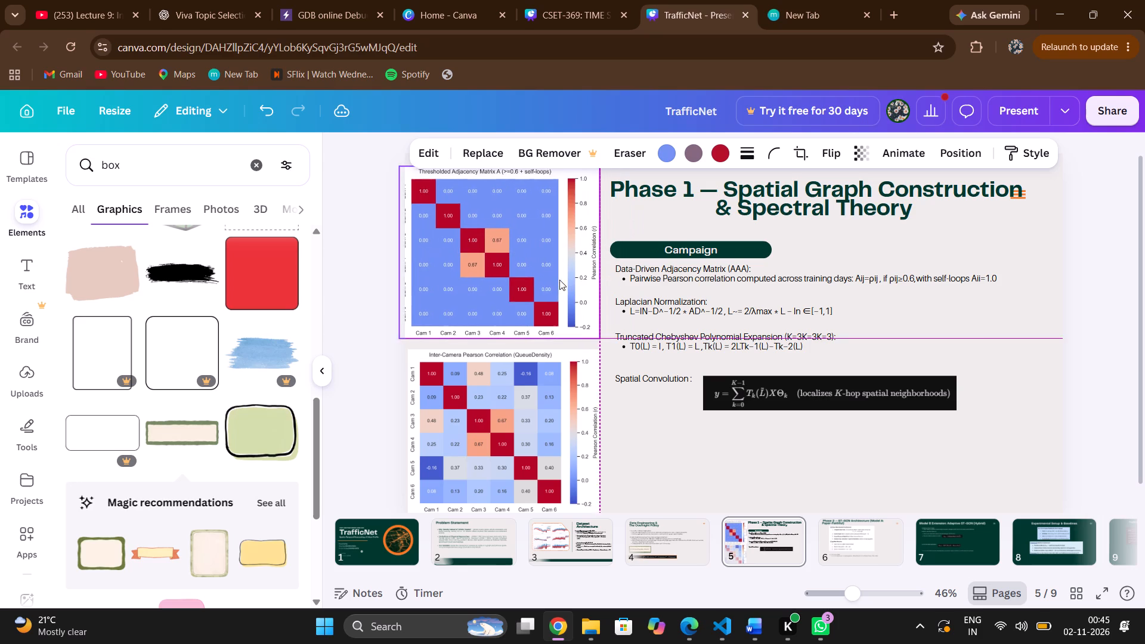
left_click_drag(559, 280, 631, 281)
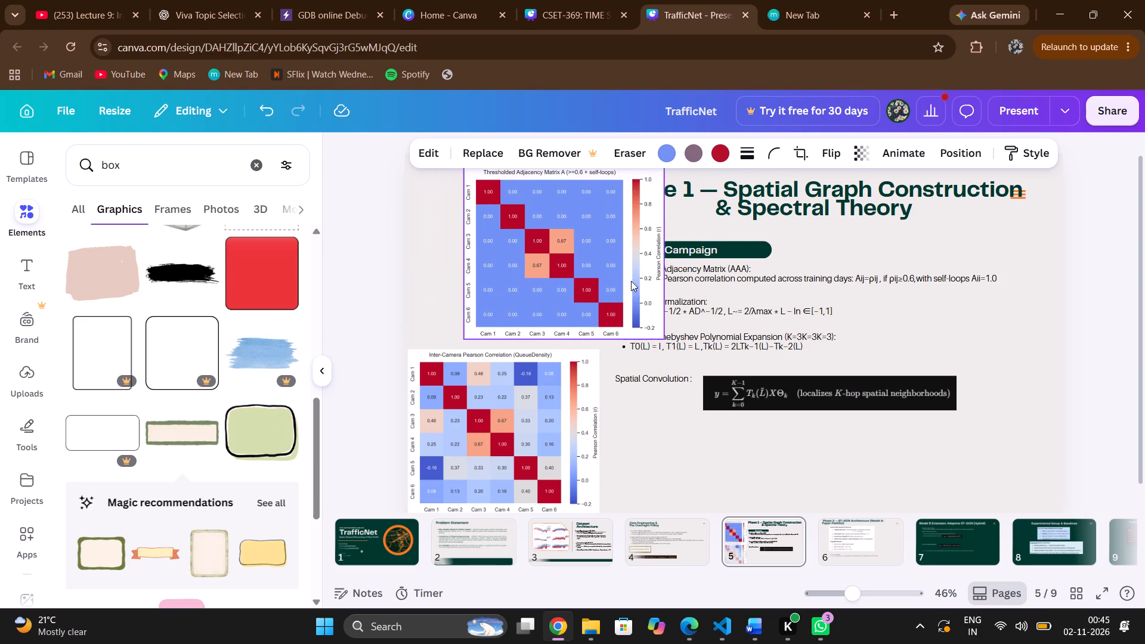
left_click_drag(631, 281, 886, 317)
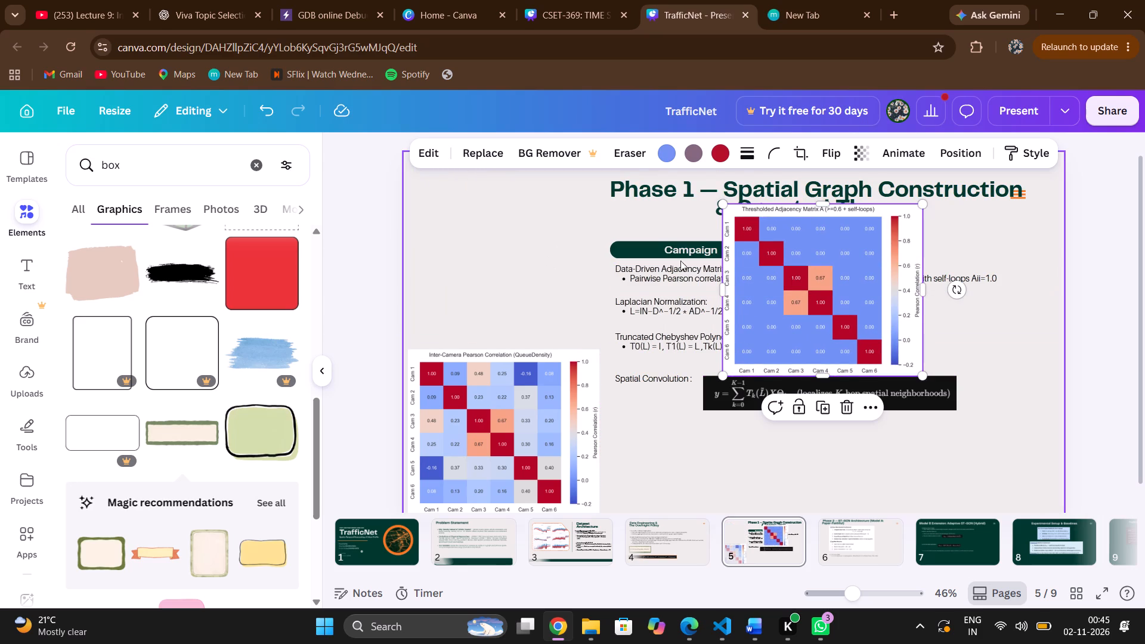
left_click_drag(832, 286, 577, 247)
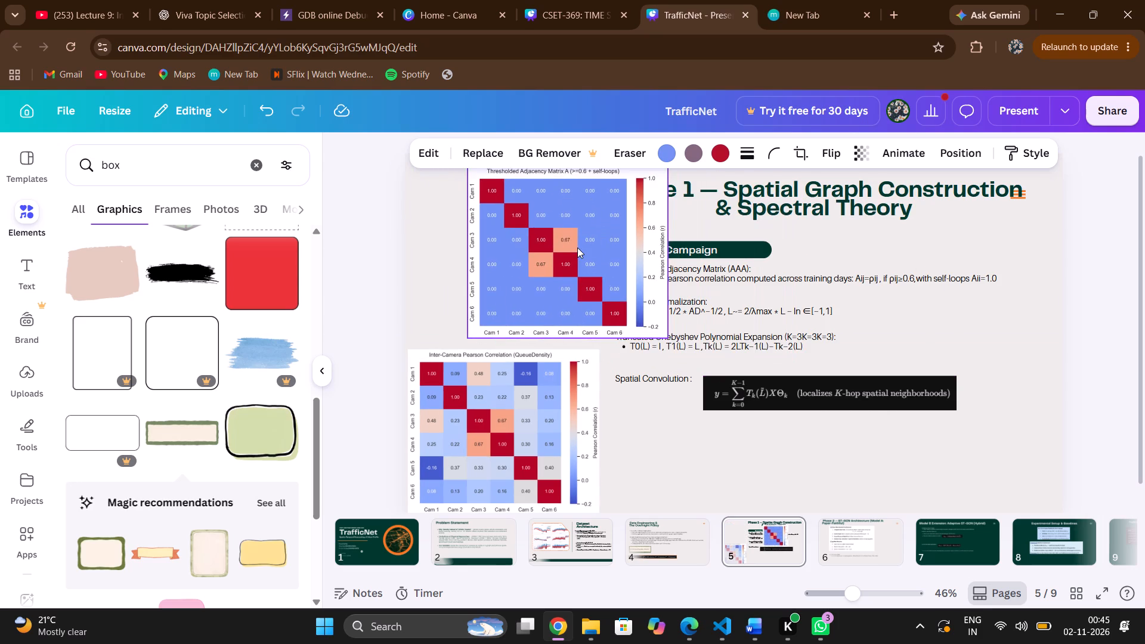
left_click_drag(577, 247, 512, 251)
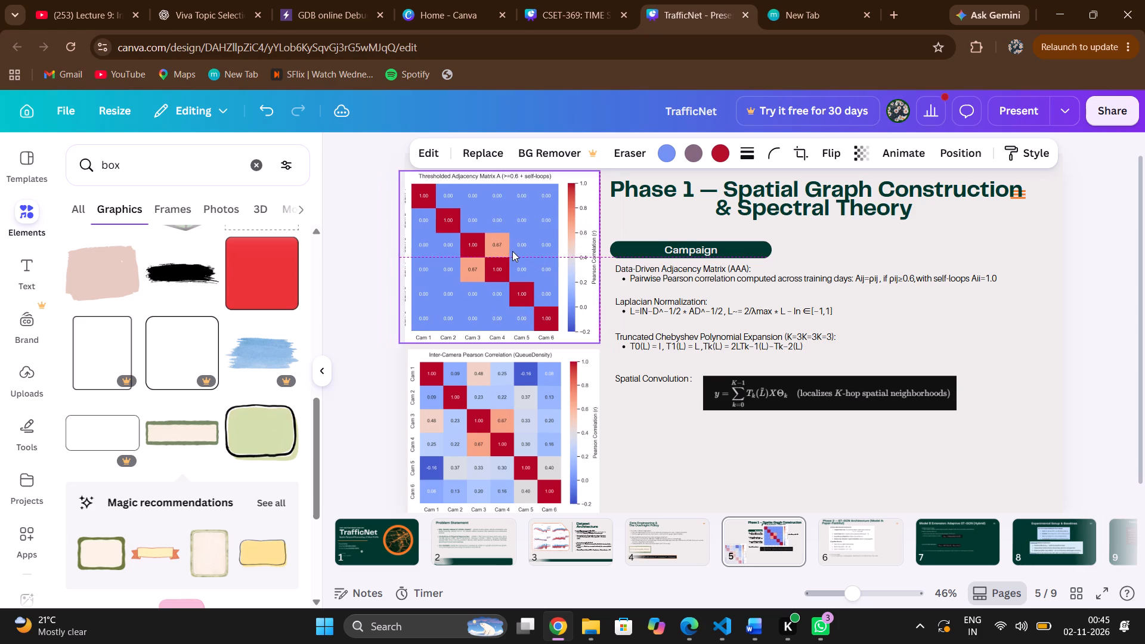
left_click_drag(512, 251, 522, 255)
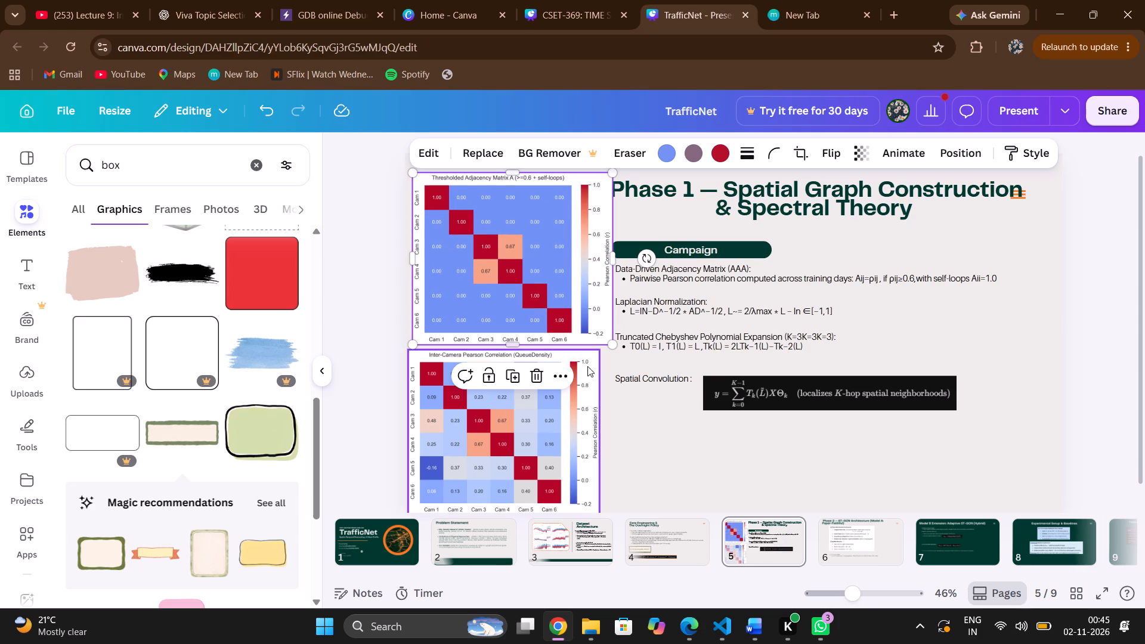
left_click_drag(611, 342, 585, 315)
left_click_drag(535, 230, 543, 255)
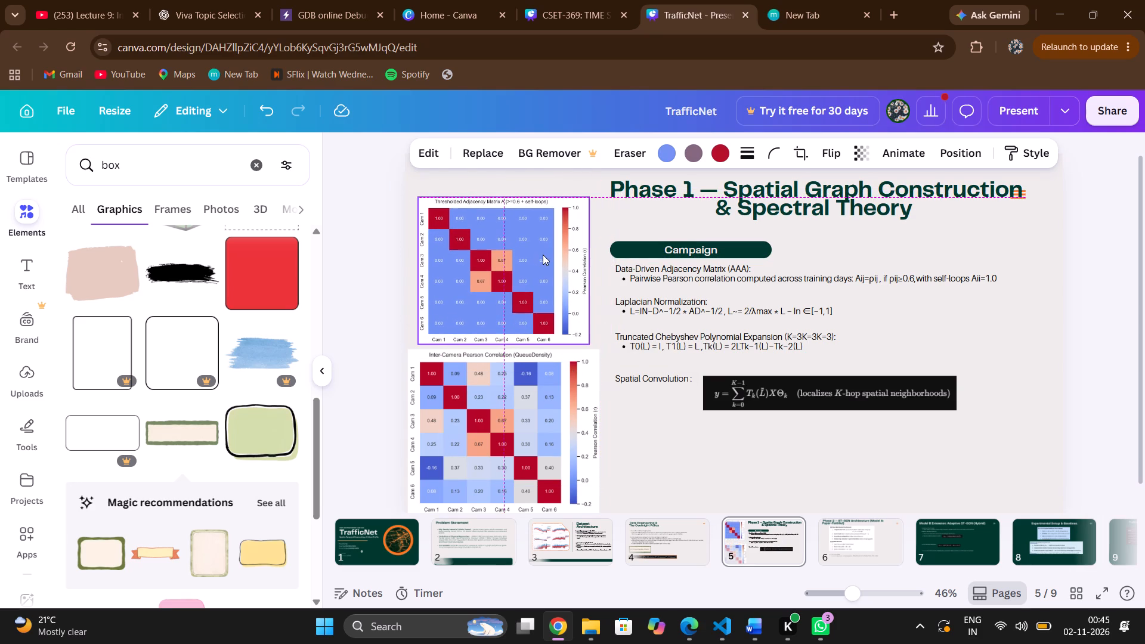
left_click_drag(543, 255, 541, 255)
Shrink the Inter-Camera Pearson Correlation heatmap to about the adjacency matrix's size and align it beneath that image with a small gap.
left_click(544, 437)
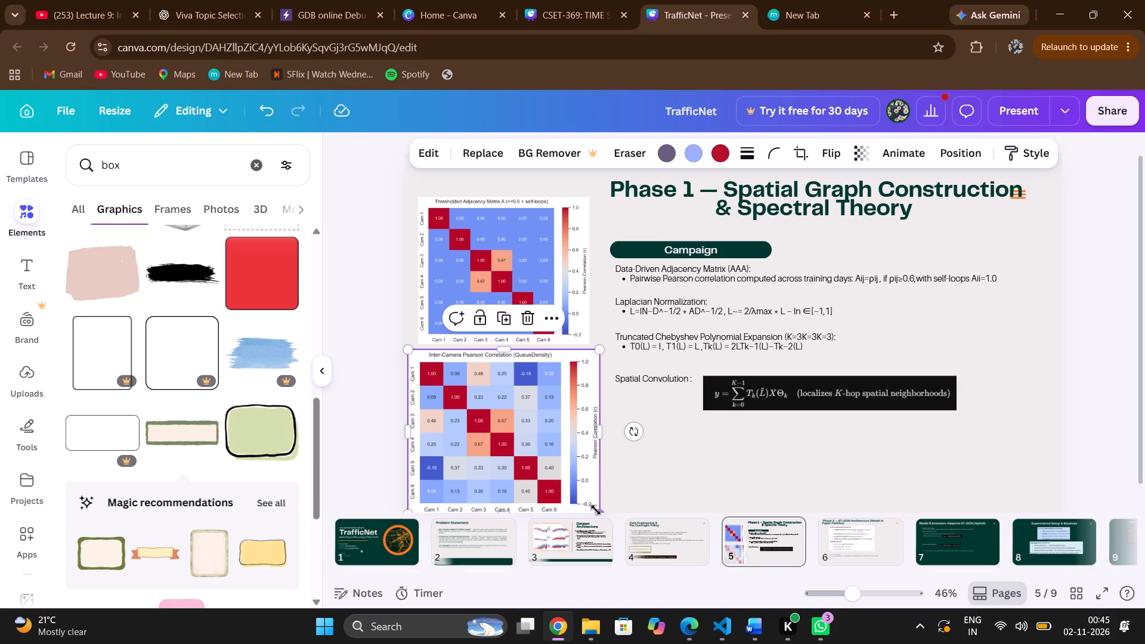
left_click_drag(596, 510, 575, 485)
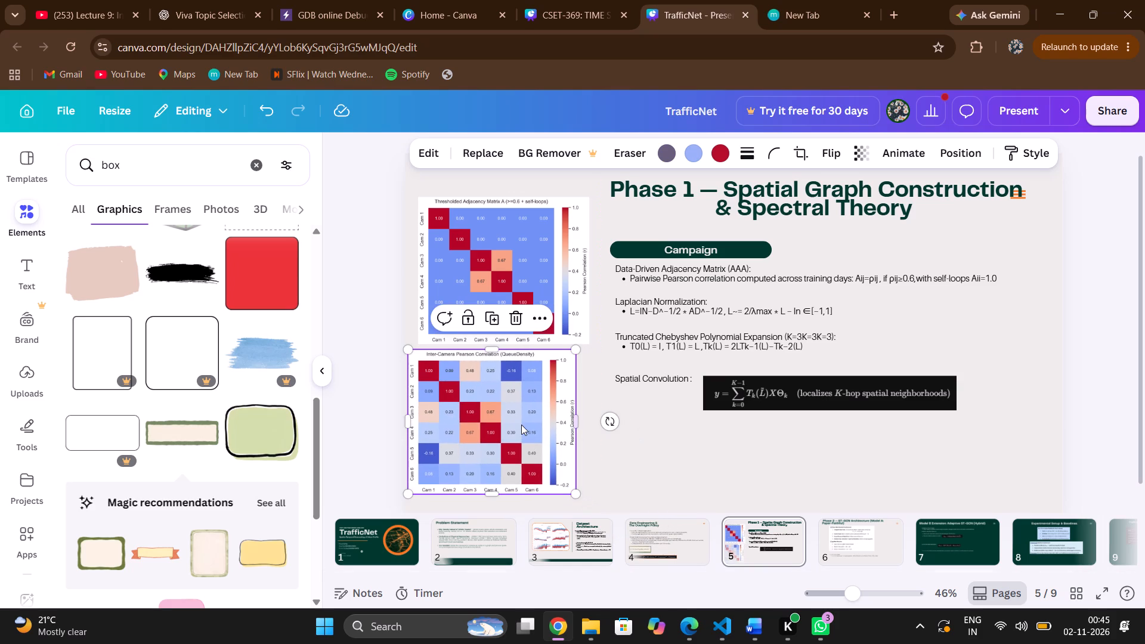
left_click_drag(521, 425, 533, 433)
Give the Thresholded Adjacency Matrix image a solid orange border with stroke weight 4.
left_click(550, 243)
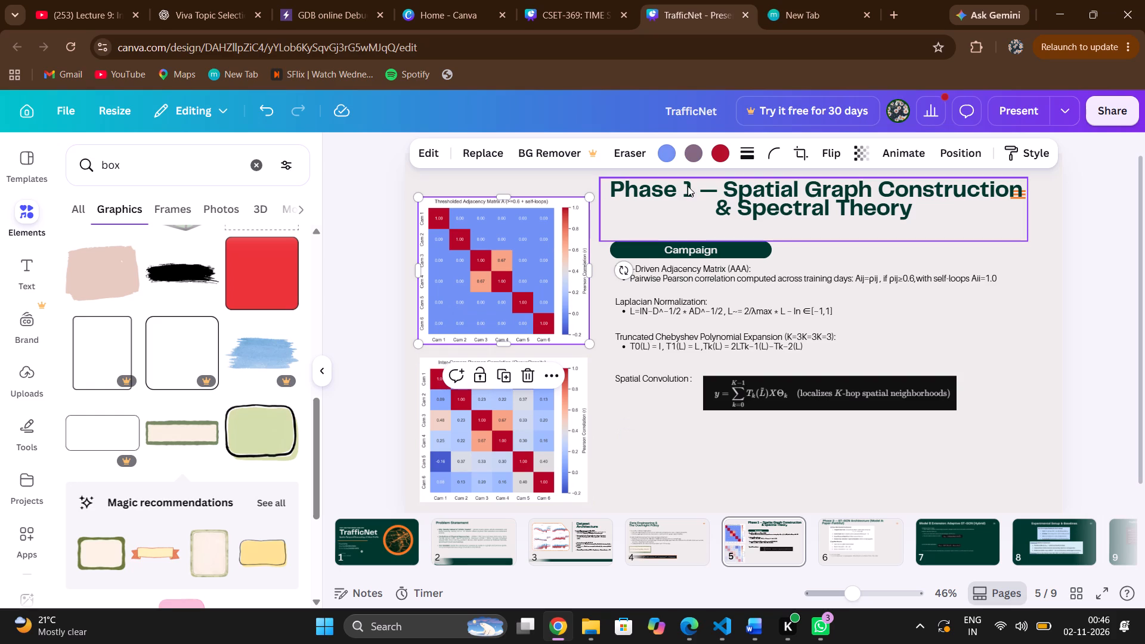
left_click(748, 156)
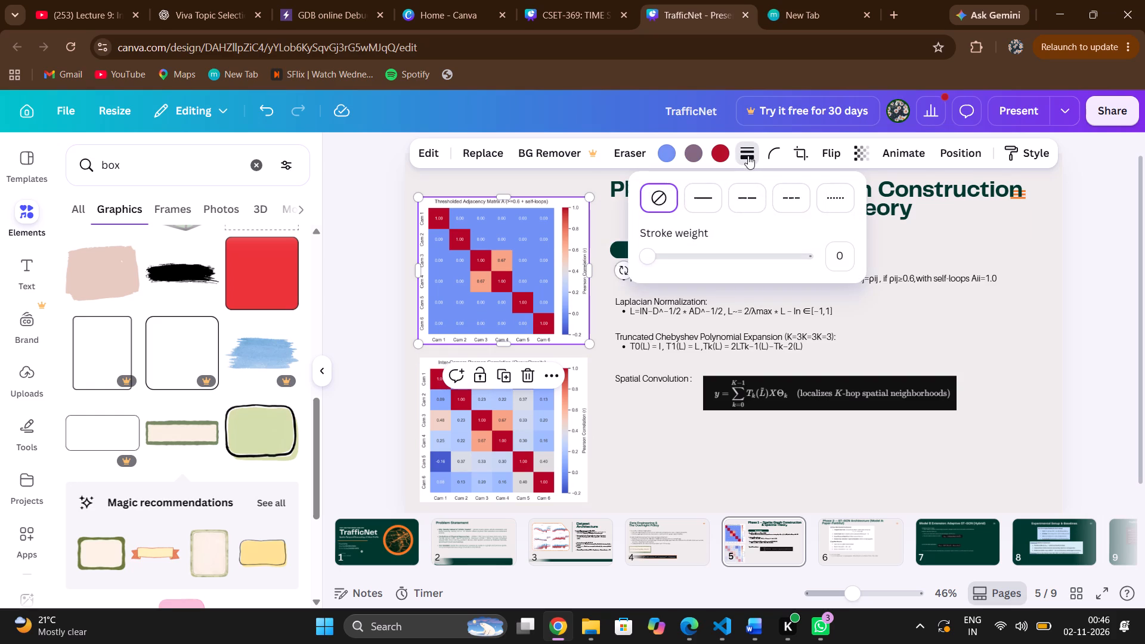
left_click(700, 200)
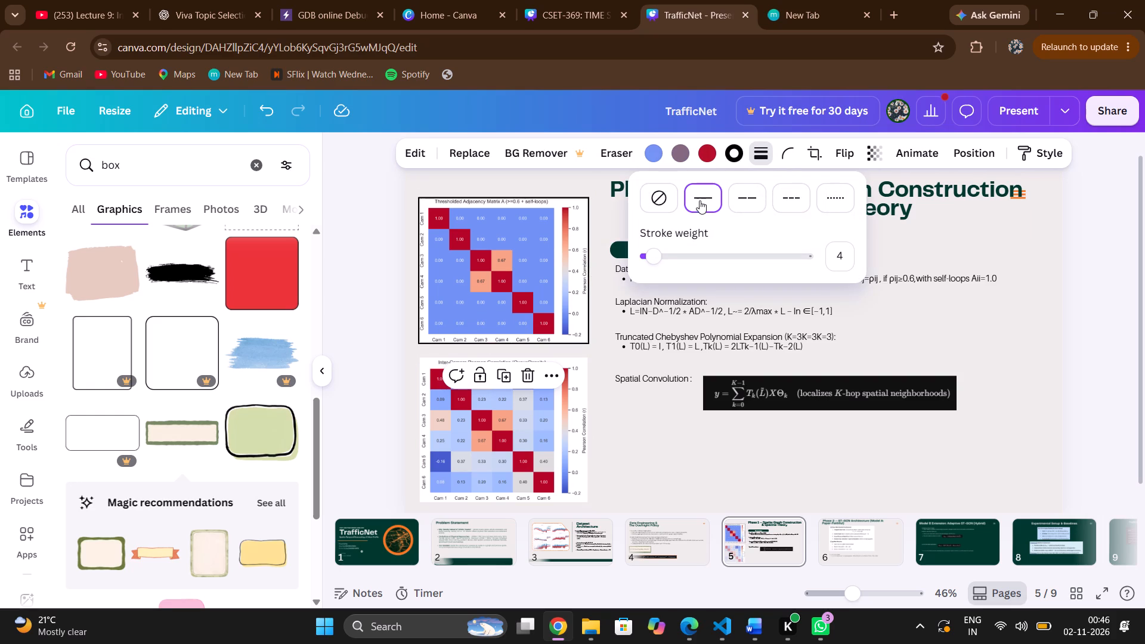
left_click(731, 150)
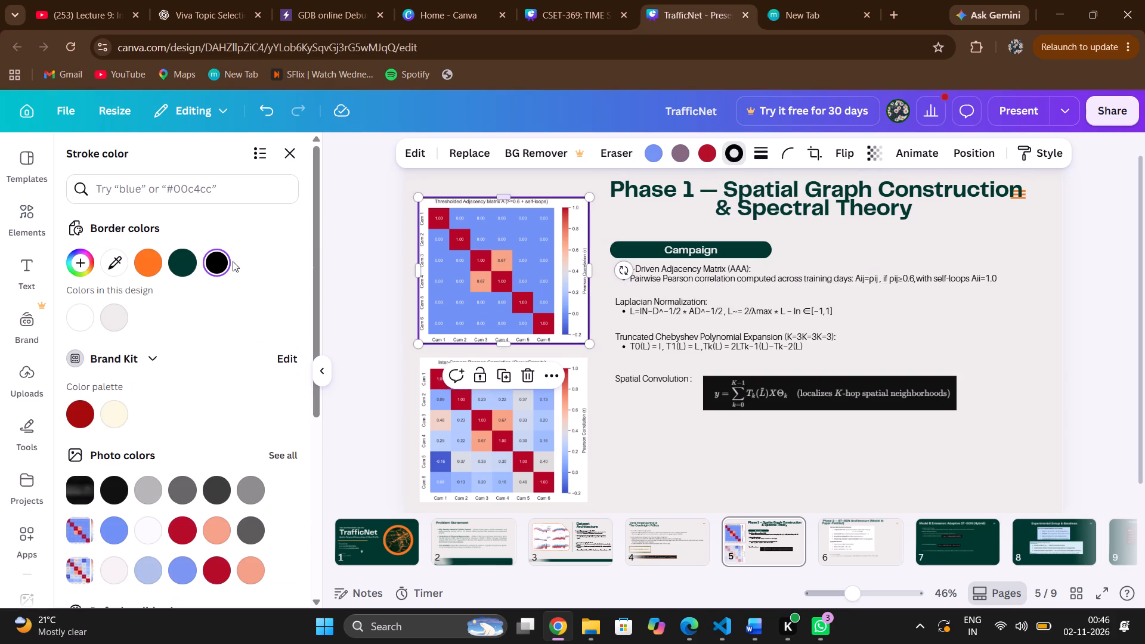
left_click(148, 268)
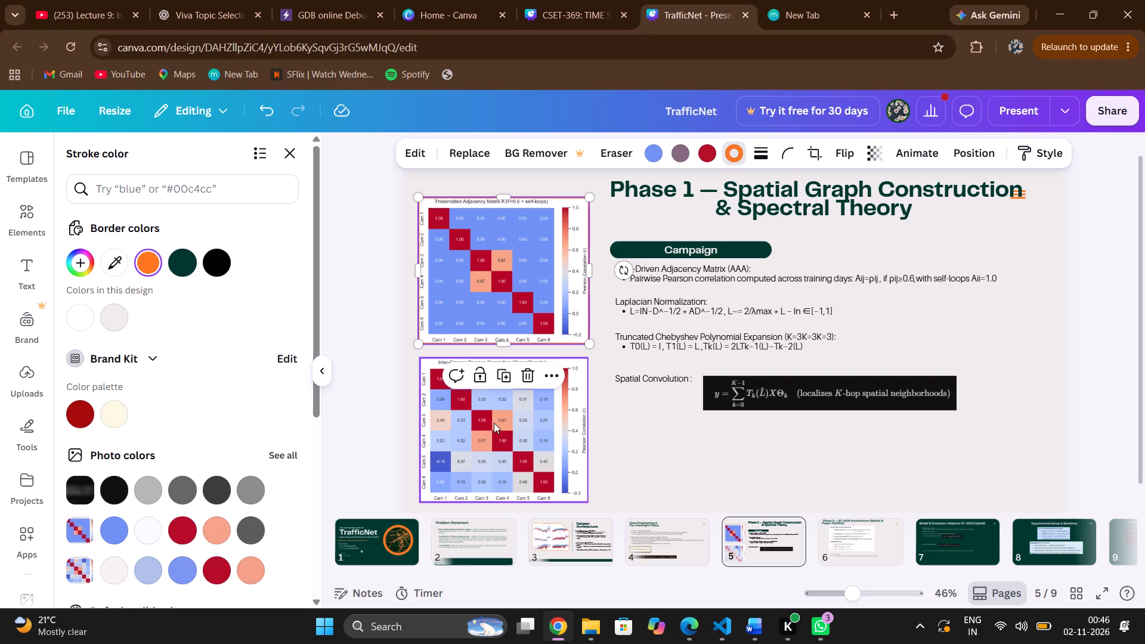
Give the Inter-Camera Pearson Correlation heatmap a matching solid border, stroke weight 4, in orange #ff751f.
left_click(518, 435)
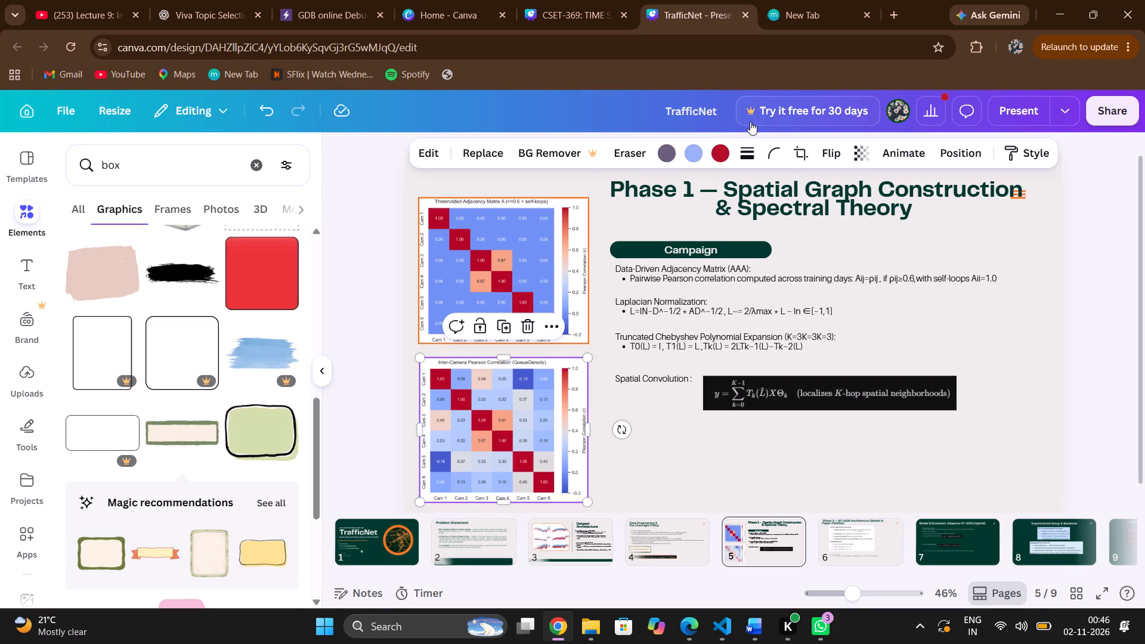
left_click(750, 151)
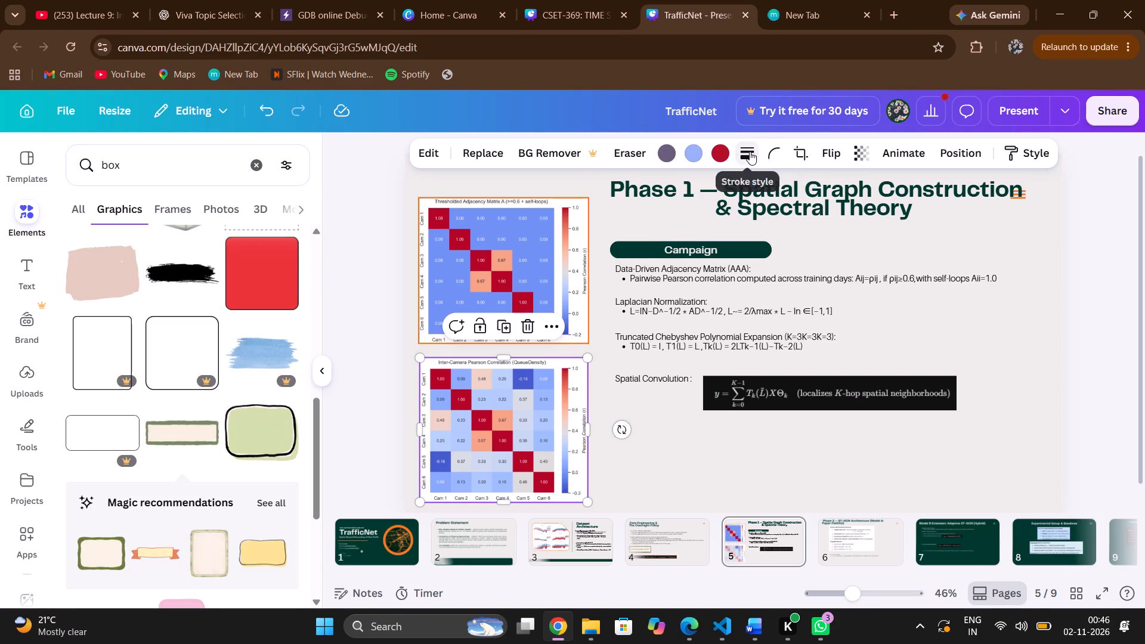
left_click(703, 195)
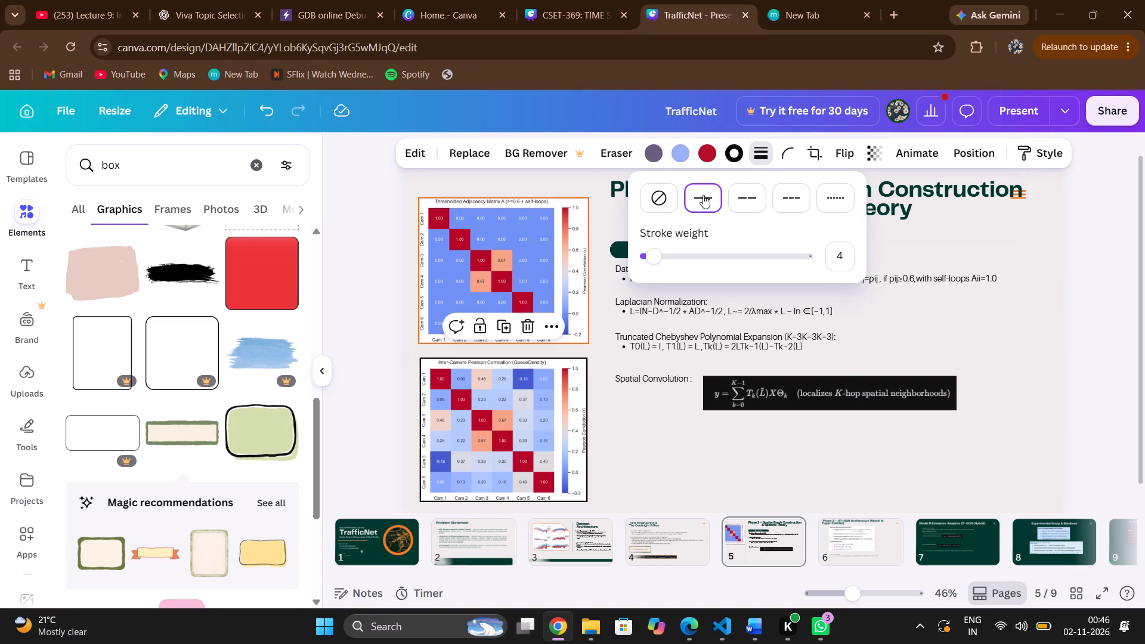
left_click(734, 156)
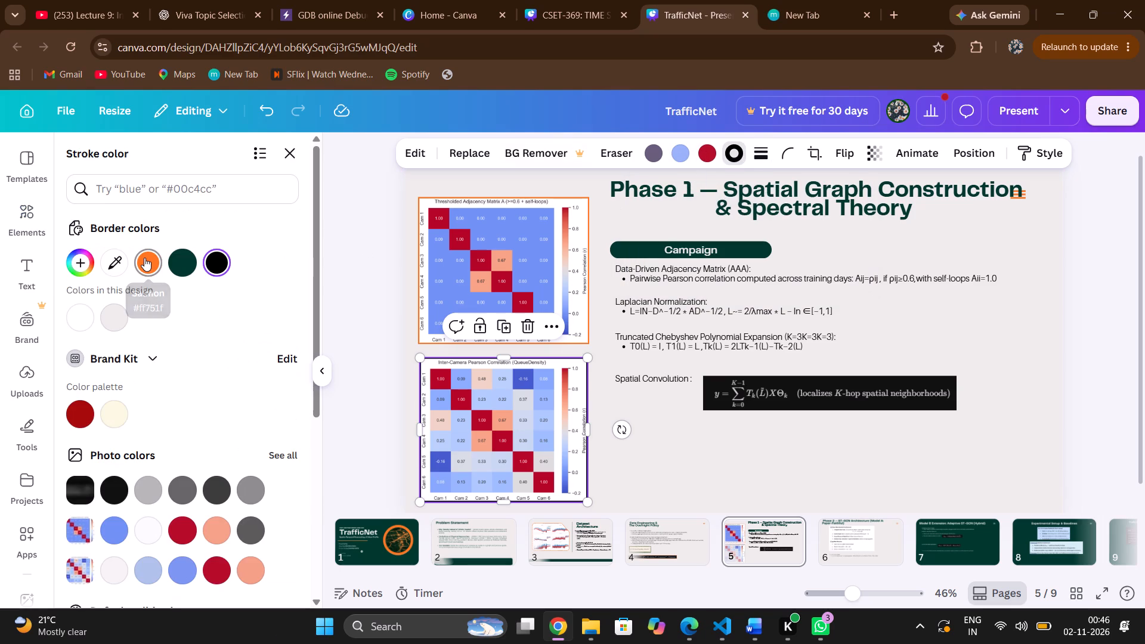
left_click(144, 258)
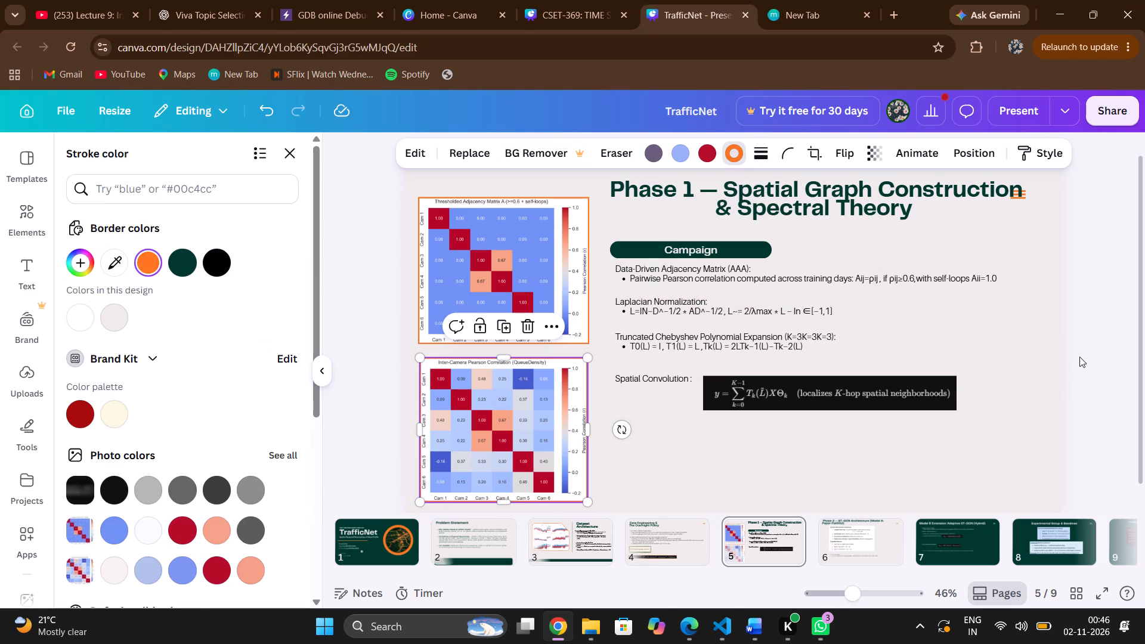
left_click(1079, 357)
Move the formula image directly below the Spatial Convolution label, flush with the left edge of the body text.
left_click_drag(823, 405, 771, 426)
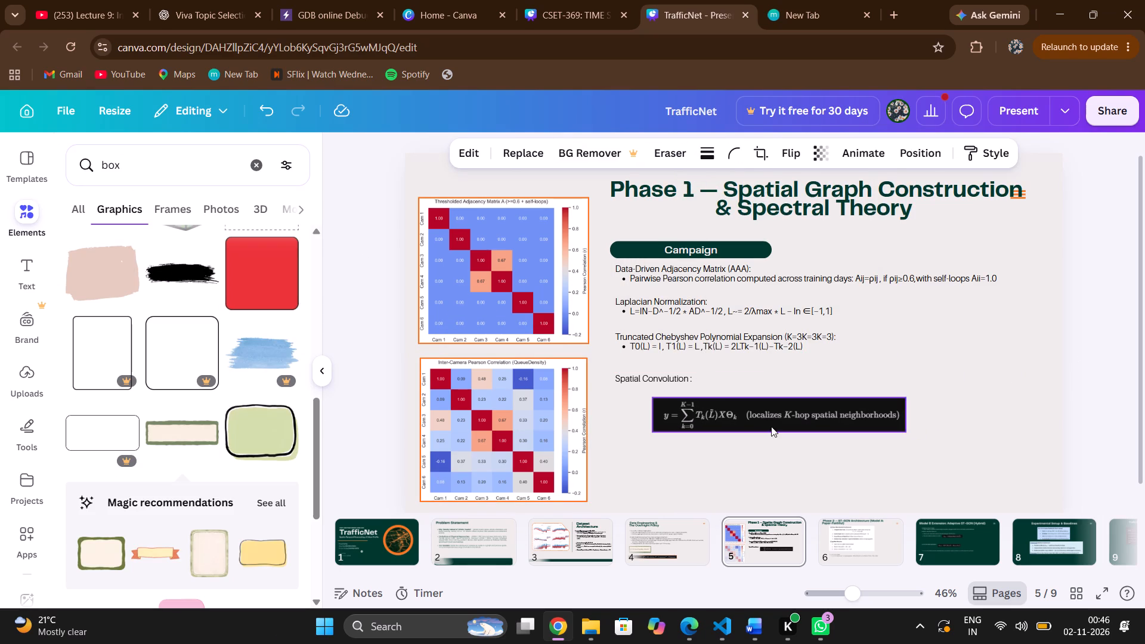
left_click_drag(771, 426, 736, 420)
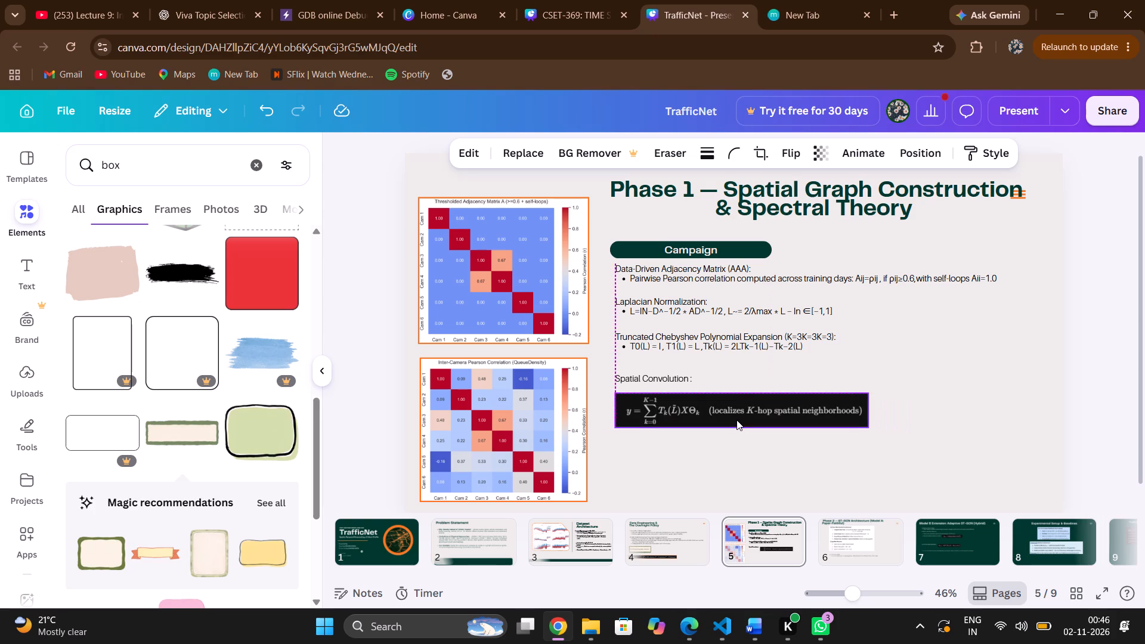
left_click_drag(736, 420, 736, 419)
left_click(731, 416)
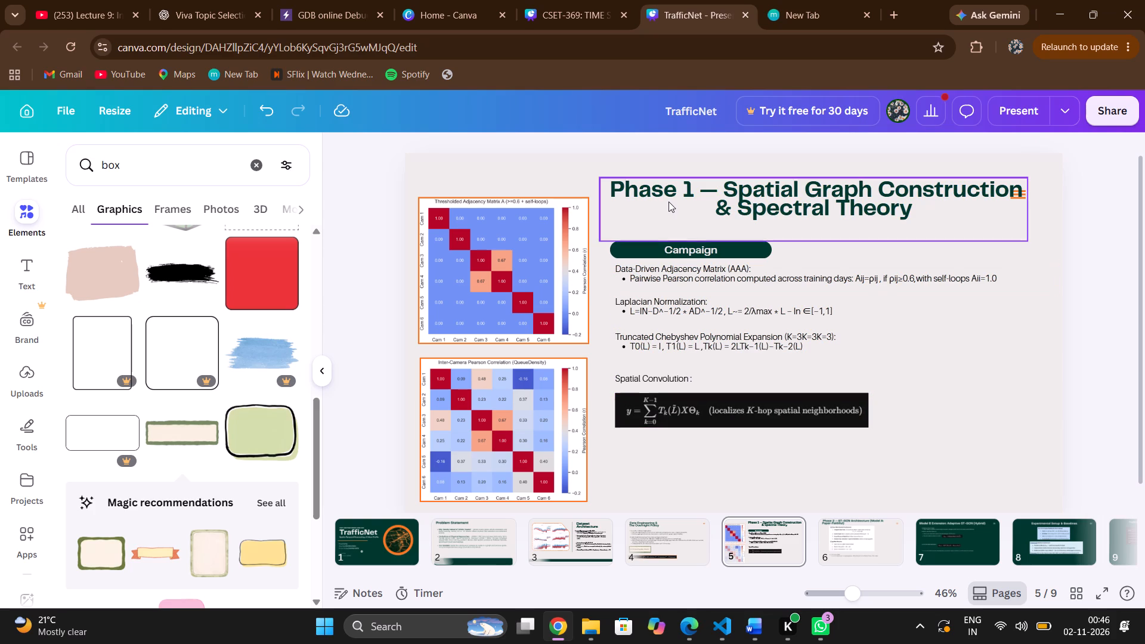
Give the Spatial Convolution formula image a solid orange border matching the heatmaps.
left_click(712, 416)
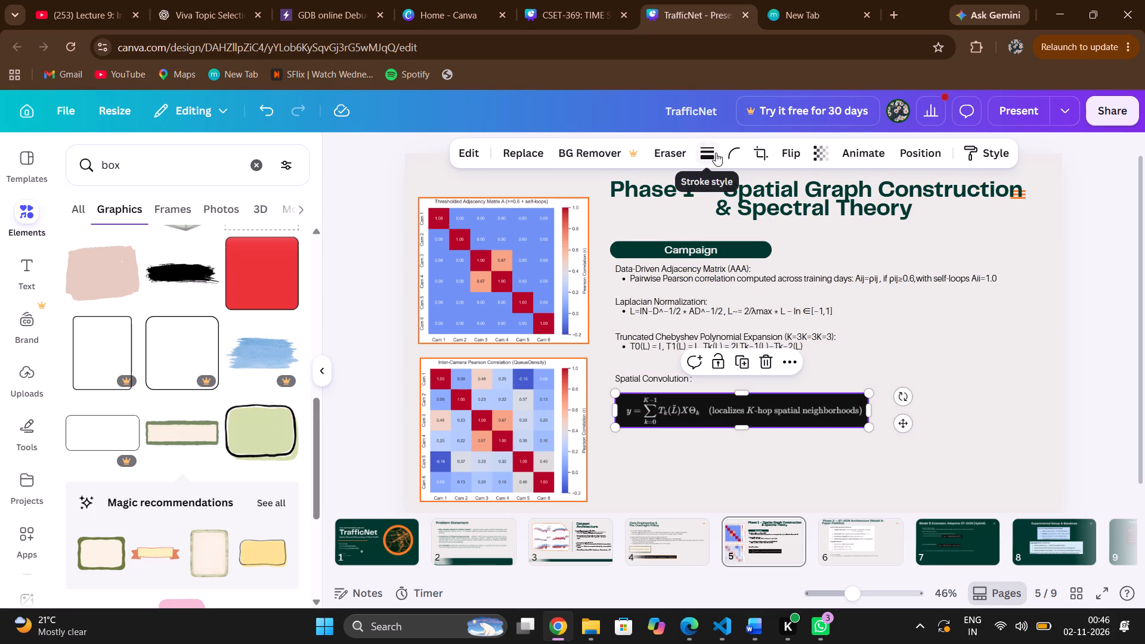
left_click(697, 156)
left_click(652, 206)
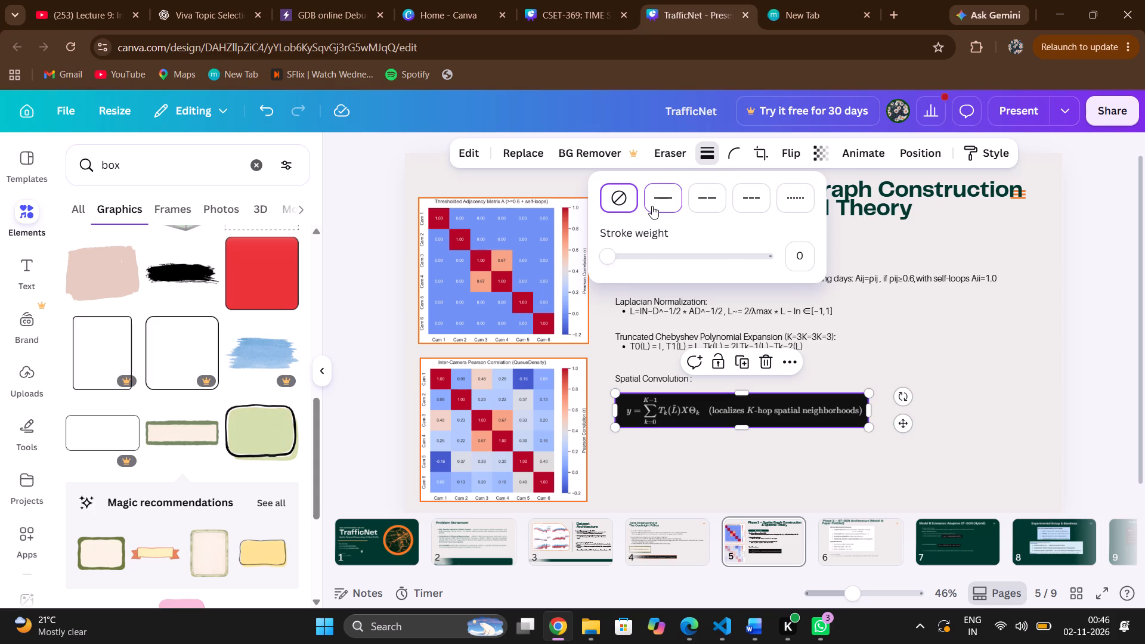
left_click(693, 148)
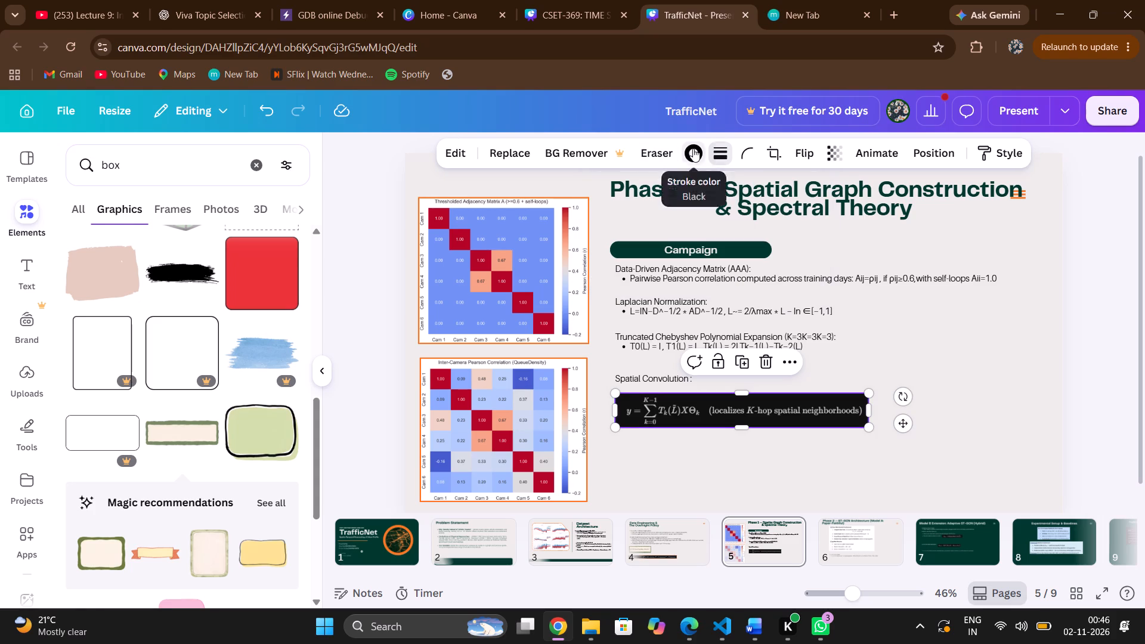
left_click(154, 262)
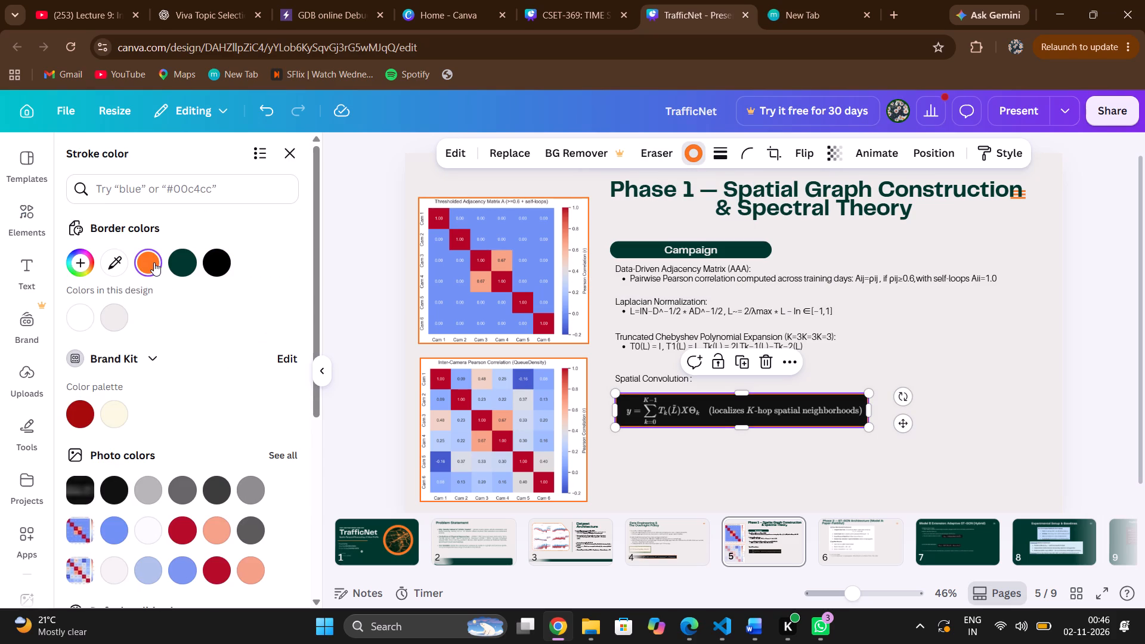
left_click(1088, 367)
left_click(1091, 324)
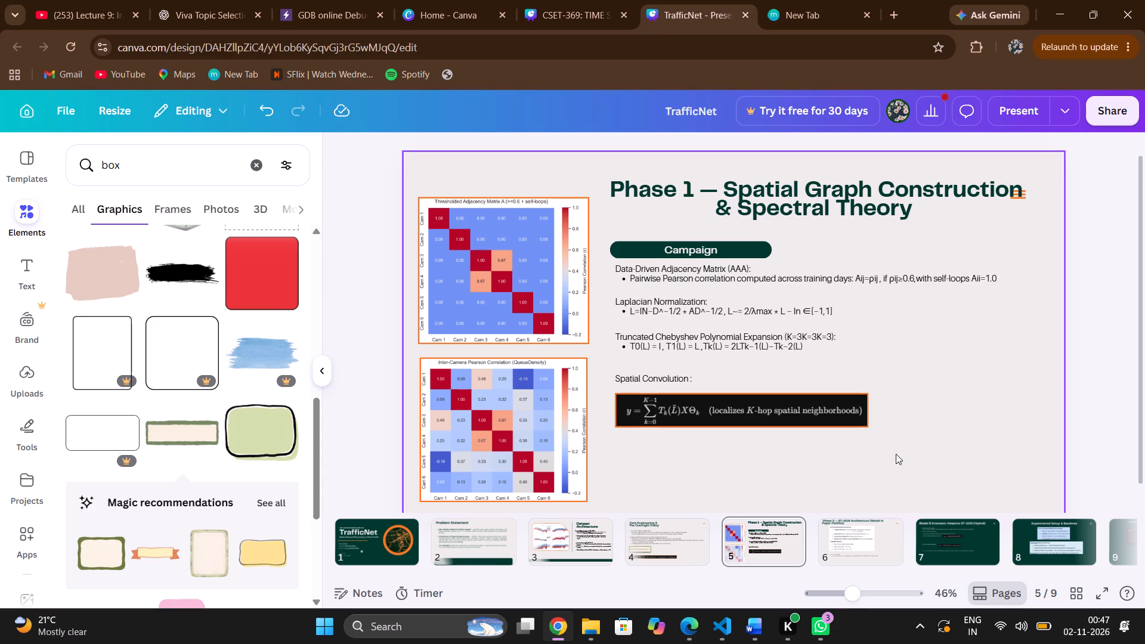
Narrow the Phase 1 title's text box from its right edge so the title clears the orange three-line icon.
left_click(1020, 189)
left_click(1019, 194)
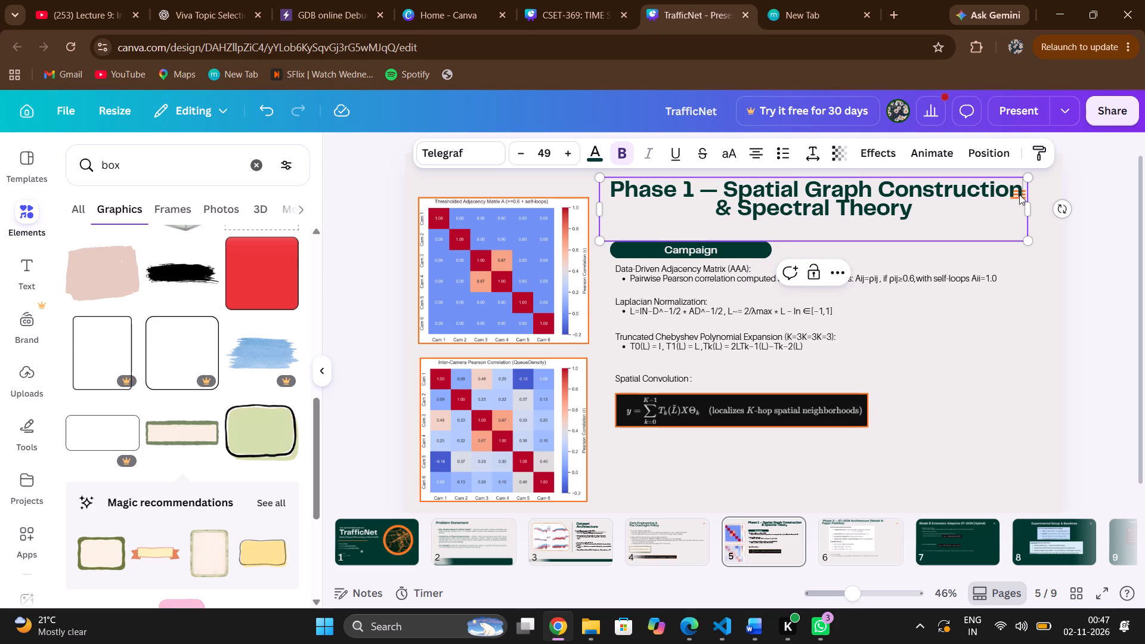
left_click_drag(1012, 194, 1025, 190)
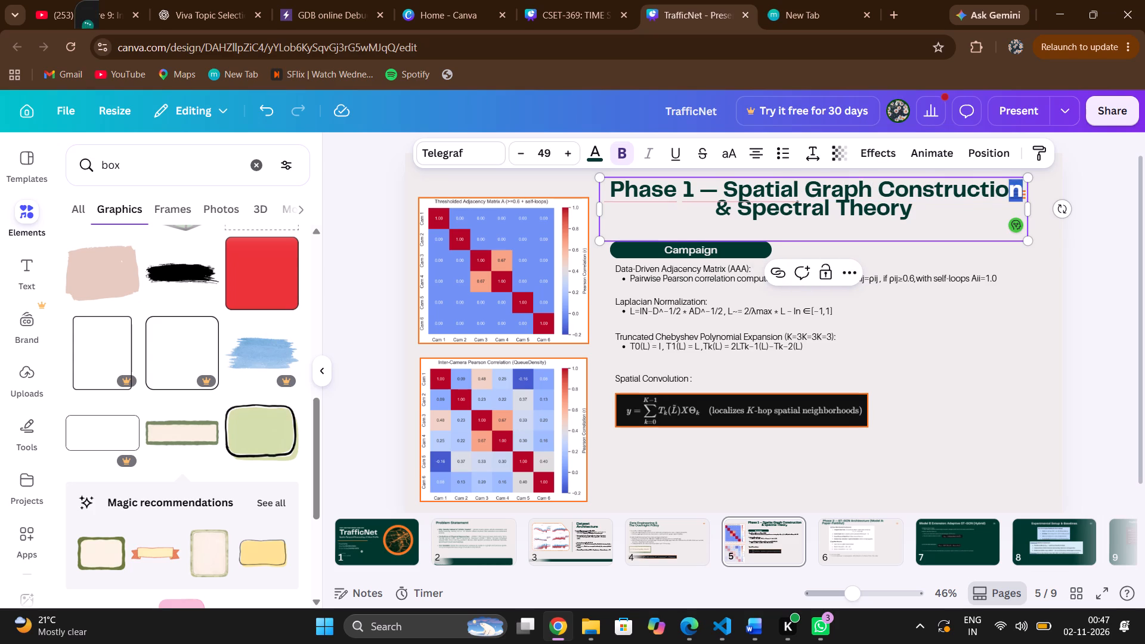
left_click(991, 204)
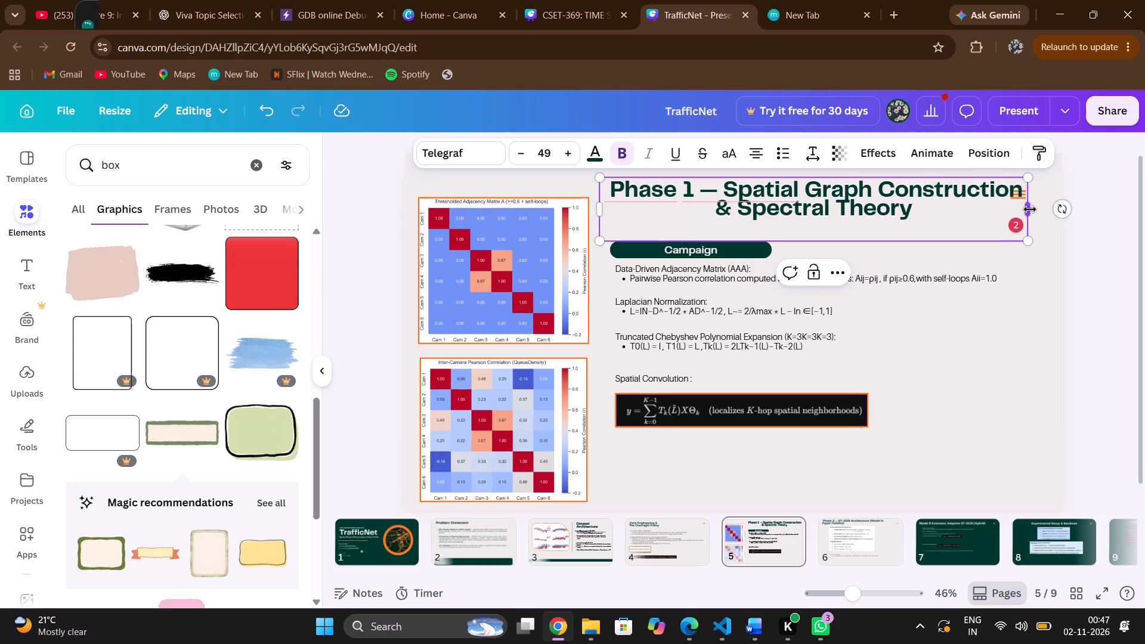
left_click_drag(1029, 209, 1001, 208)
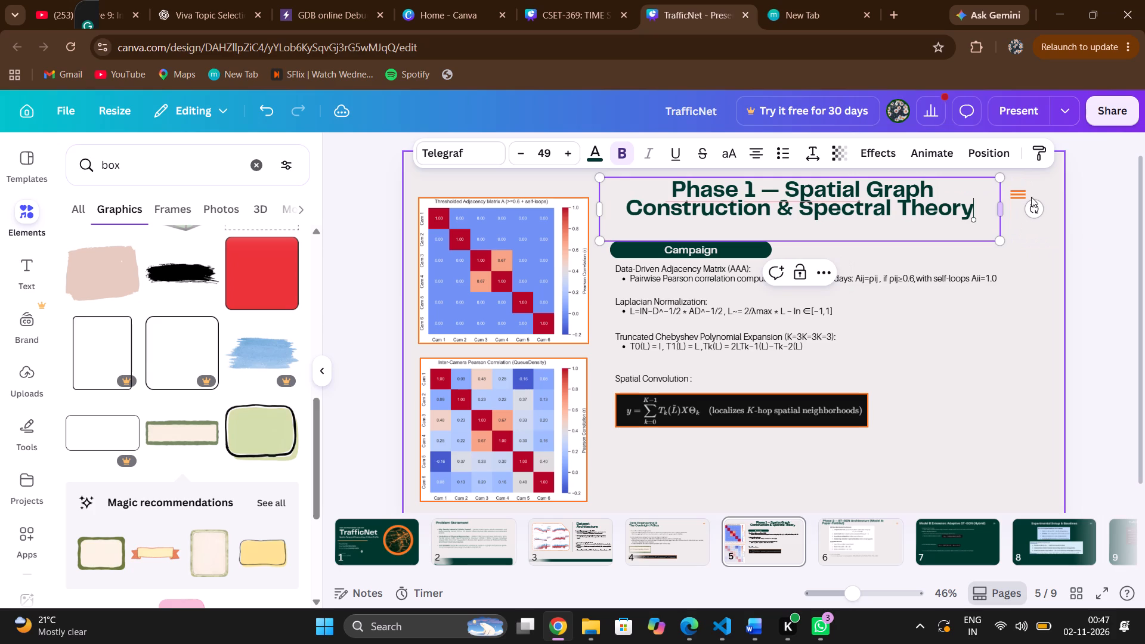
left_click(1014, 188)
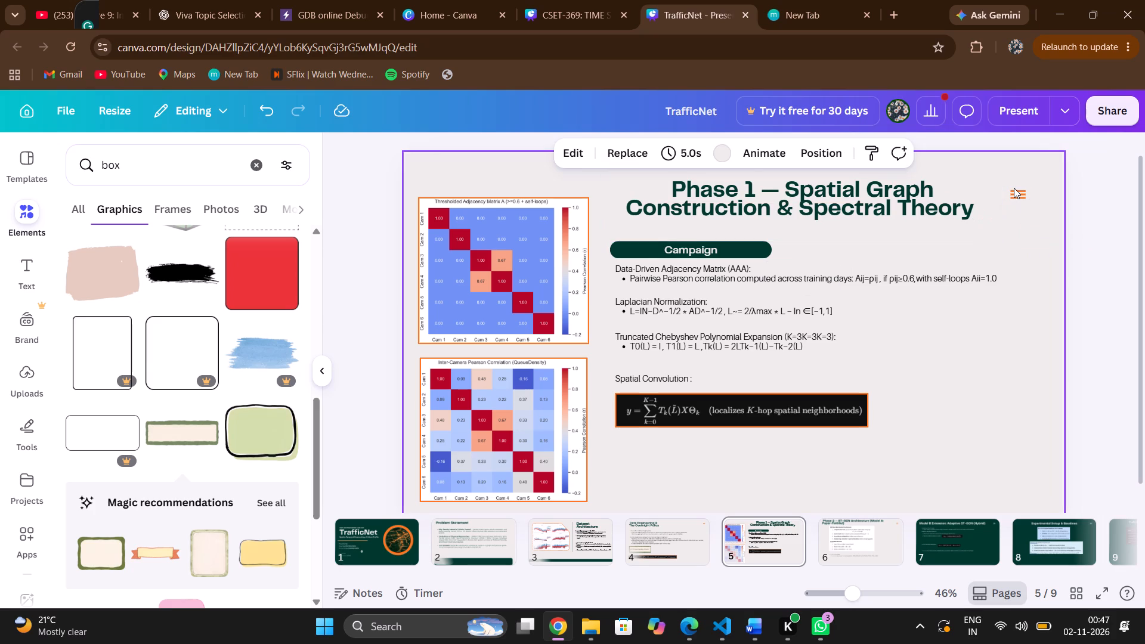
left_click(1011, 187)
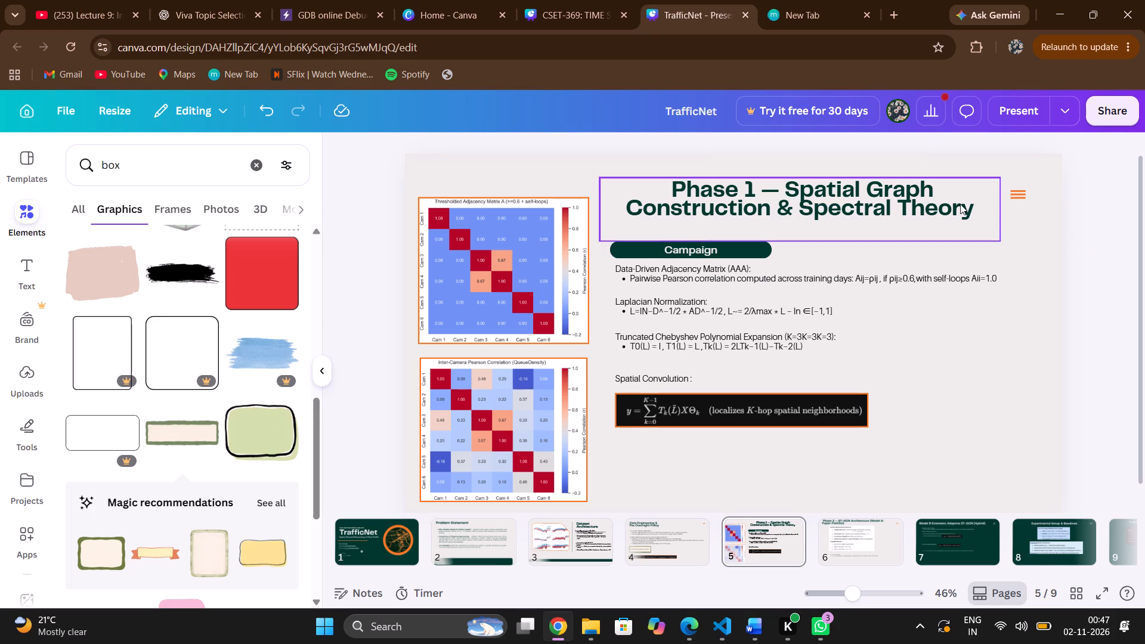
Increase the font size of the whole Phase 1 title to 58.
left_click(960, 204)
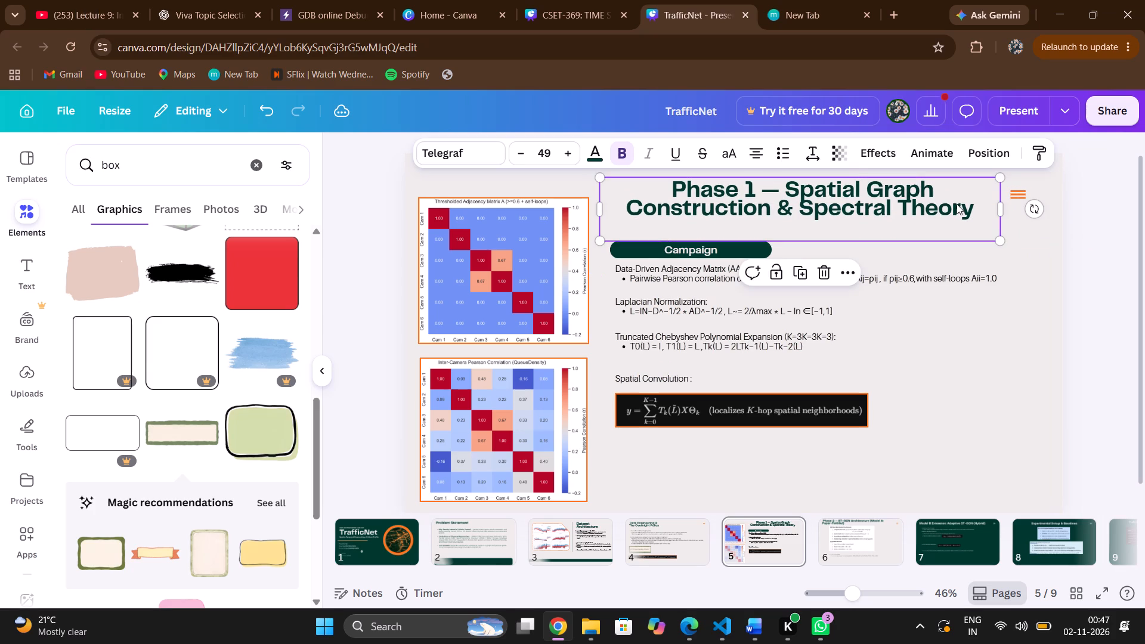
double_click(738, 198)
left_click_drag(738, 198, 754, 206)
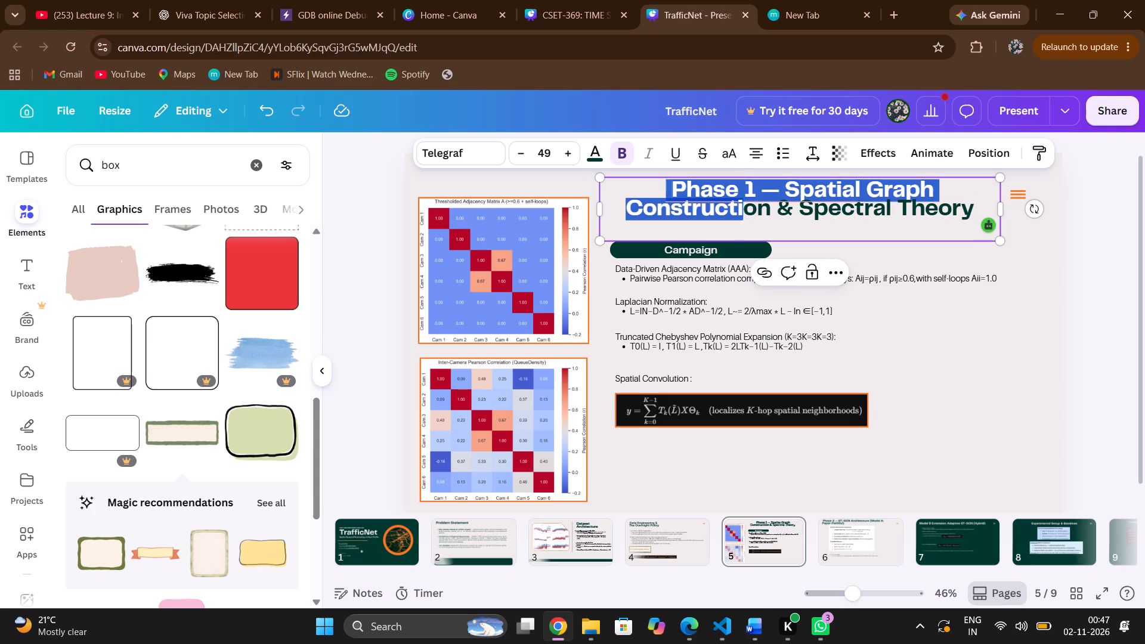
left_click_drag(754, 206, 759, 207)
key("ctrl+a")
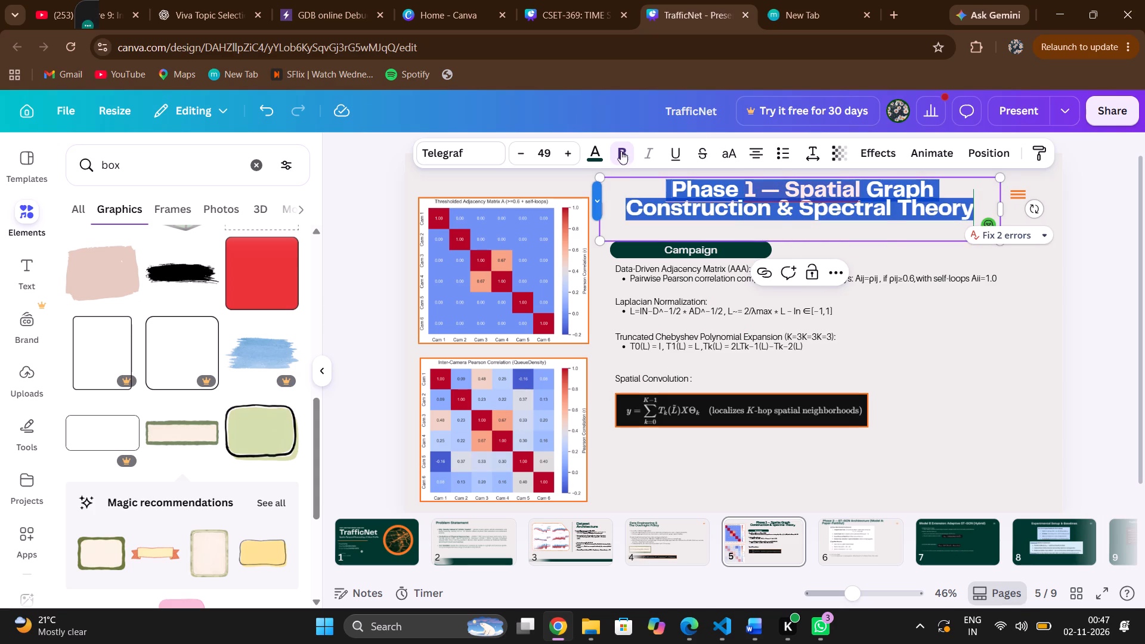
triple_click(567, 149)
triple_click(567, 149)
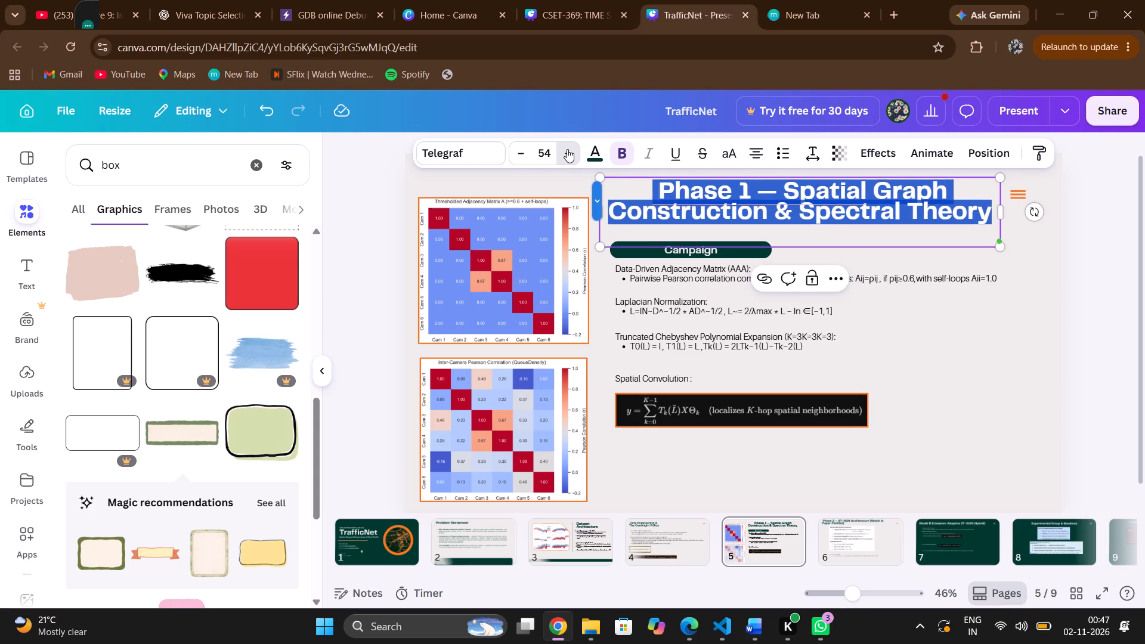
double_click(567, 149)
left_click(567, 149)
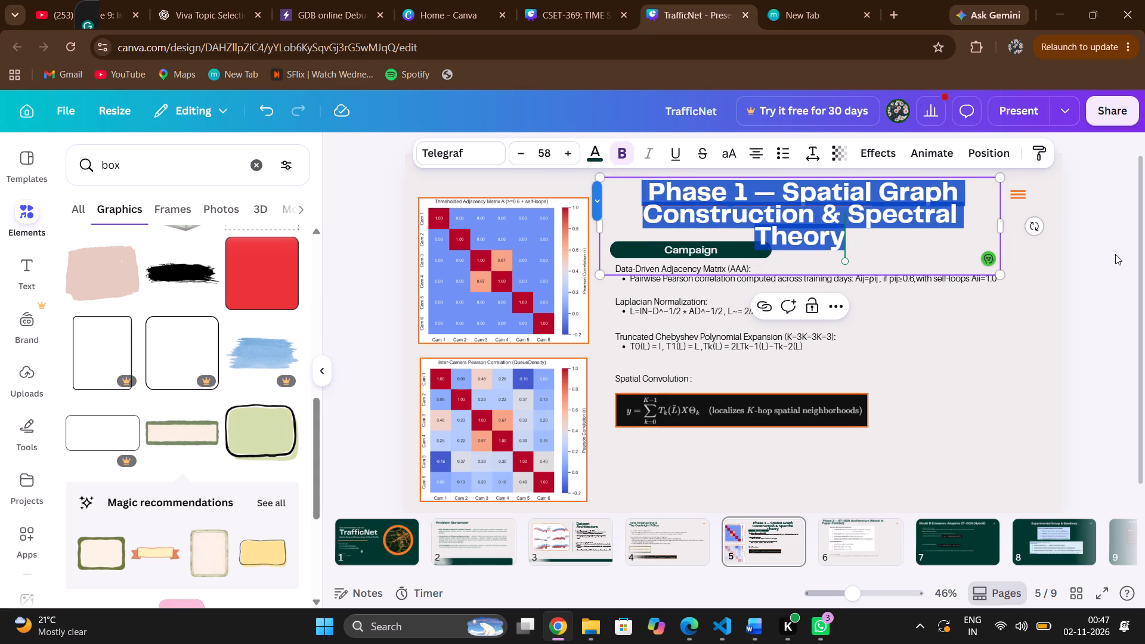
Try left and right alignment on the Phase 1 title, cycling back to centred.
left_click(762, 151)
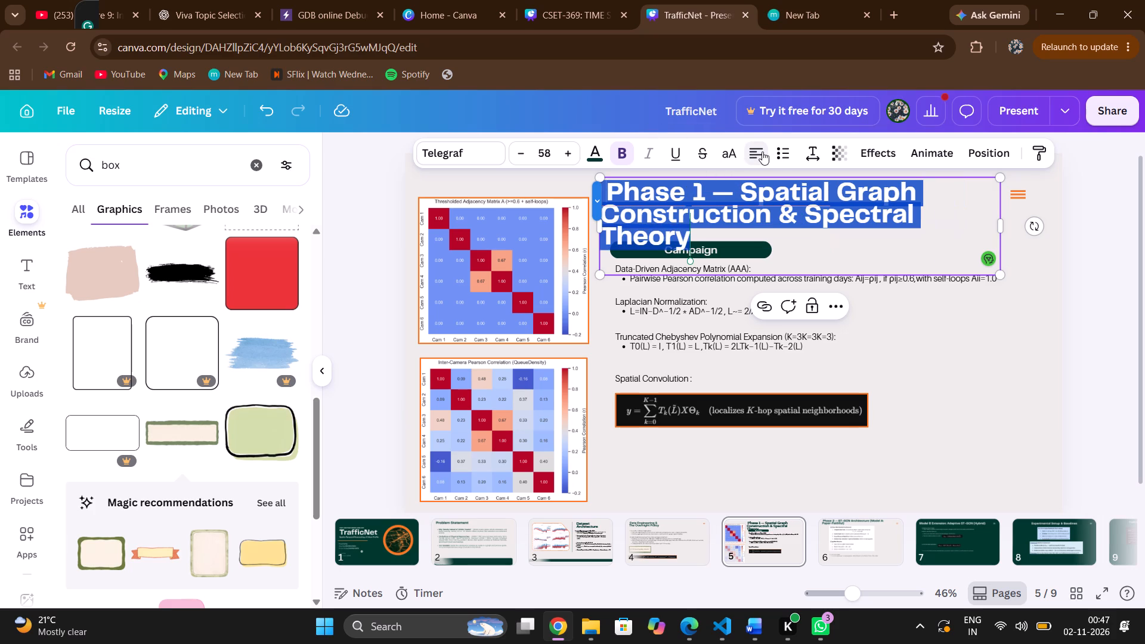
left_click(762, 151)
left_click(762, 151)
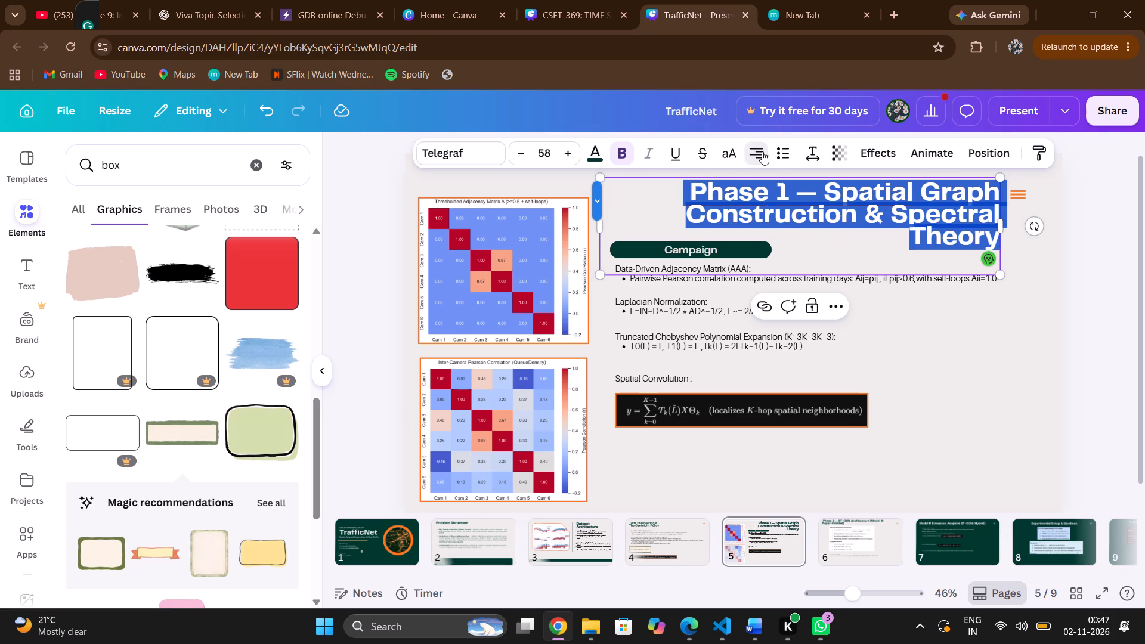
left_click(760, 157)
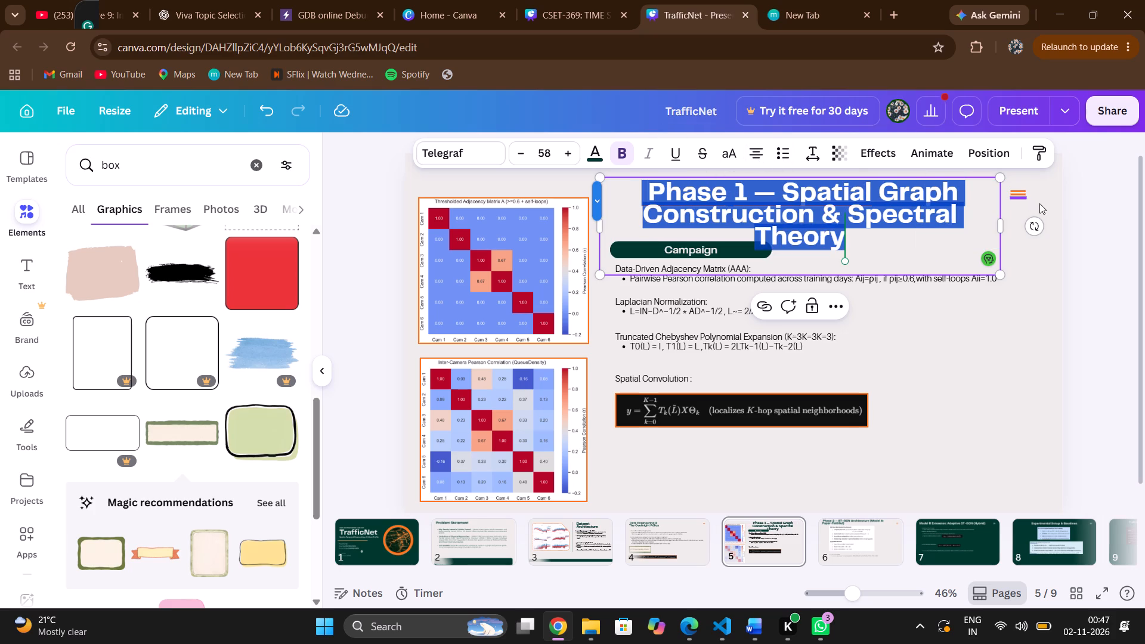
Move the Phase 1 title up toward the slide's top edge and widen its text box so the title fits on two lines.
left_click(1080, 215)
left_click_drag(874, 199, 869, 178)
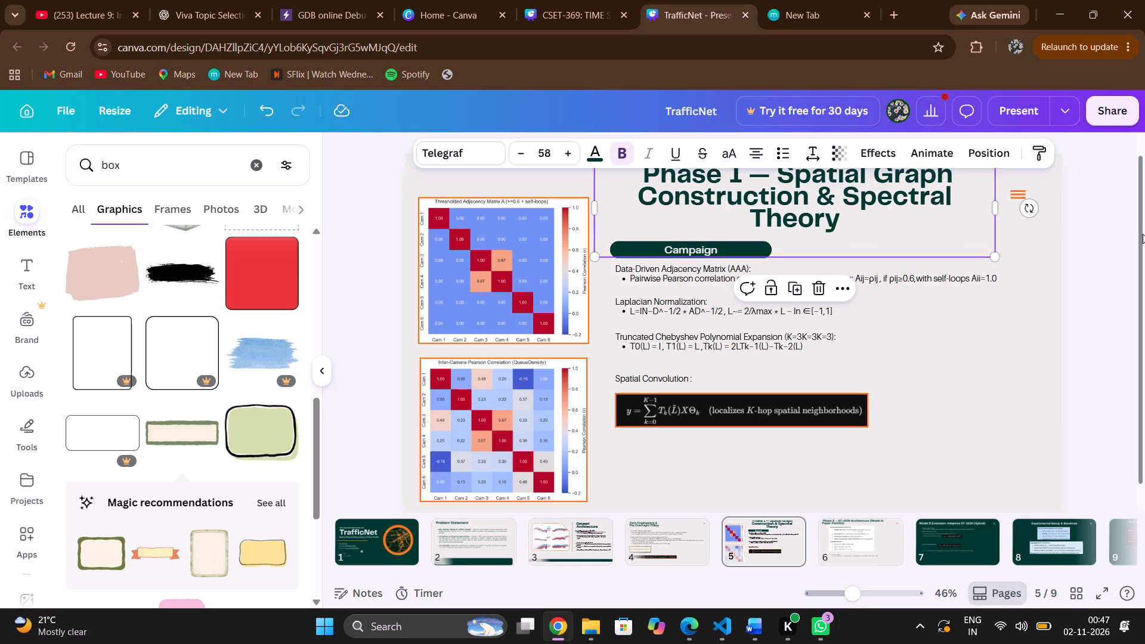
left_click(1143, 234)
left_click(1083, 226)
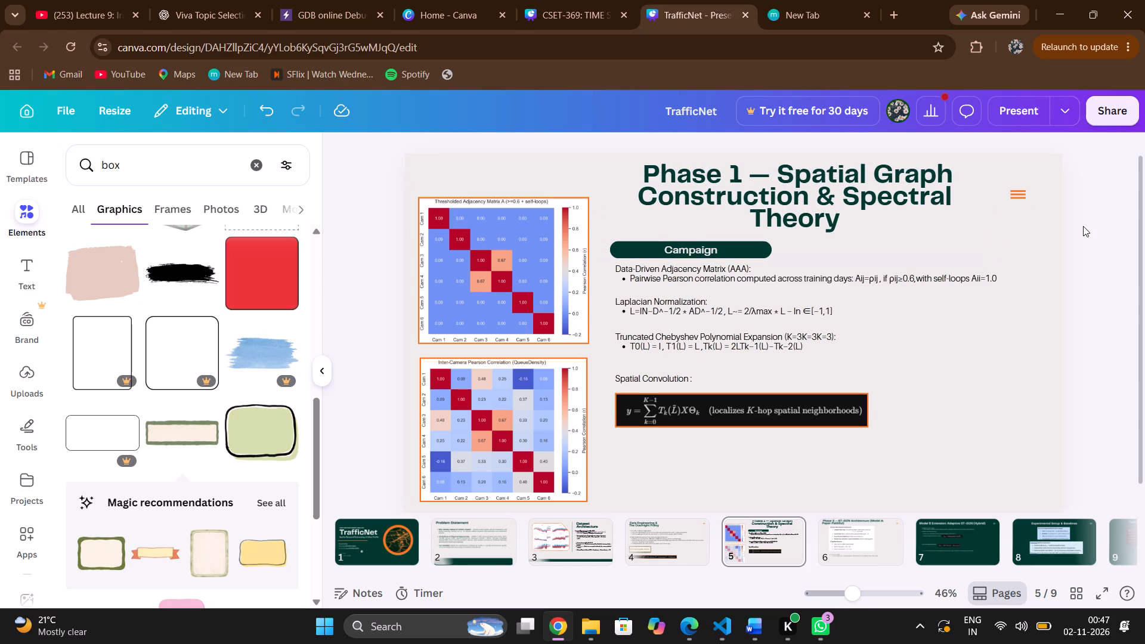
left_click(874, 185)
left_click_drag(998, 208, 1033, 203)
left_click(1105, 206)
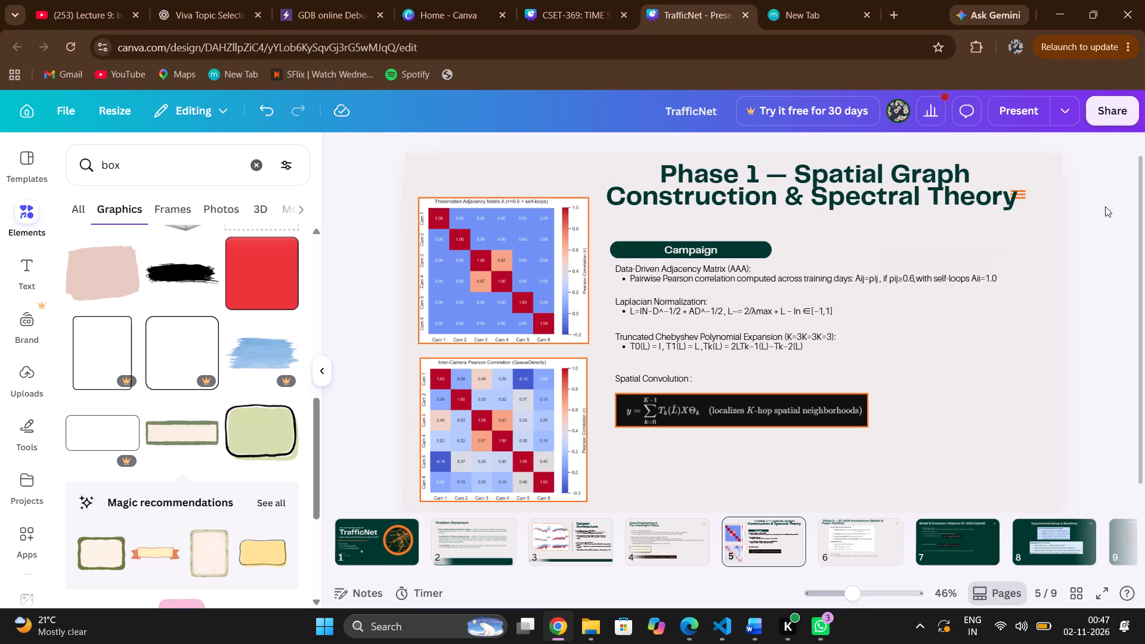
Shift the orange three-line icon farther right and reposition the Phase 1 title so it sits clear between the upper heatmap and the icon.
left_click_drag(956, 200, 923, 203)
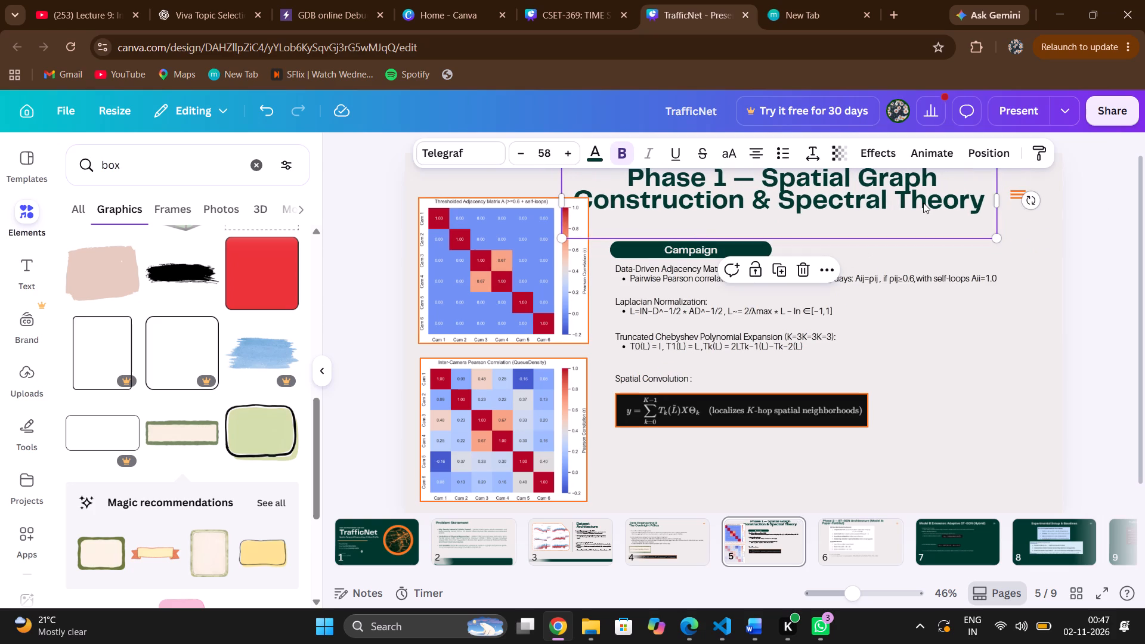
left_click(1020, 212)
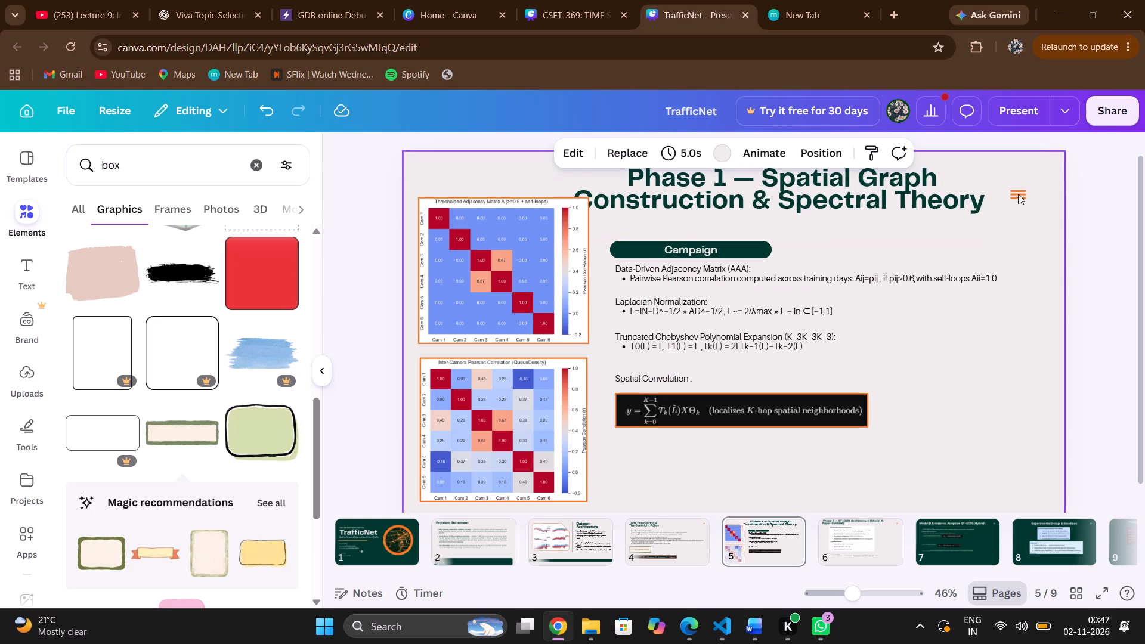
left_click_drag(1007, 181, 1042, 209)
left_click_drag(1032, 153, 1048, 152)
left_click(1121, 215)
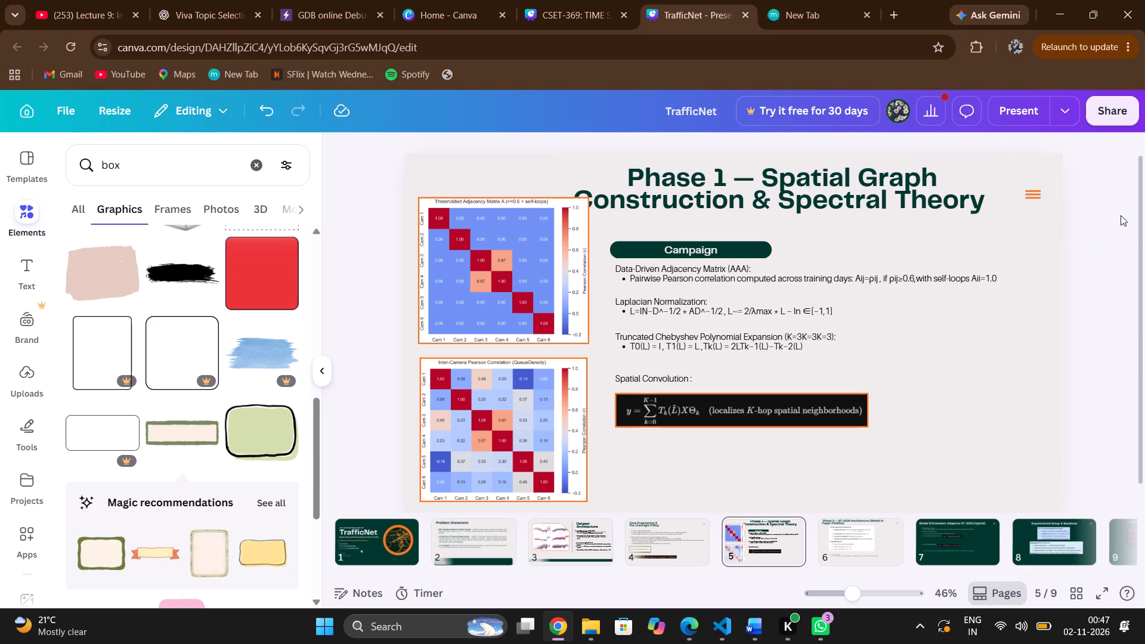
left_click_drag(844, 199, 870, 199)
left_click(1078, 252)
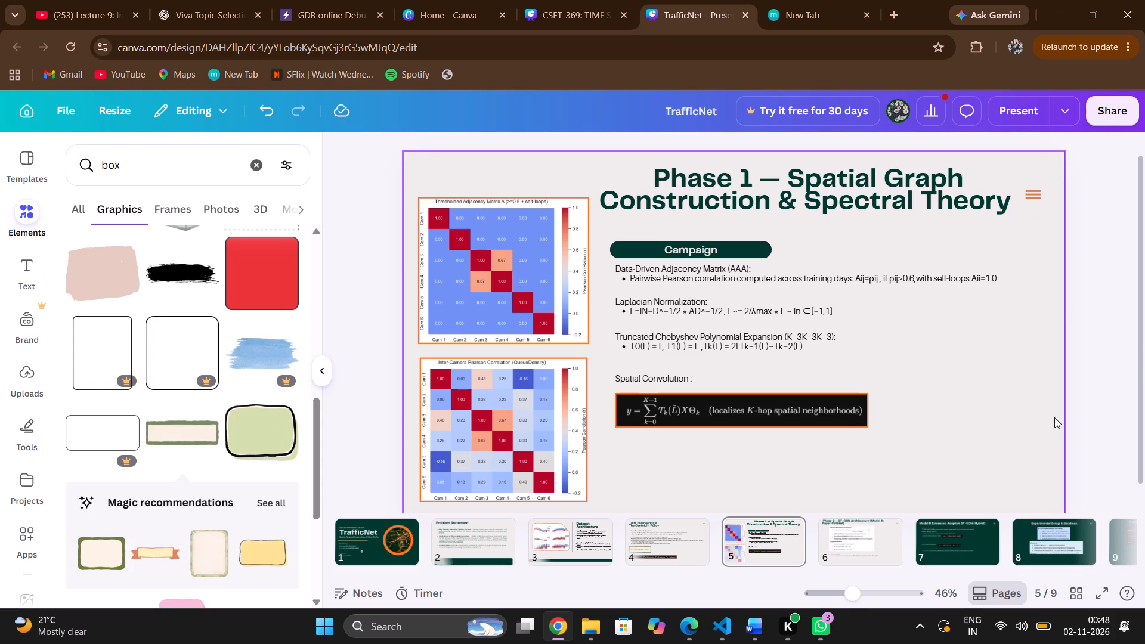
Make the Data-Driven Adjacency Matrix (AAA) heading line bold, leaving its bullet in regular weight.
double_click(616, 268)
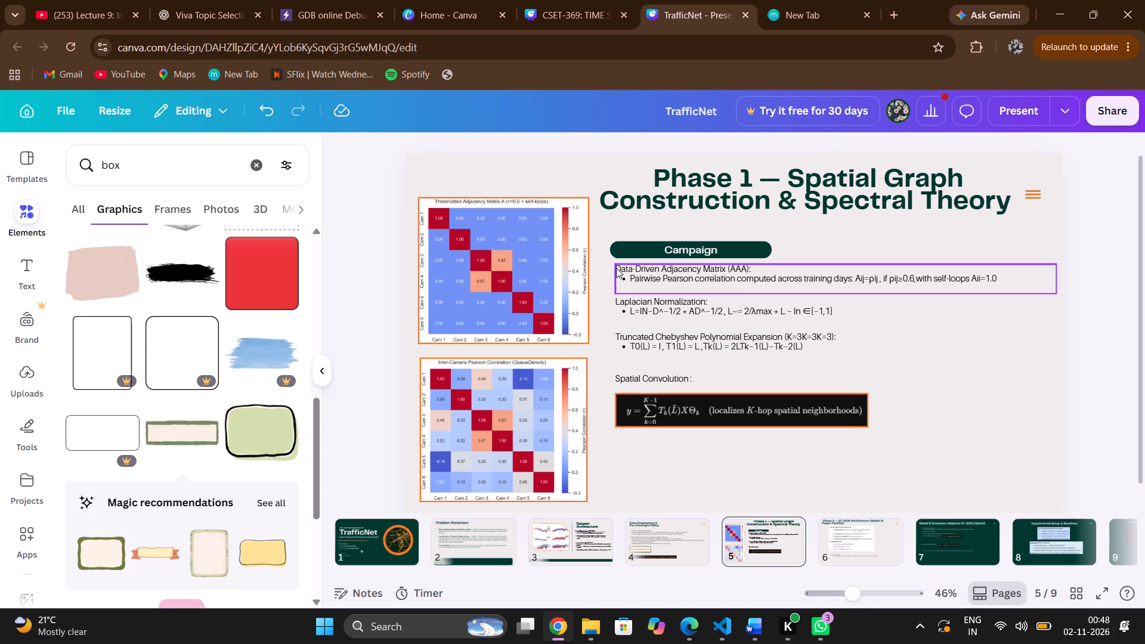
left_click(624, 268)
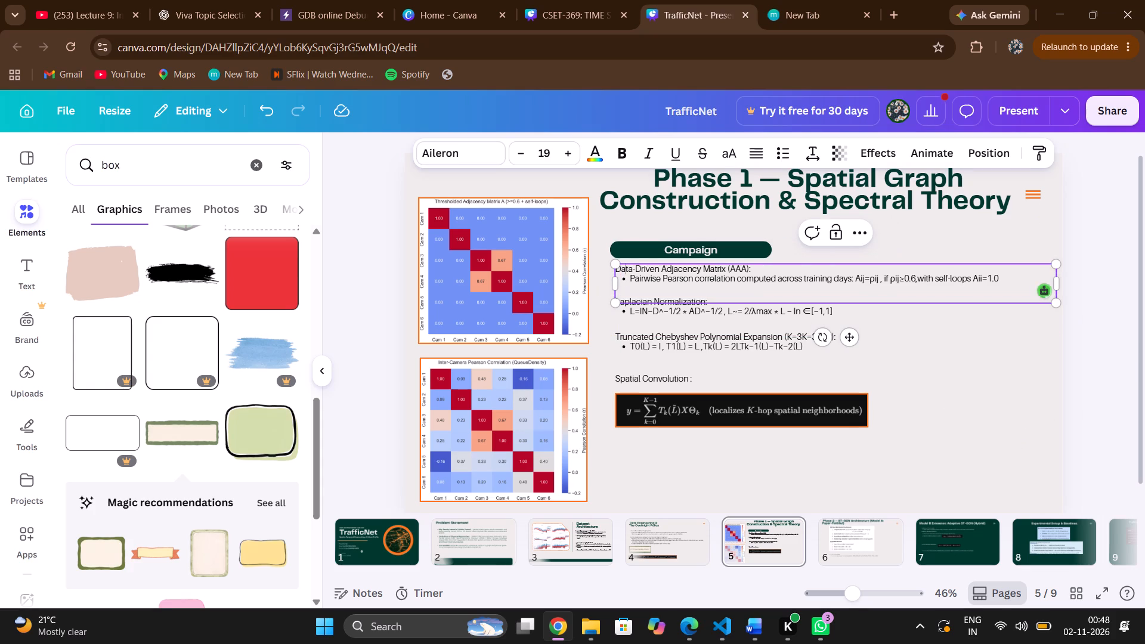
left_click(617, 267)
left_click_drag(626, 269, 634, 270)
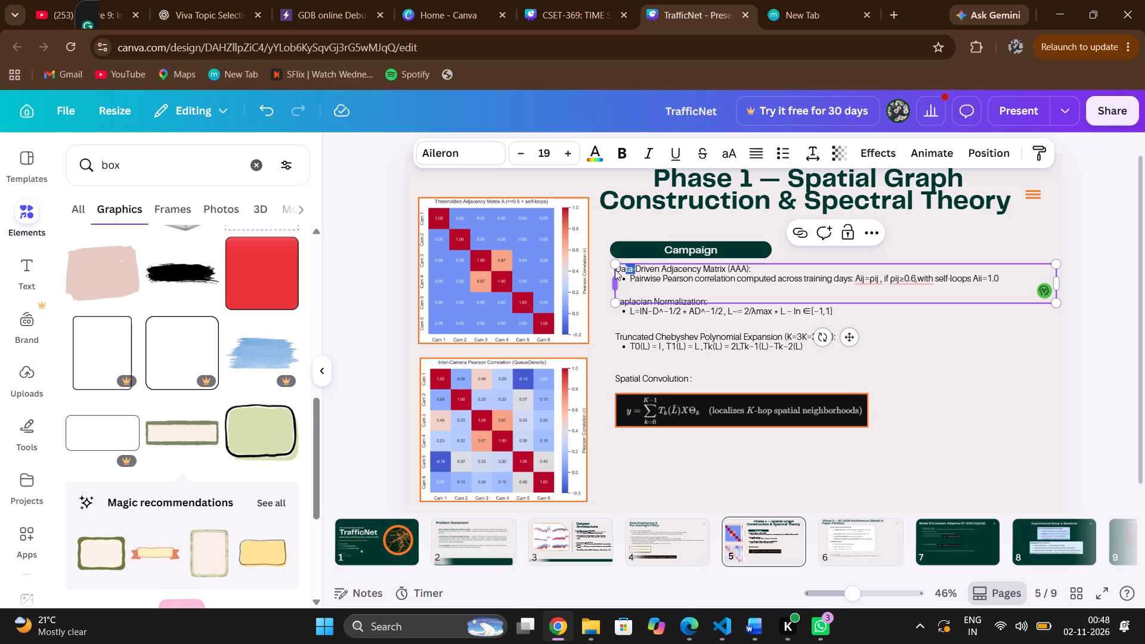
left_click(618, 270)
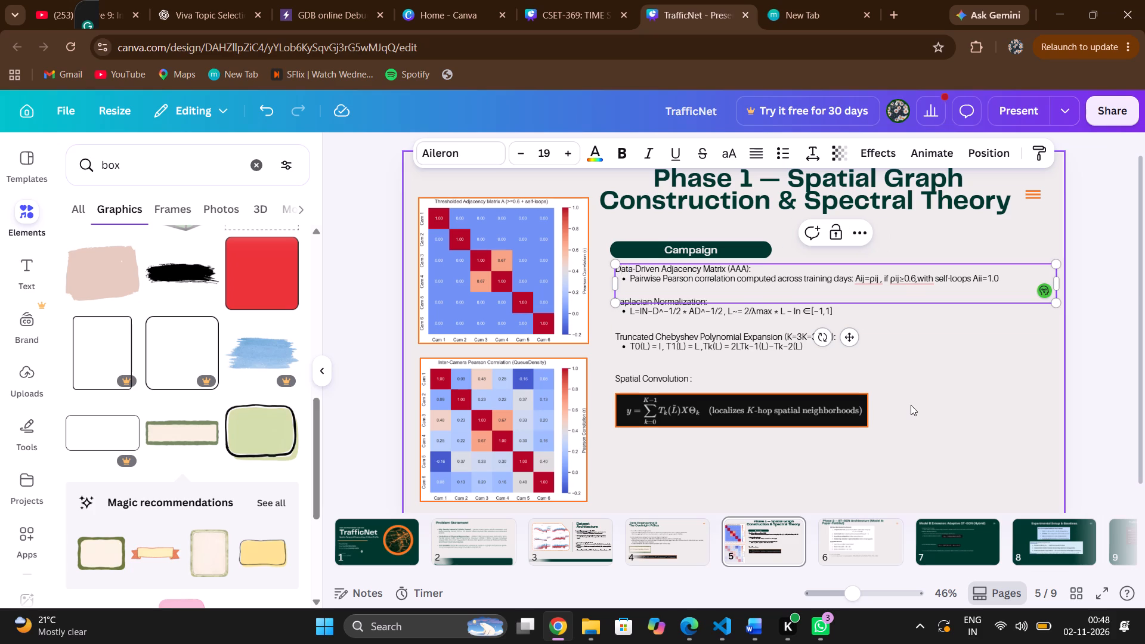
scroll(911, 405, "up", 1)
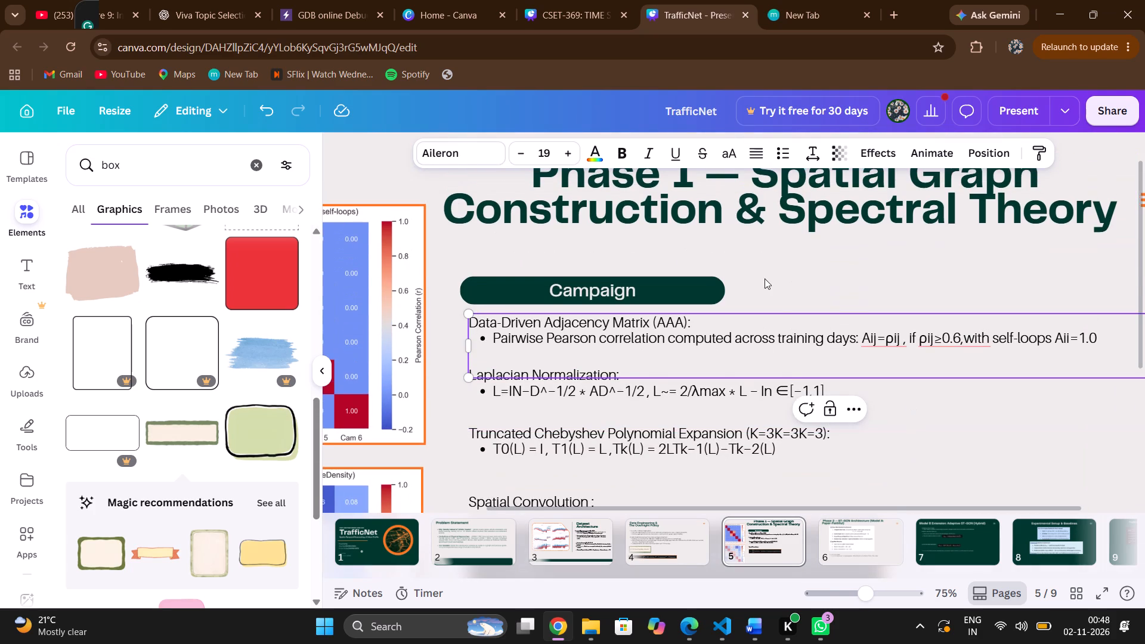
left_click(798, 243)
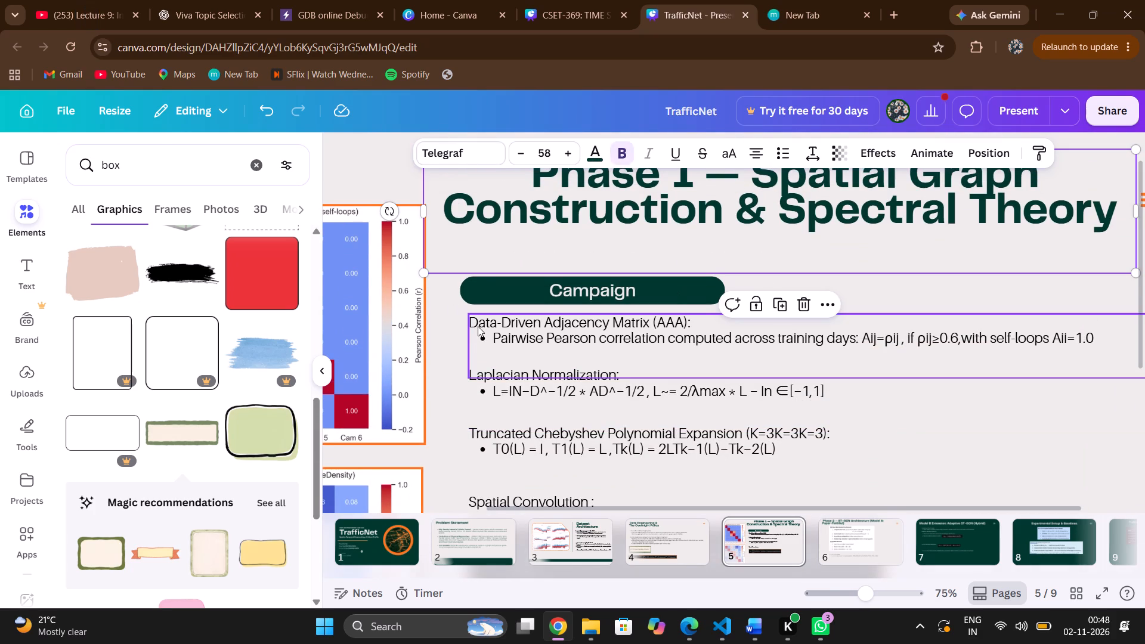
left_click(478, 326)
left_click(475, 326)
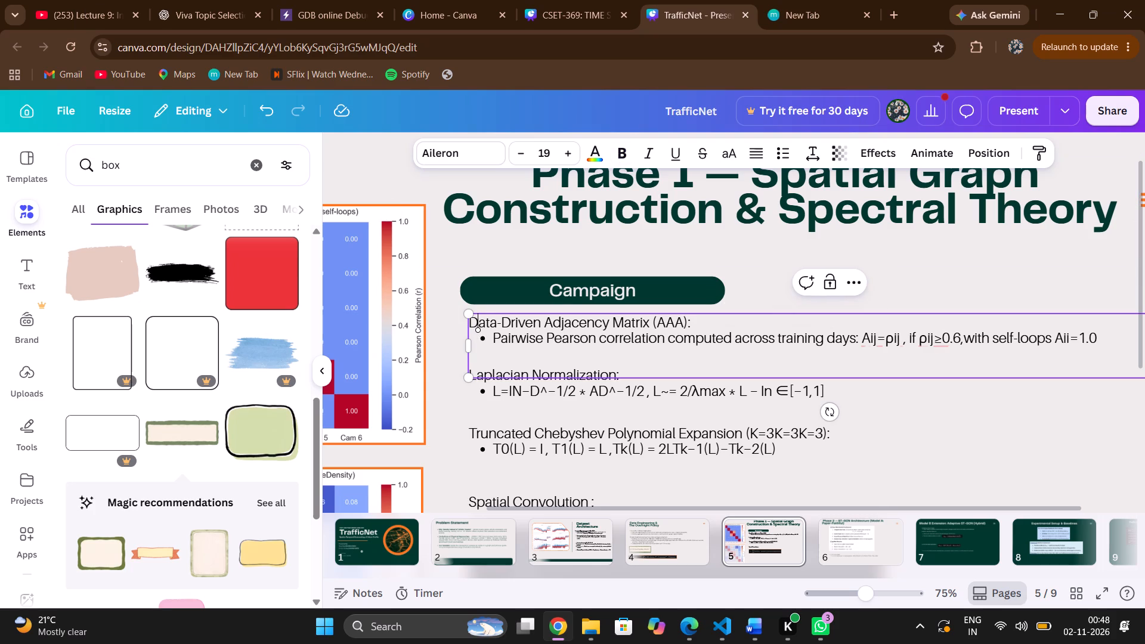
left_click_drag(471, 326, 675, 310)
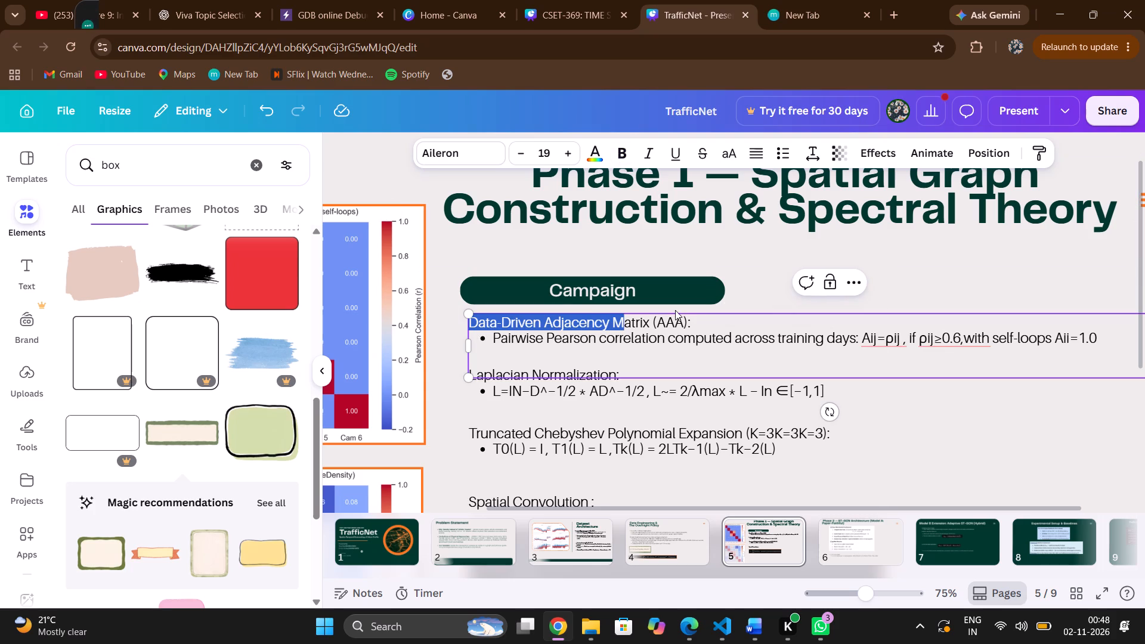
left_click_drag(675, 310, 703, 318)
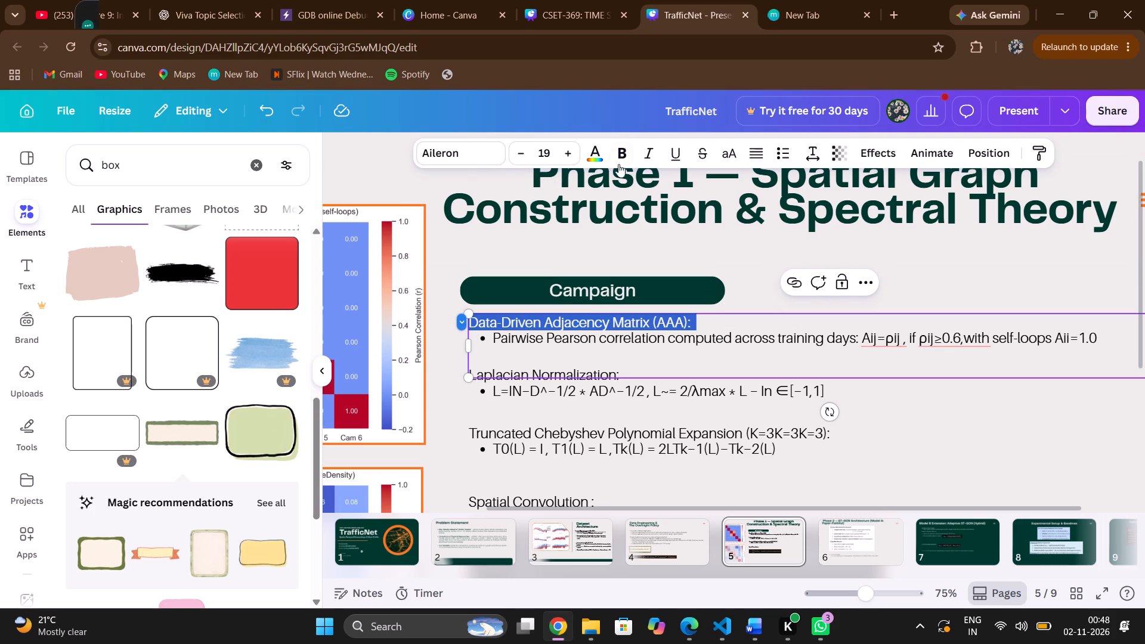
left_click(621, 152)
left_click(962, 435)
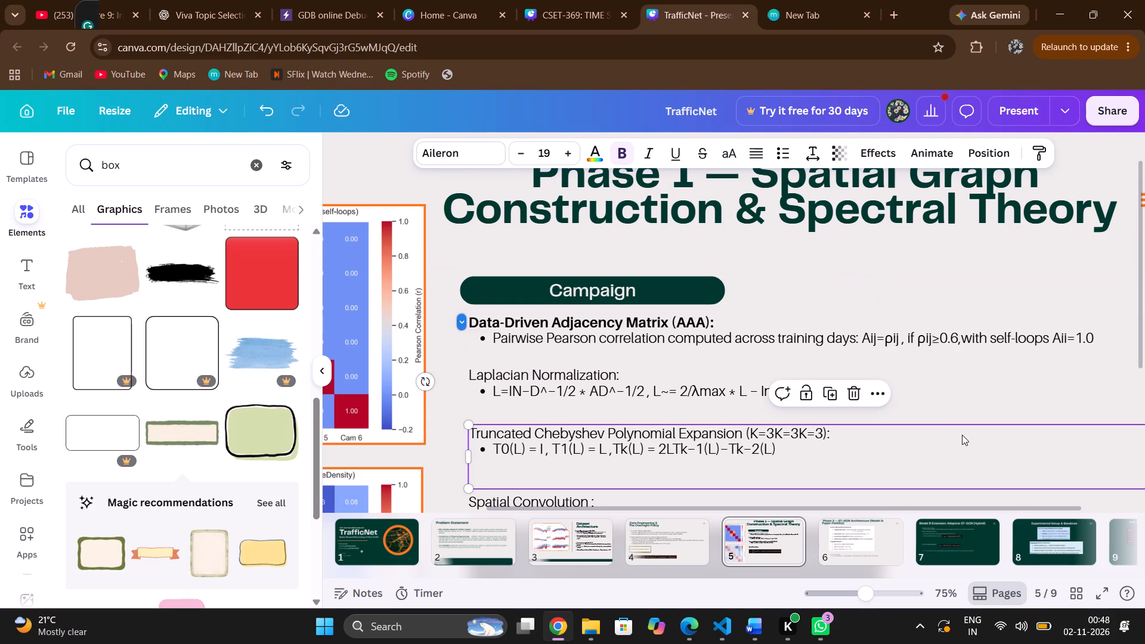
Make the Laplacian Normalization heading line bold, leaving its formula bullet in regular weight.
left_click(544, 374)
left_click(544, 374)
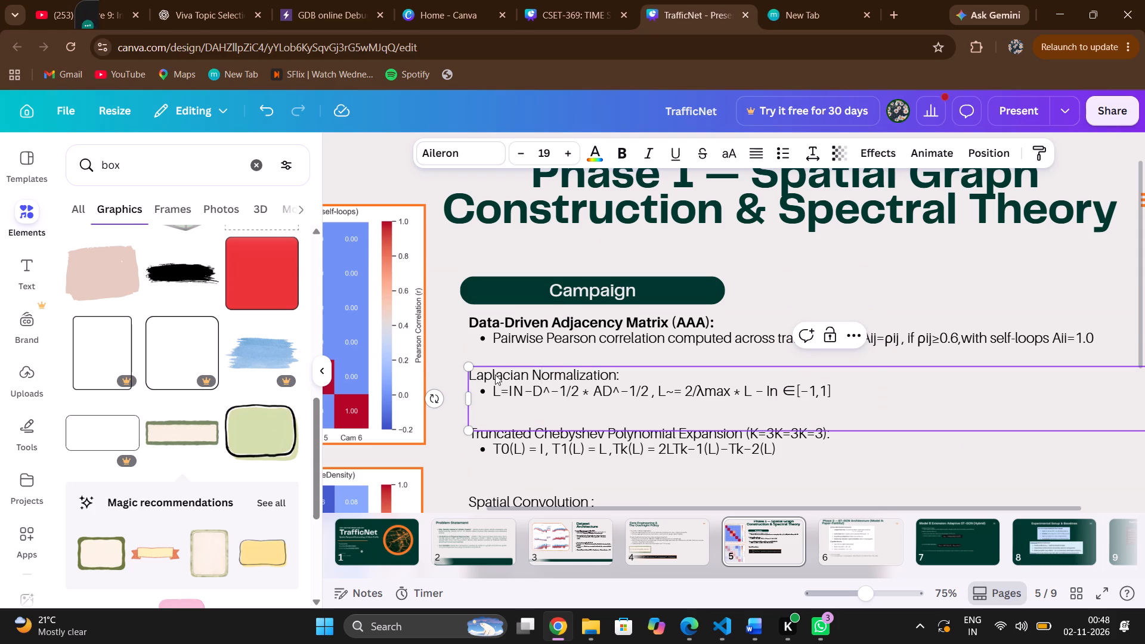
left_click(268, 109)
left_click(487, 382)
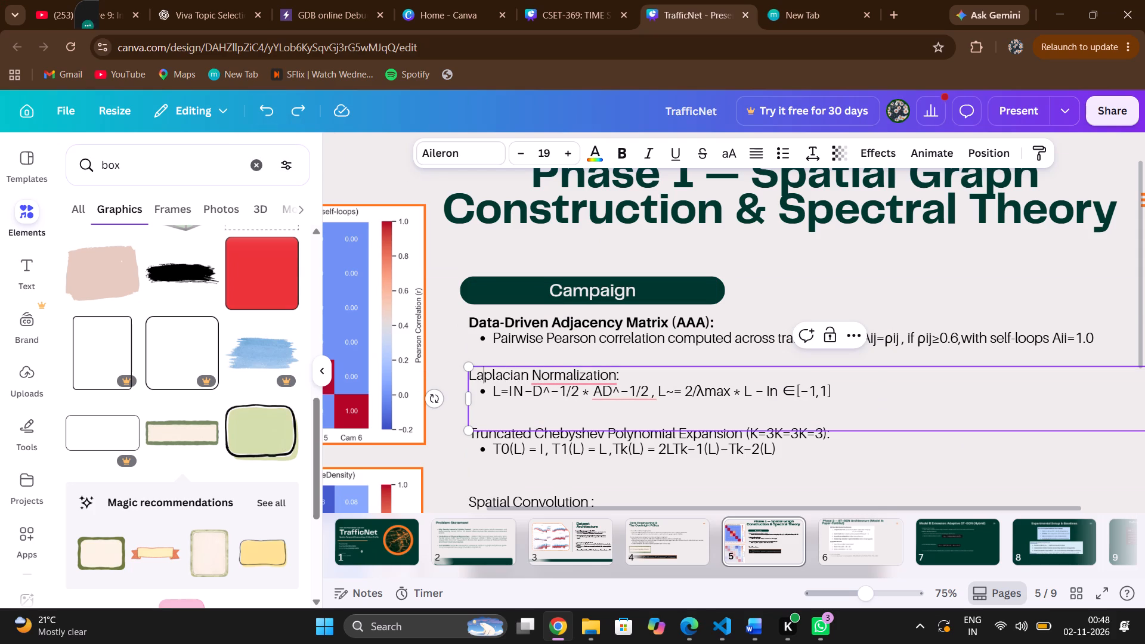
left_click_drag(469, 379, 528, 384)
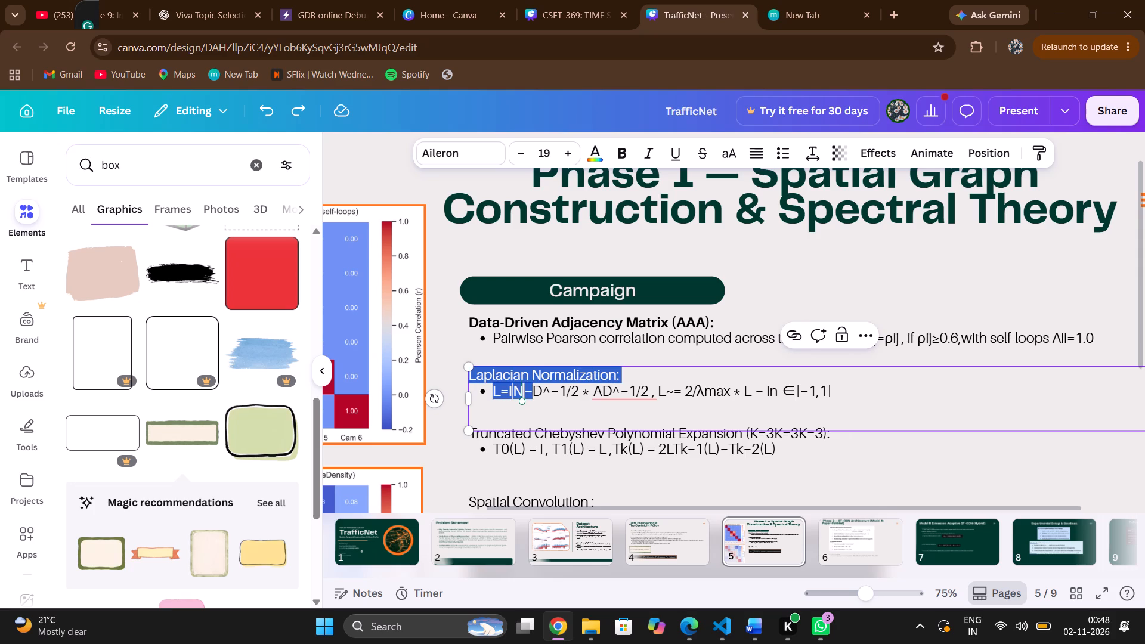
left_click_drag(528, 384, 621, 376)
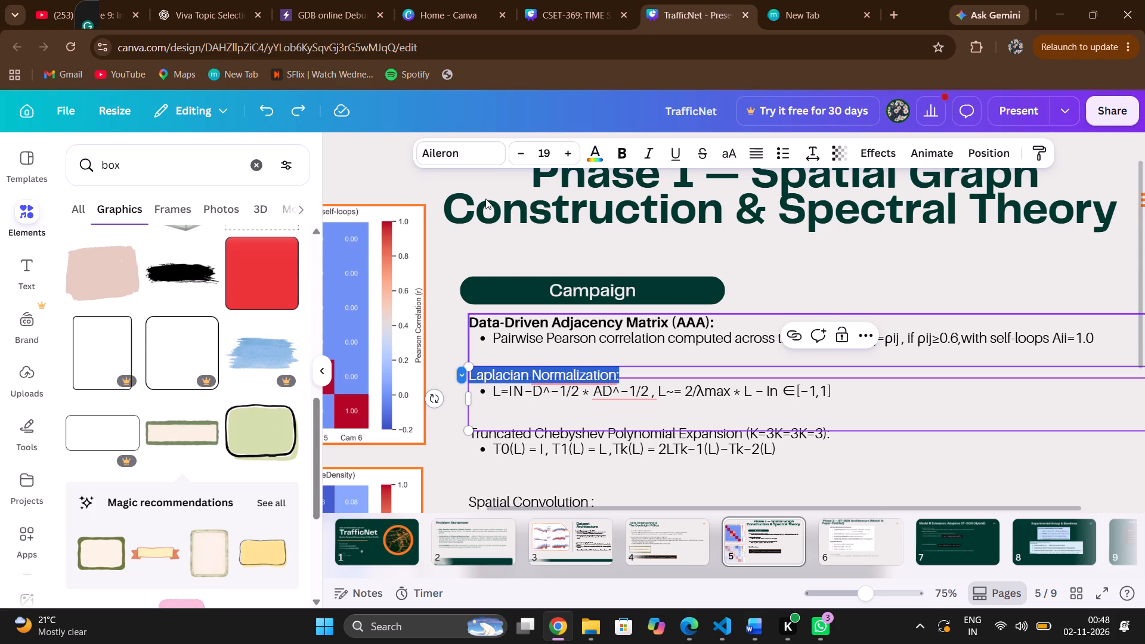
left_click(620, 155)
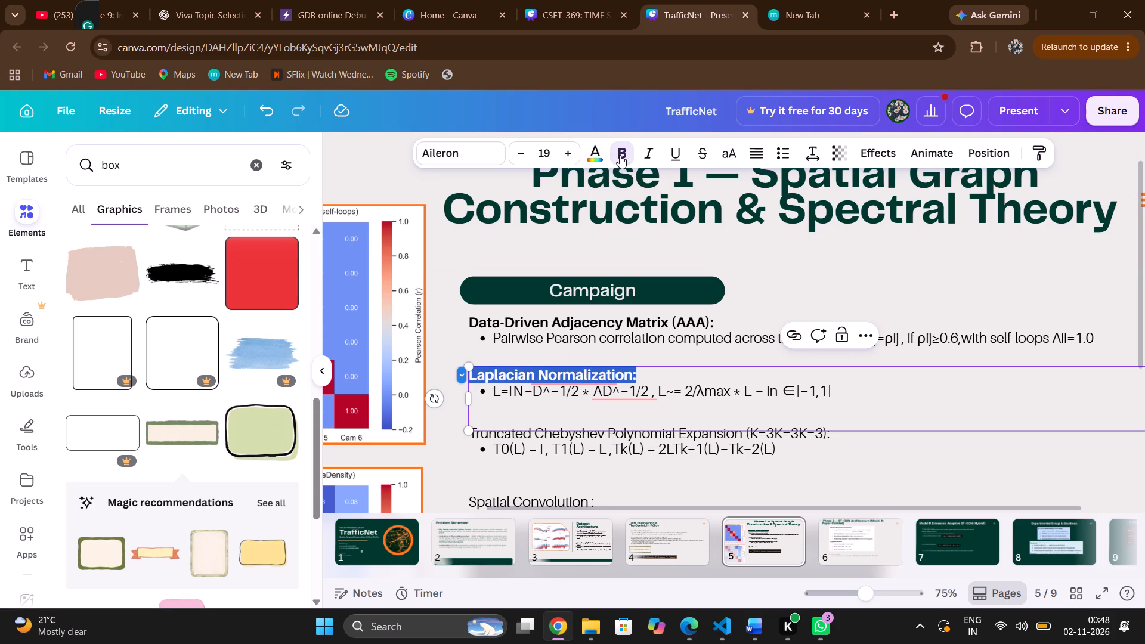
left_click(923, 445)
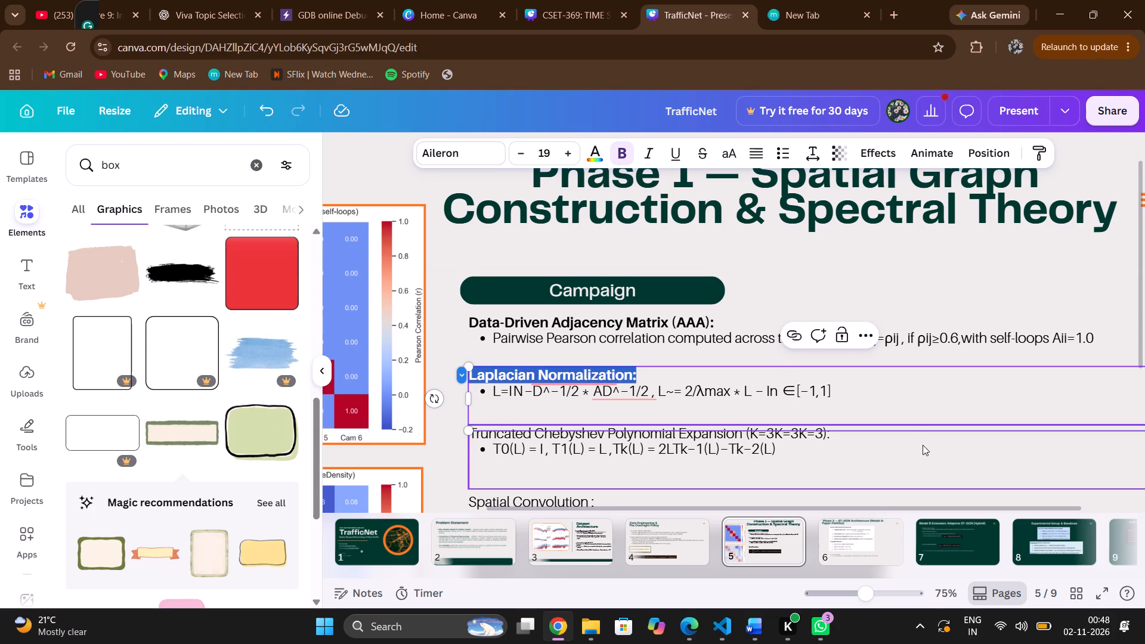
Make the Truncated Chebyshev Polynomial Expansion heading line bold, leaving its formula bullet in regular weight.
double_click(478, 431)
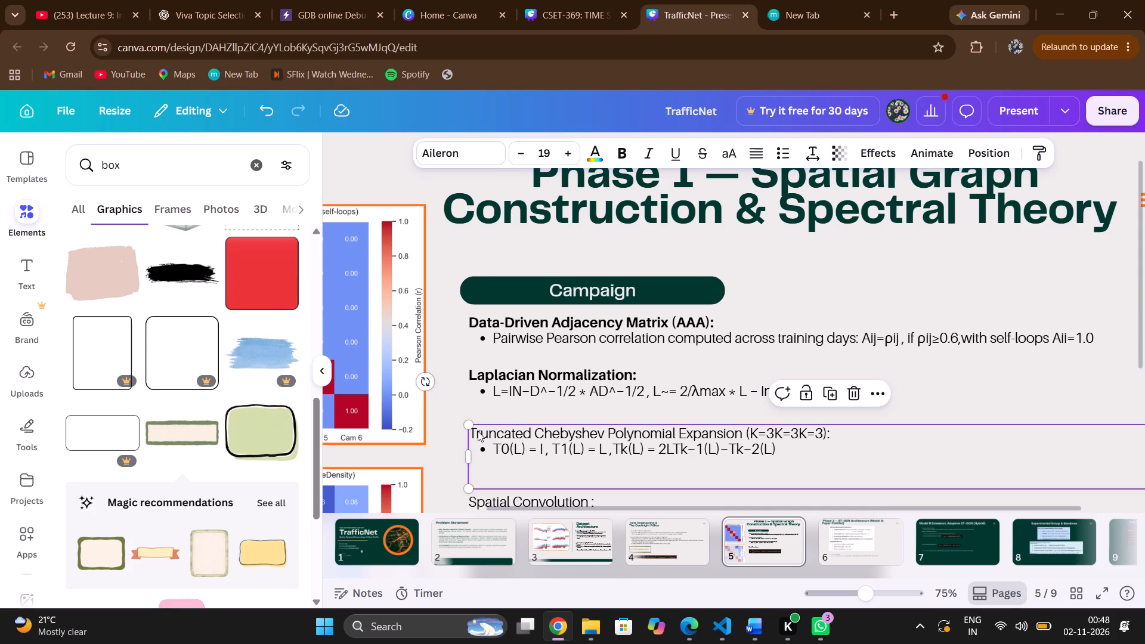
left_click(517, 411)
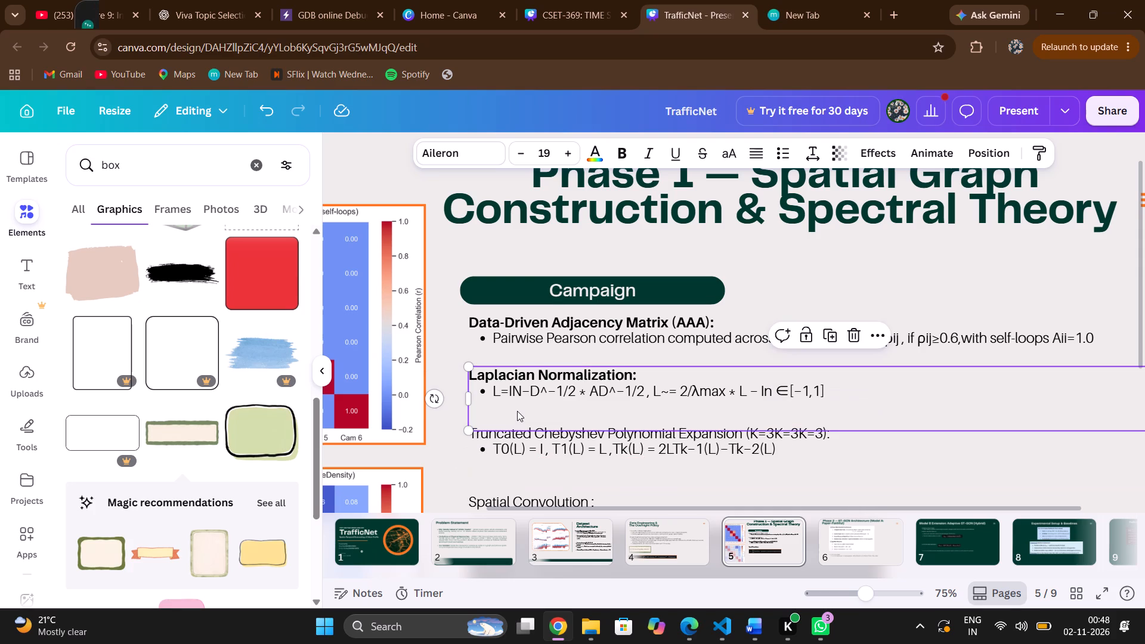
left_click(488, 434)
left_click(488, 434)
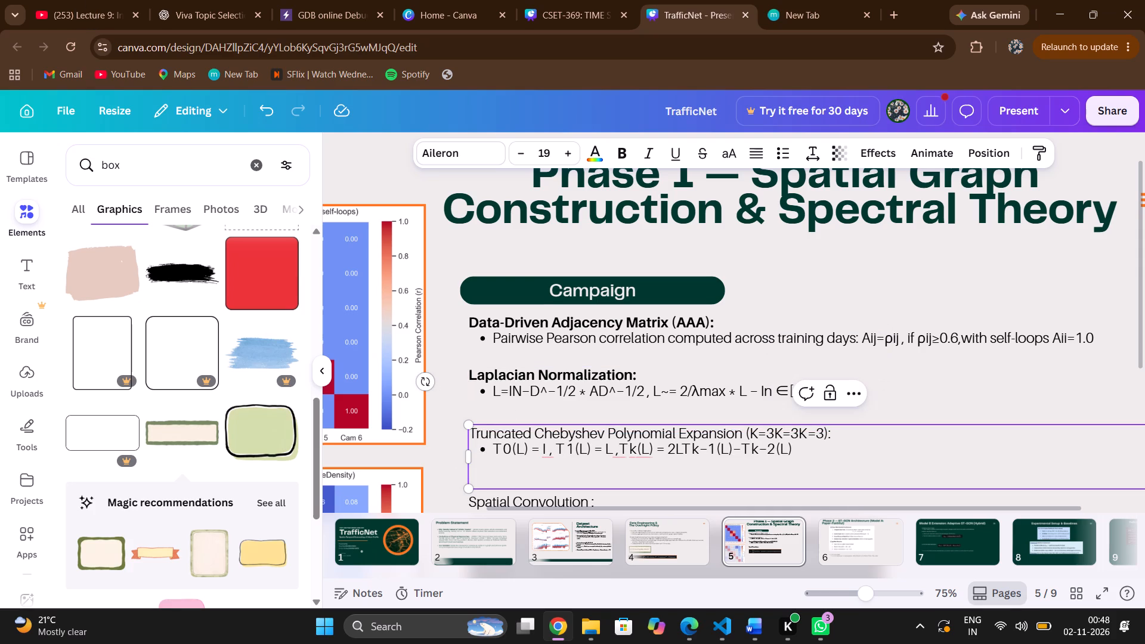
left_click_drag(473, 432, 657, 443)
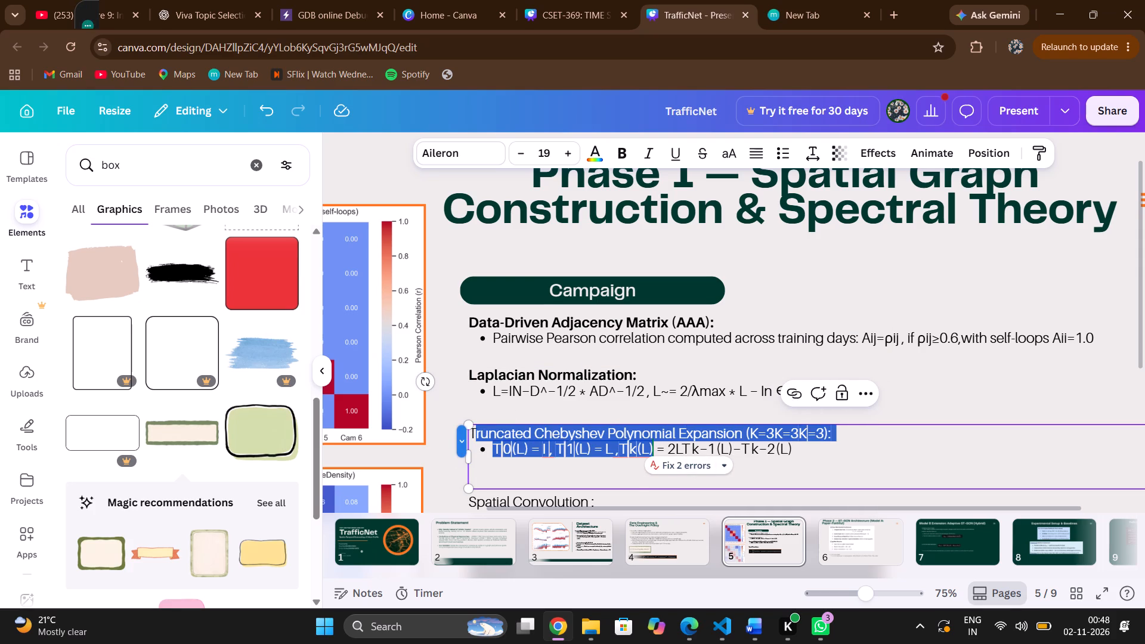
left_click(865, 463)
left_click(472, 432)
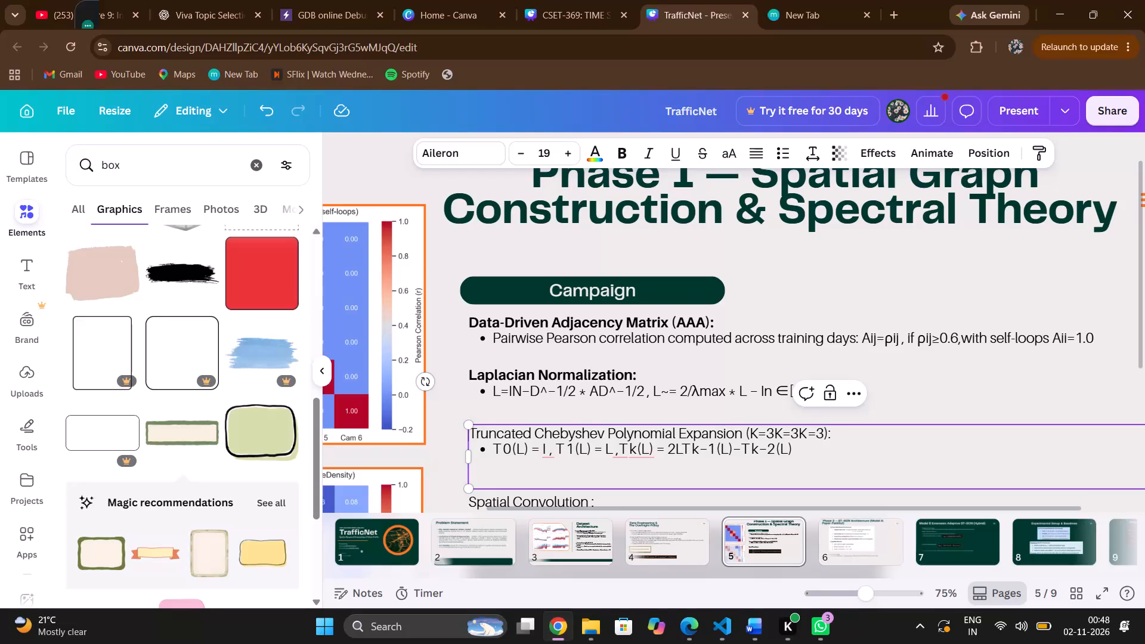
left_click_drag(471, 433, 601, 435)
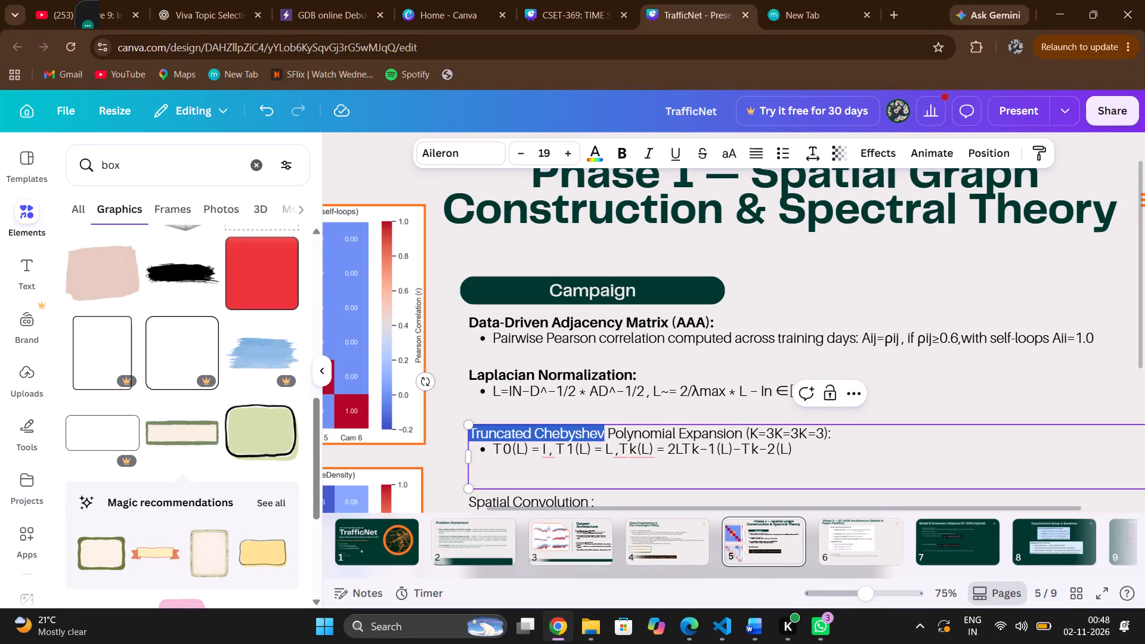
left_click_drag(601, 435, 781, 429)
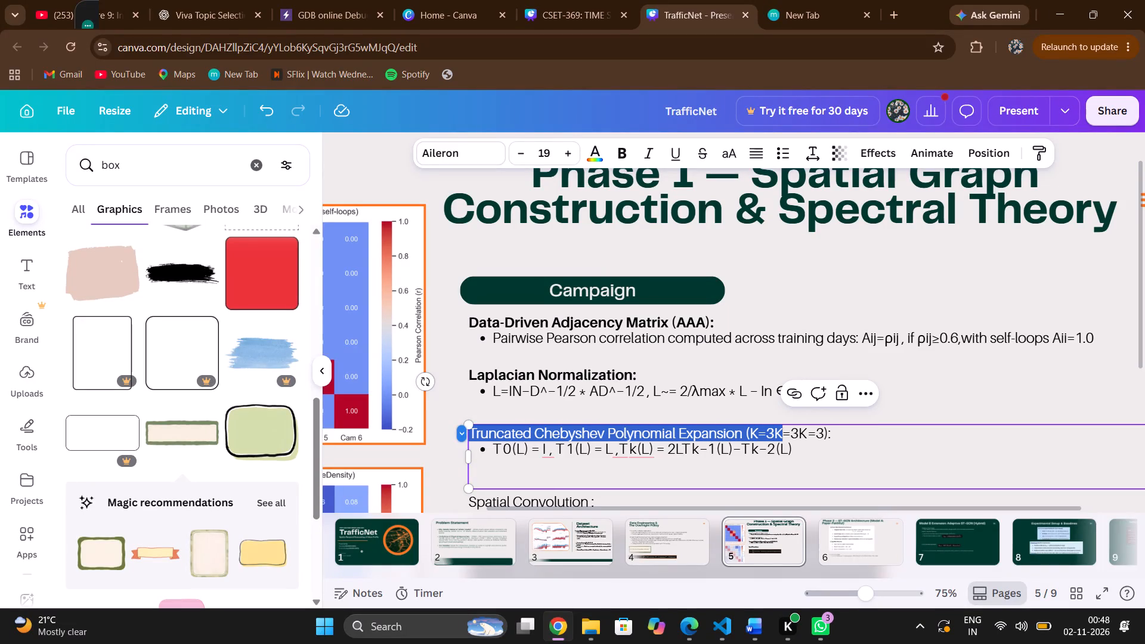
left_click_drag(781, 429, 834, 432)
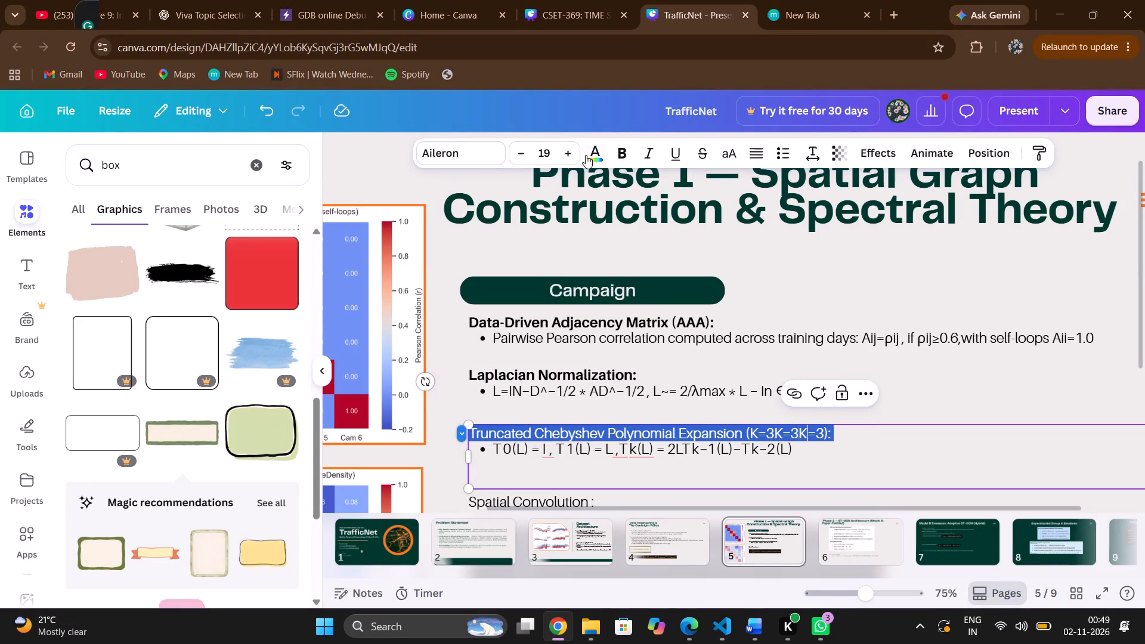
left_click(625, 146)
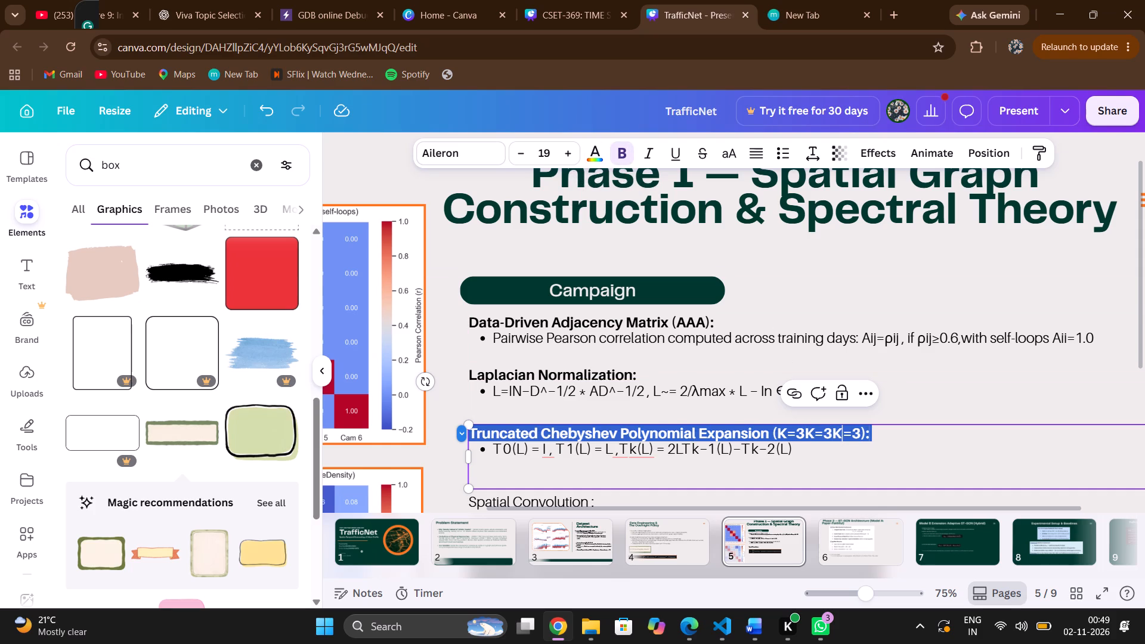
Make the Spatial Convolution heading bold and widen its text box so the heading fits on one line.
scroll(832, 451, "down", 1)
double_click(490, 406)
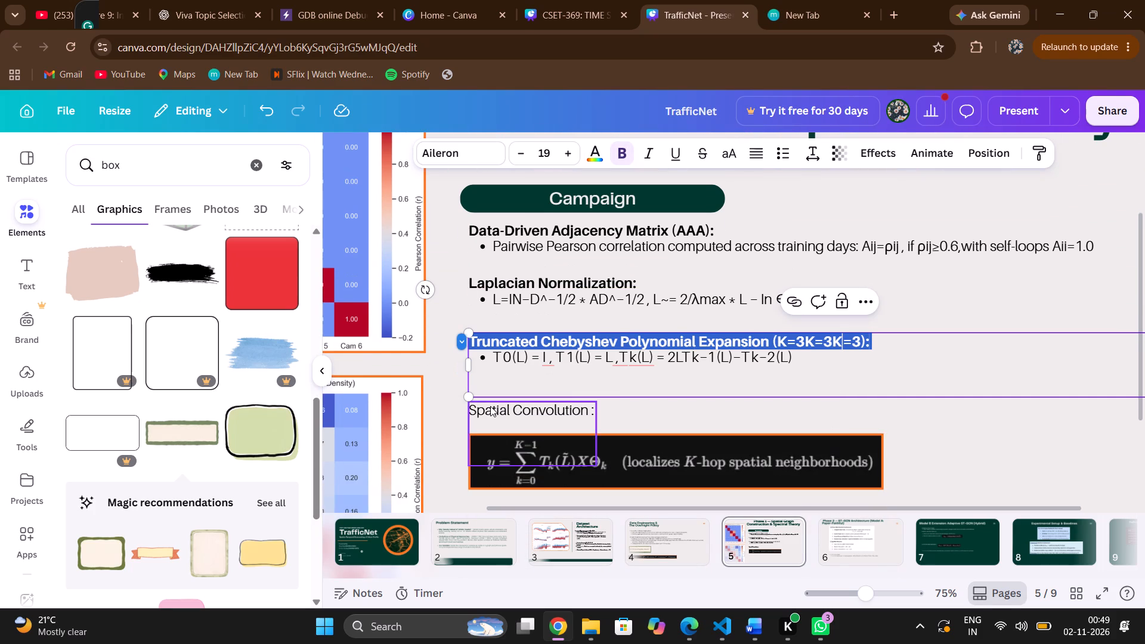
left_click_drag(469, 407, 506, 406)
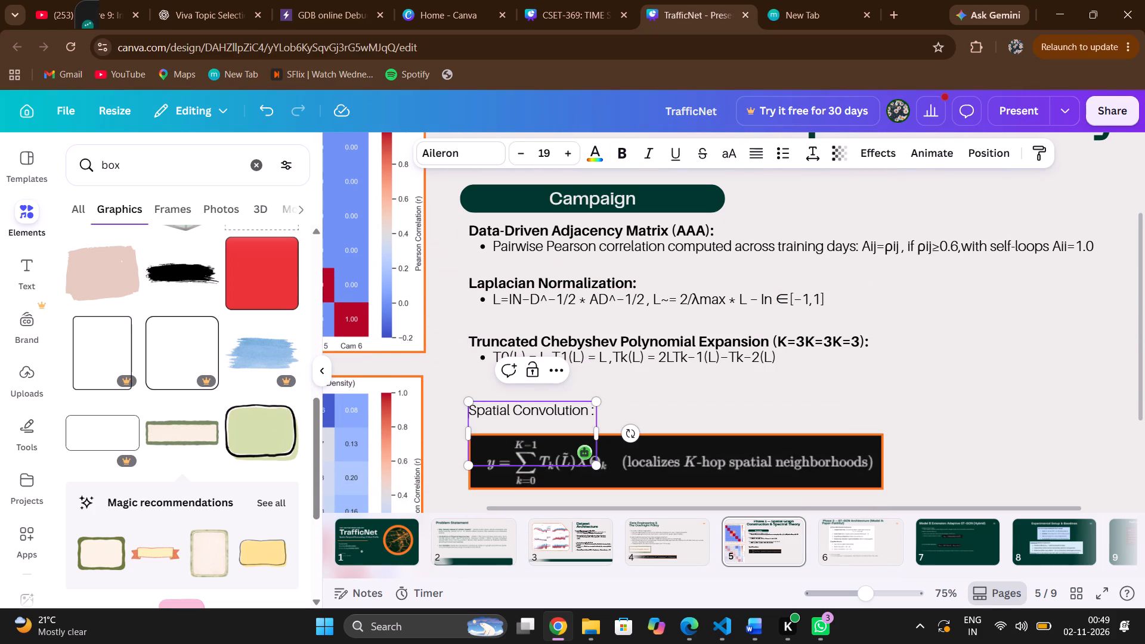
left_click_drag(506, 406, 587, 419)
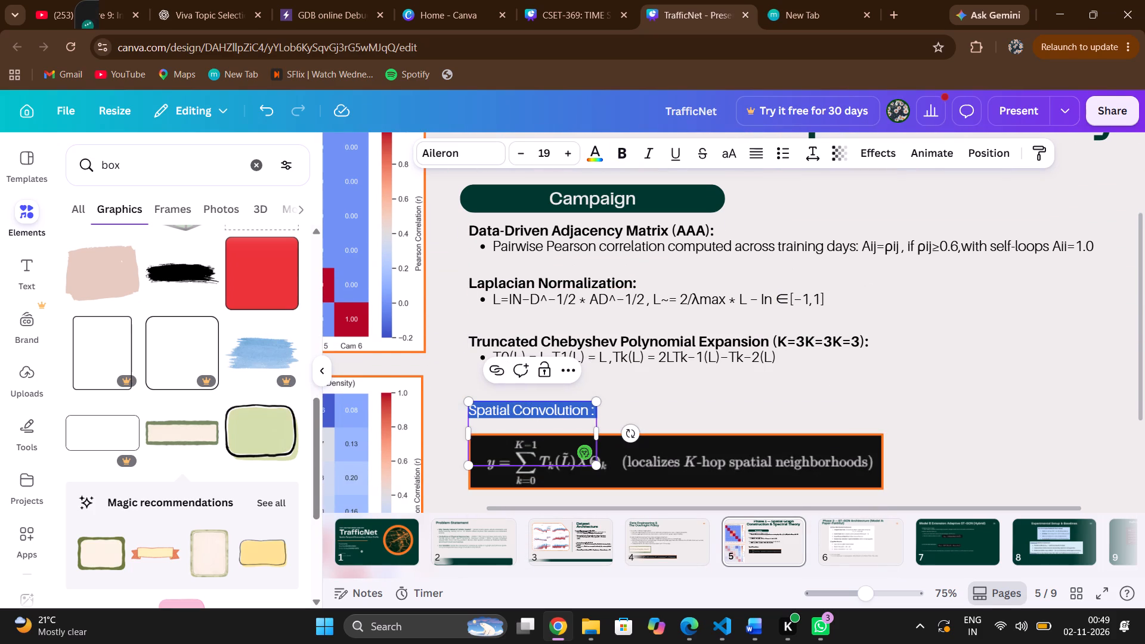
left_click(613, 155)
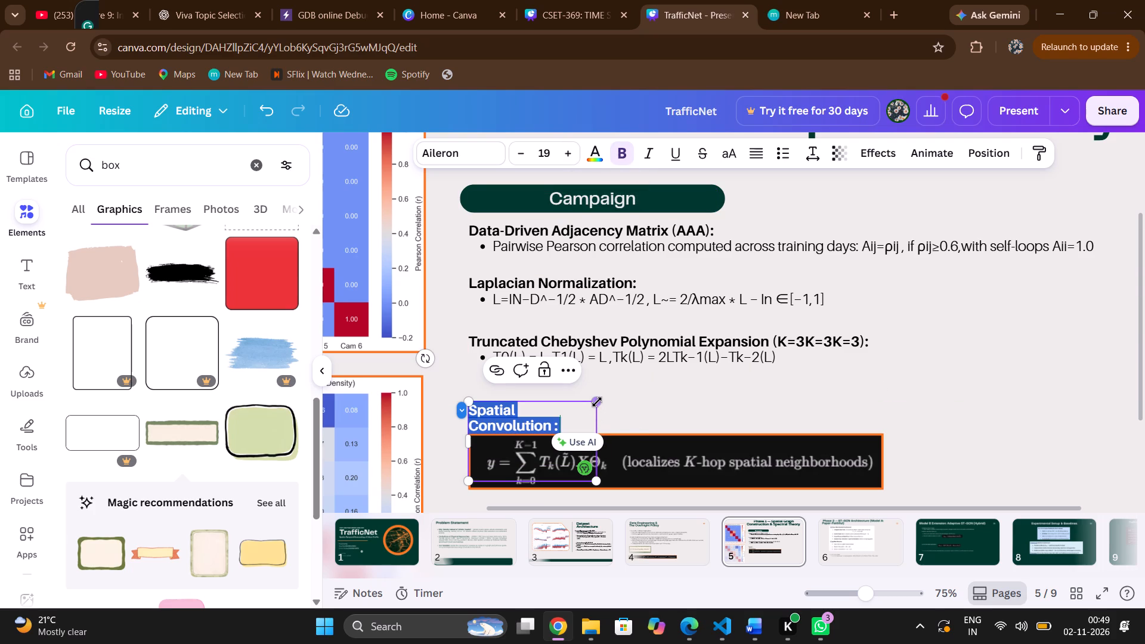
left_click_drag(597, 401, 609, 406)
left_click_drag(606, 445, 653, 442)
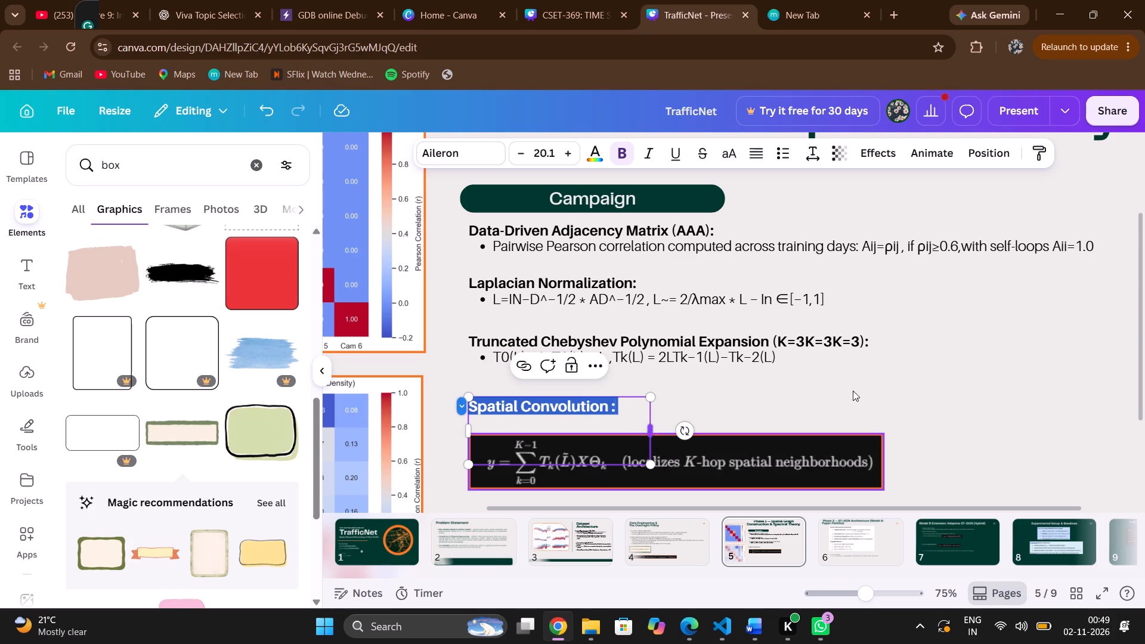
left_click(888, 391)
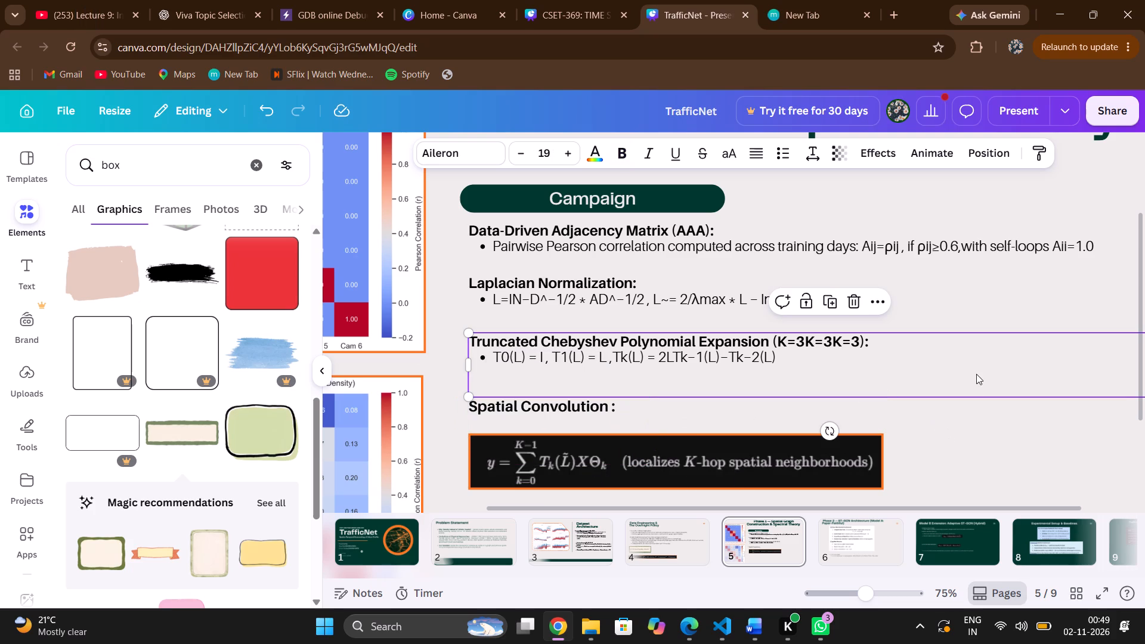
Set the Spatial Convolution heading's font size to 19.
left_click(574, 402)
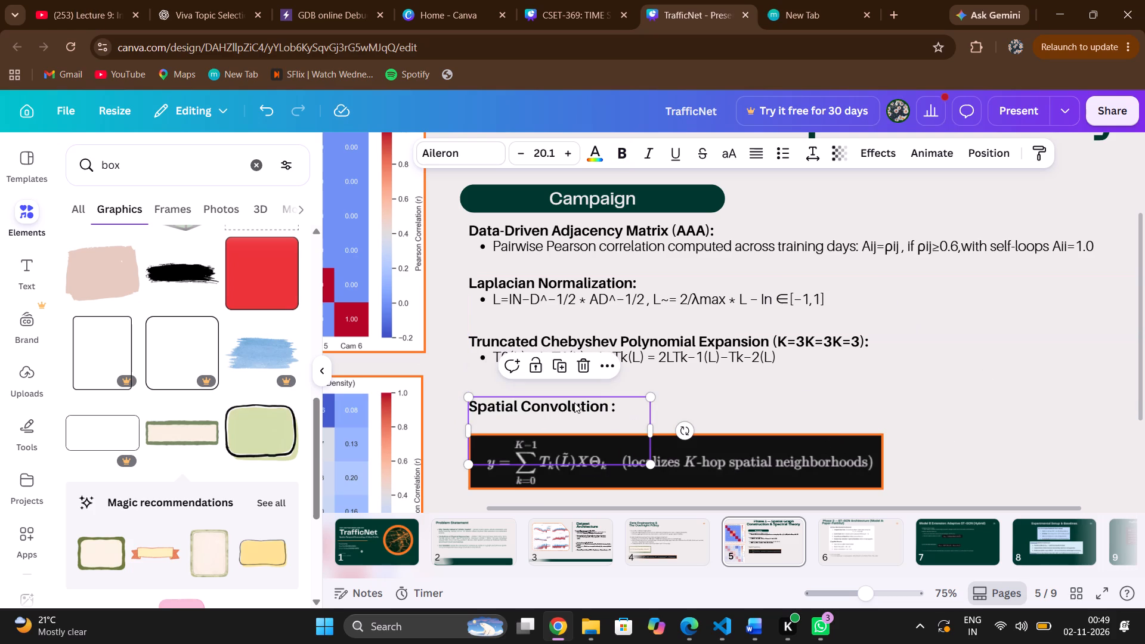
left_click(522, 159)
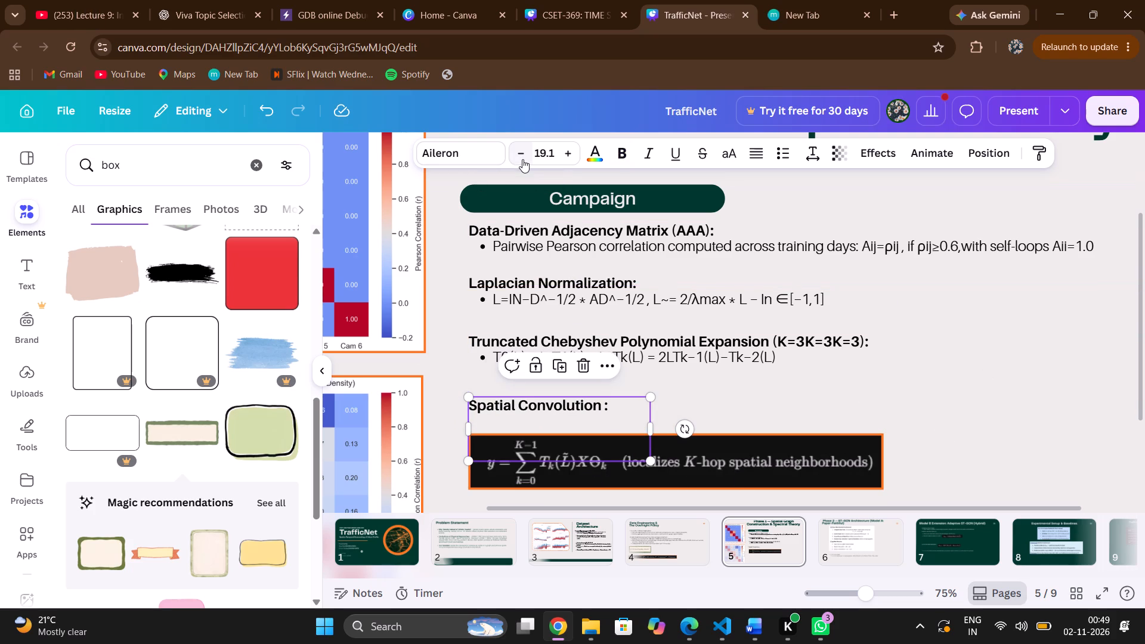
left_click(522, 159)
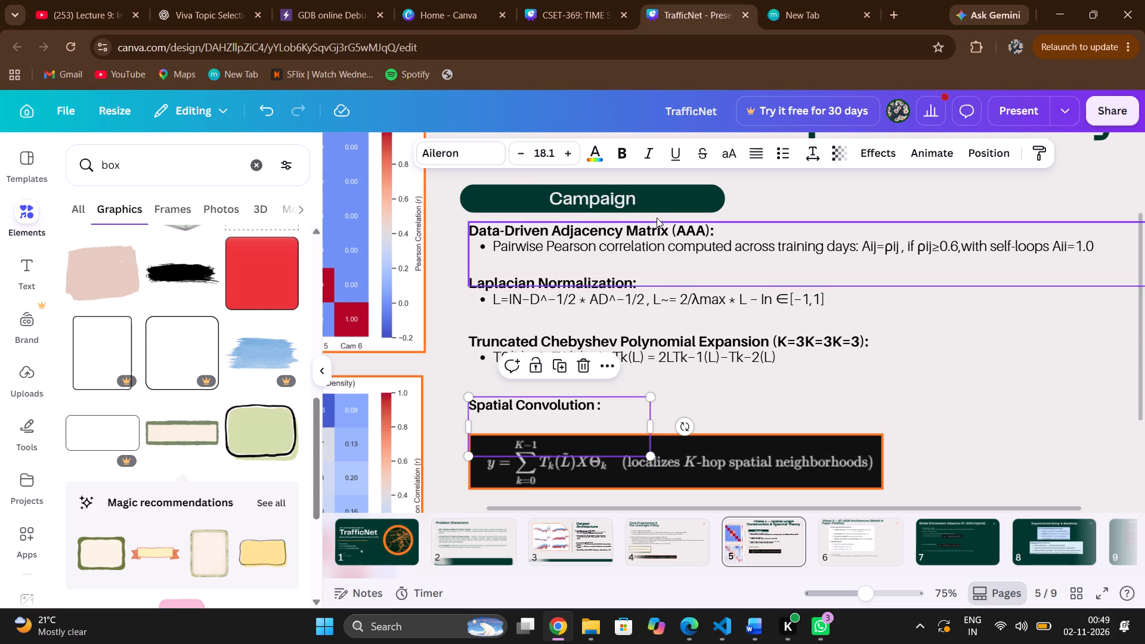
left_click(565, 149)
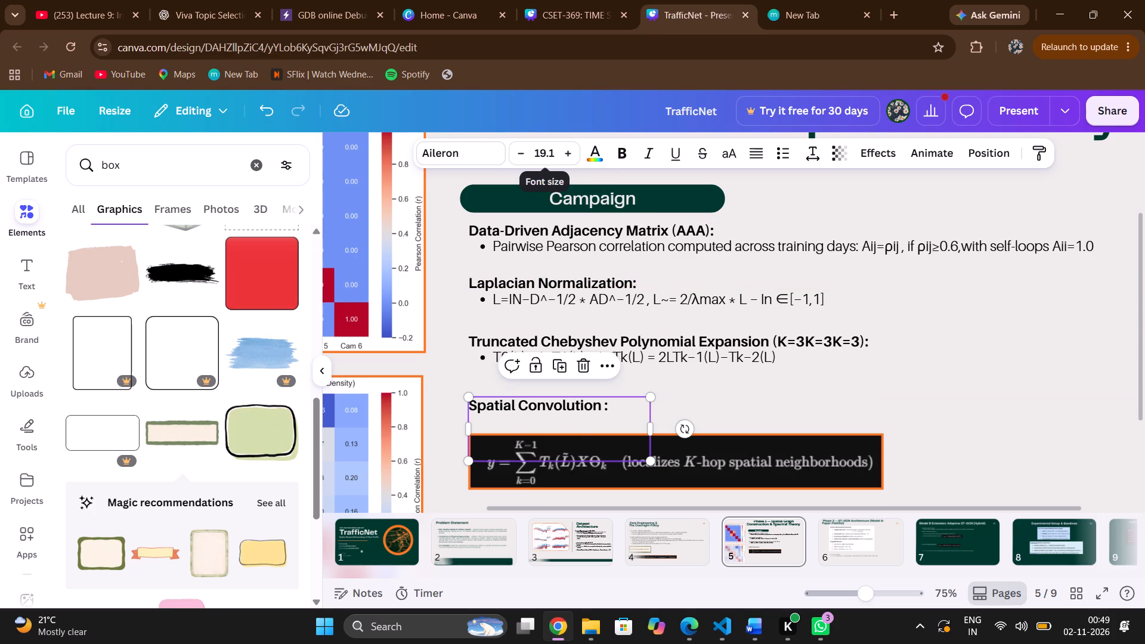
left_click(553, 153)
left_click(555, 153)
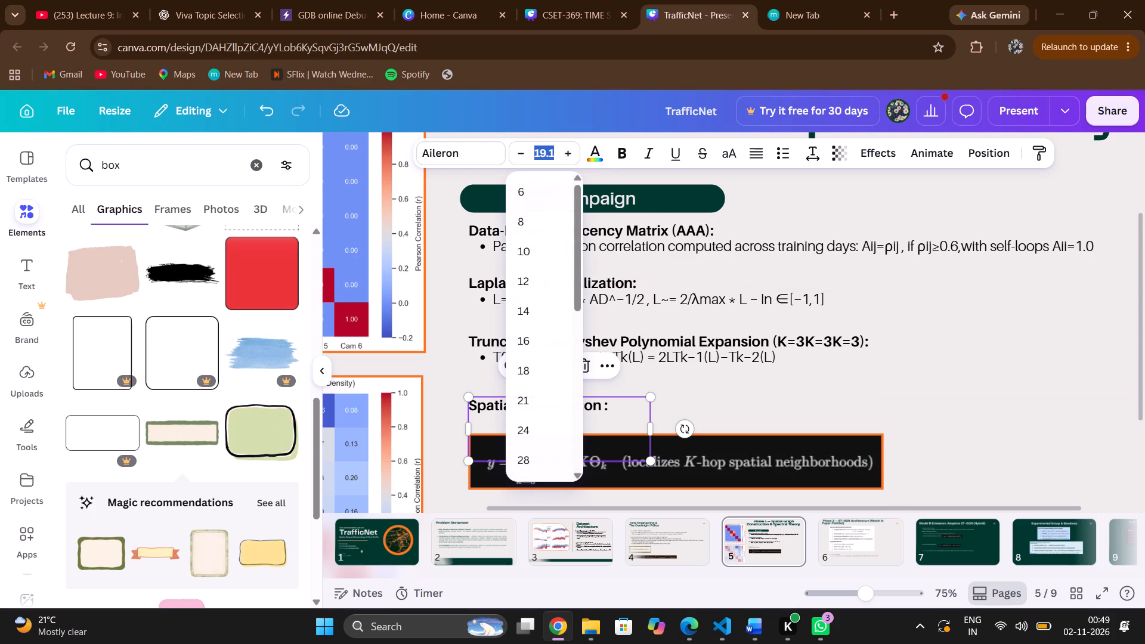
key("BackSpace")
type("19")
left_click(1028, 372)
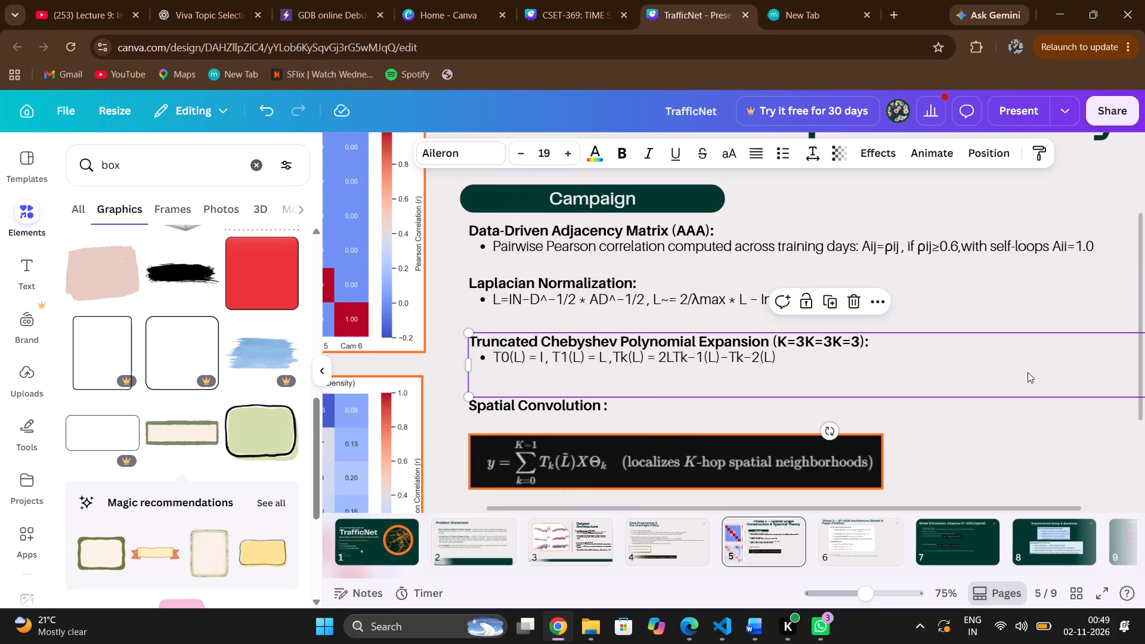
Review the whole Phase 1 slide, checking the layout of its title, headings, formula image and heatmaps.
left_click(646, 345)
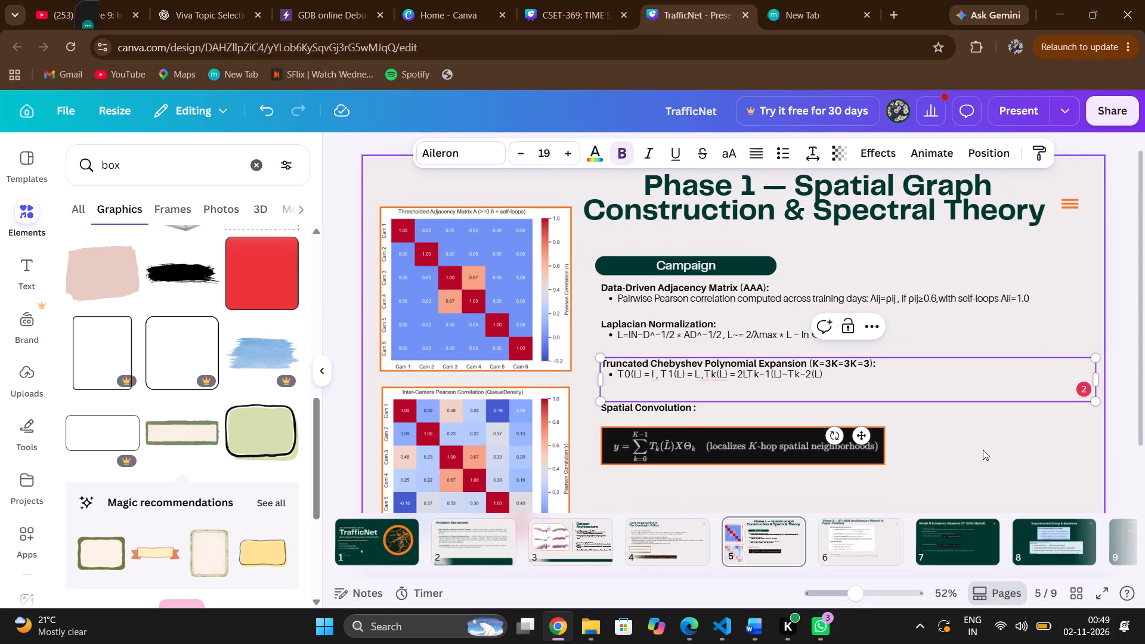
left_click(983, 450)
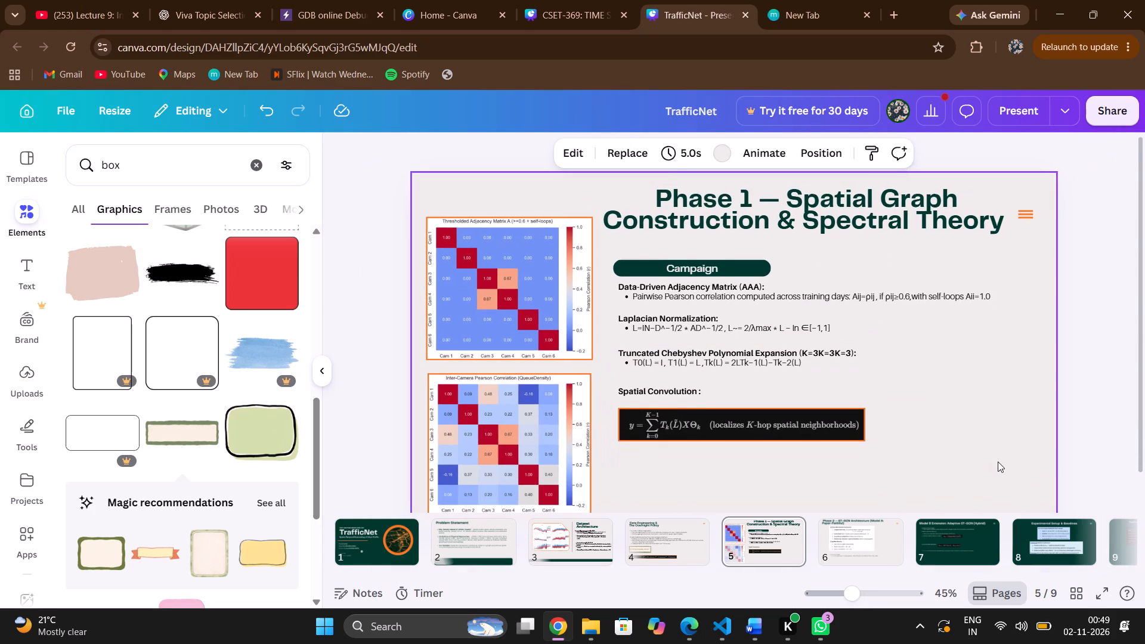
scroll(998, 462, "down", 1)
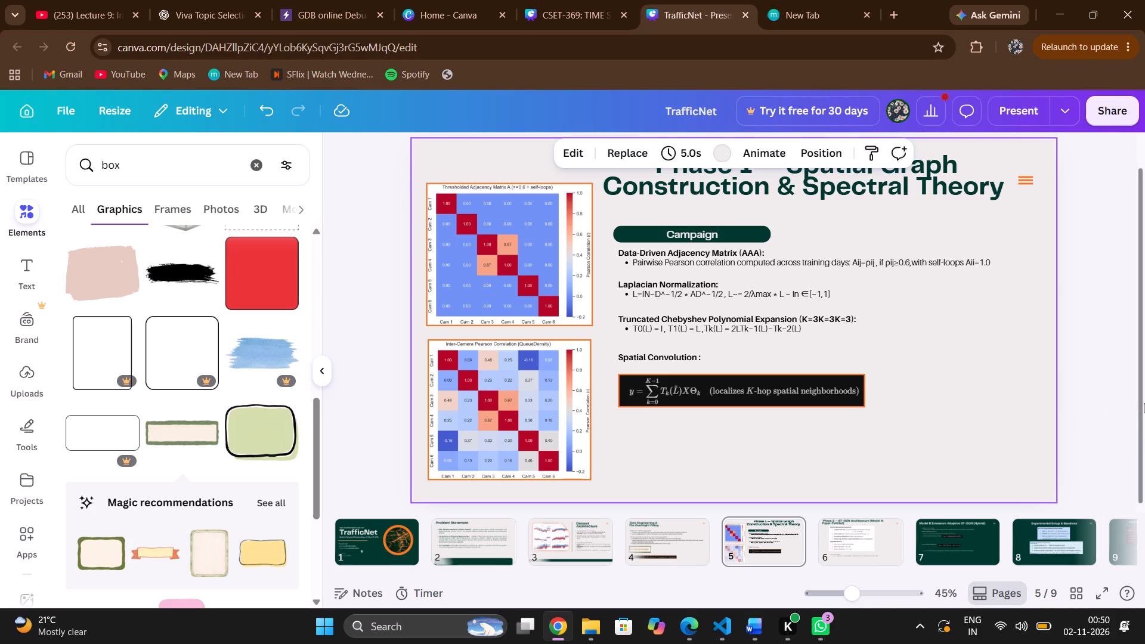
left_click(1112, 312)
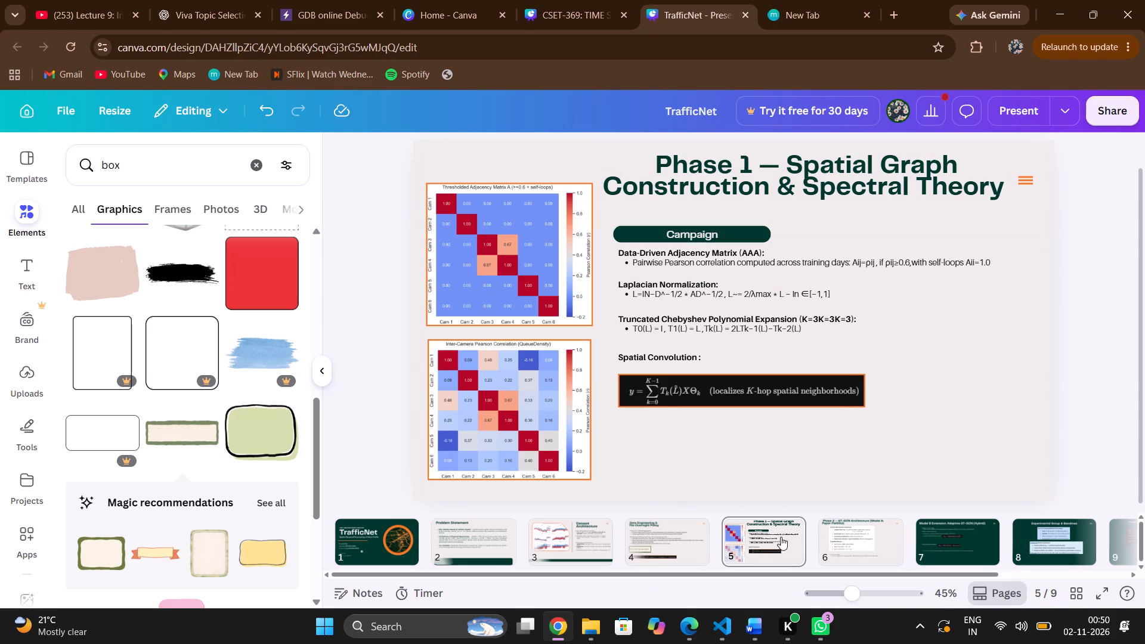
scroll(814, 537, "left", 1)
left_click(1119, 373)
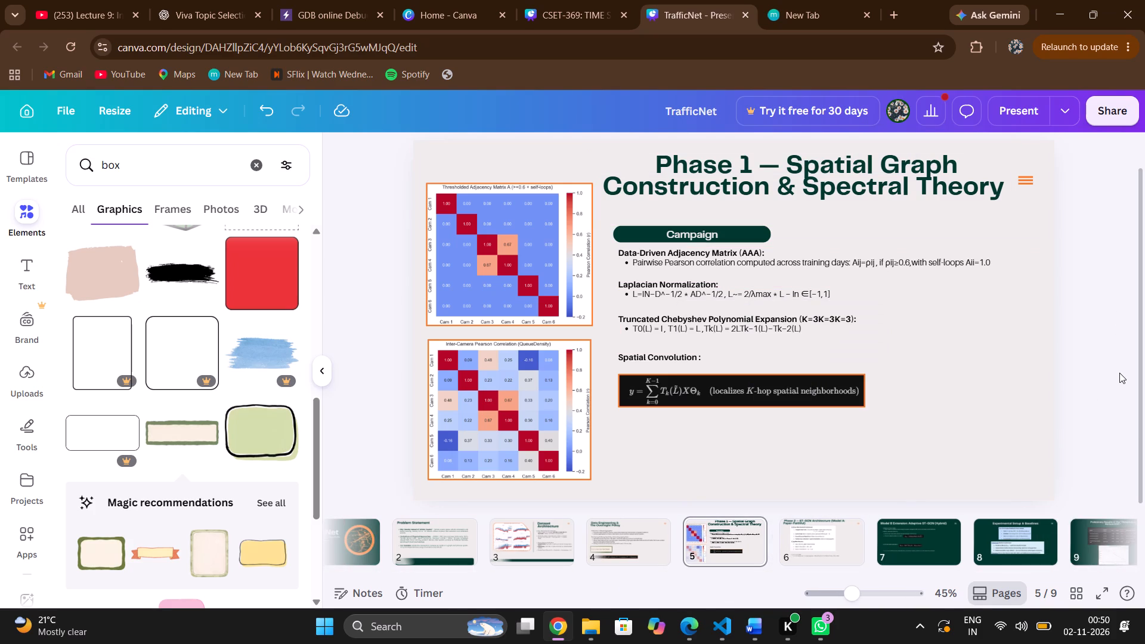
left_click(624, 558)
left_click(702, 547)
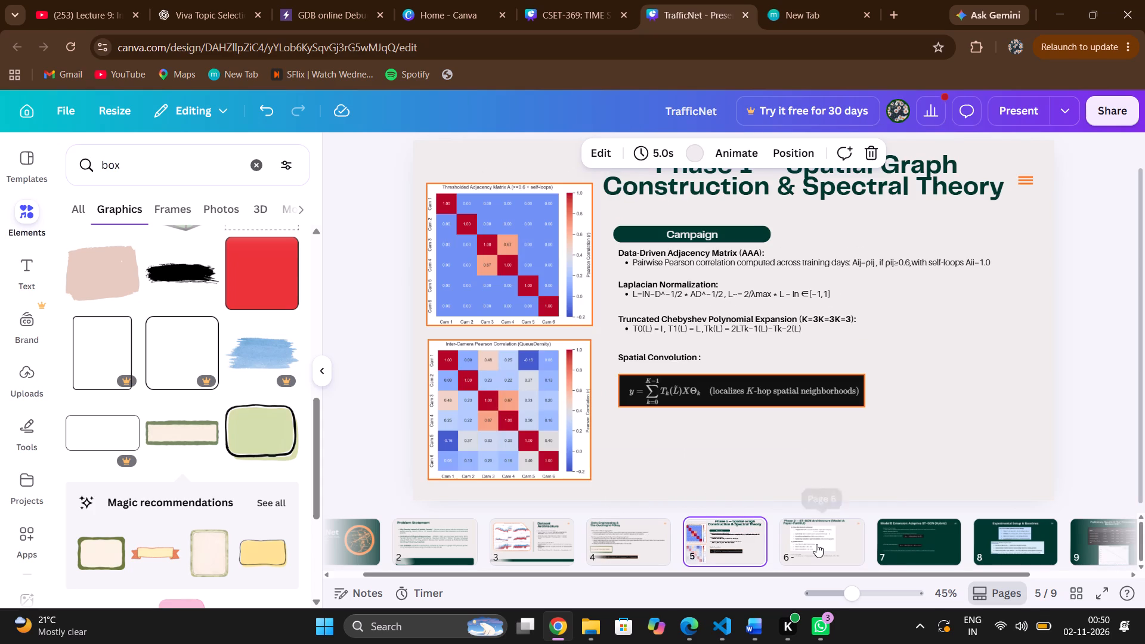
On the Phase 2 ST-GCN Architecture slide, move the white ST-Conv Block text image slightly down, away from the title.
left_click(816, 544)
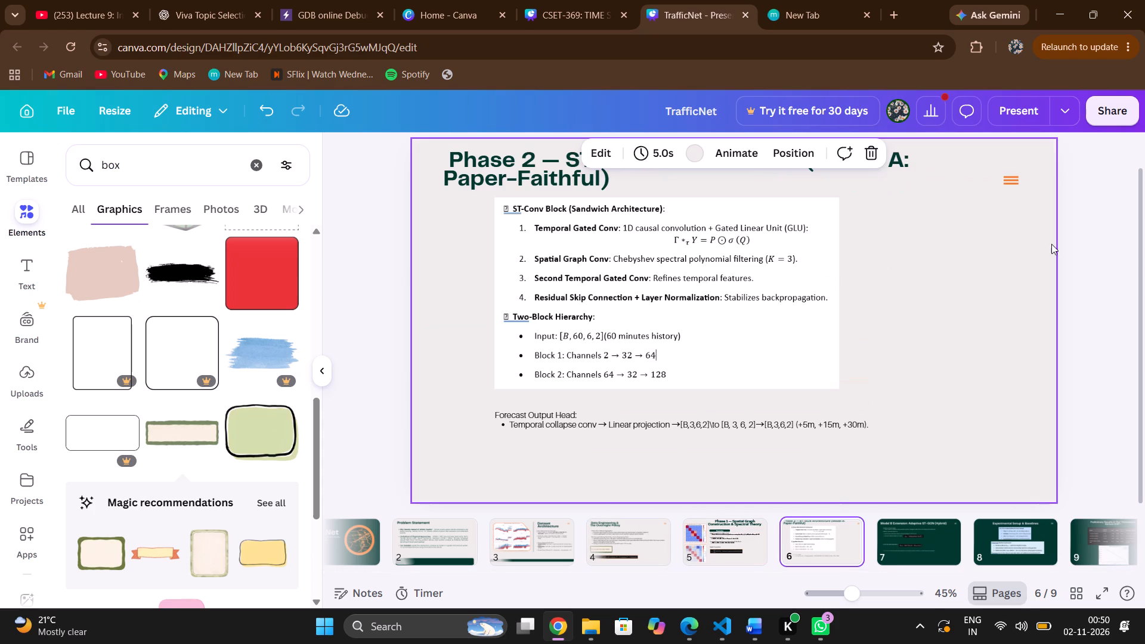
left_click(1106, 234)
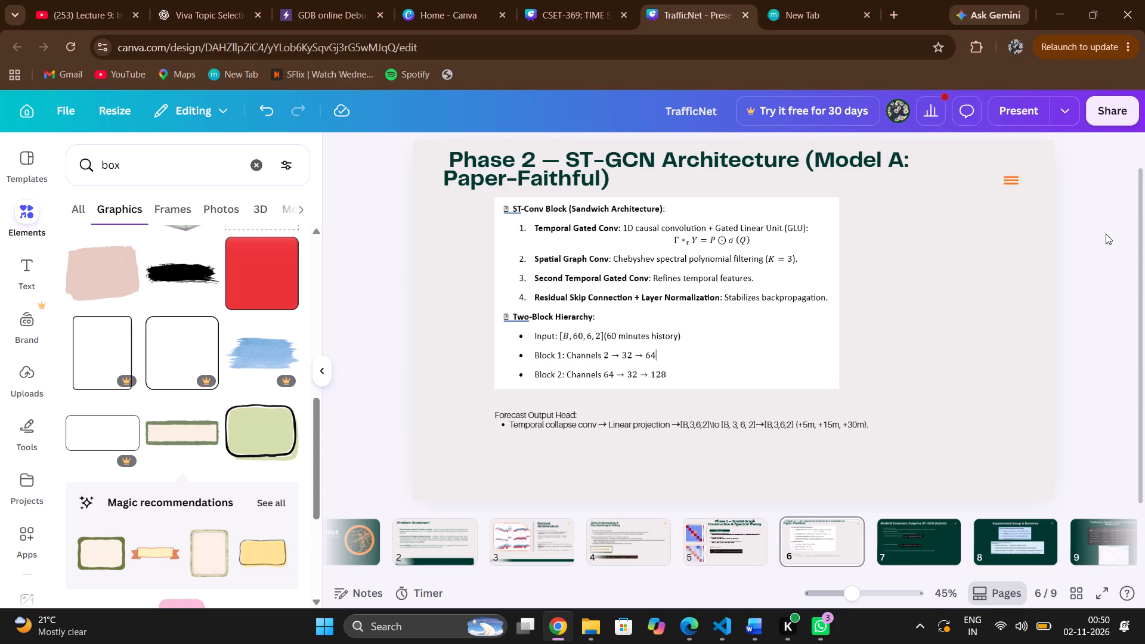
left_click(760, 161)
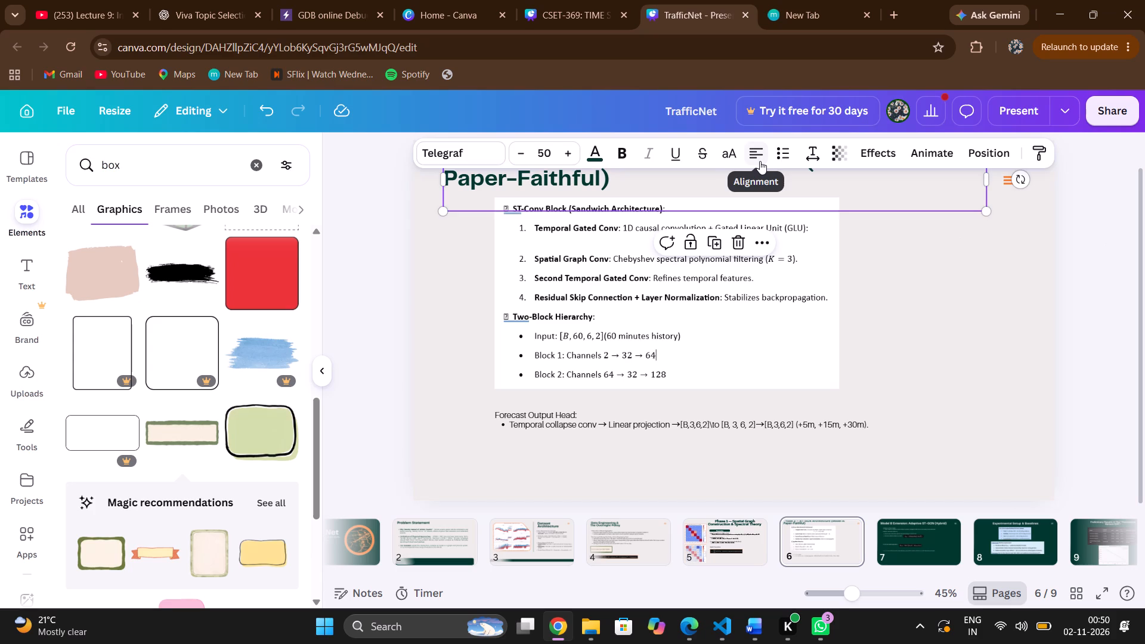
left_click(1110, 267)
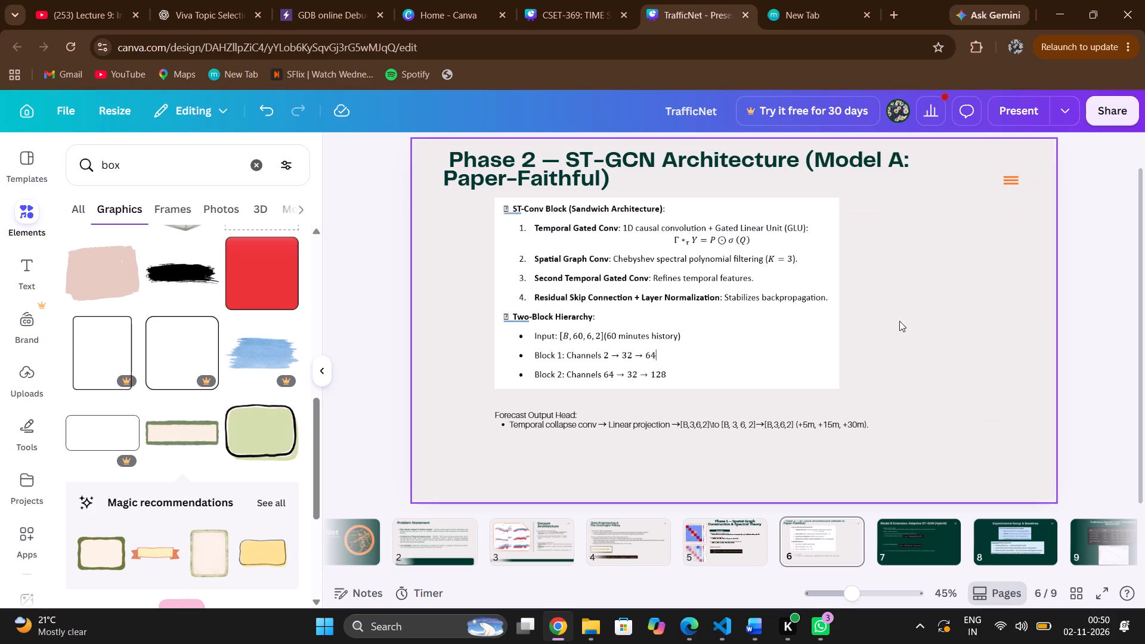
left_click_drag(818, 356, 818, 364)
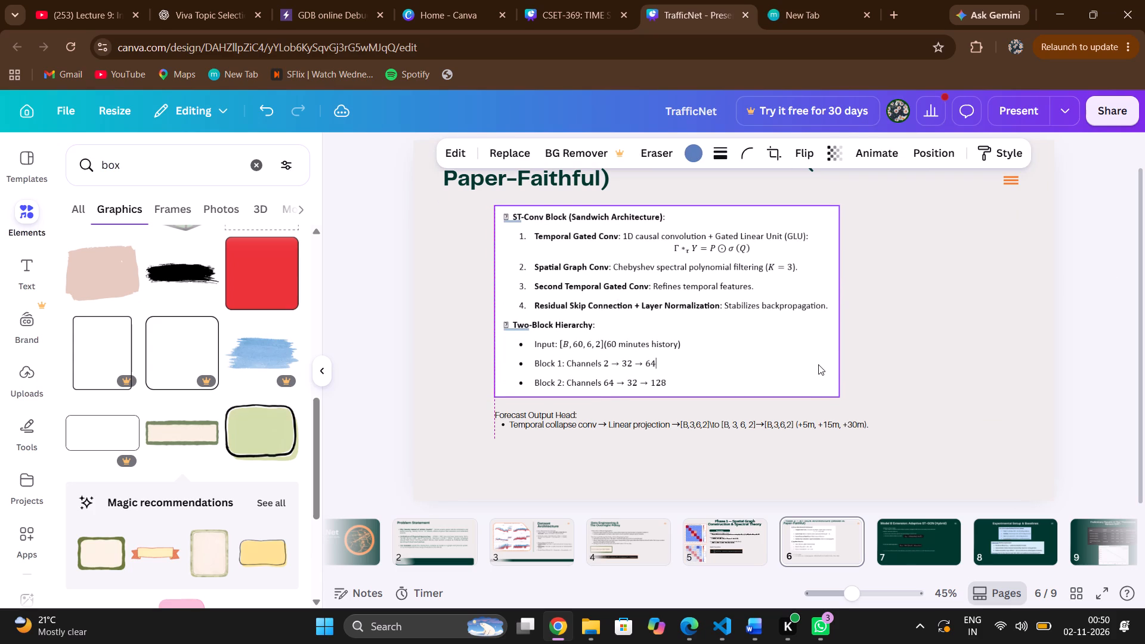
left_click_drag(818, 364, 818, 362)
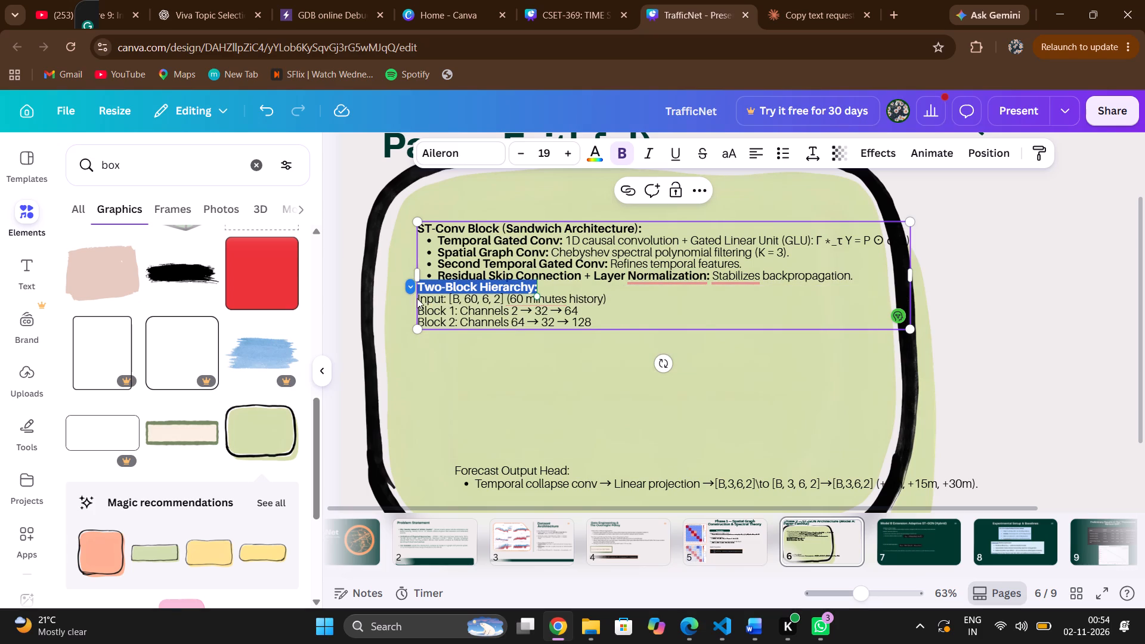
Make the Input, Block 1 and Block 2 lines under "Two-Block Hierarchy:" a bulleted list.
left_click_drag(419, 298, 493, 302)
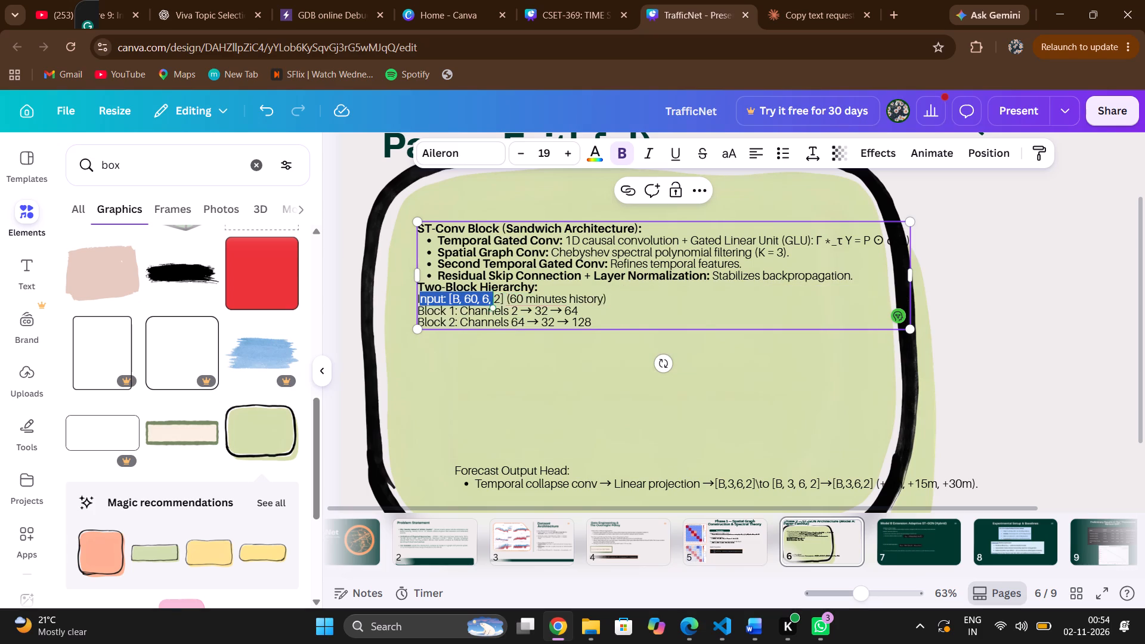
left_click_drag(493, 302, 594, 327)
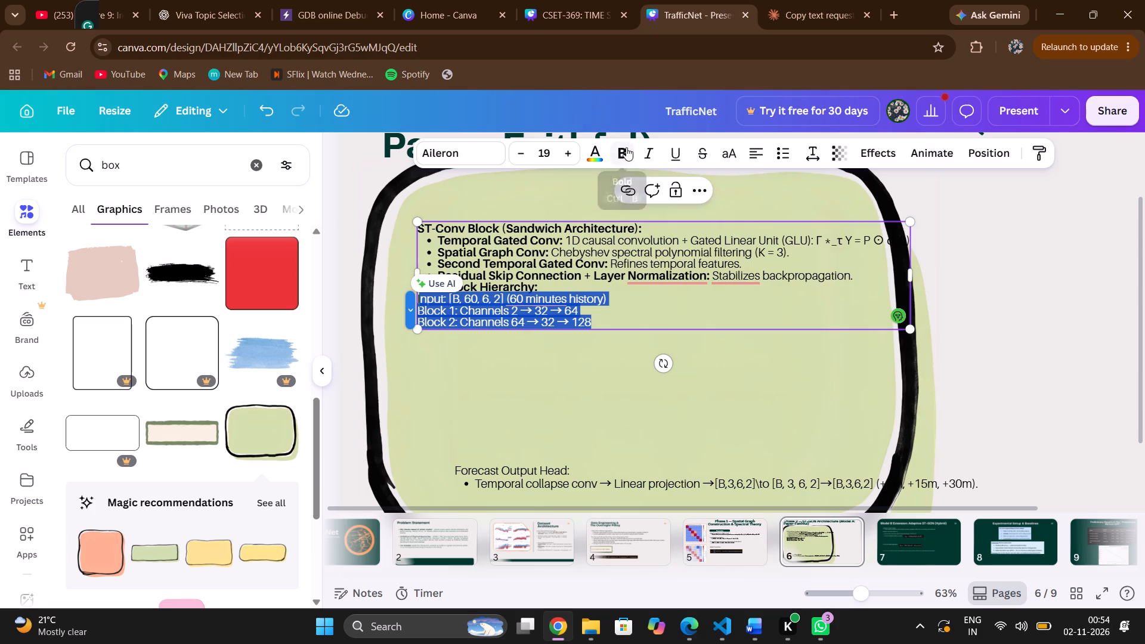
left_click(778, 154)
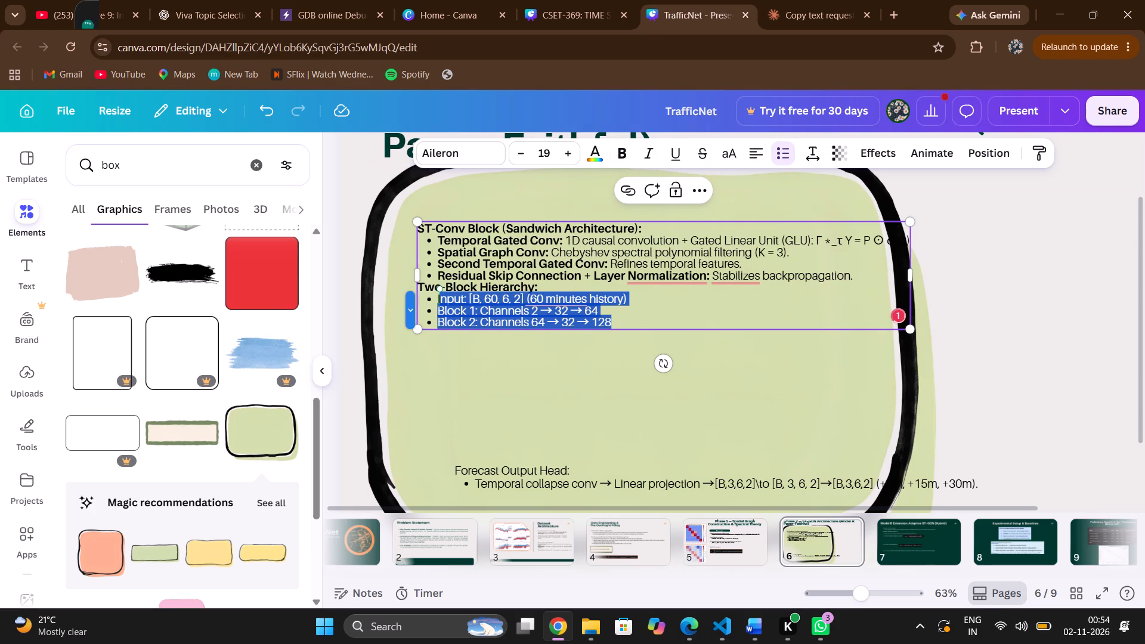
left_click(674, 309)
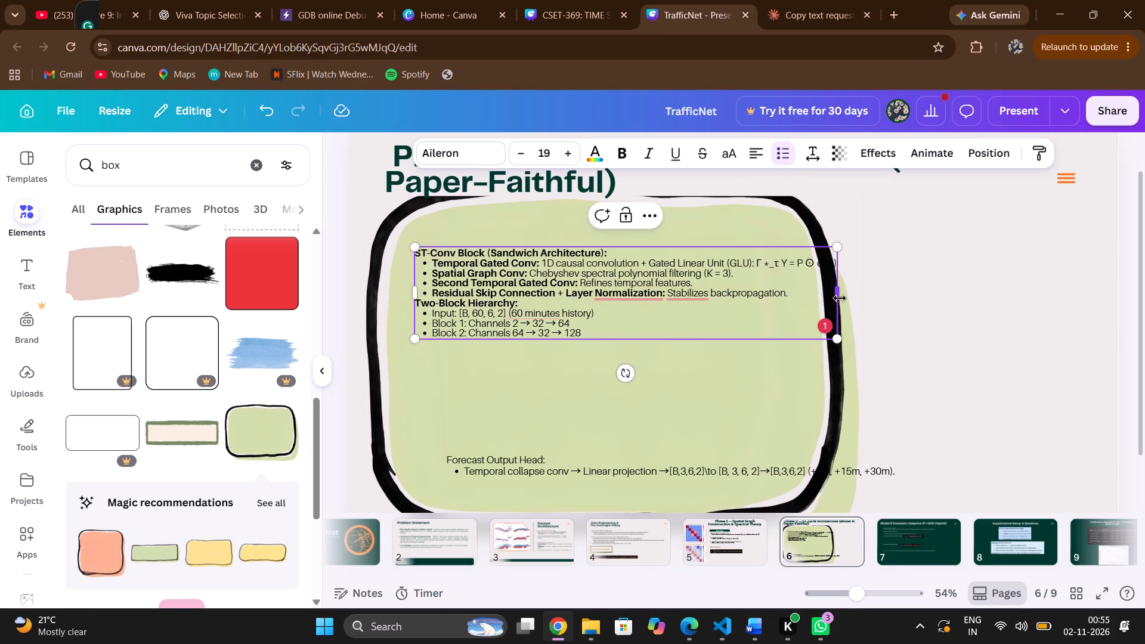
Narrow the ST-Conv Block text box so its longest lines wrap inside the green box's black outline.
left_click_drag(840, 296, 779, 375)
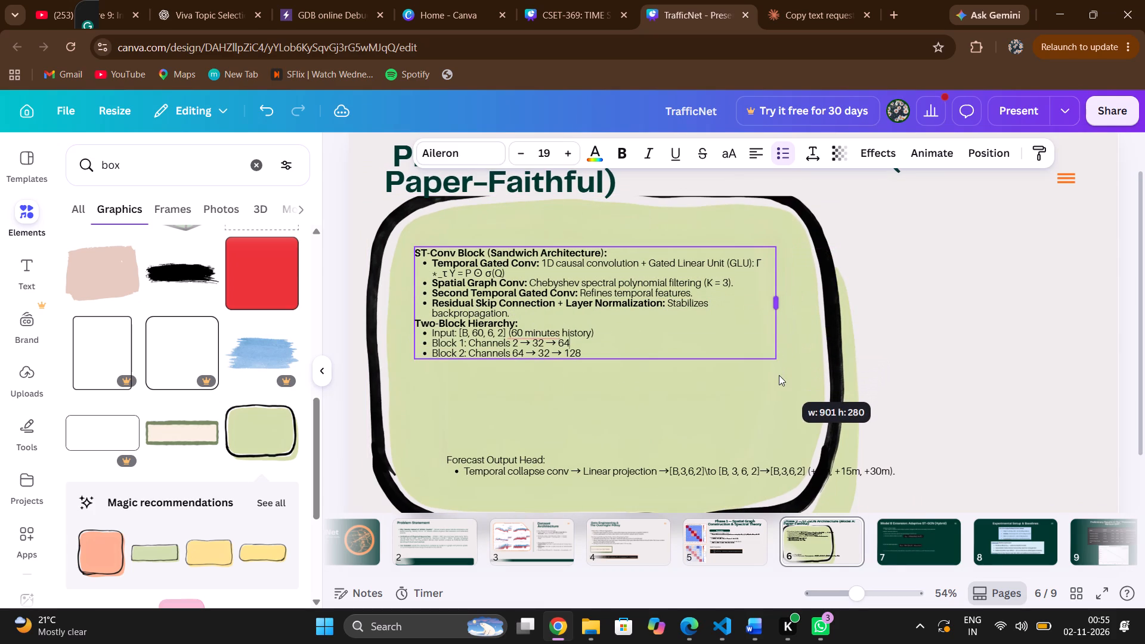
left_click_drag(779, 375, 750, 410)
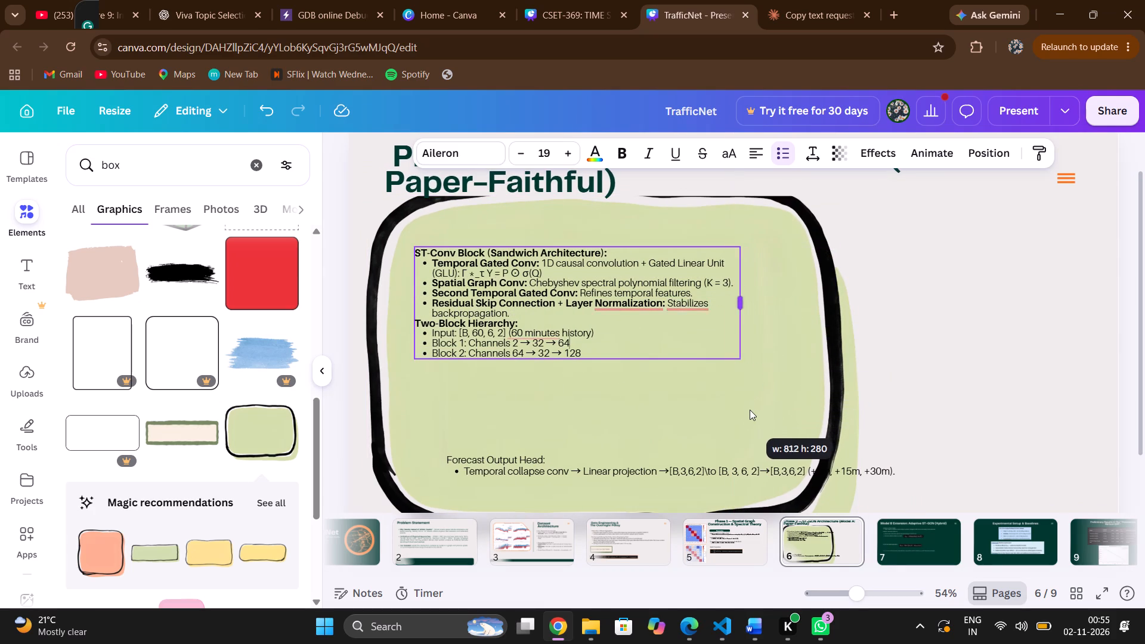
left_click_drag(750, 410, 753, 410)
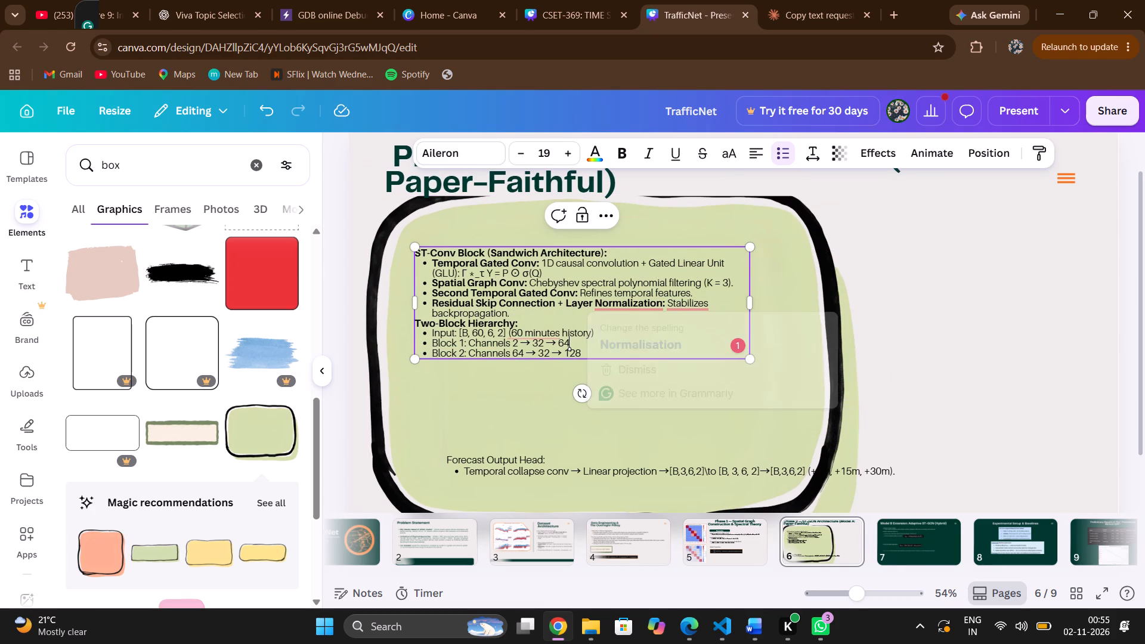
Increase the font size of all text in the ST-Conv Block text box by four points.
left_click_drag(422, 255, 456, 278)
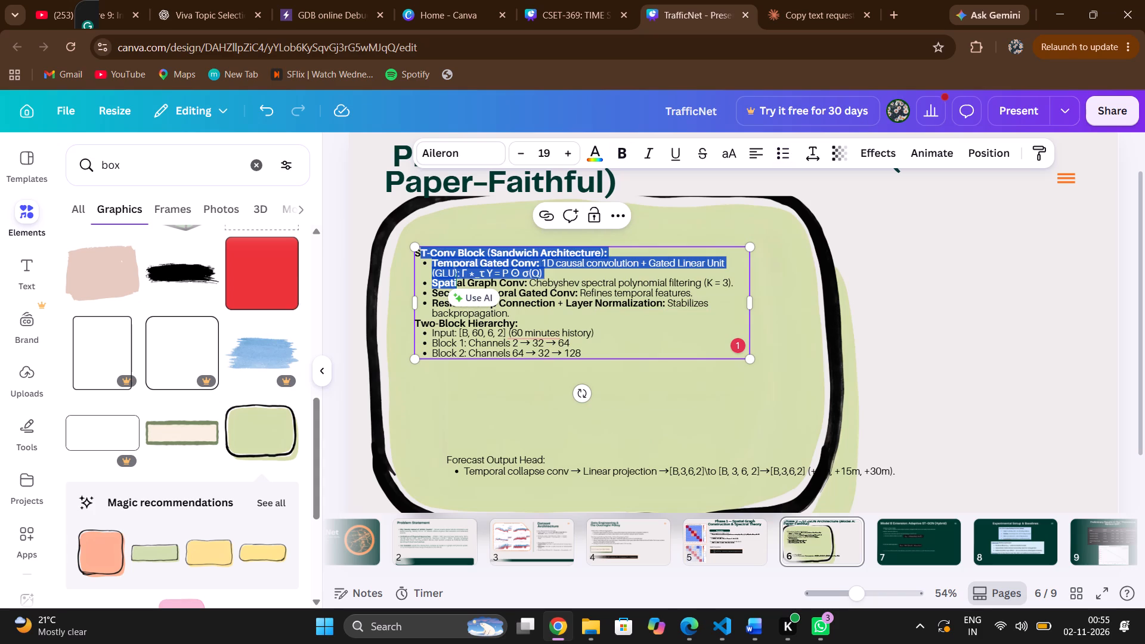
key("ctrl+a")
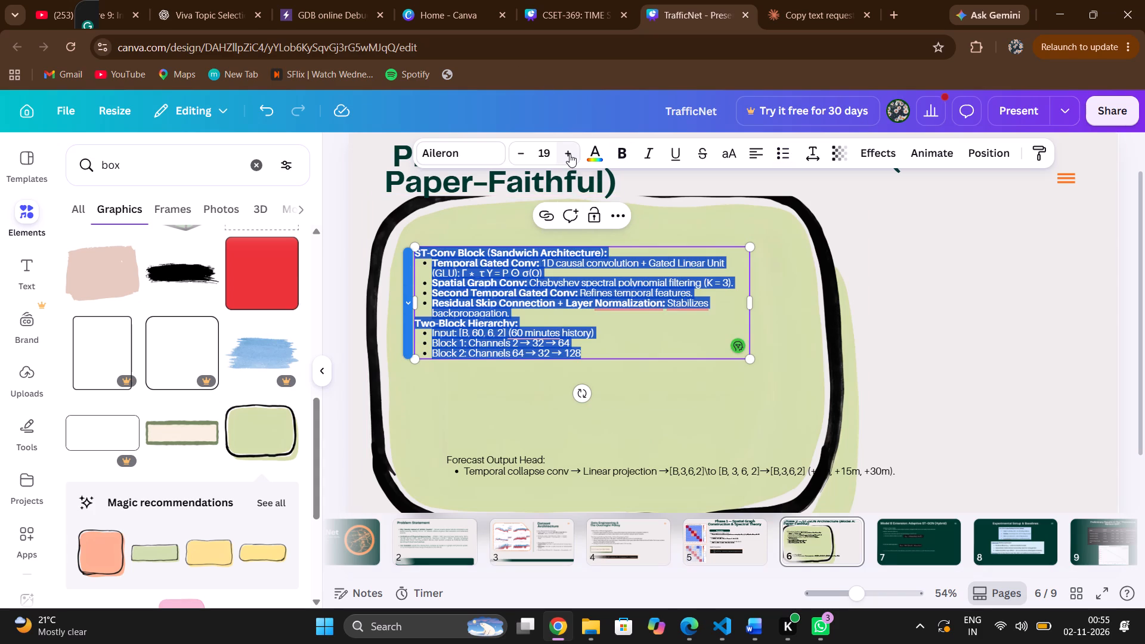
left_click(567, 154)
left_click(567, 154)
left_click(567, 154)
left_click(567, 154)
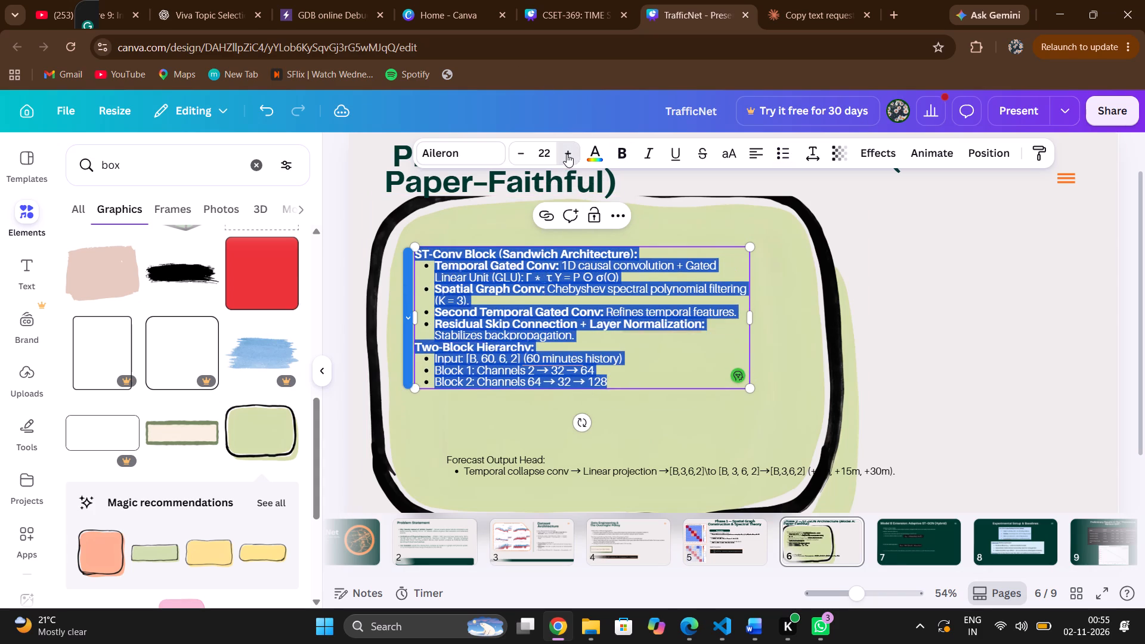
left_click(1025, 262)
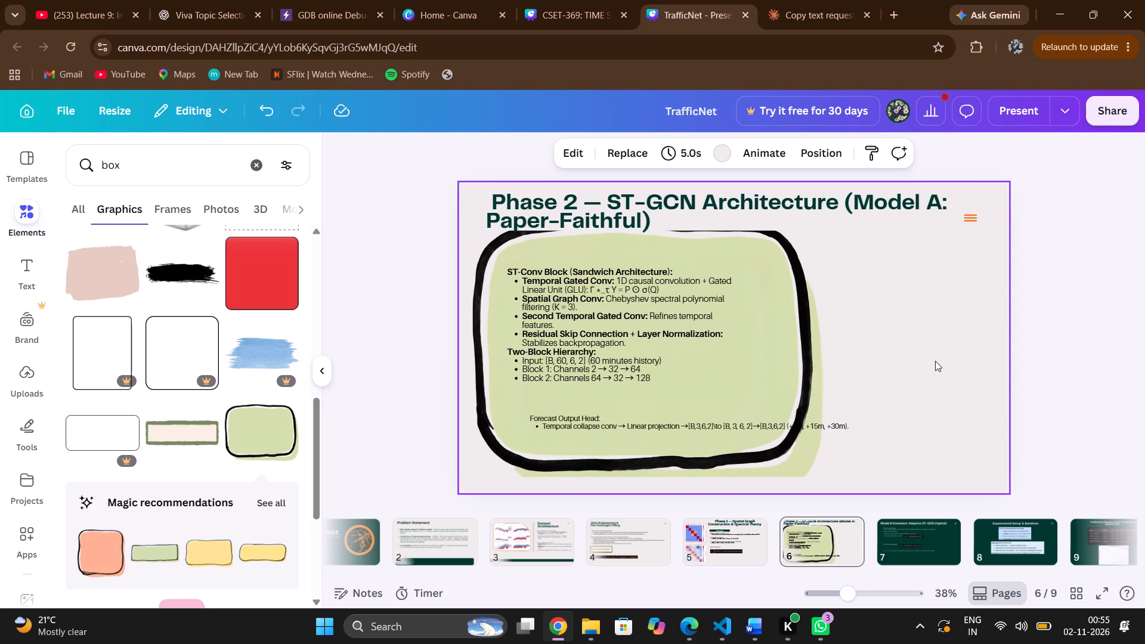
Move the green box graphic clear of the slide title and shrink it proportionally around the ST-Conv Block text.
left_click_drag(772, 286, 780, 293)
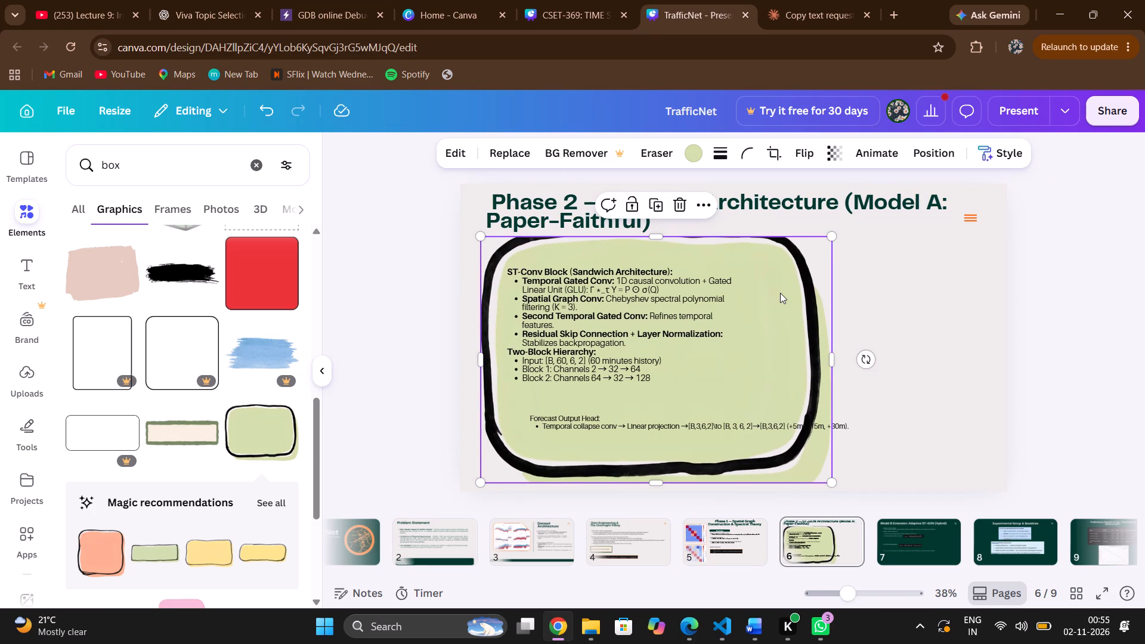
left_click_drag(792, 425, 744, 431)
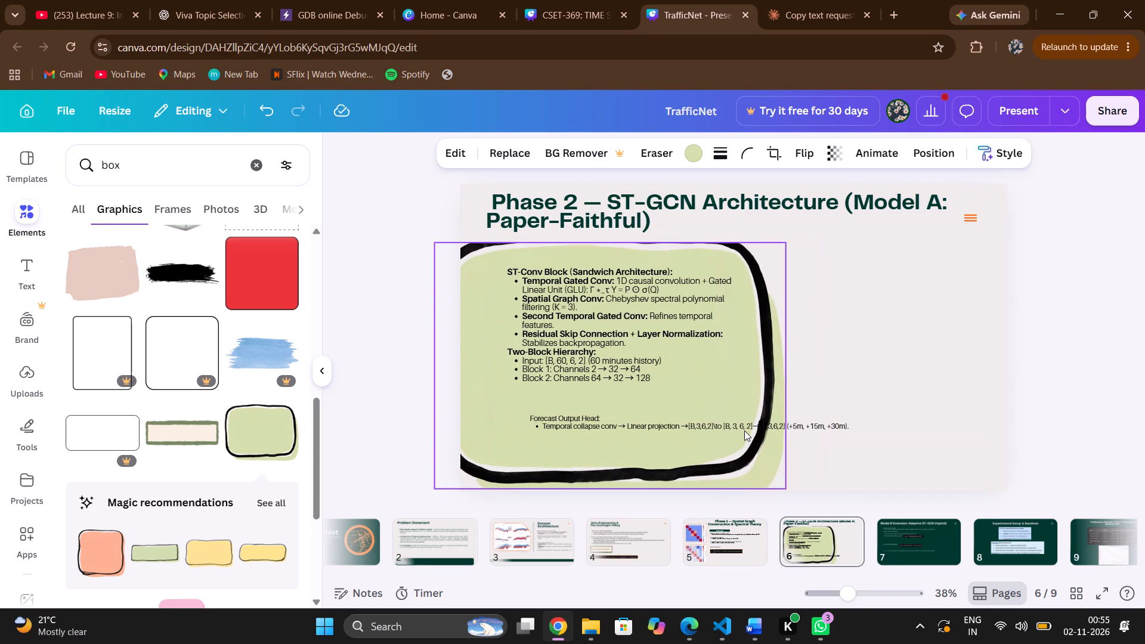
left_click_drag(744, 431, 800, 436)
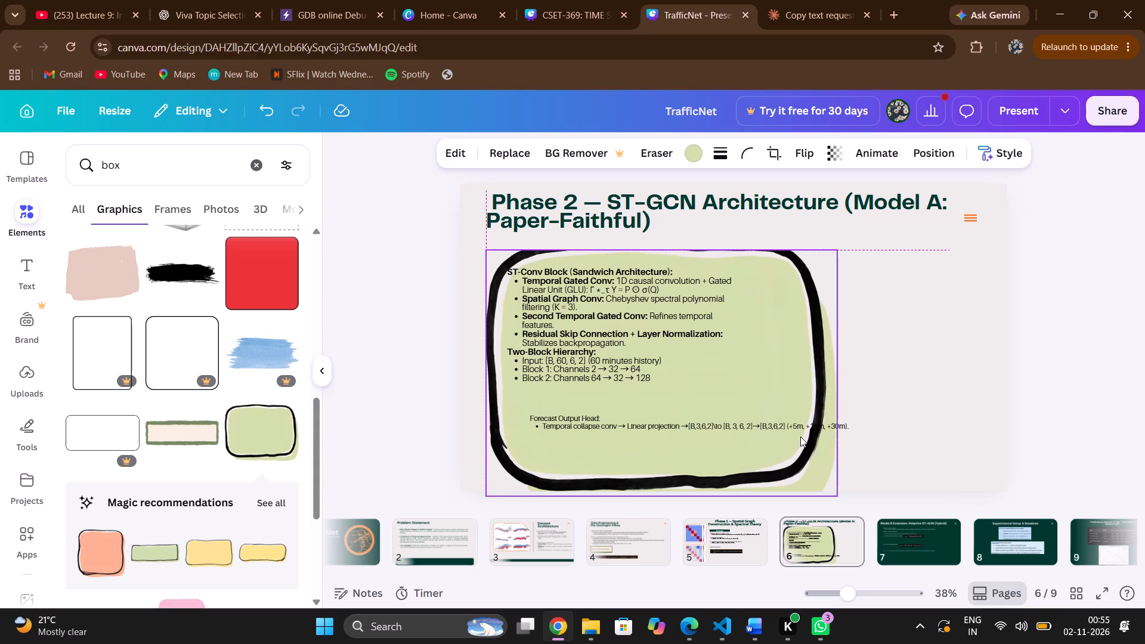
left_click_drag(800, 436, 801, 436)
left_click_drag(839, 492, 832, 470)
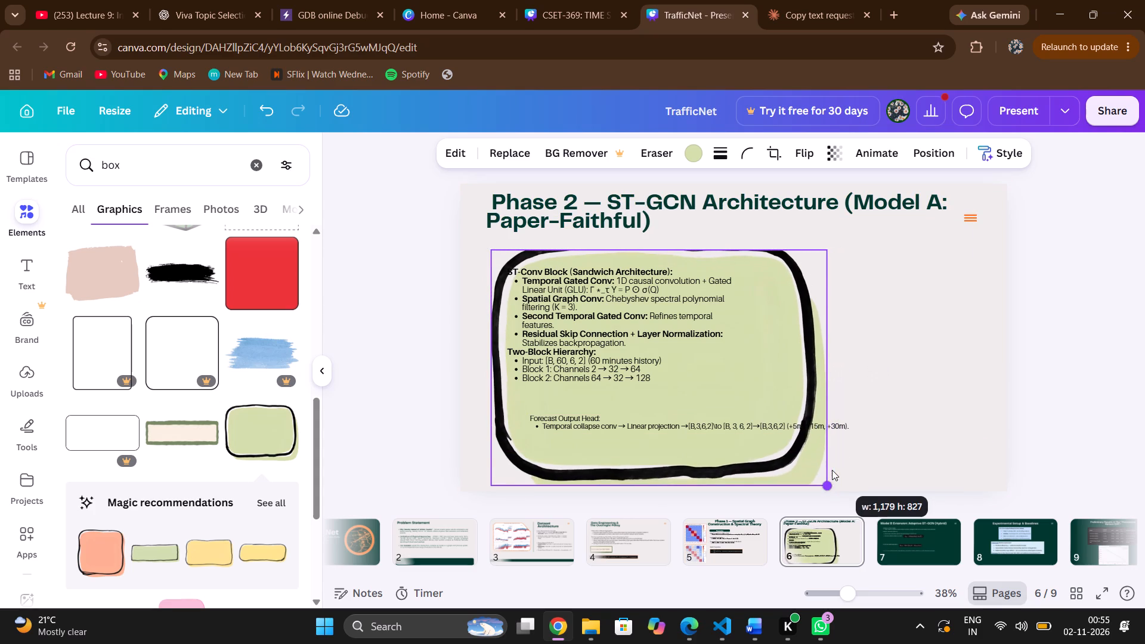
left_click_drag(832, 470, 806, 425)
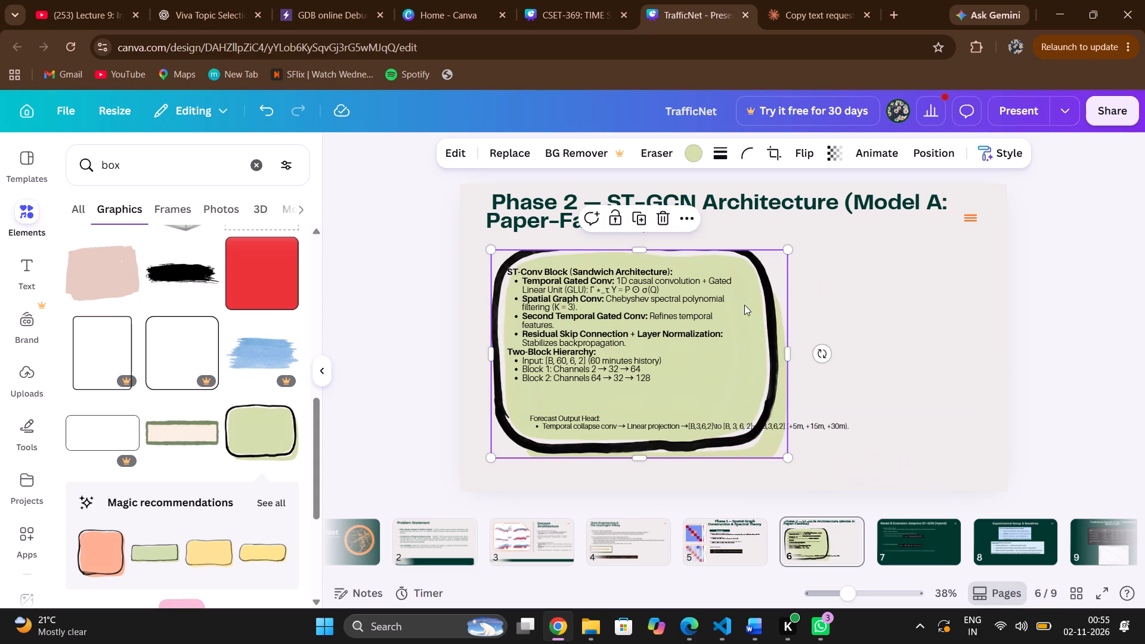
Shrink the green box graphic proportionally so it fits more closely around the ST-Conv Block text.
left_click(764, 357)
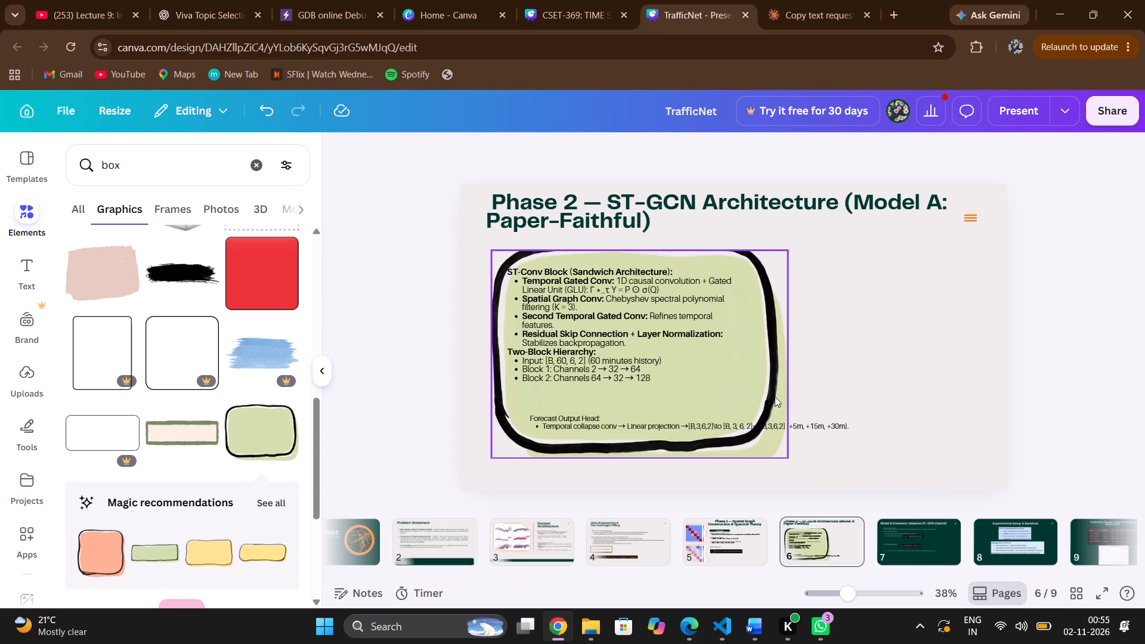
left_click(753, 444)
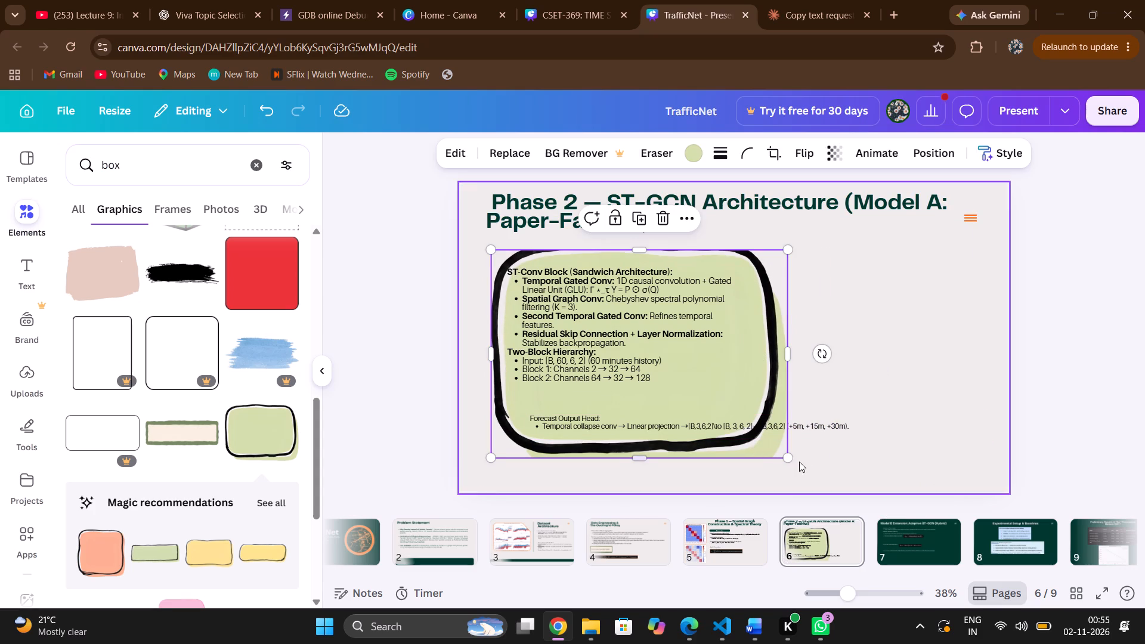
left_click_drag(790, 460, 743, 435)
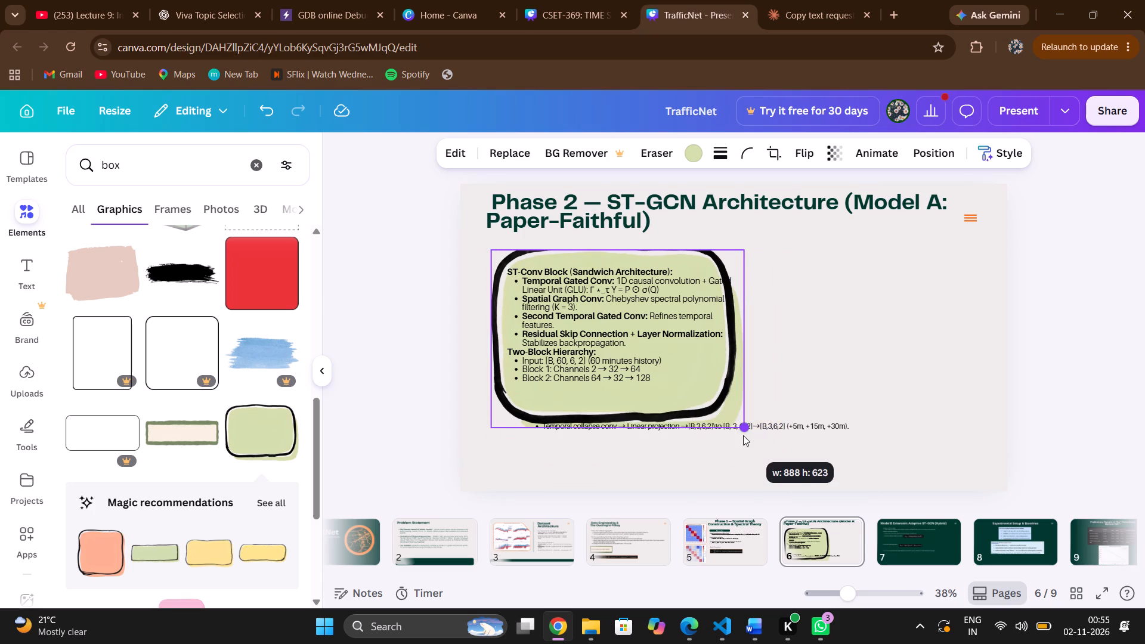
left_click_drag(743, 435, 806, 396)
Move the "Forecast Output Head:" text box out of the green box to the empty area beneath it.
left_click_drag(815, 420, 809, 470)
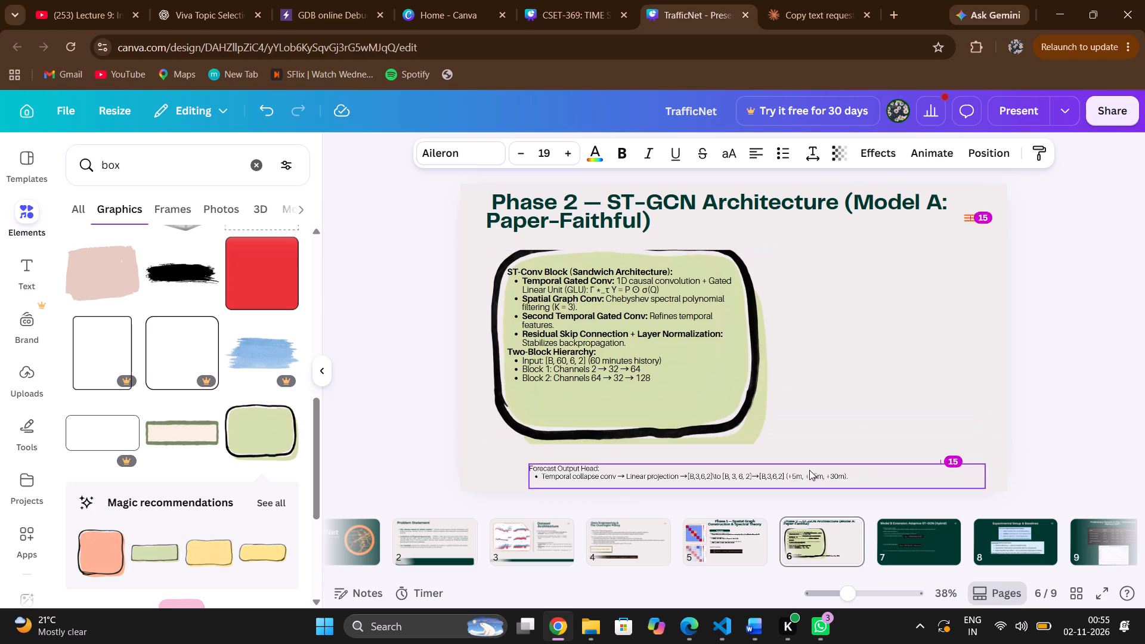
left_click_drag(809, 470, 806, 469)
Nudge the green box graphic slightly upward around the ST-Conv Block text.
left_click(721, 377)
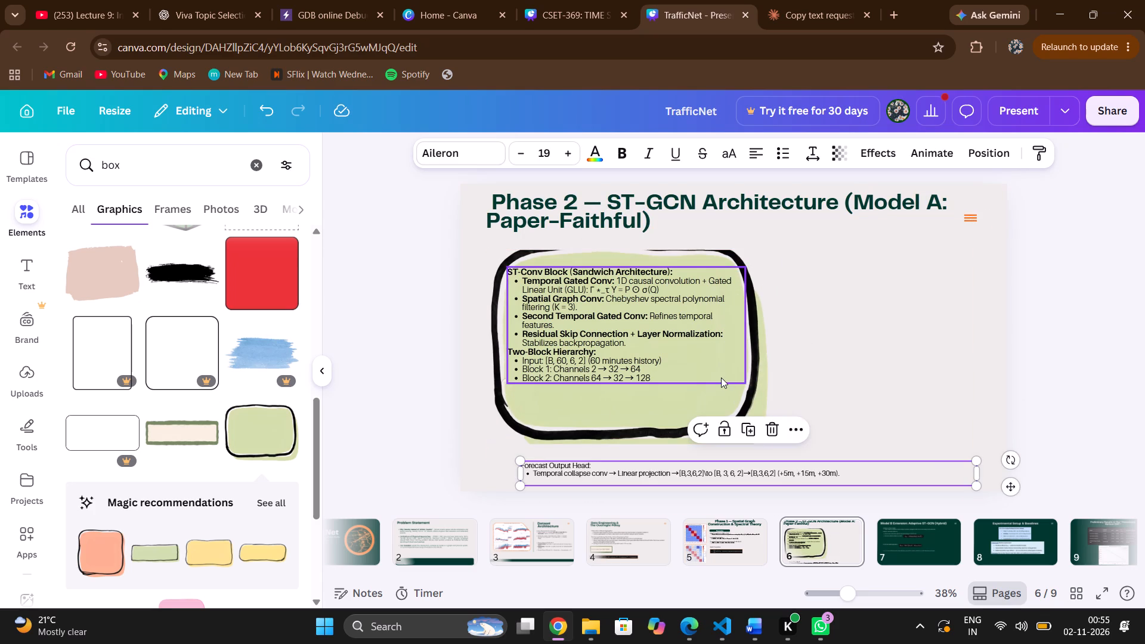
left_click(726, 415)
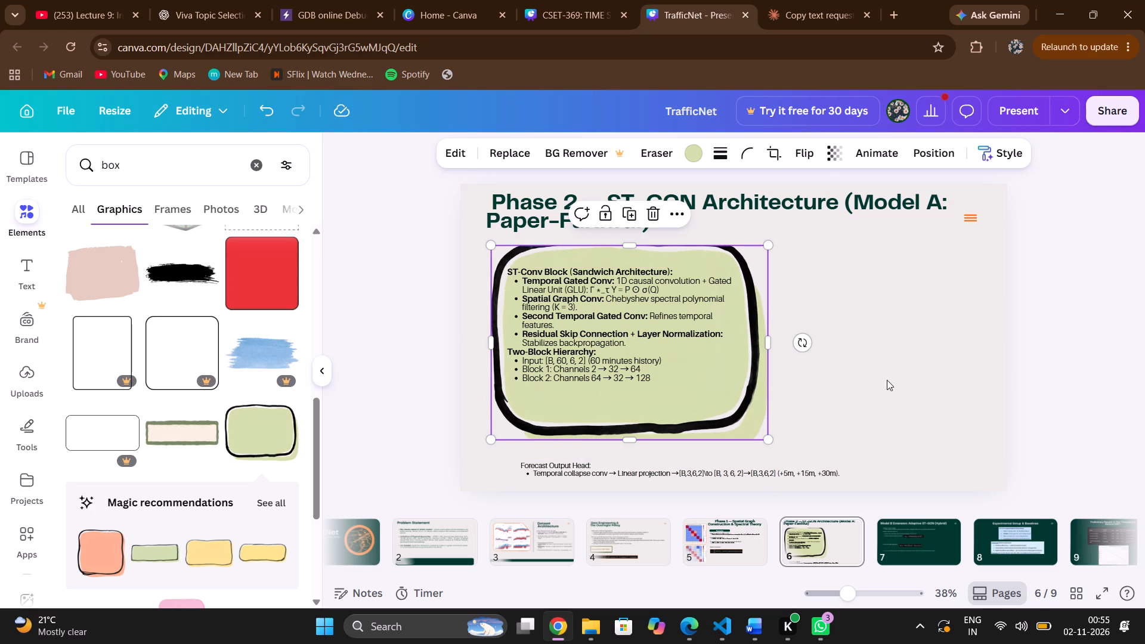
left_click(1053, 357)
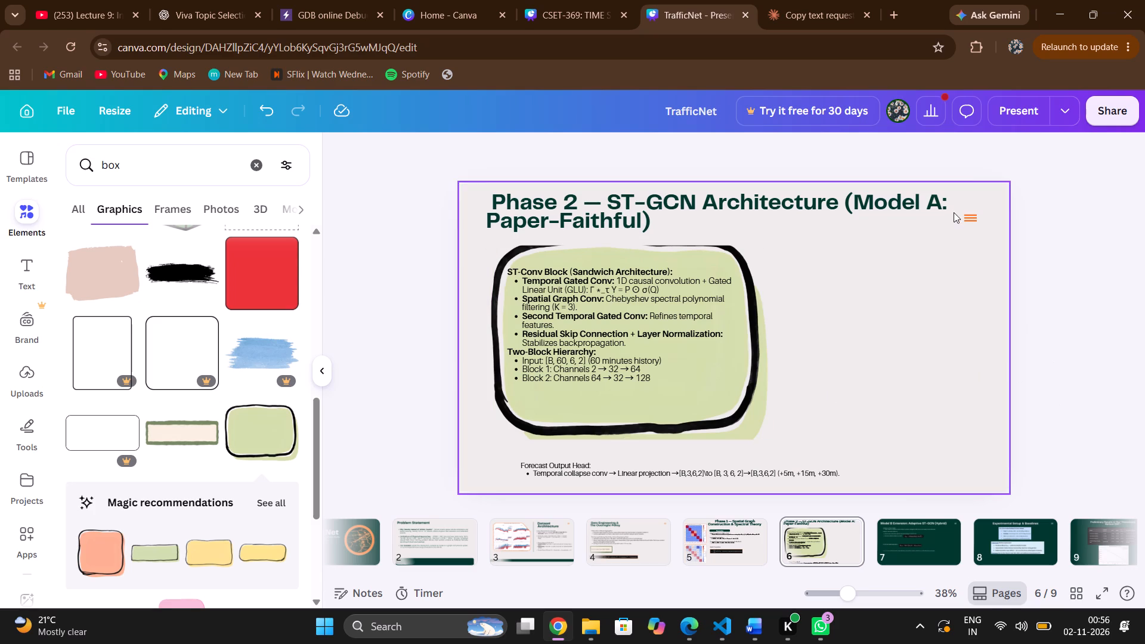
Move the small orange lines ornament up and slightly outward, level with the first line of the slide title.
left_click(971, 218)
left_click(1056, 216)
left_click_drag(958, 204, 989, 231)
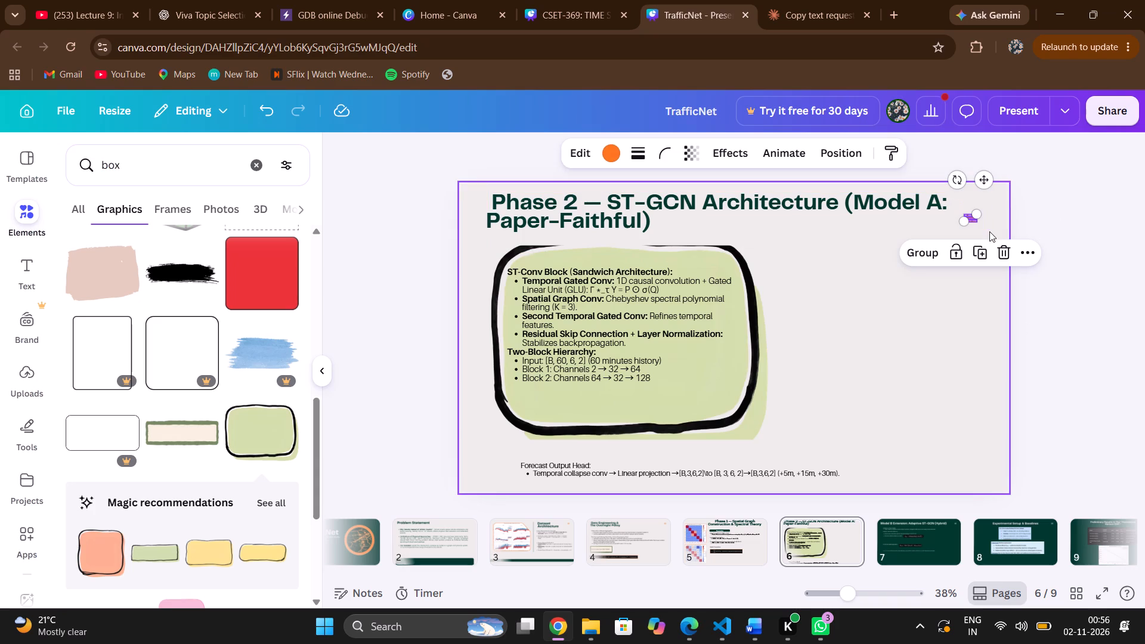
left_click_drag(982, 183, 988, 181)
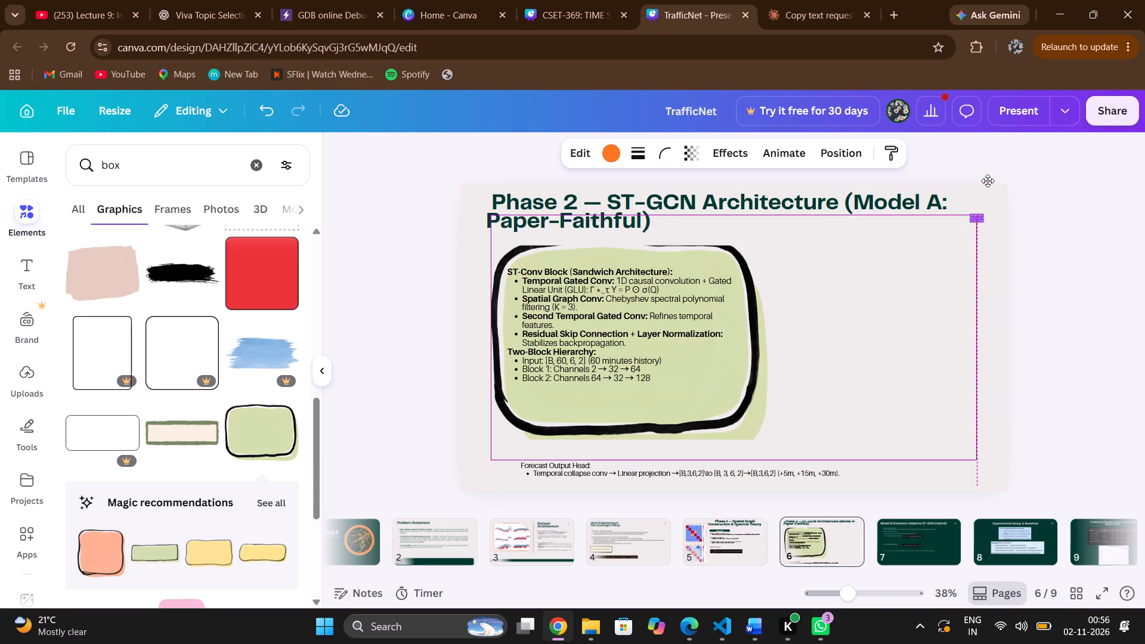
left_click_drag(988, 181, 989, 171)
left_click(1053, 228)
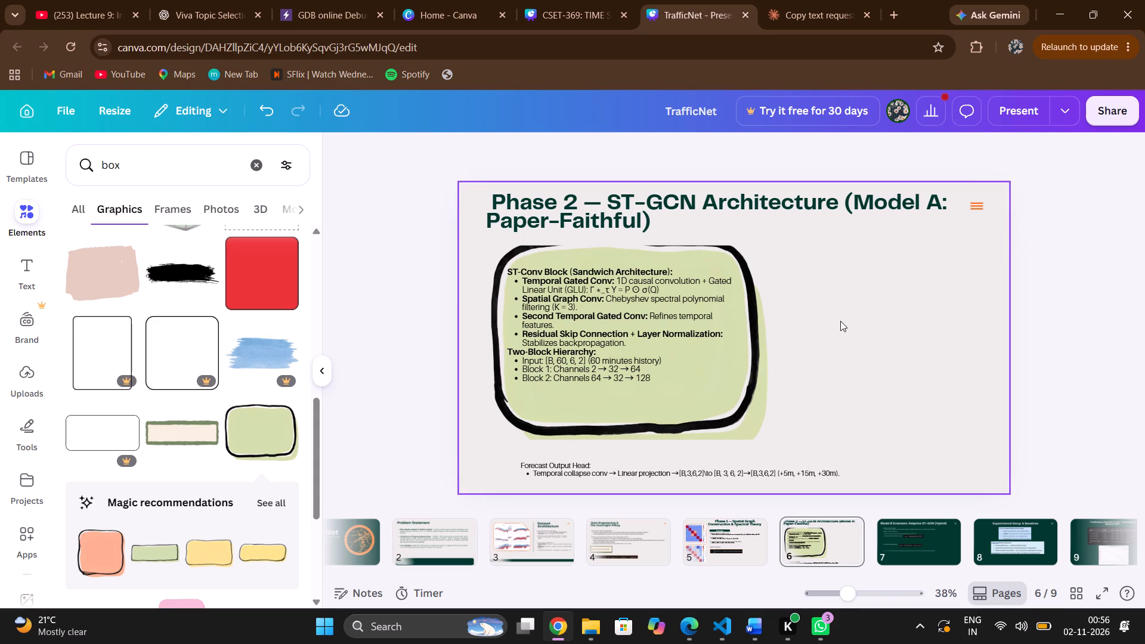
Set the font size of all the "Forecast Output Head:" text to 22.
left_click(507, 457)
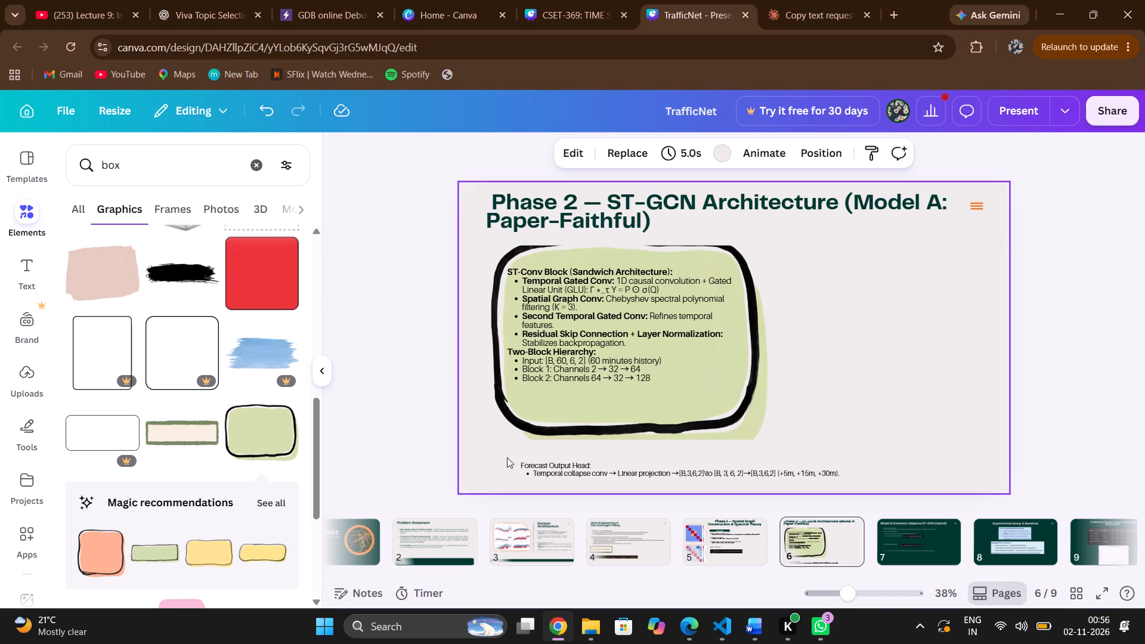
left_click(521, 465)
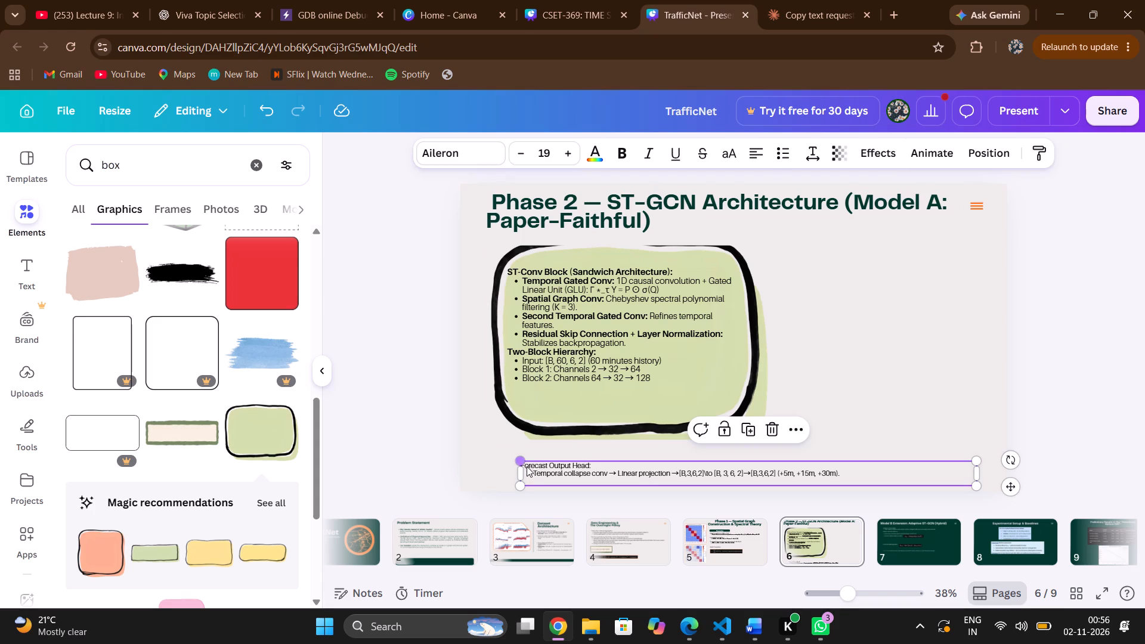
left_click(536, 468)
left_click_drag(536, 468, 544, 478)
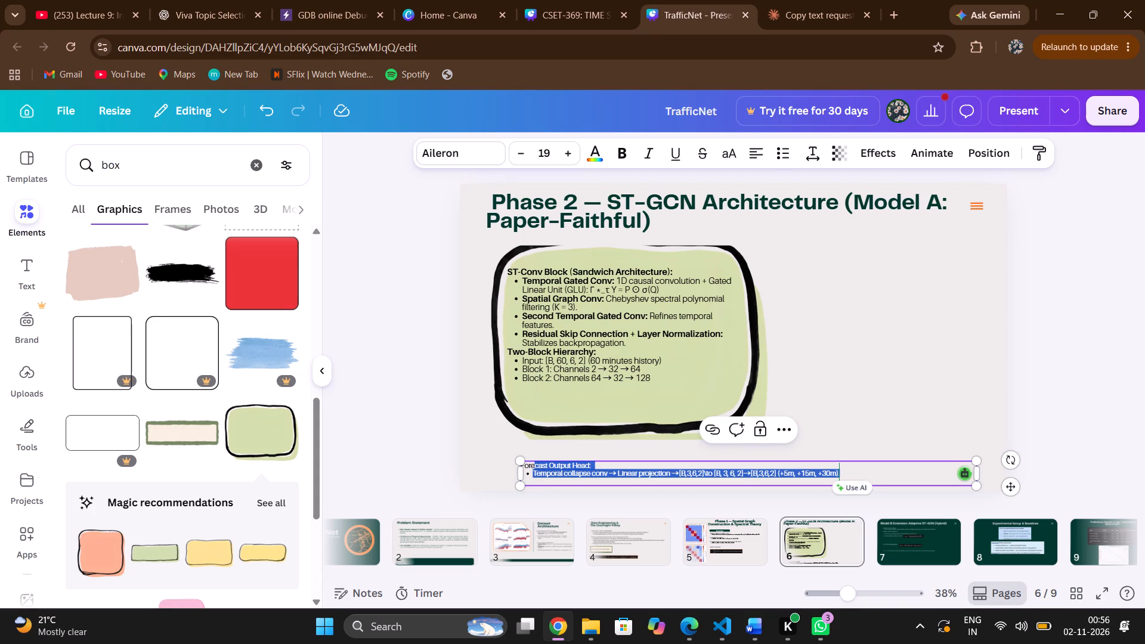
key("ctrl+a")
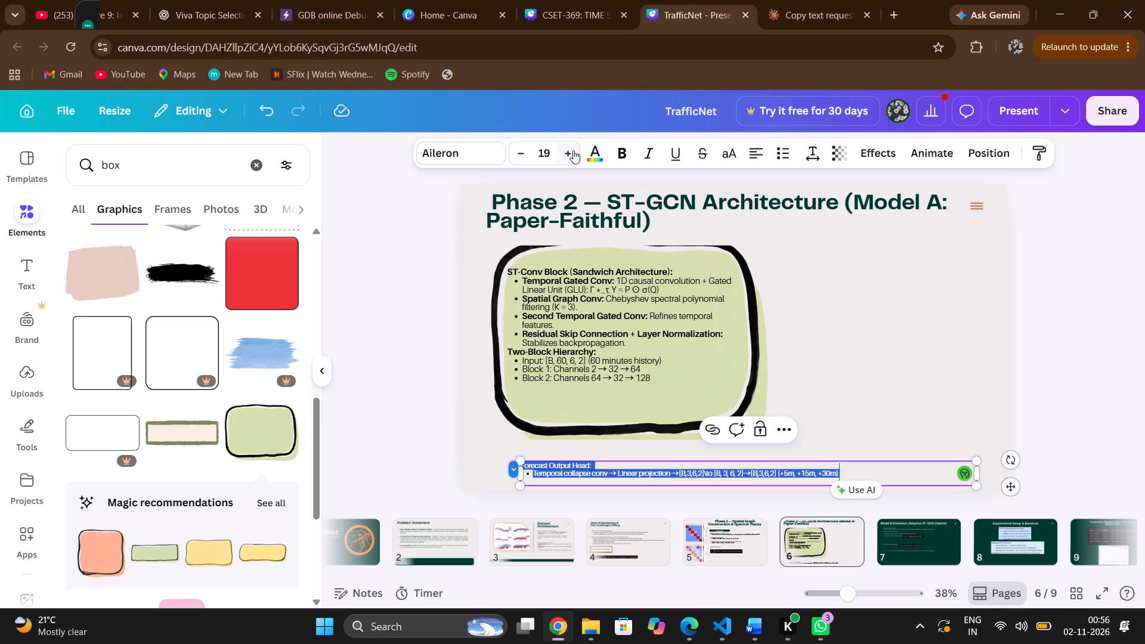
left_click(573, 150)
left_click(573, 150)
left_click(573, 150)
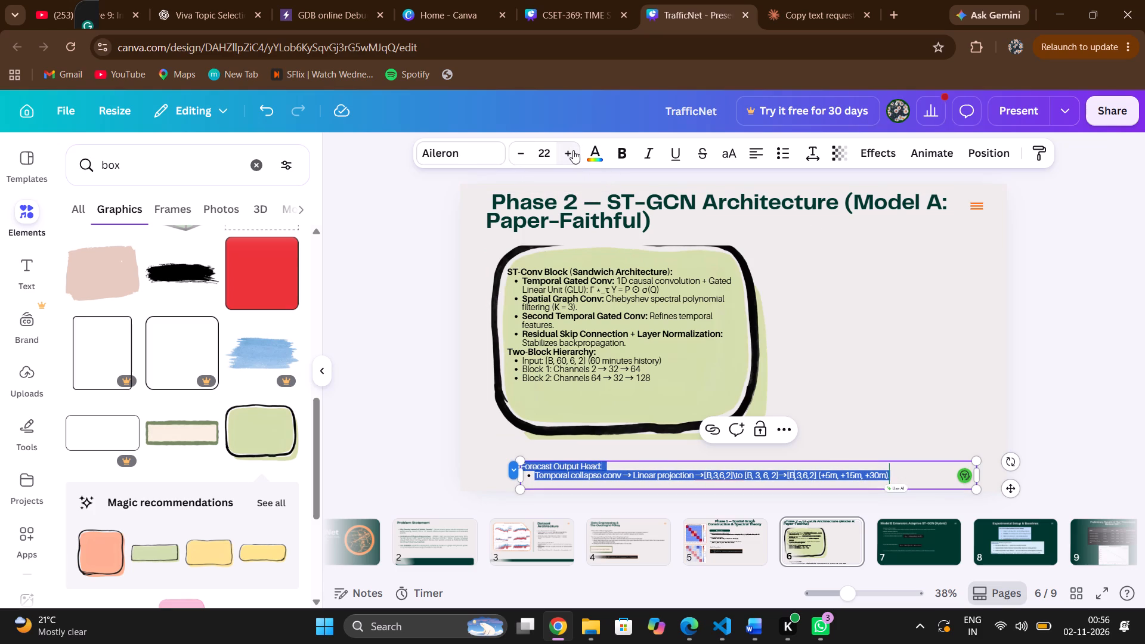
left_click(1130, 316)
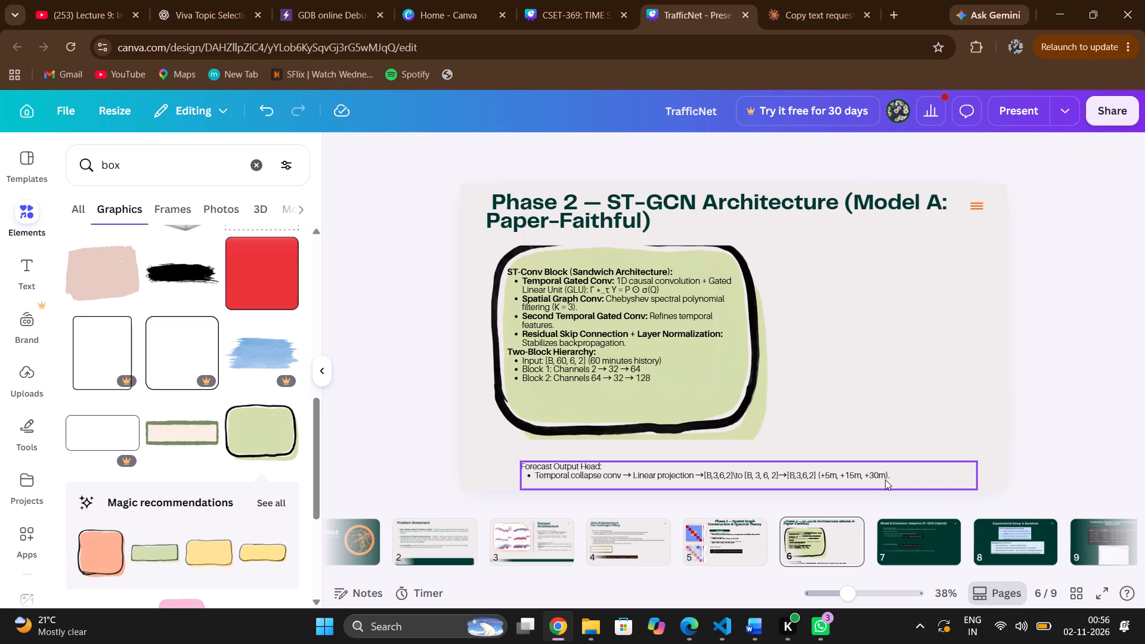
Move the "Forecast Output Head:" text box closer beneath the green box, with its edge lined up with the ST-Conv Block text.
left_click_drag(900, 477, 886, 467)
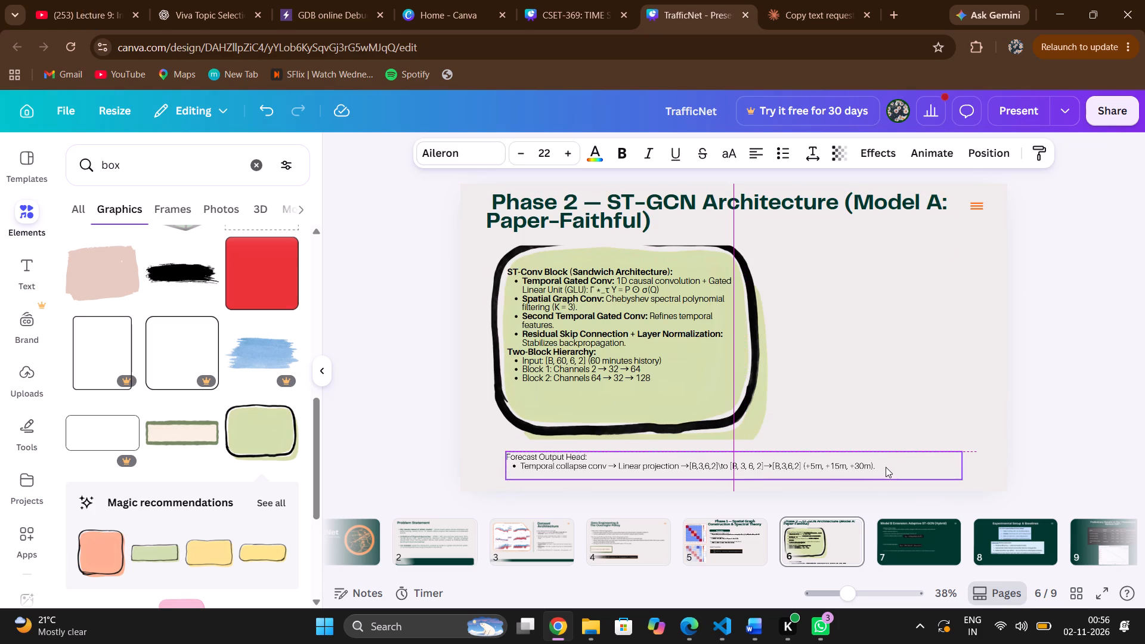
left_click_drag(886, 467, 884, 467)
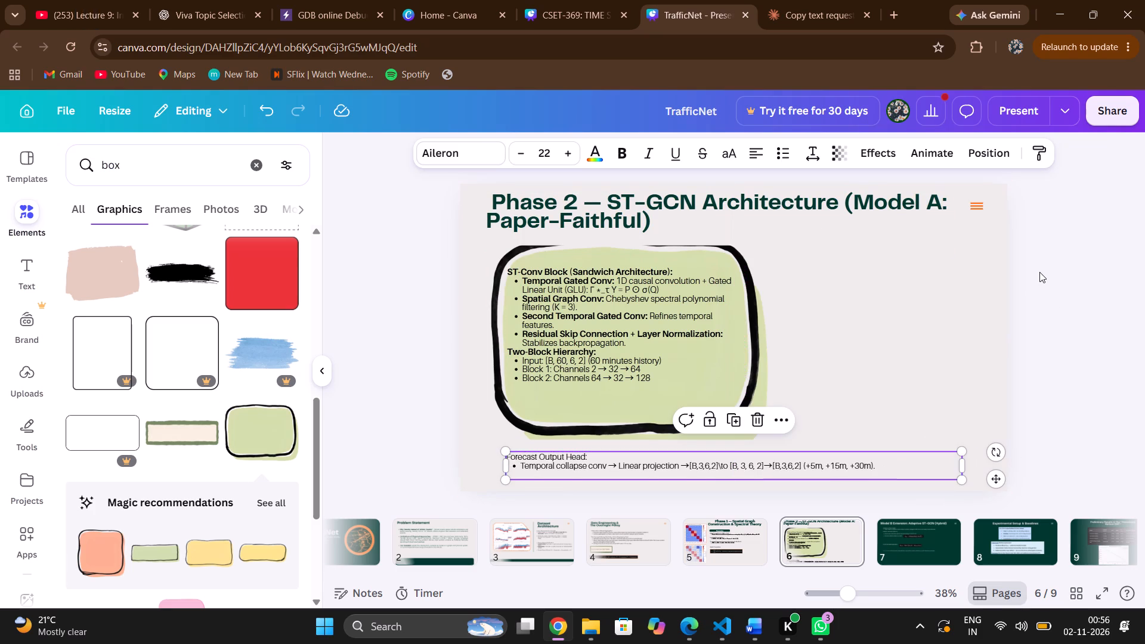
left_click(1039, 272)
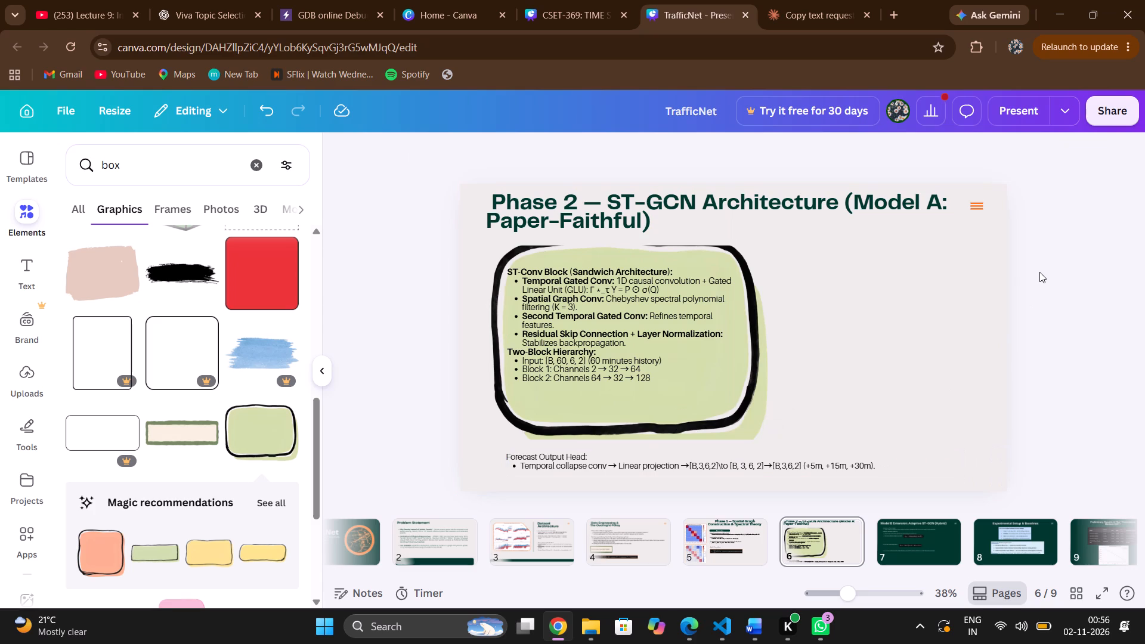
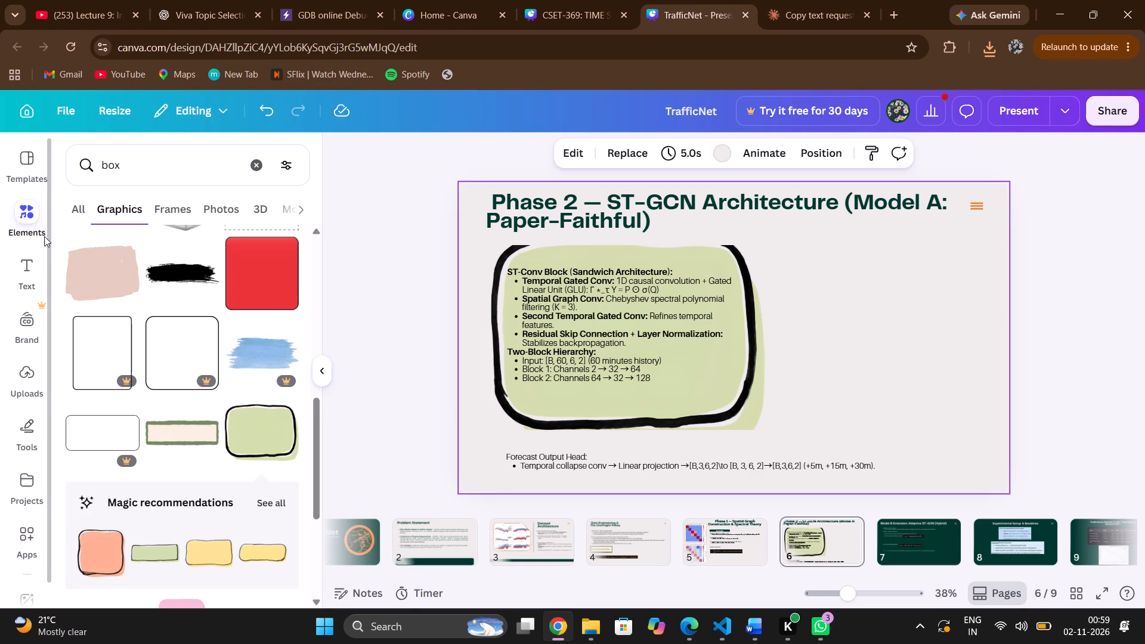
Upload the st_conv_block_architecture PNG from the Downloads folder to the presentation's image library.
scroll(39, 508, "down", 1)
scroll(106, 350, "up", 2)
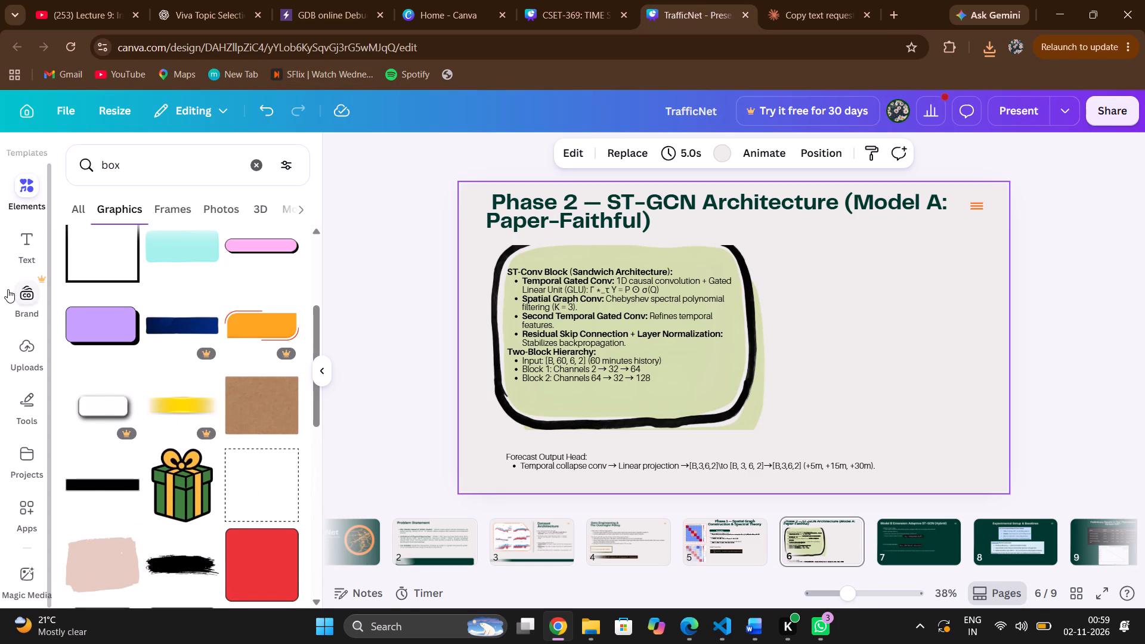
scroll(8, 289, "up", 2)
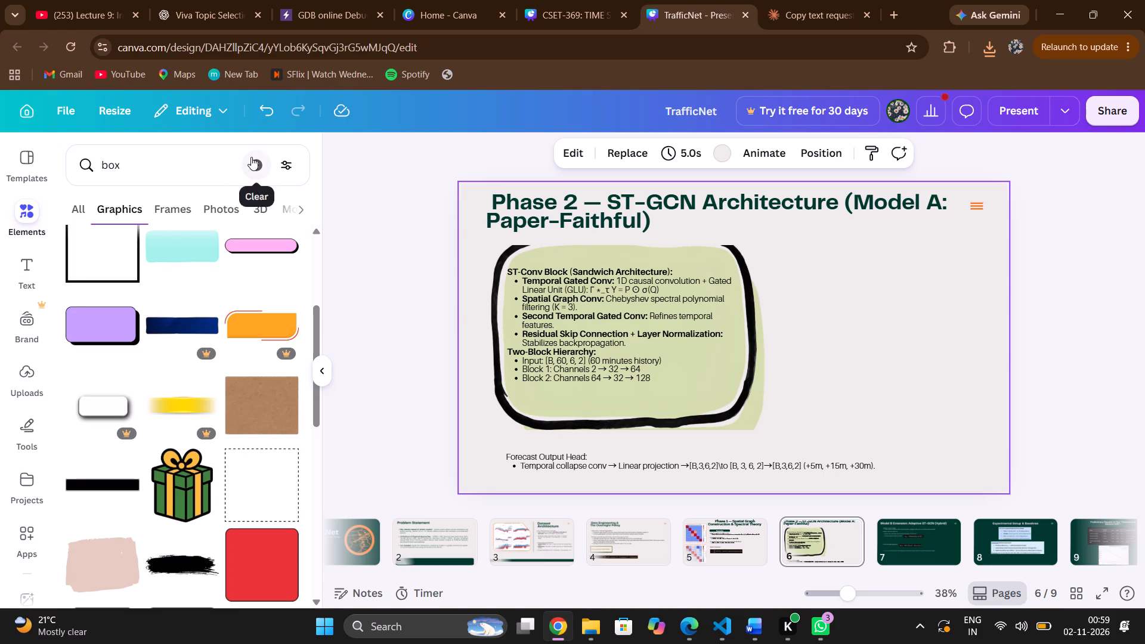
left_click(35, 370)
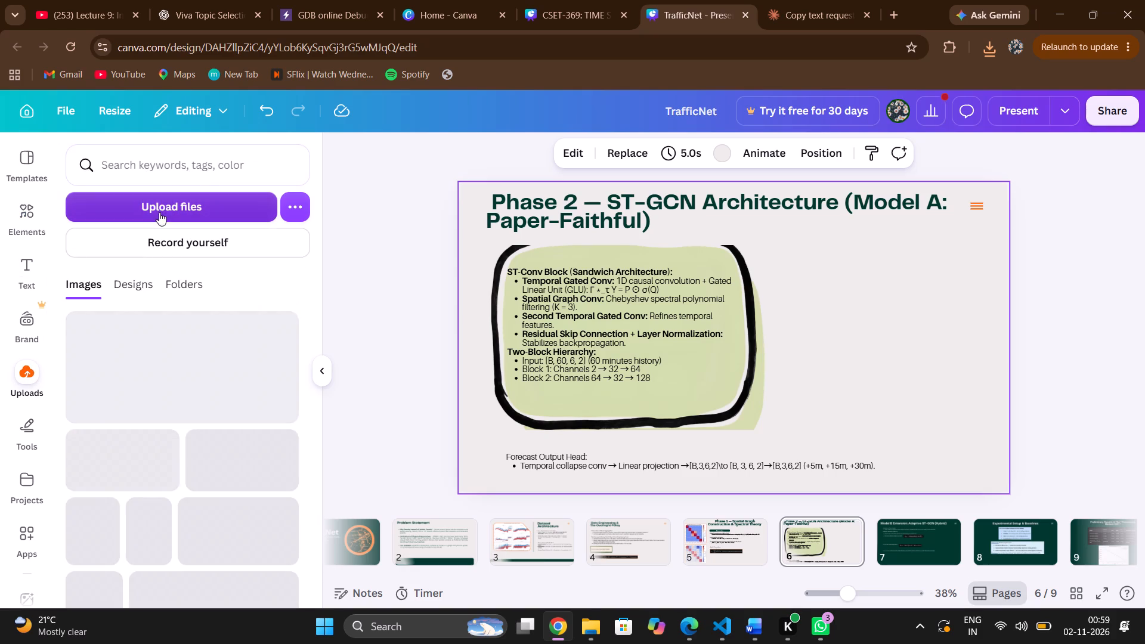
left_click(145, 199)
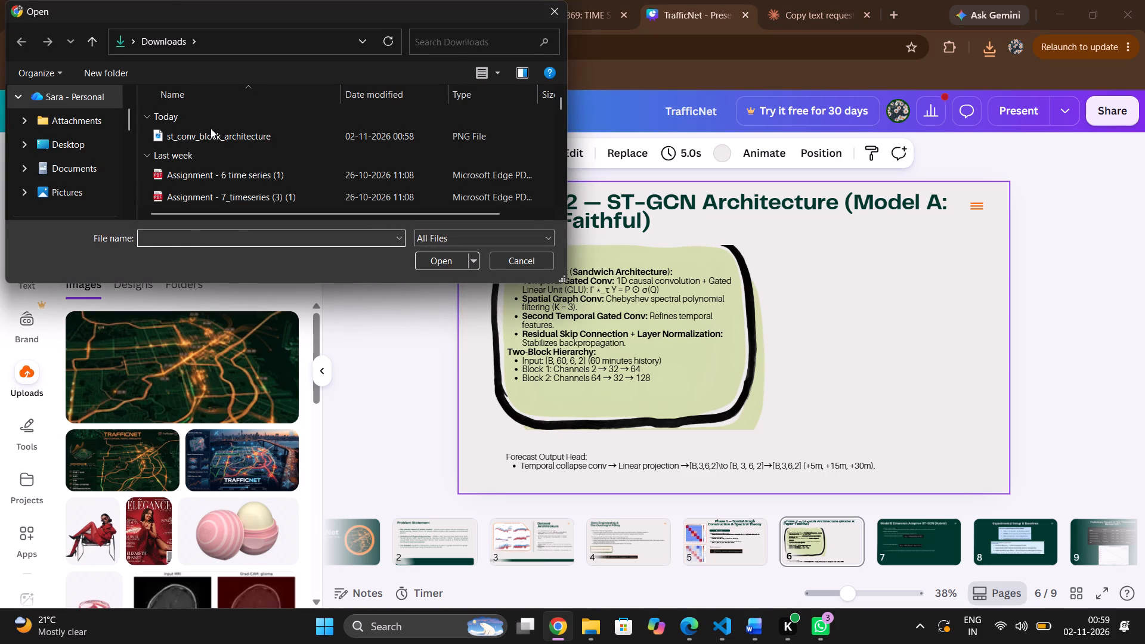
left_click(213, 139)
left_click(438, 262)
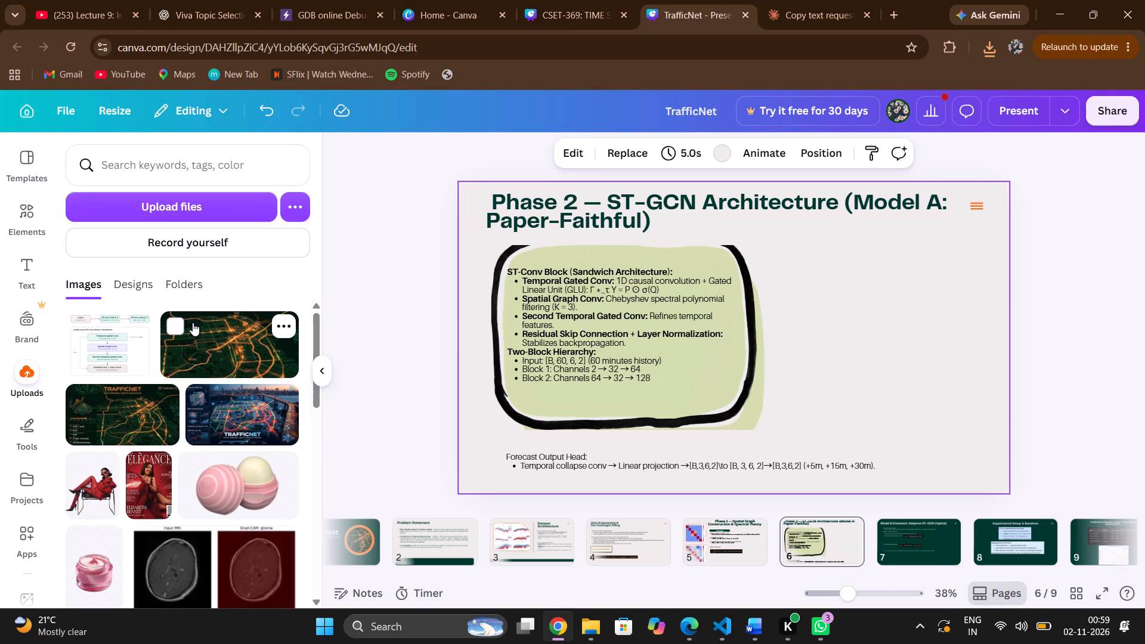
Insert the ST-Conv architecture image on the Phase 2 slide and shrink it to fit the empty space beside the green box.
left_click(97, 352)
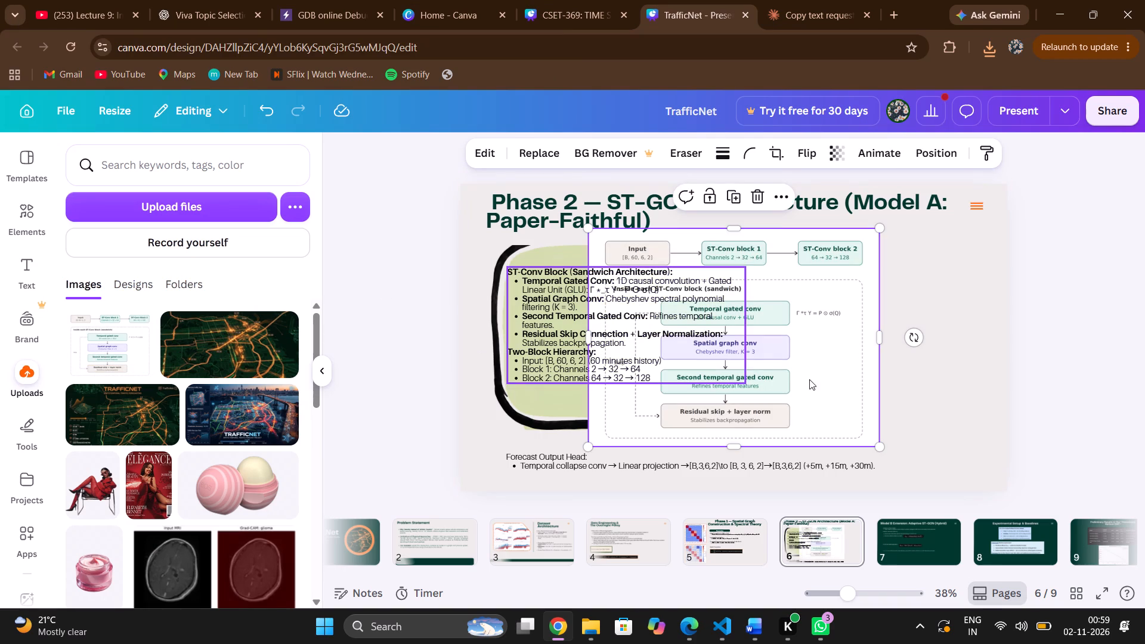
left_click_drag(822, 389, 954, 398)
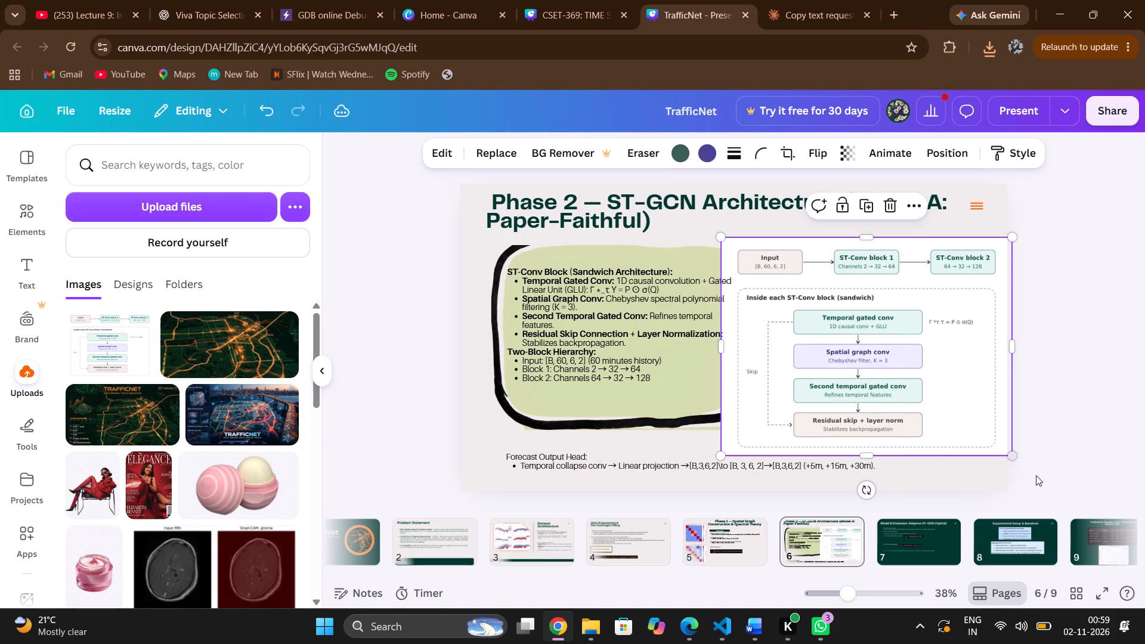
left_click_drag(1012, 453, 939, 416)
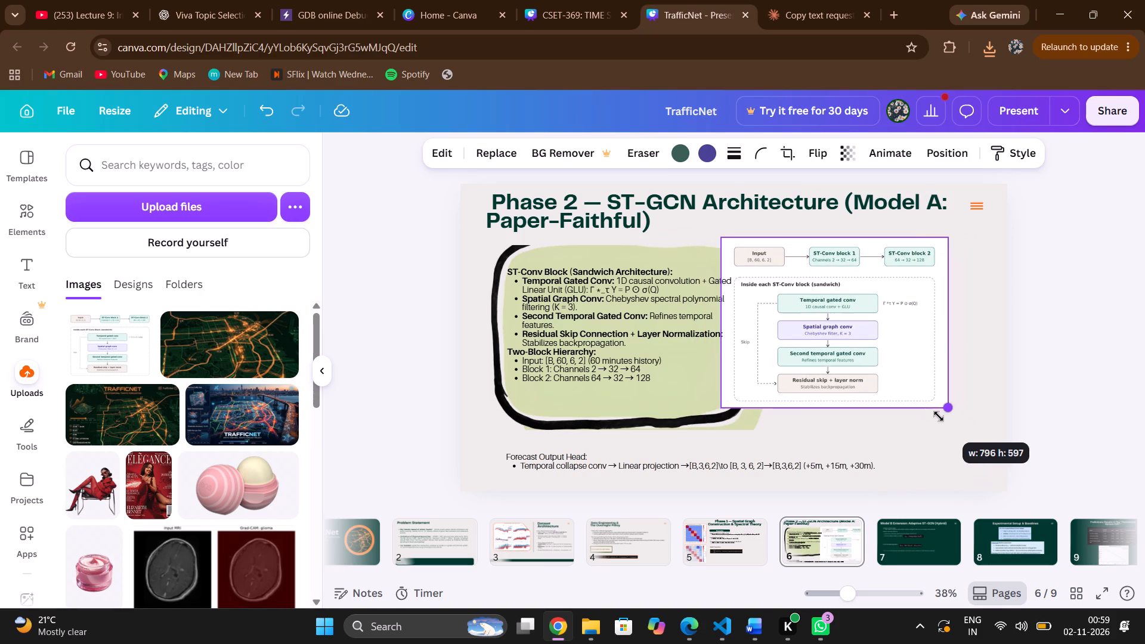
left_click_drag(939, 416, 927, 412)
left_click_drag(889, 342, 934, 354)
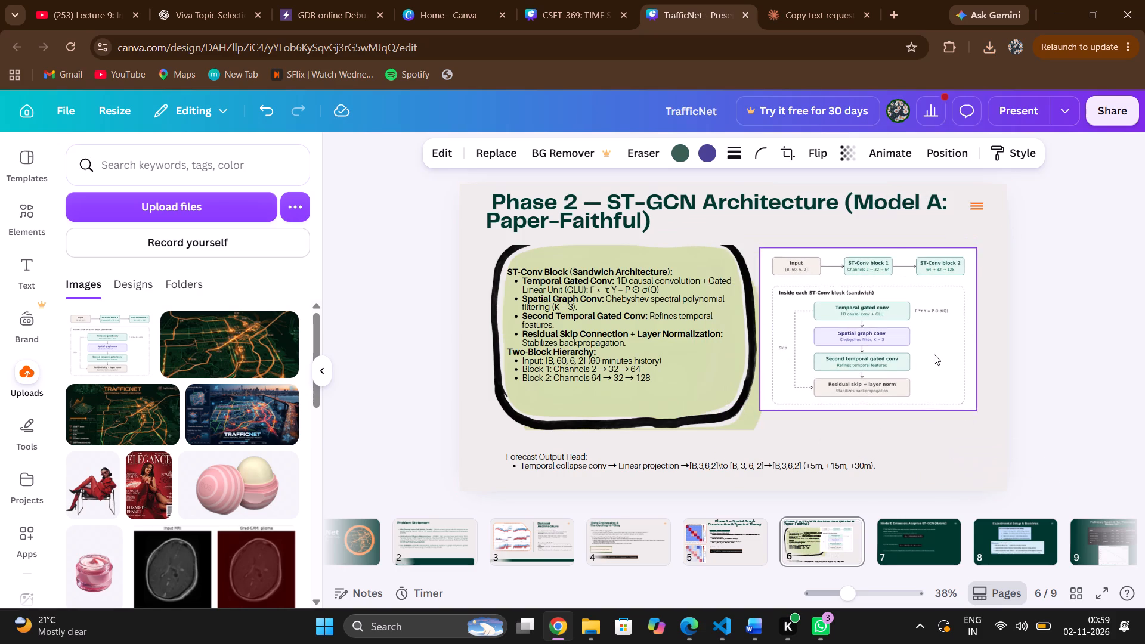
left_click_drag(934, 354, 943, 358)
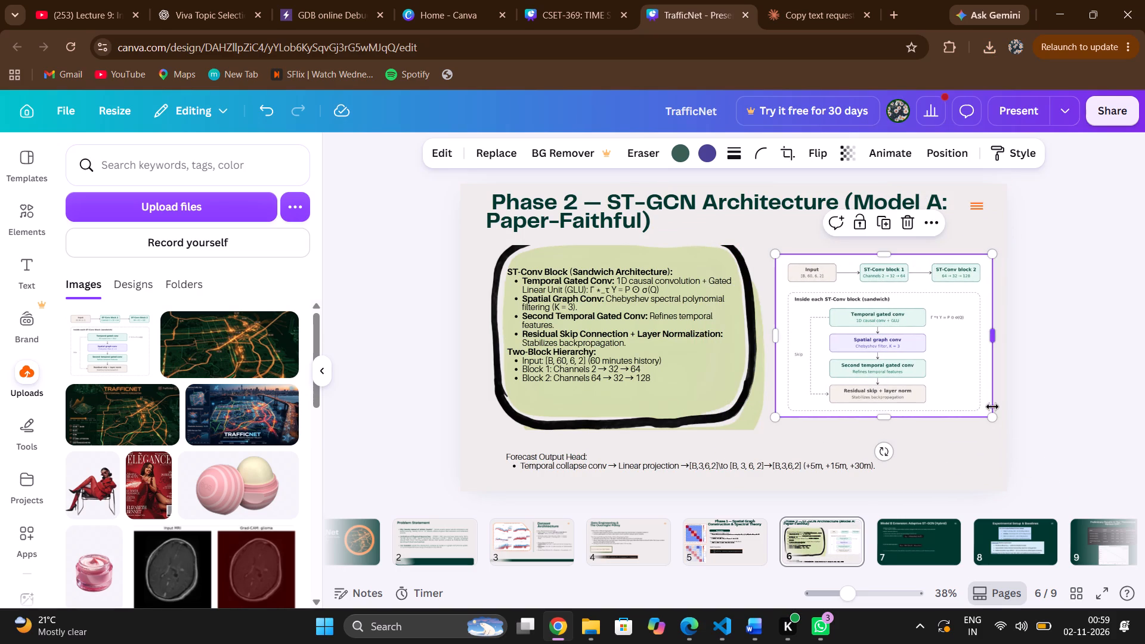
left_click_drag(994, 414, 985, 413)
left_click_drag(940, 360, 948, 359)
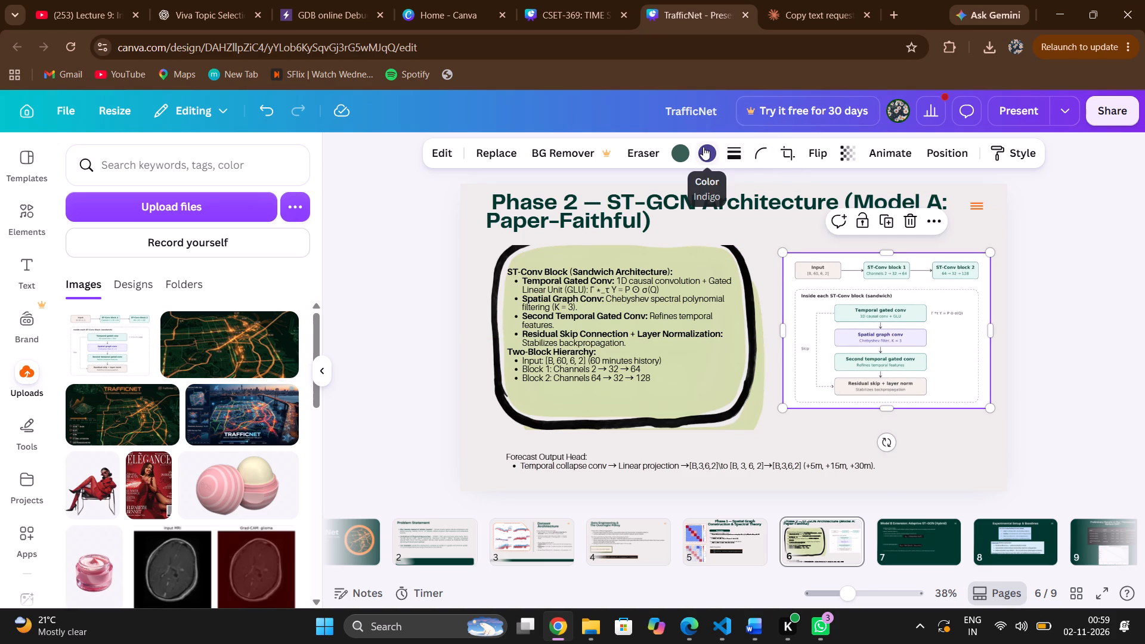
Give the ST-Conv architecture image a solid border of weight 4 in the design's orange.
left_click(737, 159)
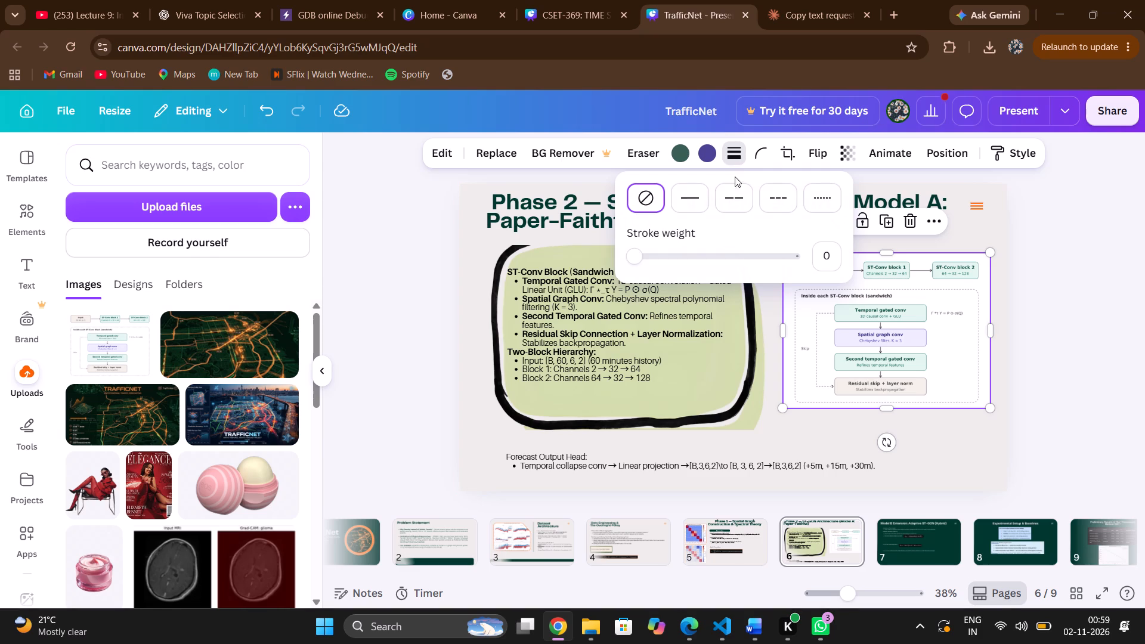
left_click(692, 200)
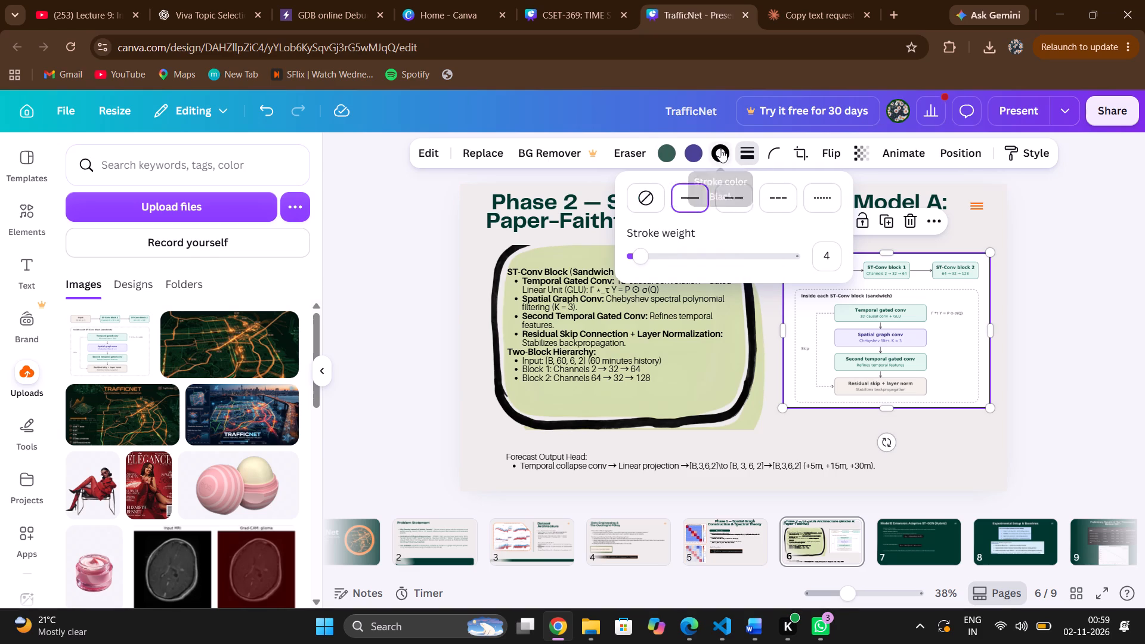
left_click(720, 150)
left_click(149, 256)
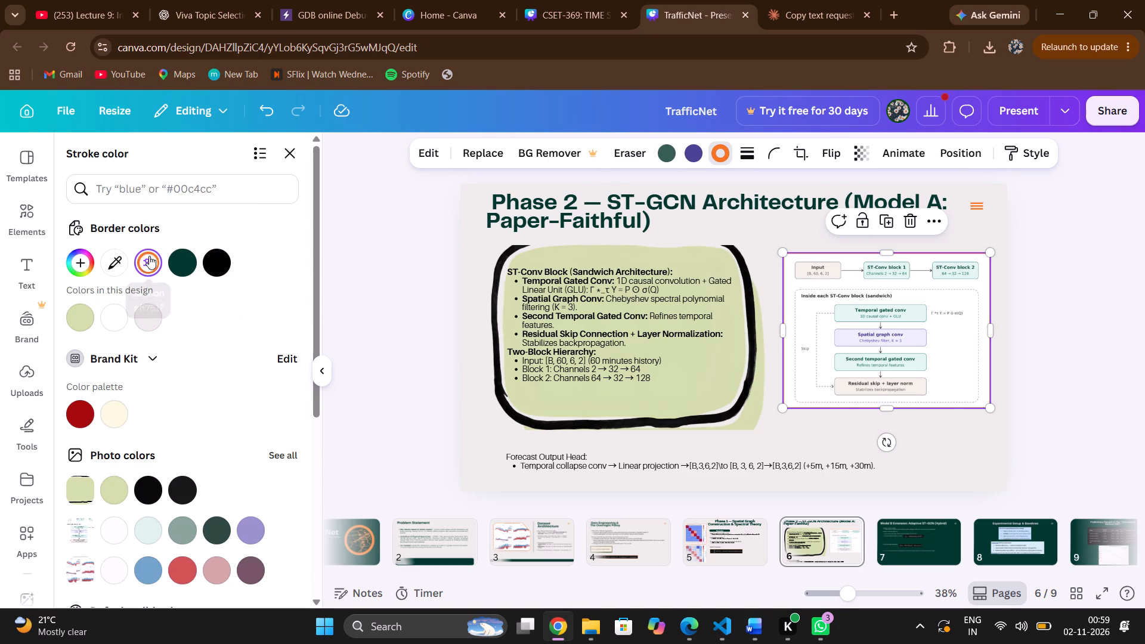
left_click(1059, 215)
left_click(1059, 215)
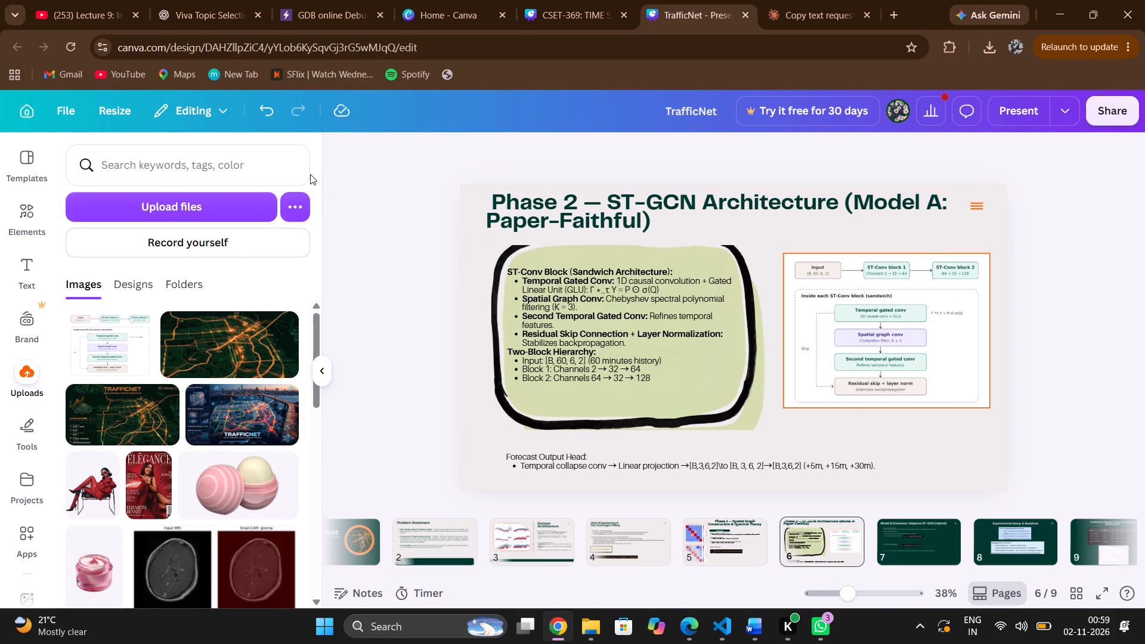
Search the elements for "arrow" and add the block arrow shape pointing right to the Phase 2 slide.
left_click(20, 225)
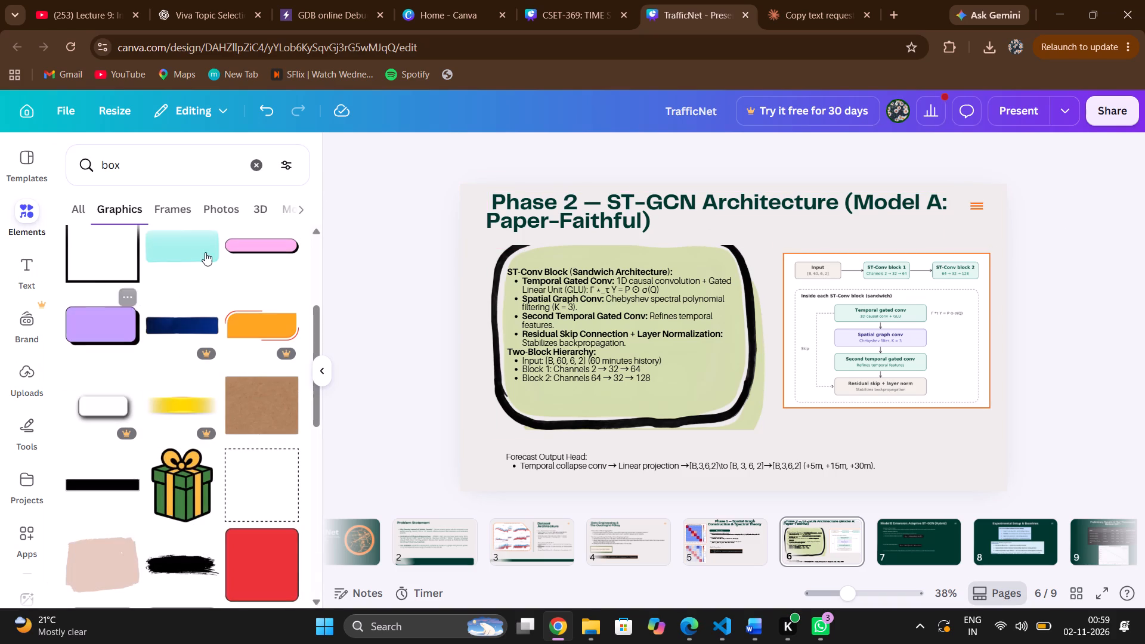
left_click(250, 173)
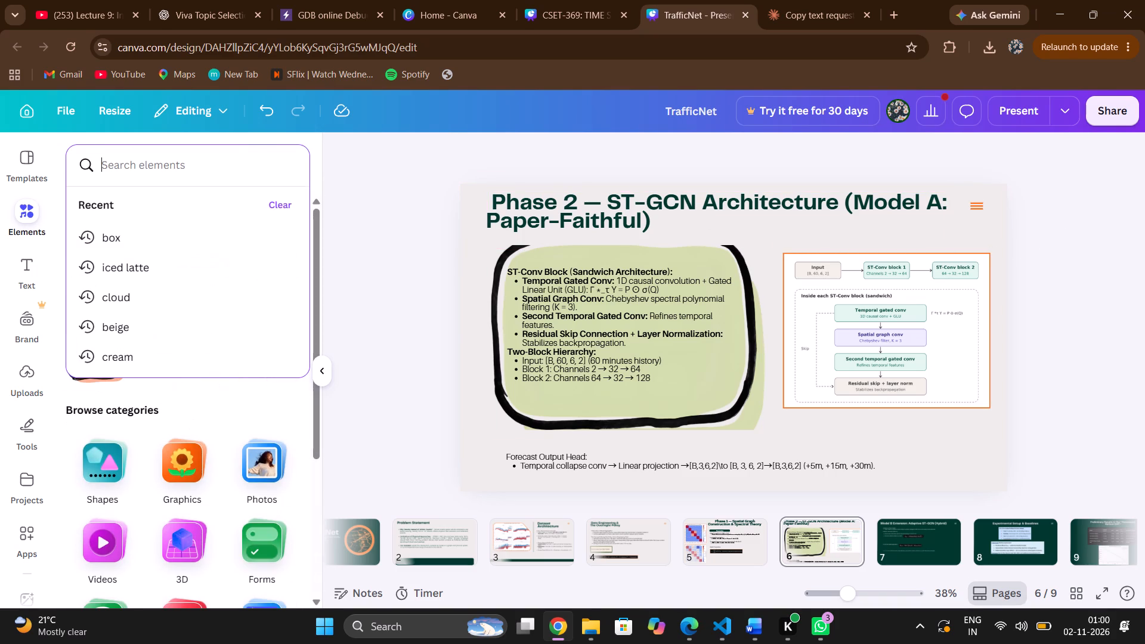
type("arrow")
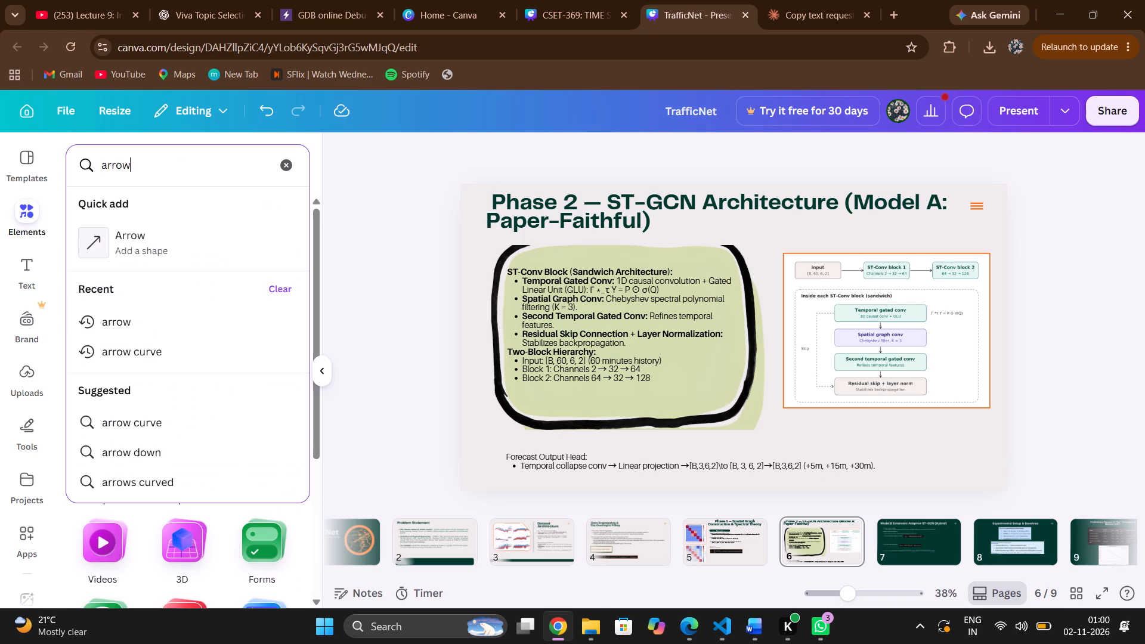
key("Return")
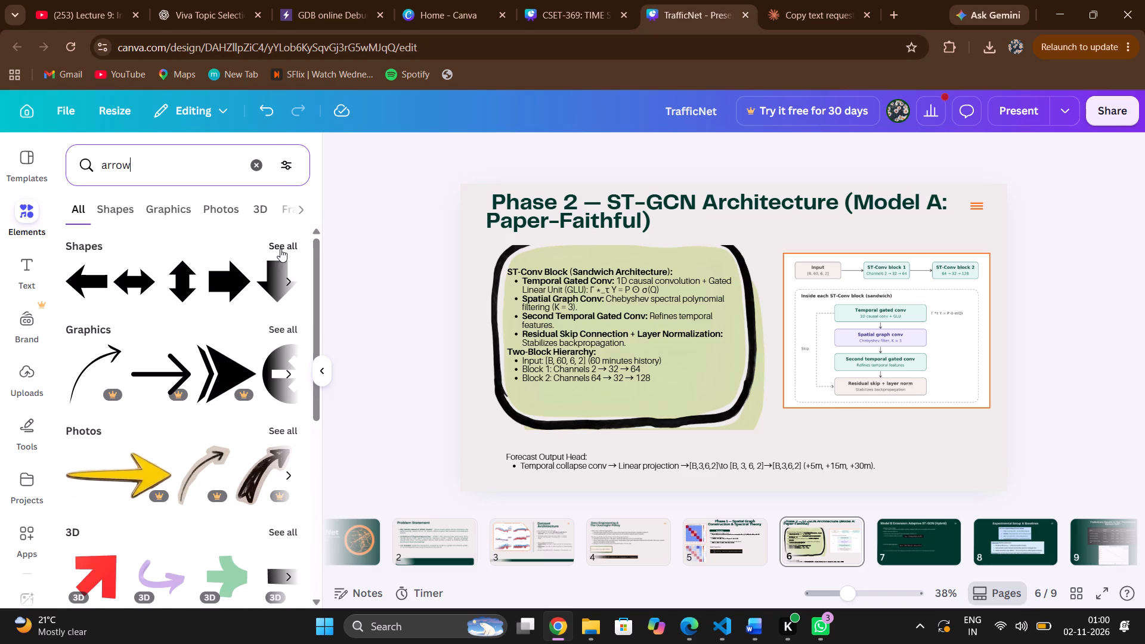
left_click(278, 238)
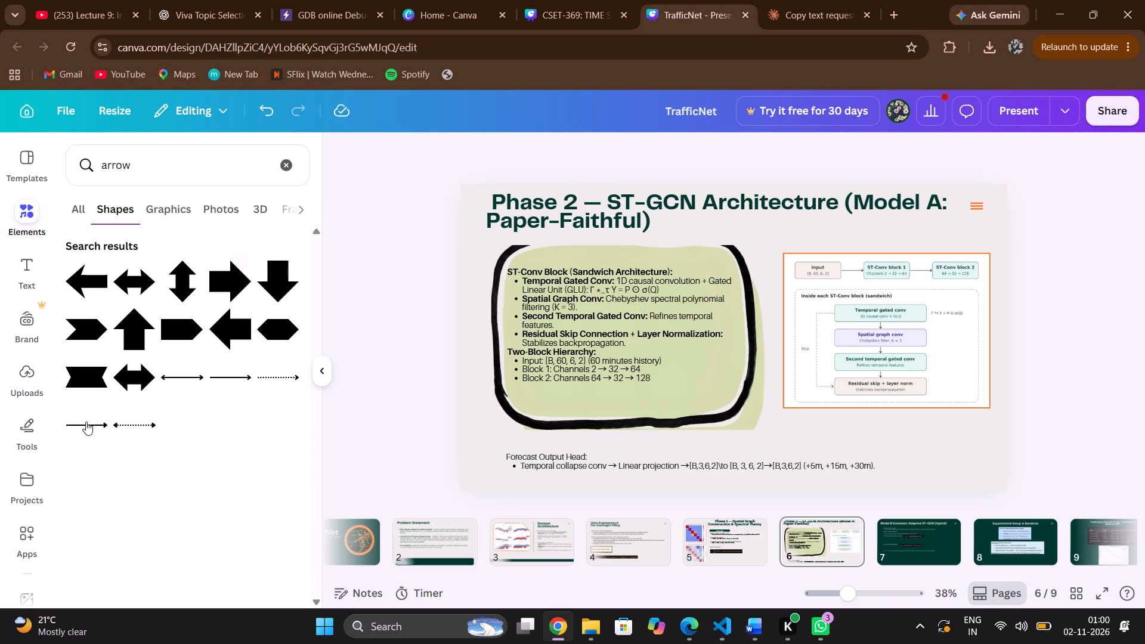
left_click(242, 283)
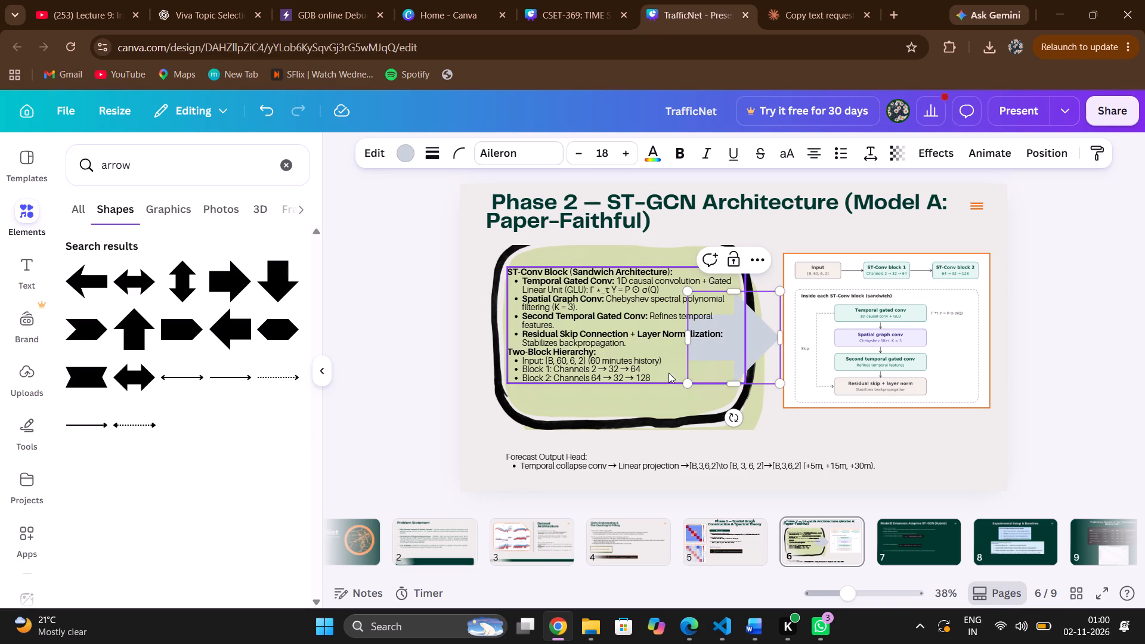
Resize the arrow shape into a small, flat arrow over the green box's edge nearest the diagram.
left_click_drag(781, 341, 811, 345)
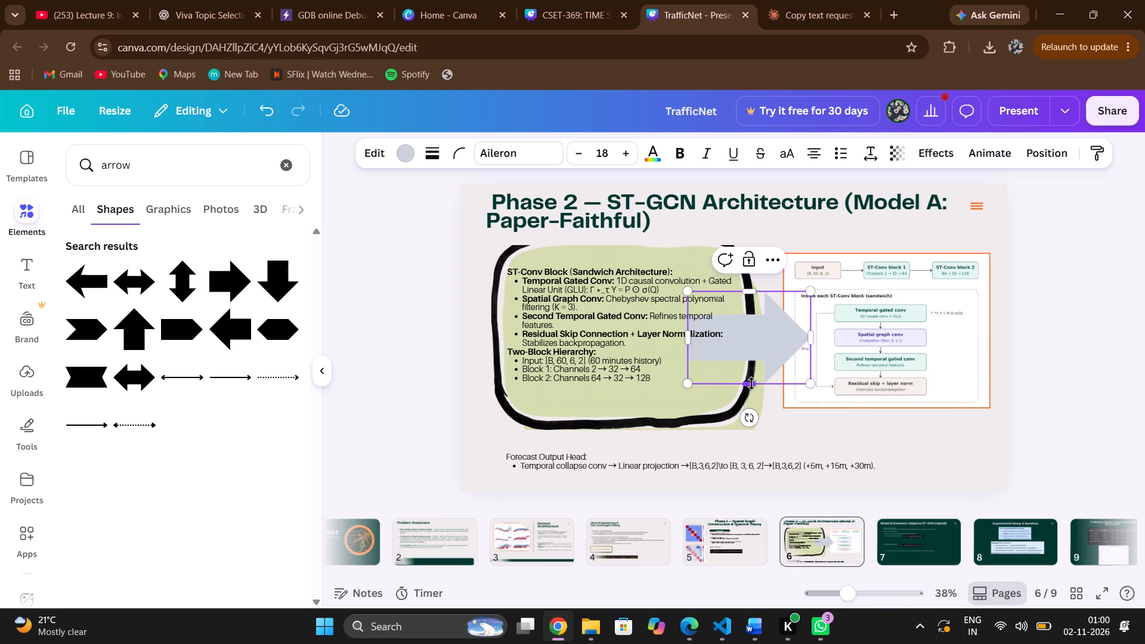
left_click_drag(751, 383, 758, 356)
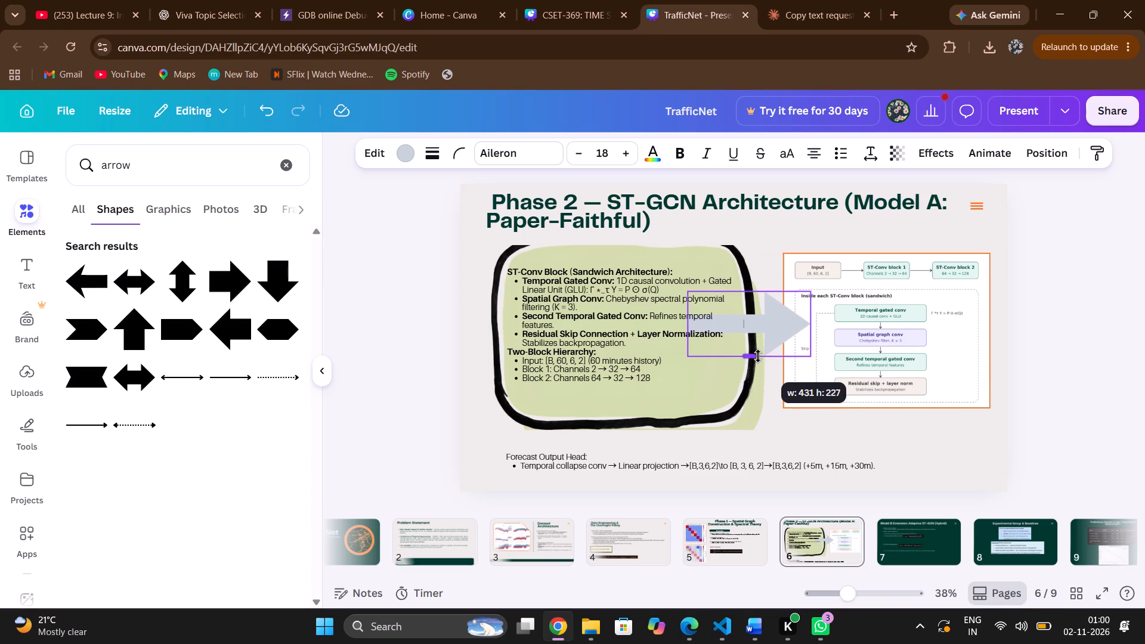
left_click_drag(758, 356, 757, 350)
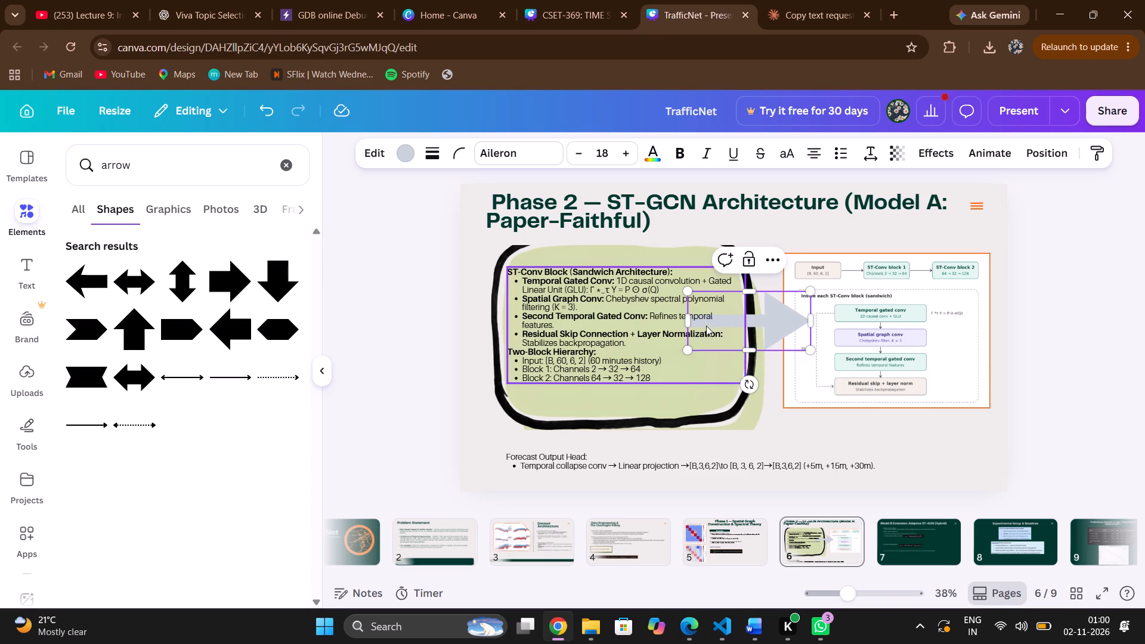
left_click_drag(683, 316, 723, 318)
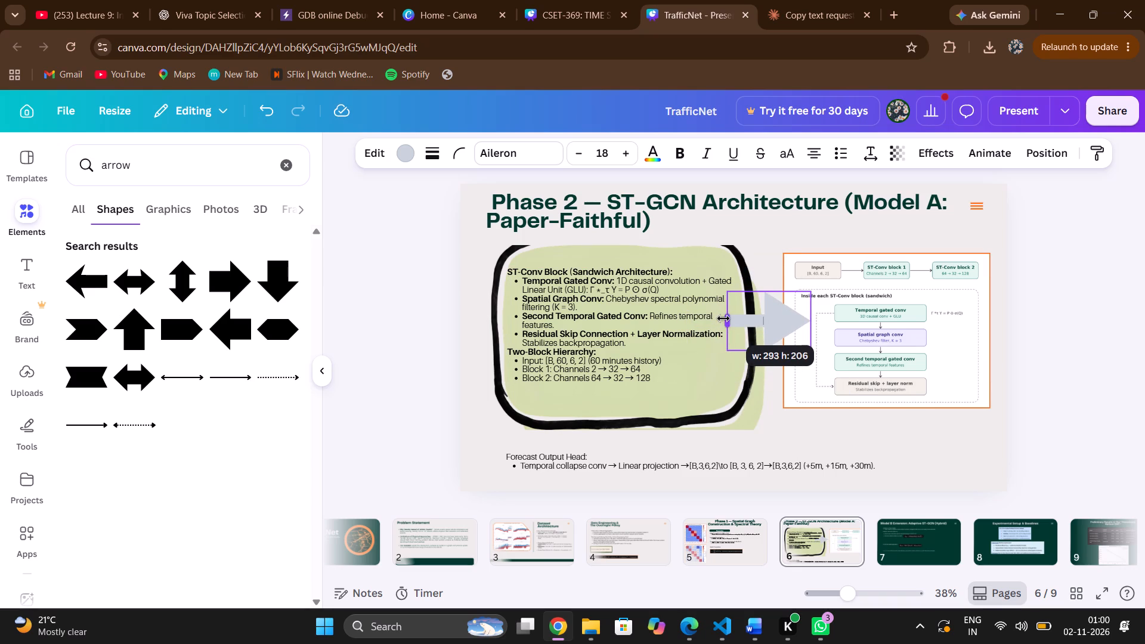
left_click_drag(723, 318, 695, 318)
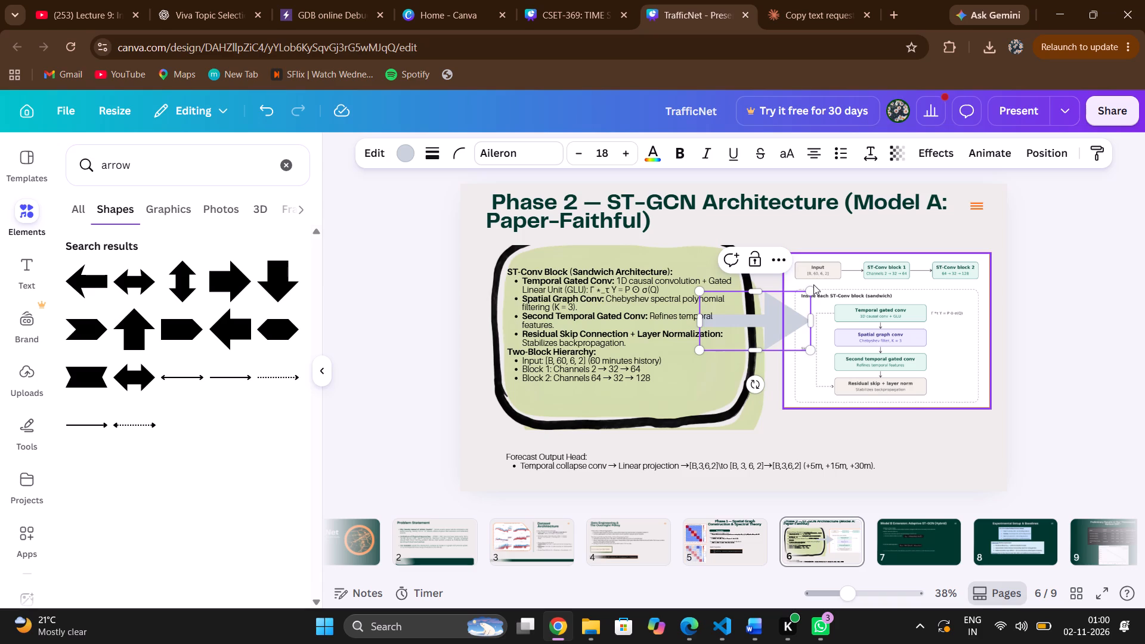
left_click_drag(813, 287, 763, 332)
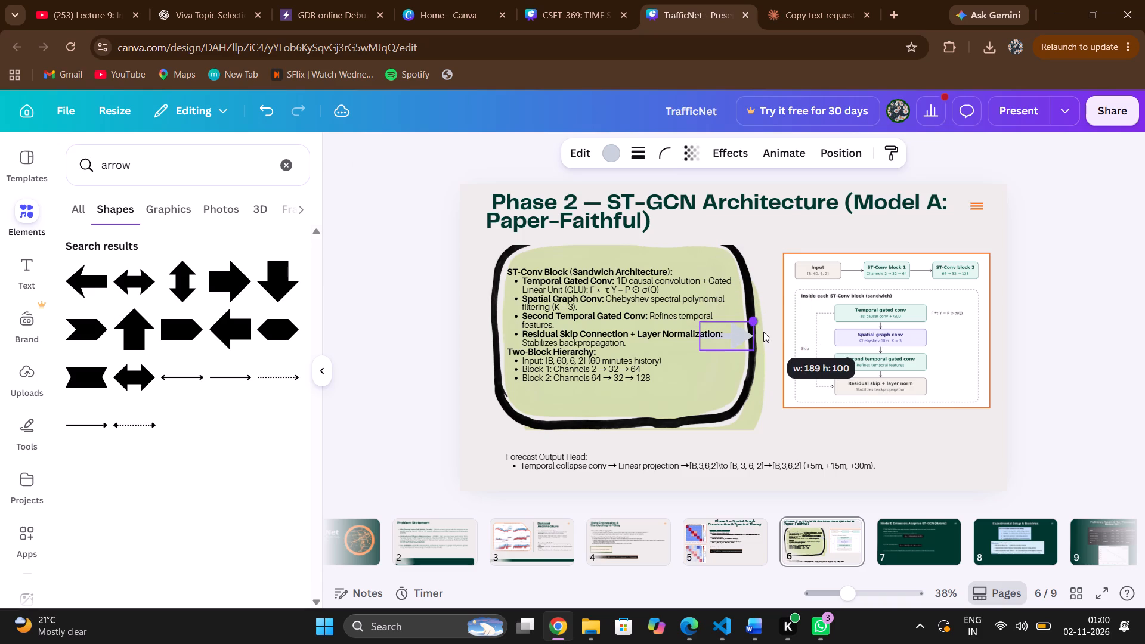
left_click_drag(763, 332, 776, 330)
Fill the arrow with dark turquoise #00372e.
left_click(613, 153)
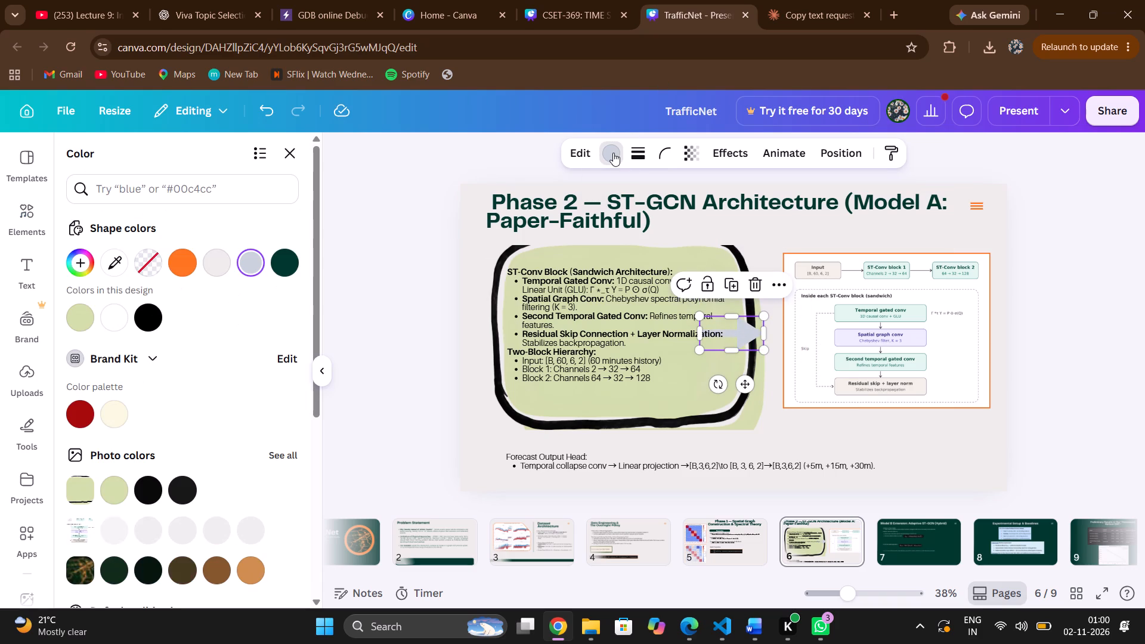
left_click(294, 260)
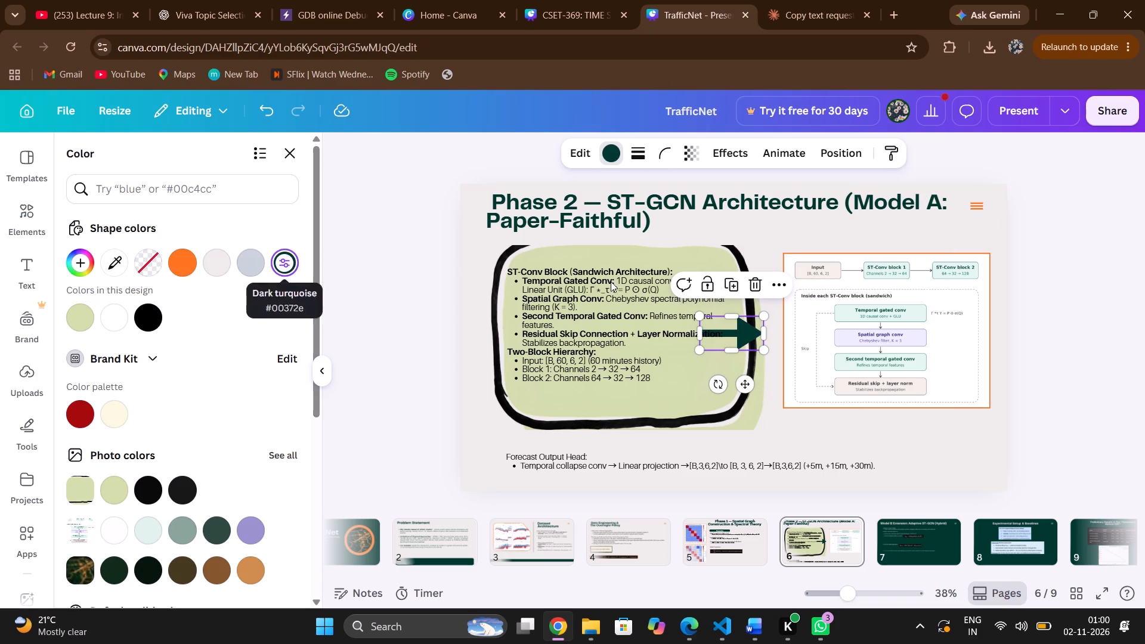
left_click(1091, 222)
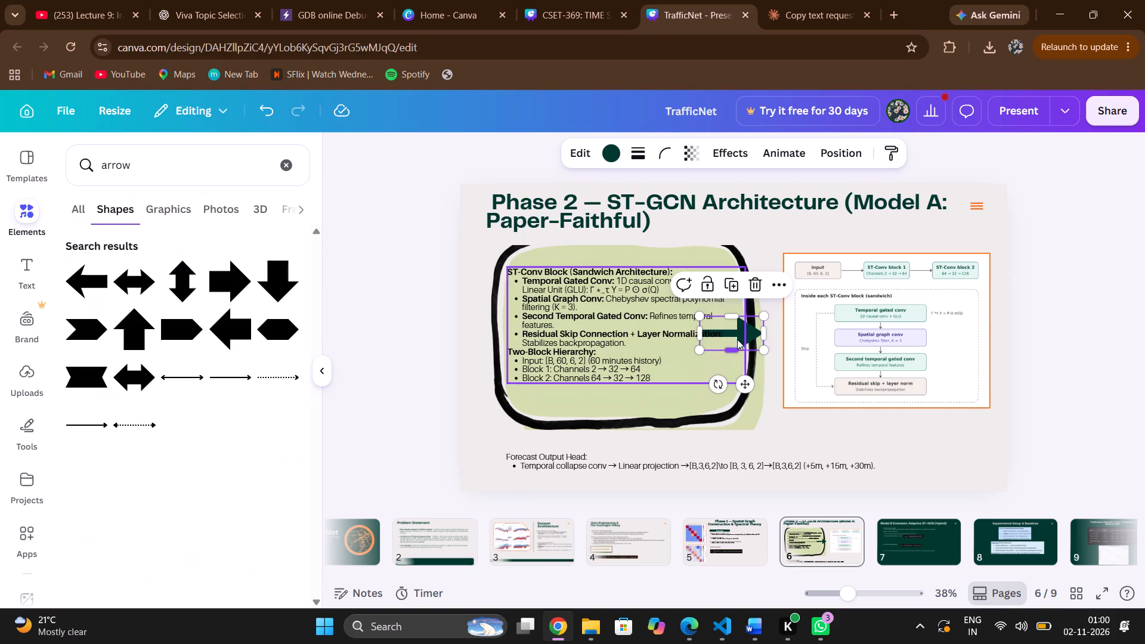
Shrink the arrow to about 109 by 59 and place it in the gap between the green box and the architecture diagram.
left_click_drag(765, 345, 759, 332)
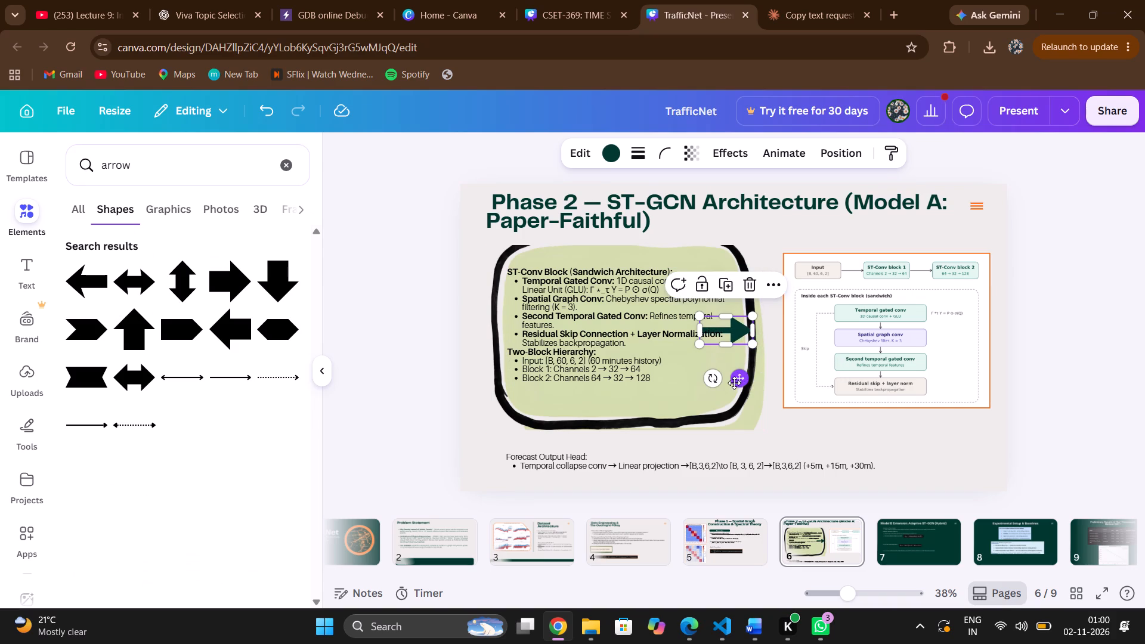
left_click_drag(734, 383, 778, 376)
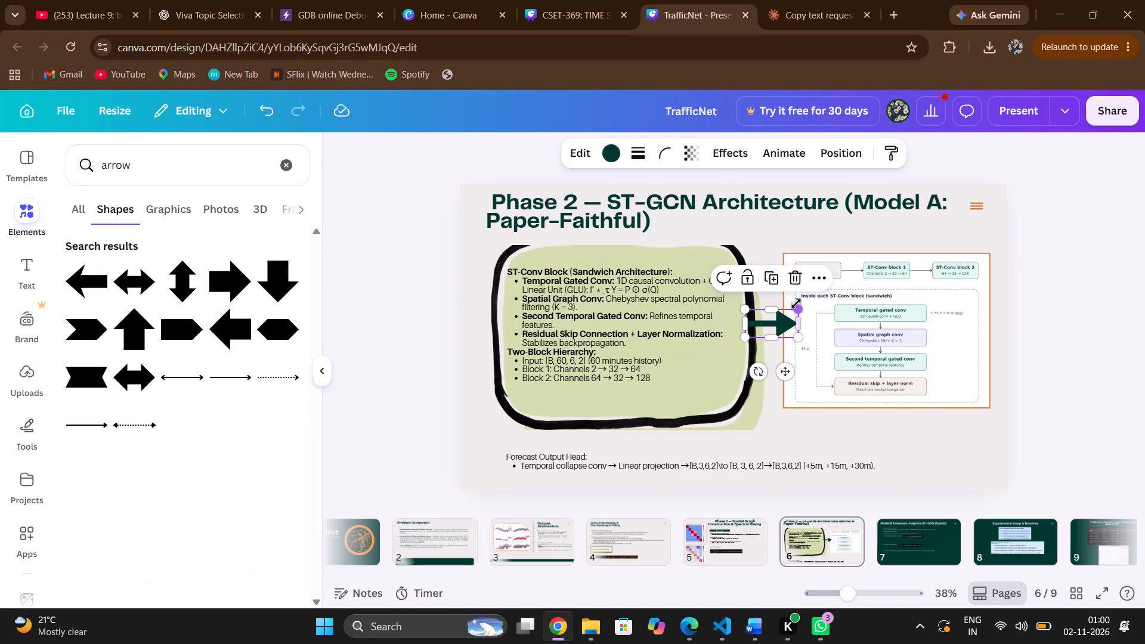
left_click(775, 312)
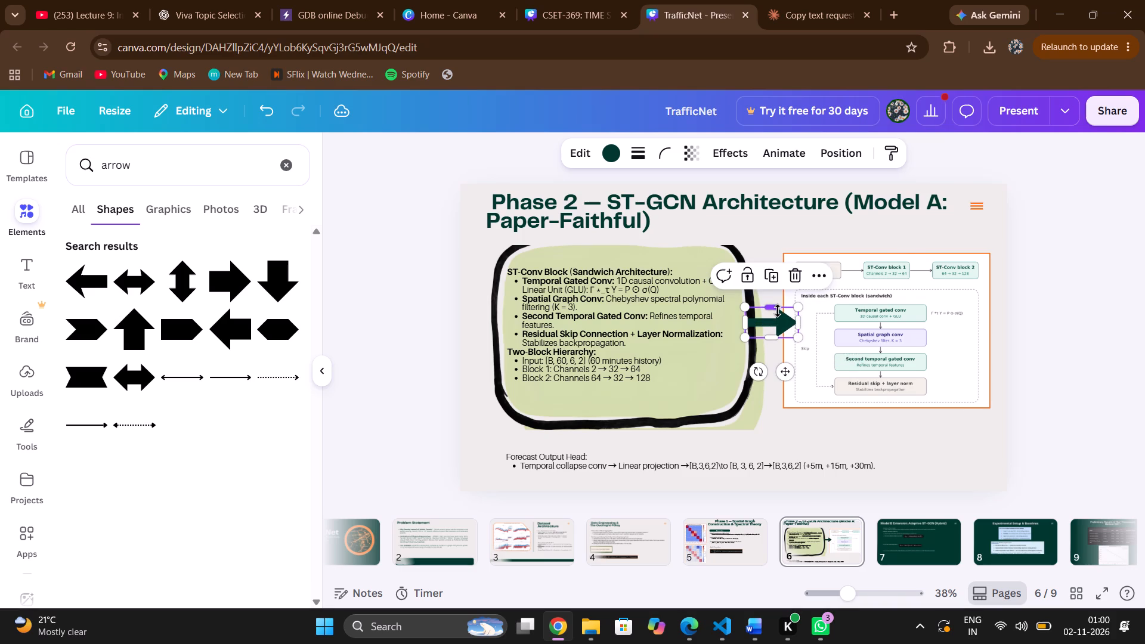
right_click(778, 311)
right_click(778, 311)
left_click(778, 311)
left_click(1071, 204)
left_click(767, 305)
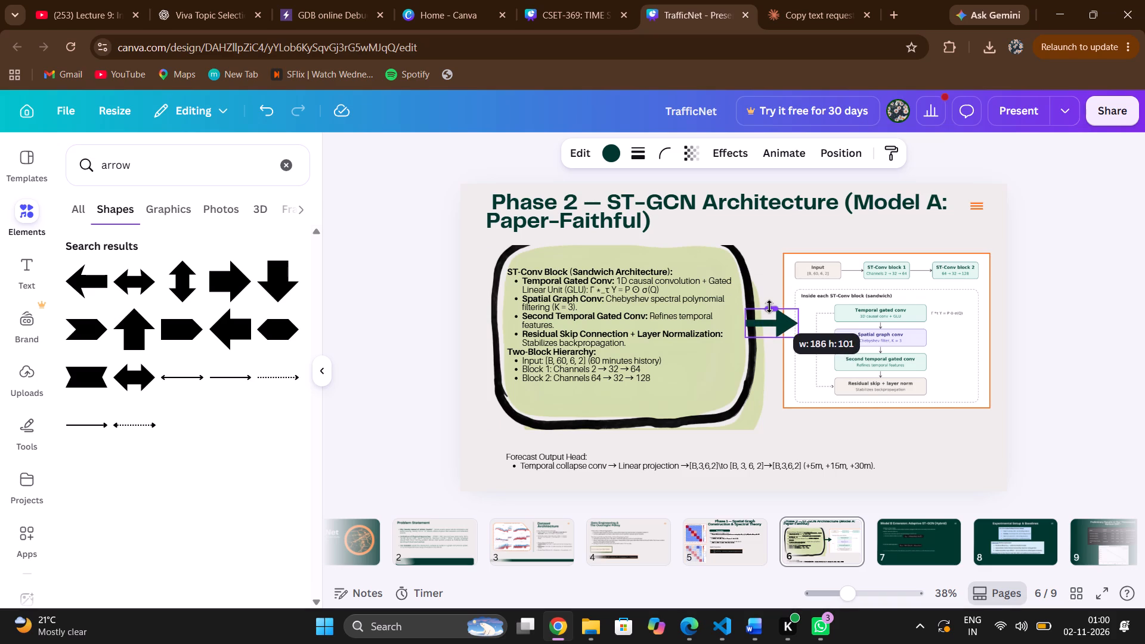
left_click_drag(804, 339, 782, 327)
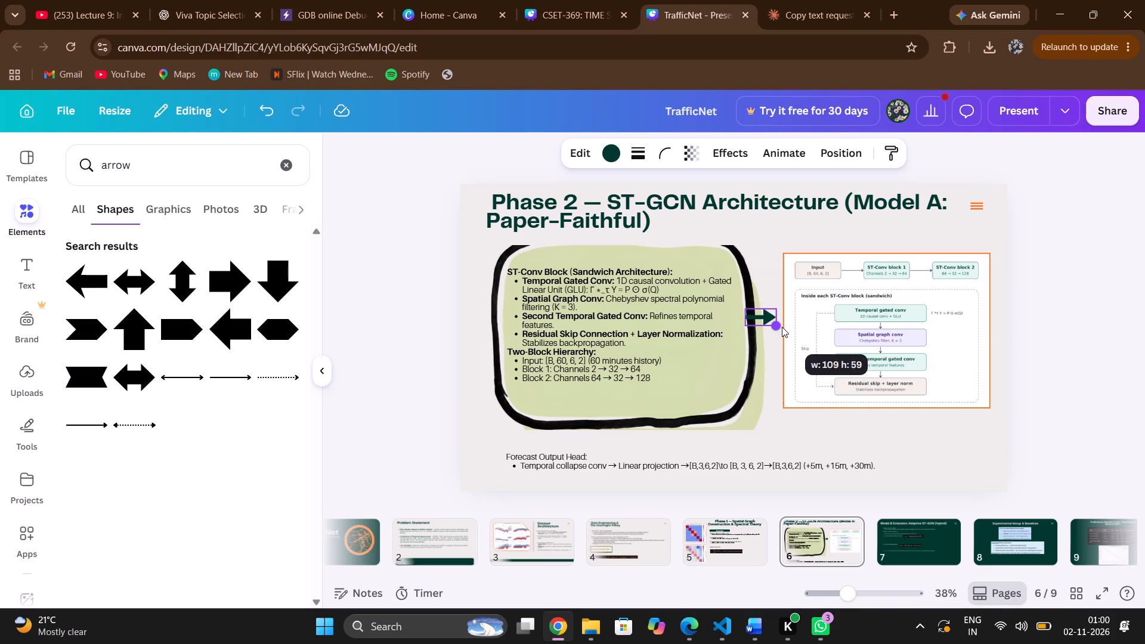
left_click_drag(782, 327, 781, 326)
left_click_drag(778, 357, 791, 366)
Shift the architecture diagram slightly away from the green box so its border meets the arrow's tip.
left_click(905, 327)
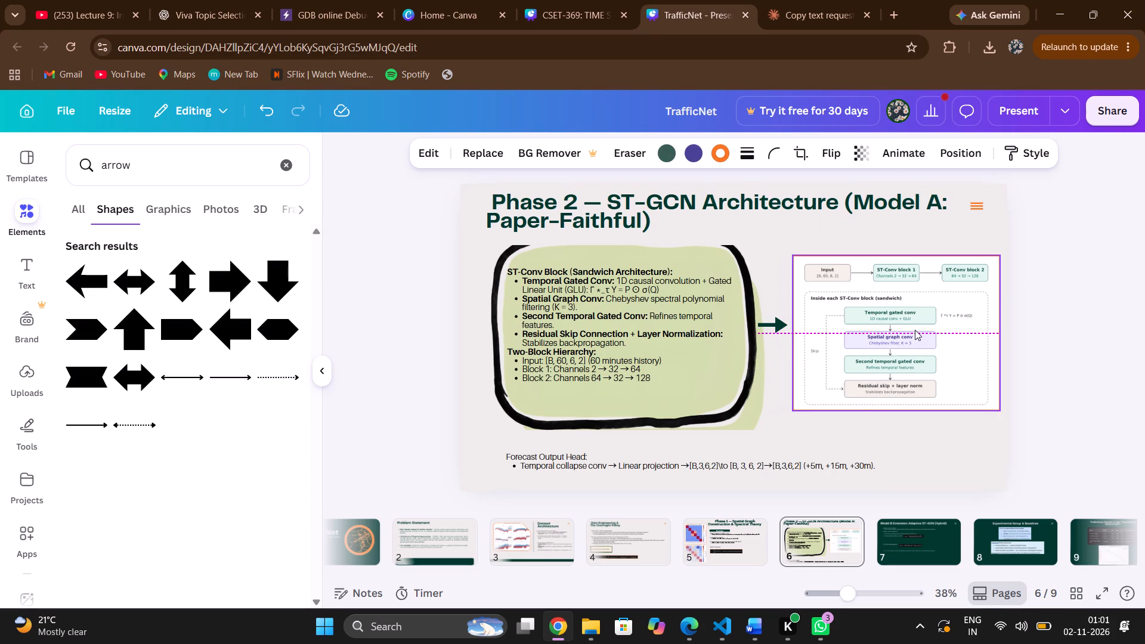
left_click_drag(909, 323, 917, 332)
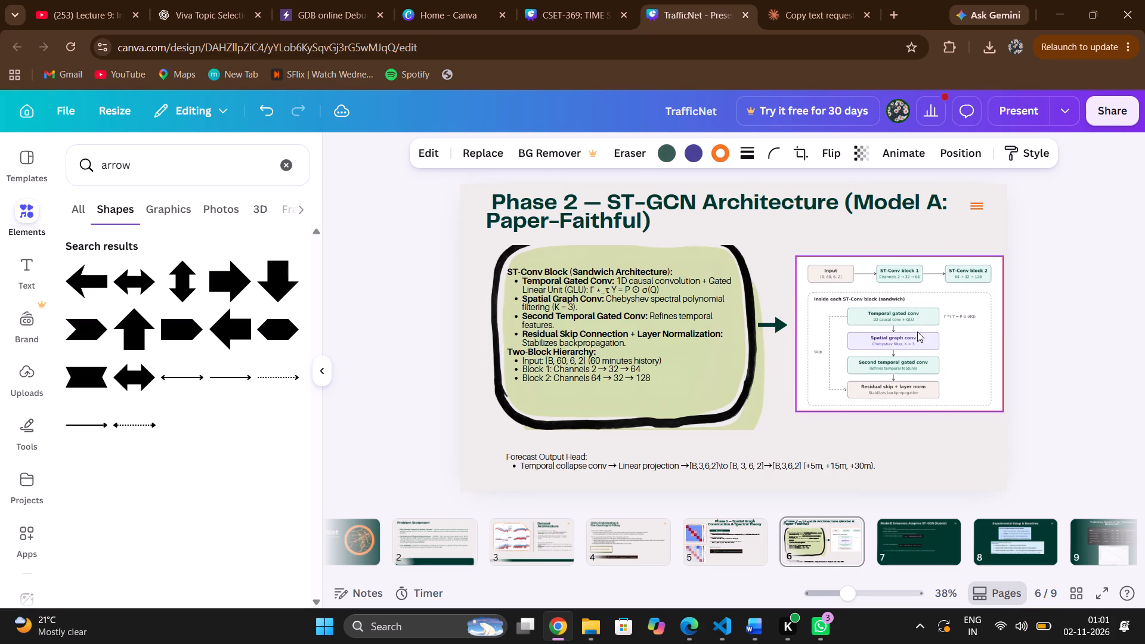
left_click_drag(917, 332, 909, 330)
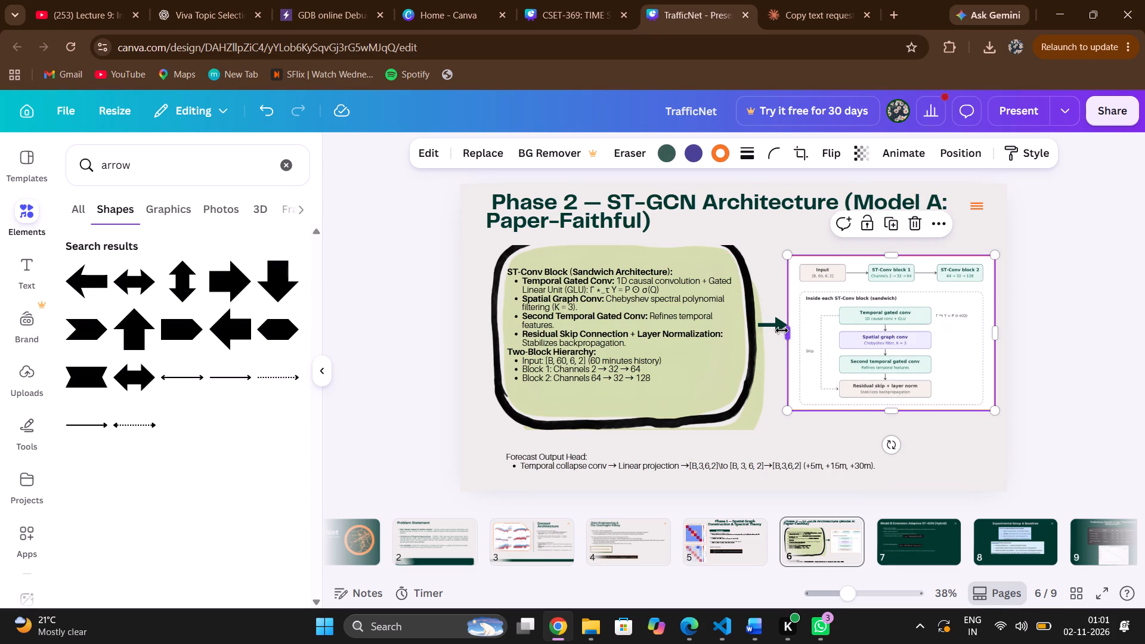
left_click(1082, 215)
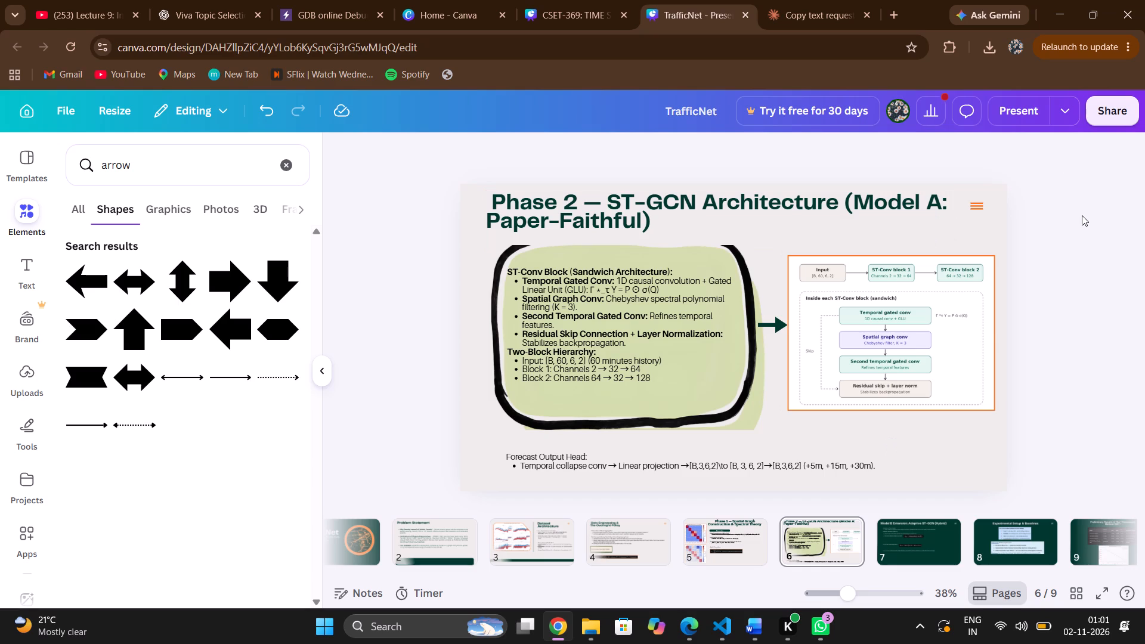
On the Data Engineering slide, set the title's font size to 58, move it up and widen its box to fit two lines.
left_click(708, 561)
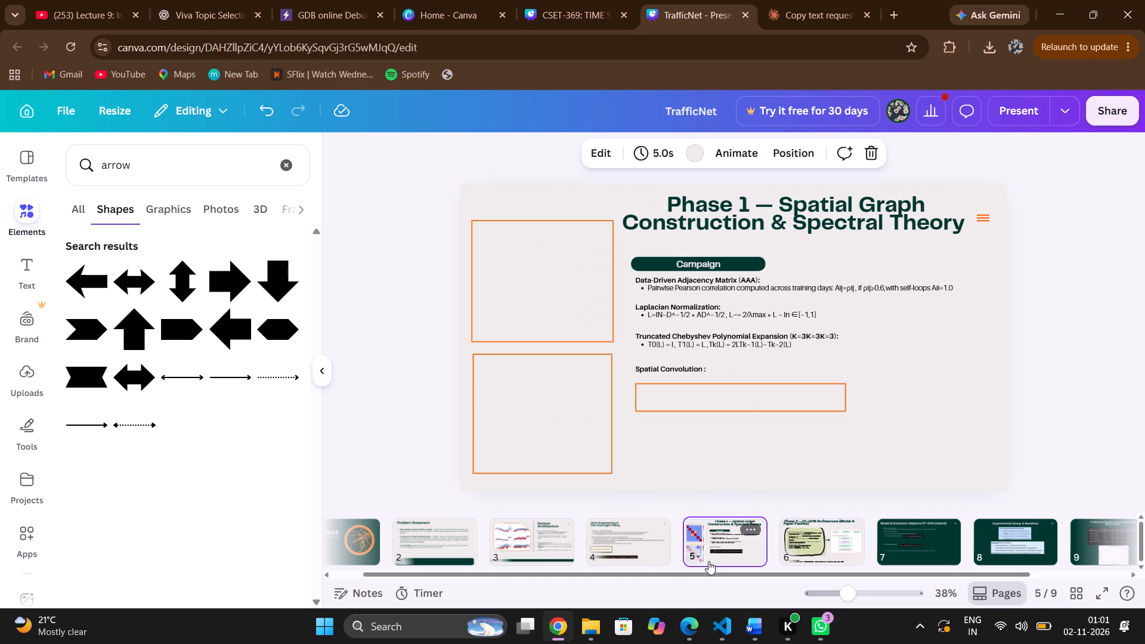
left_click(621, 538)
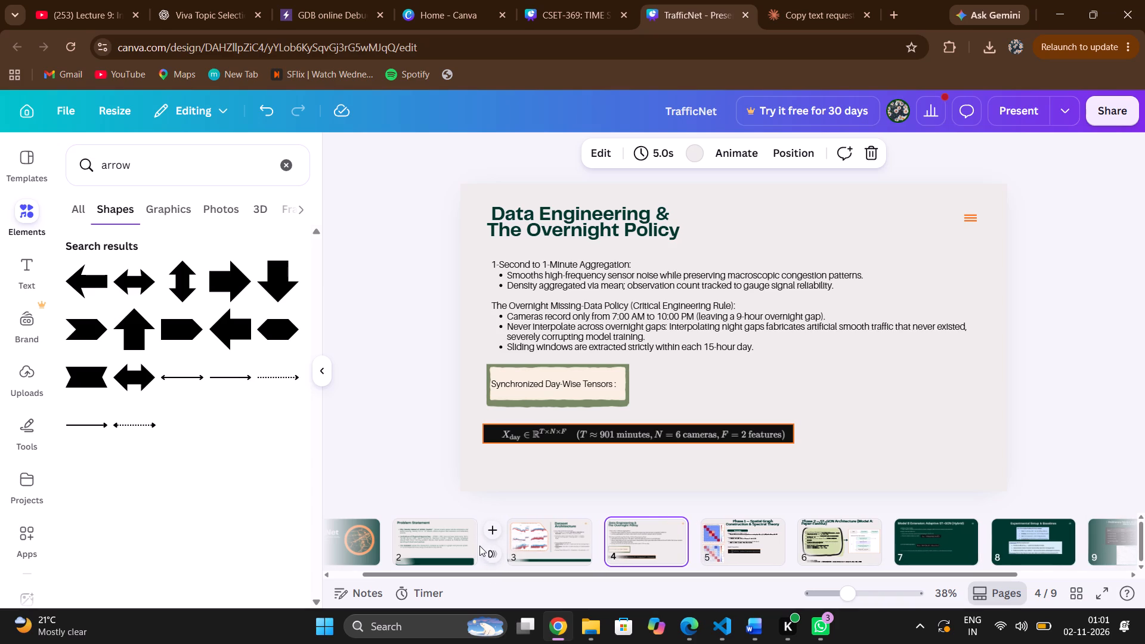
left_click(551, 206)
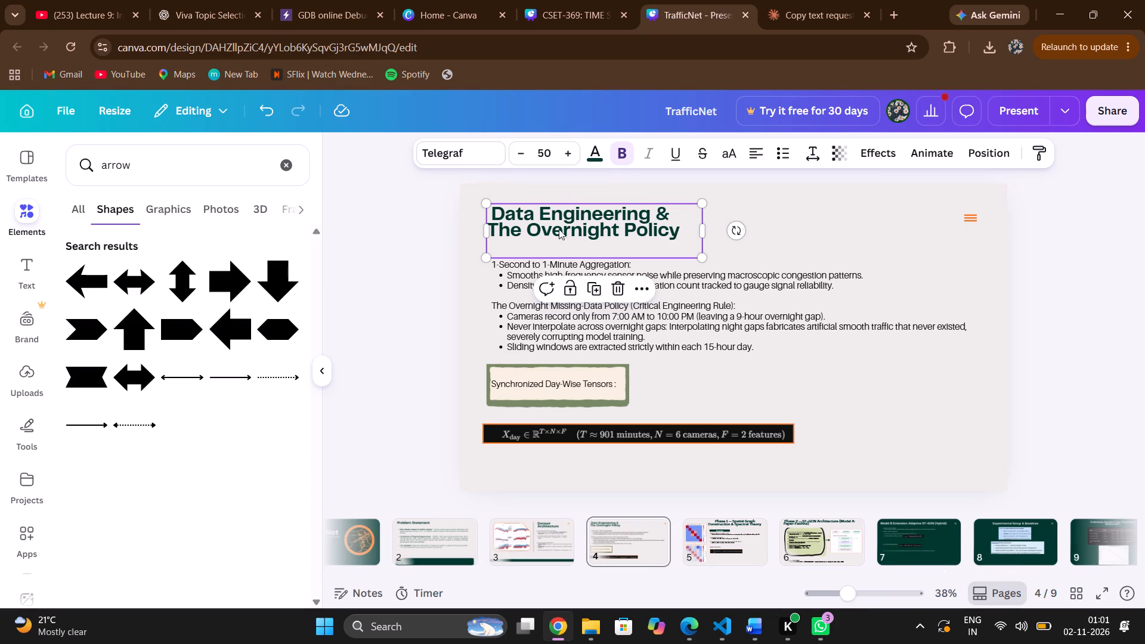
double_click(574, 152)
triple_click(574, 152)
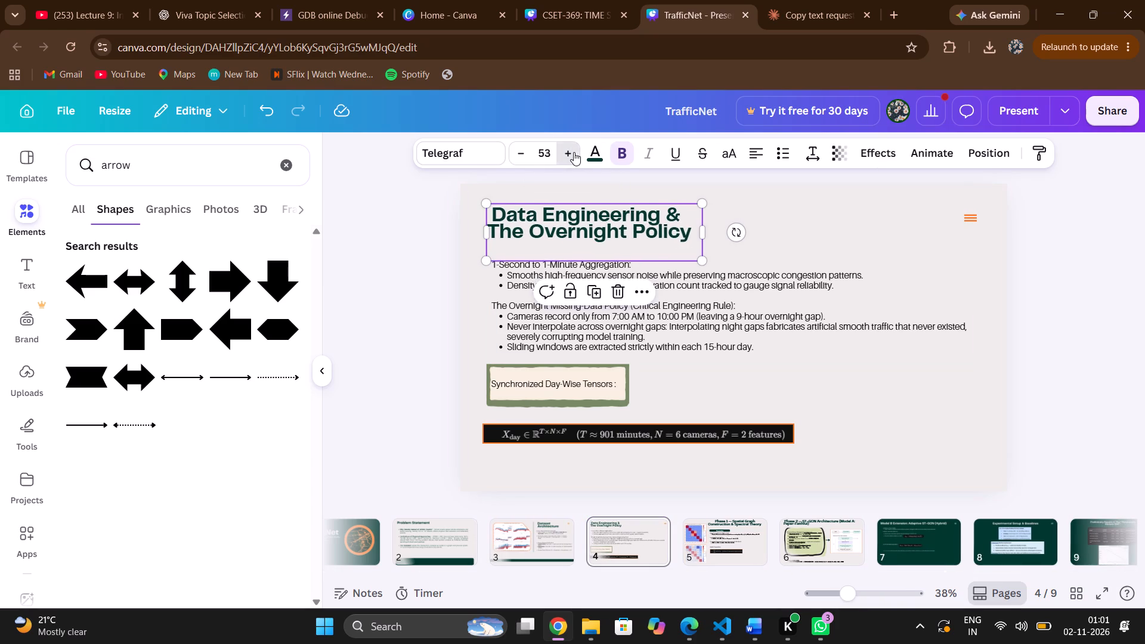
triple_click(574, 152)
double_click(574, 152)
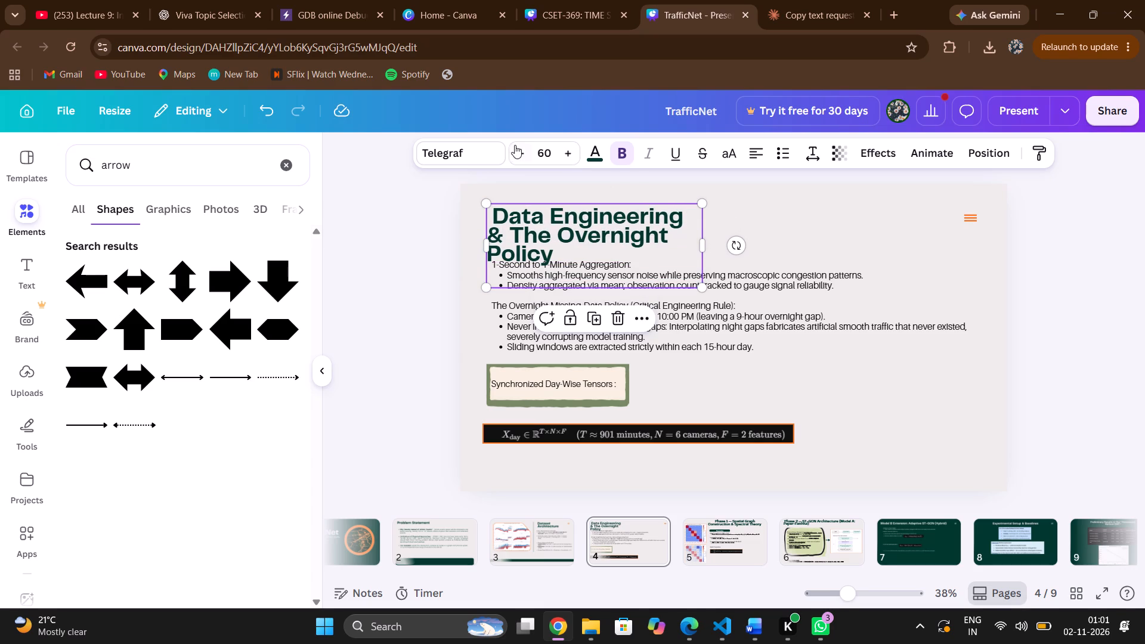
left_click(519, 147)
left_click(519, 147)
left_click_drag(641, 242, 640, 228)
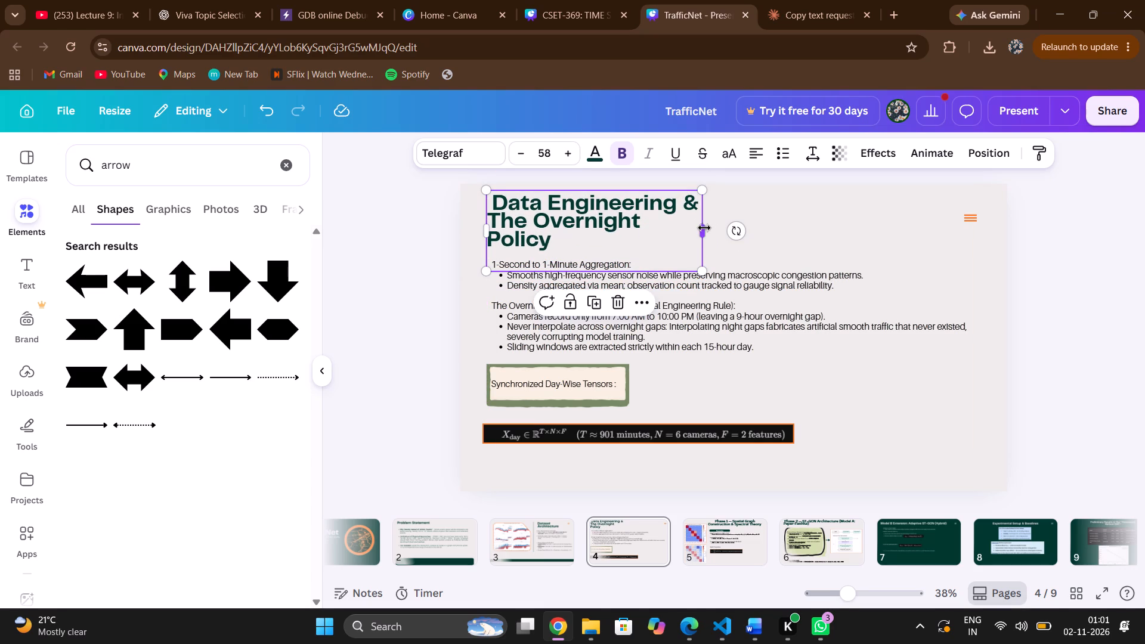
left_click_drag(704, 228, 751, 237)
left_click(1054, 241)
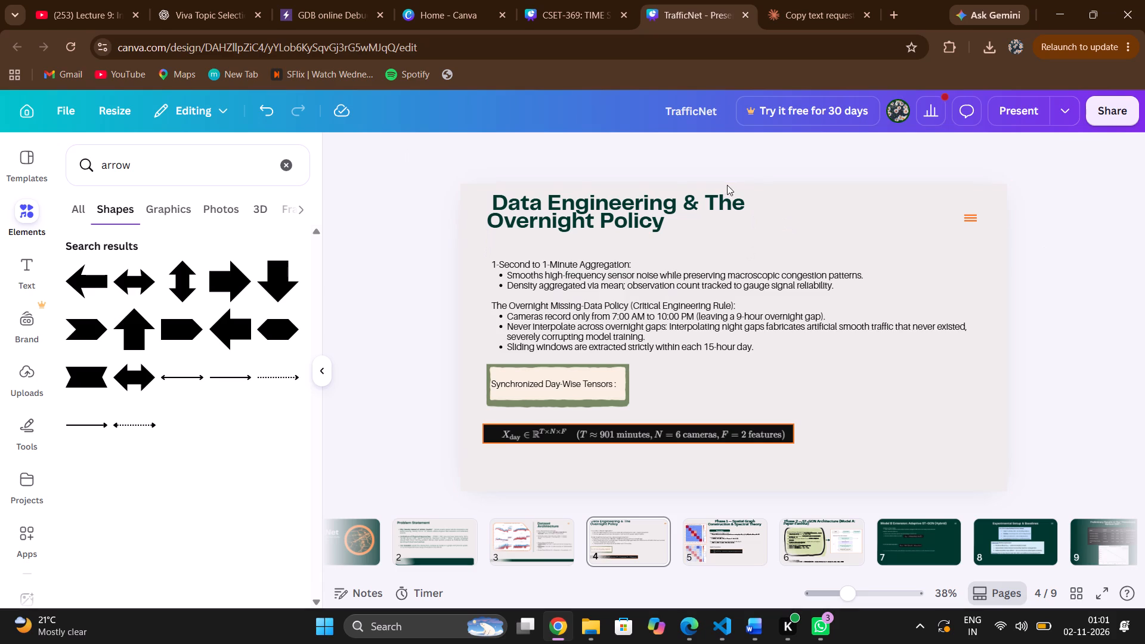
Reposition the Data Engineering title so its box lines up with the left edge of the body text.
left_click_drag(717, 203, 719, 208)
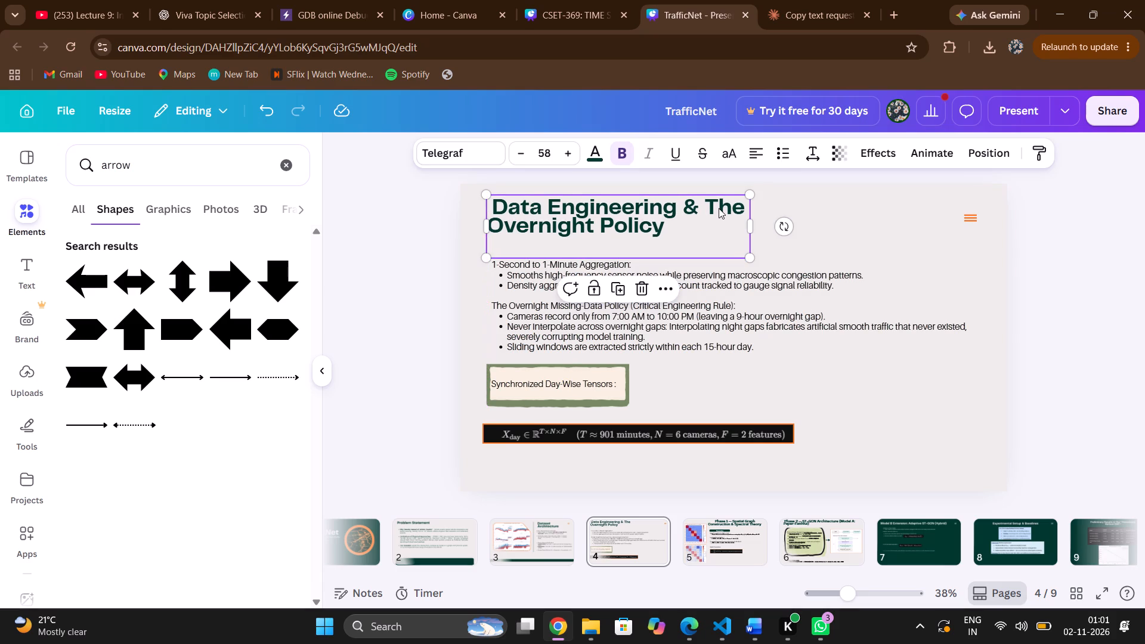
left_click_drag(719, 208, 723, 202)
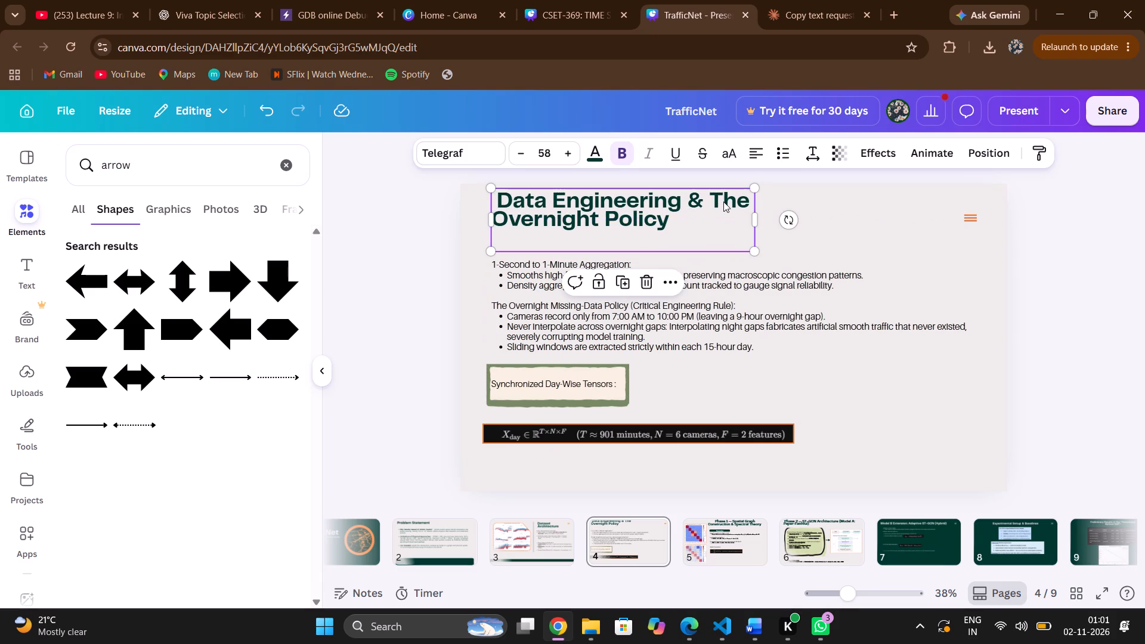
left_click(689, 206)
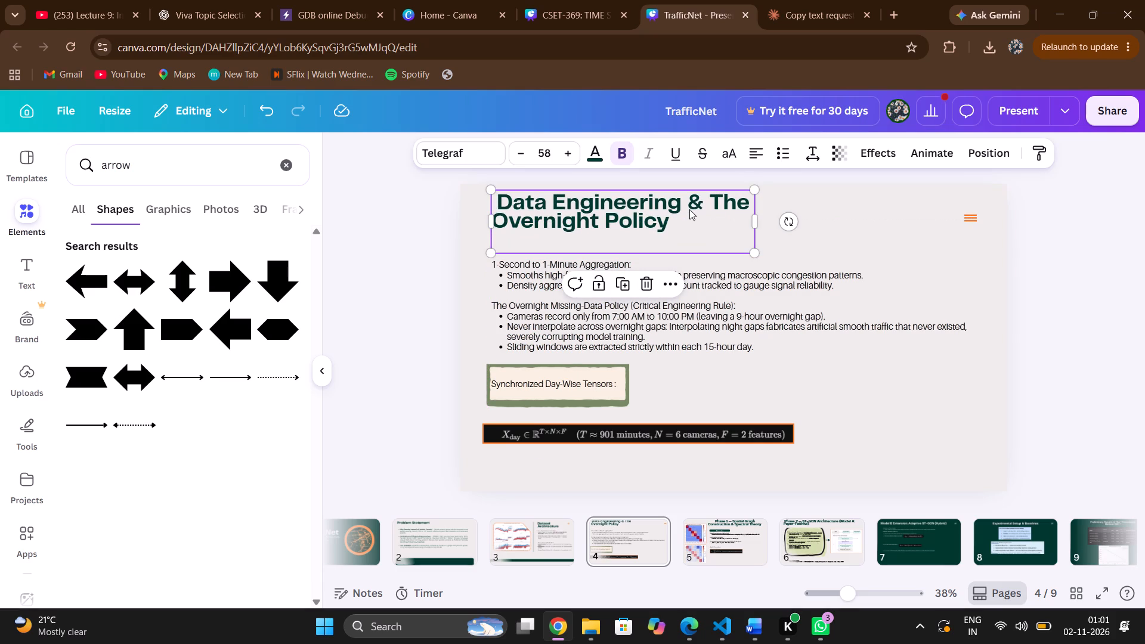
Make the heading "1-Second to 1-Minute Aggregation:" bold in the Data Engineering slide's body text.
left_click(492, 265)
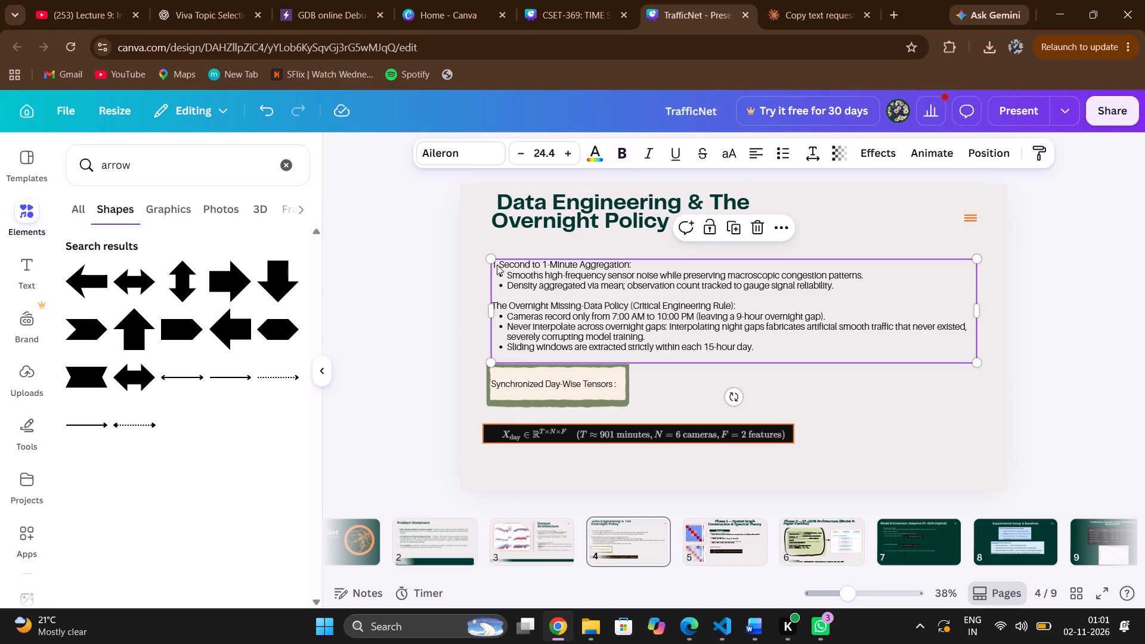
left_click(497, 265)
left_click_drag(494, 265, 545, 271)
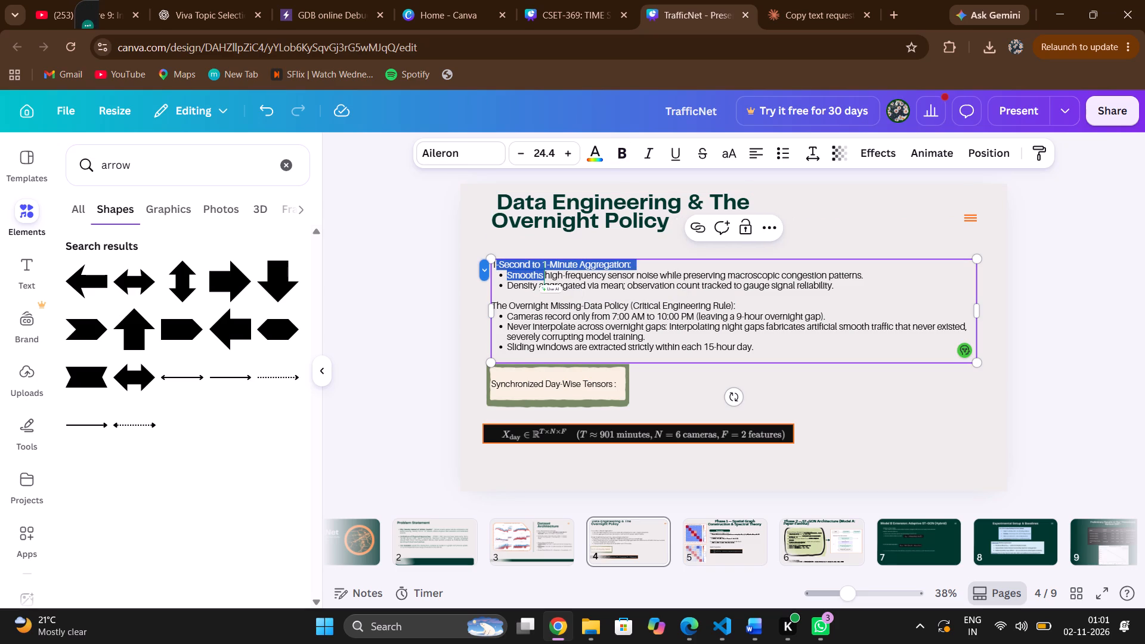
left_click(437, 243)
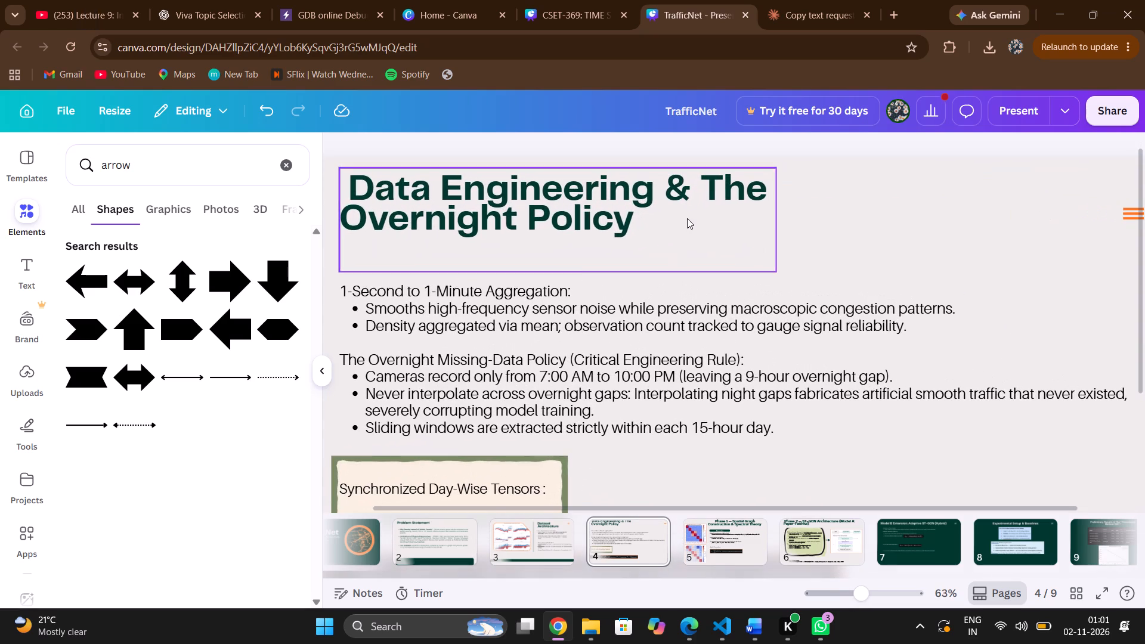
left_click(345, 286)
left_click(345, 286)
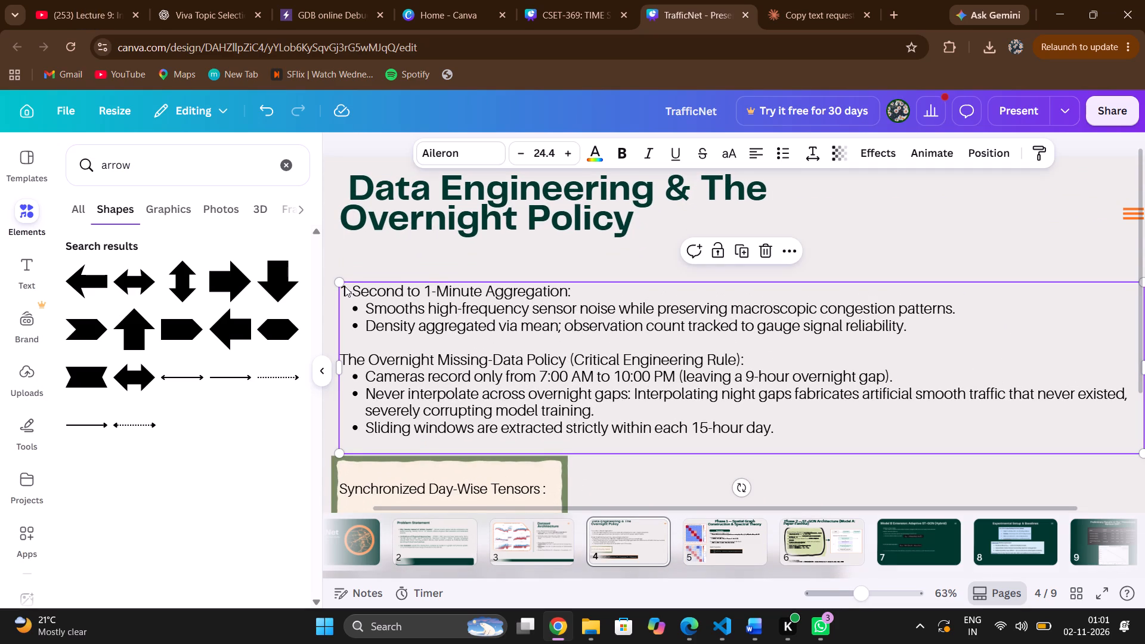
left_click_drag(340, 291, 362, 291)
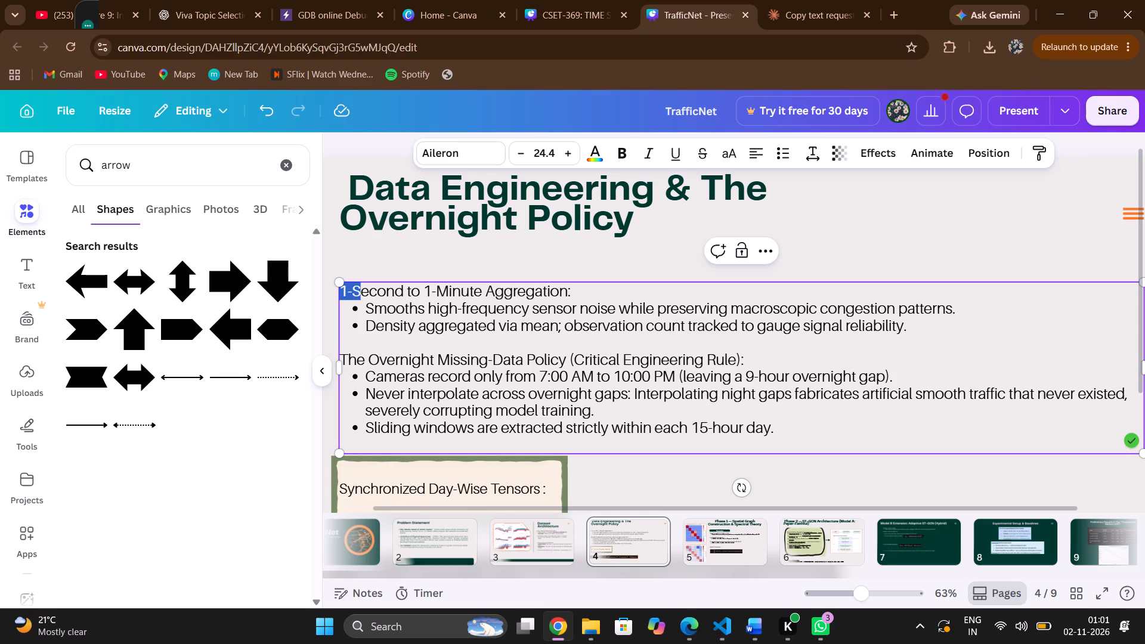
left_click_drag(362, 291, 585, 298)
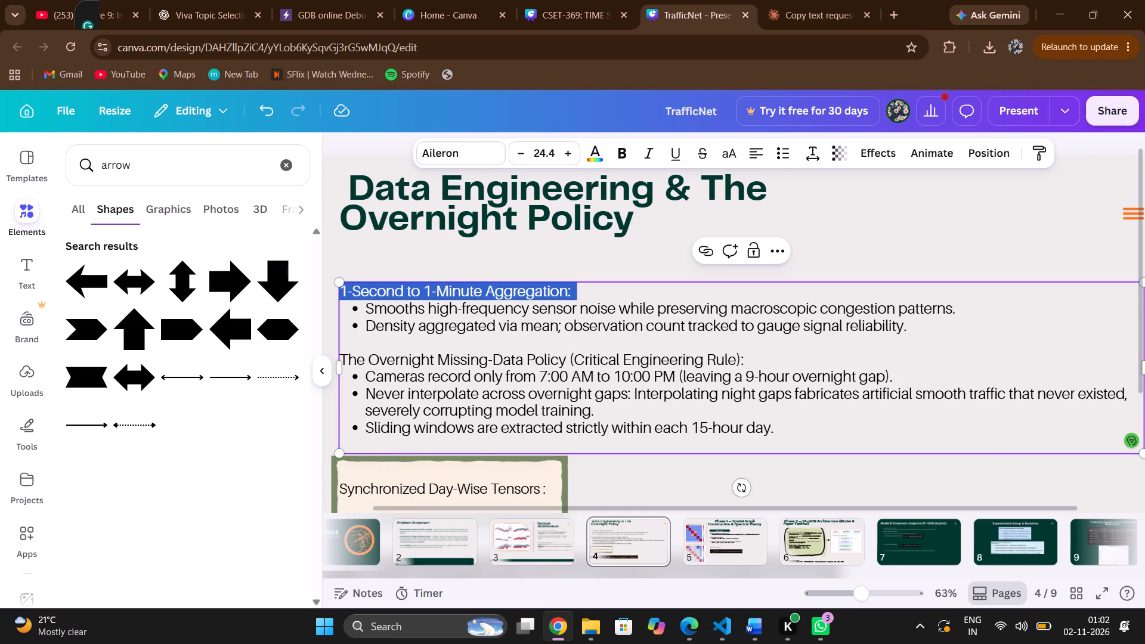
left_click(626, 148)
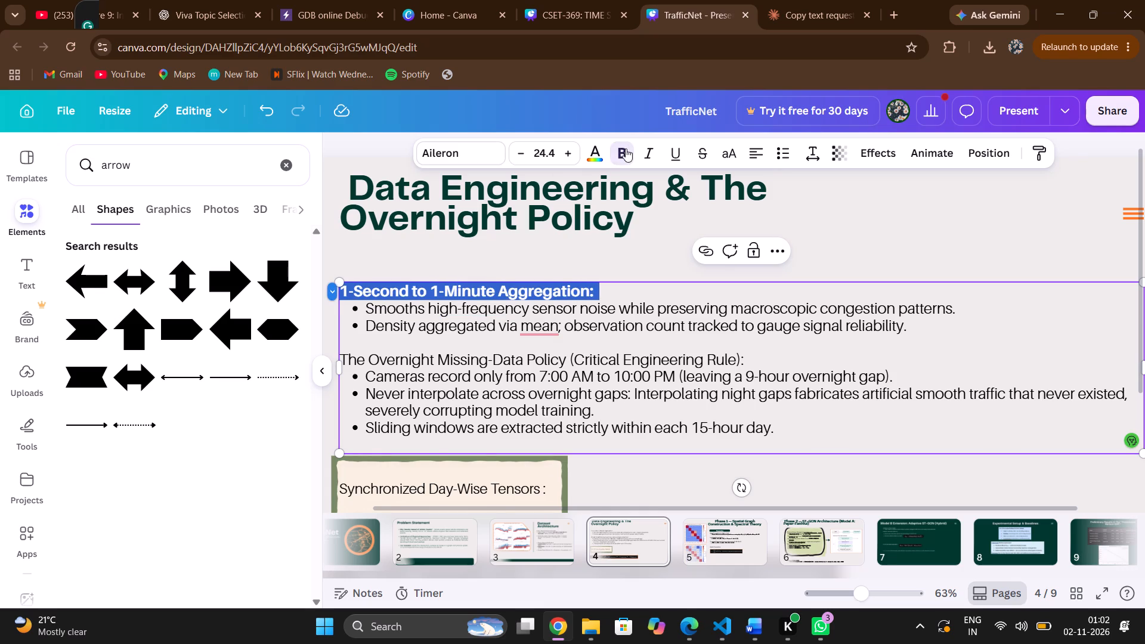
Make the heading "The Overnight Missing-Data Policy (Critical Engineering Rule):" bold.
left_click_drag(341, 360, 408, 371)
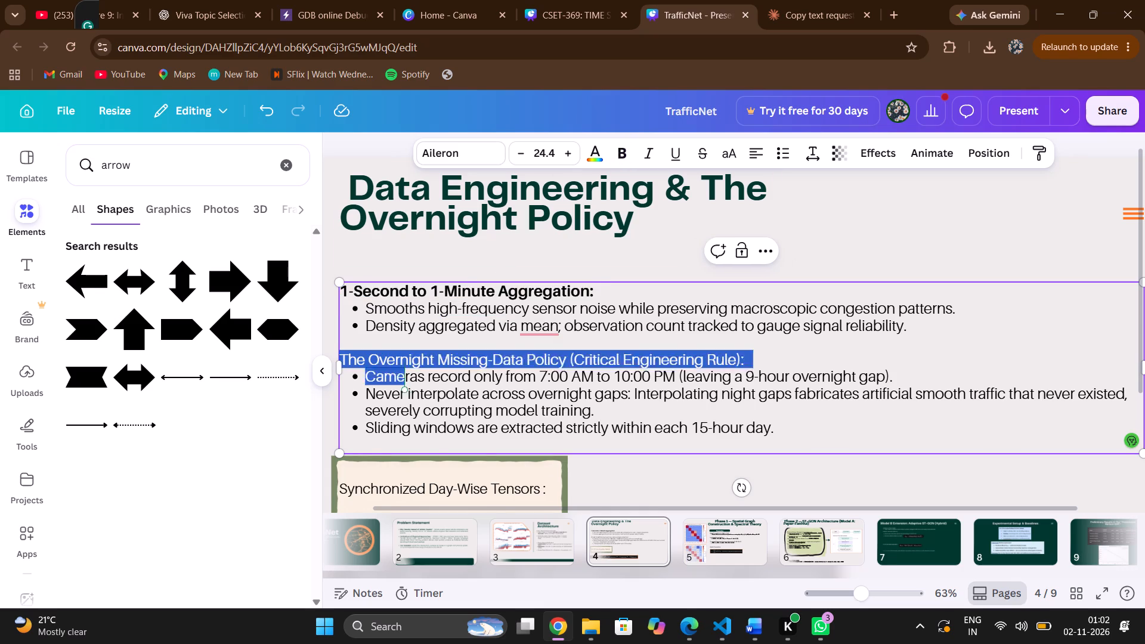
left_click_drag(408, 371, 608, 356)
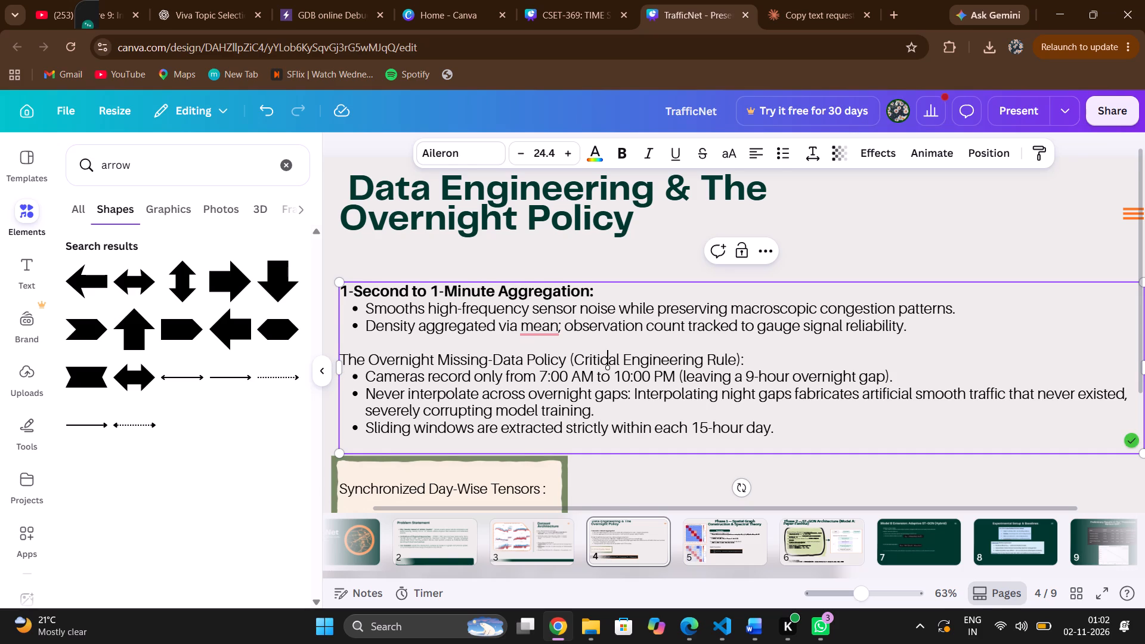
scroll(341, 356, "right", 1)
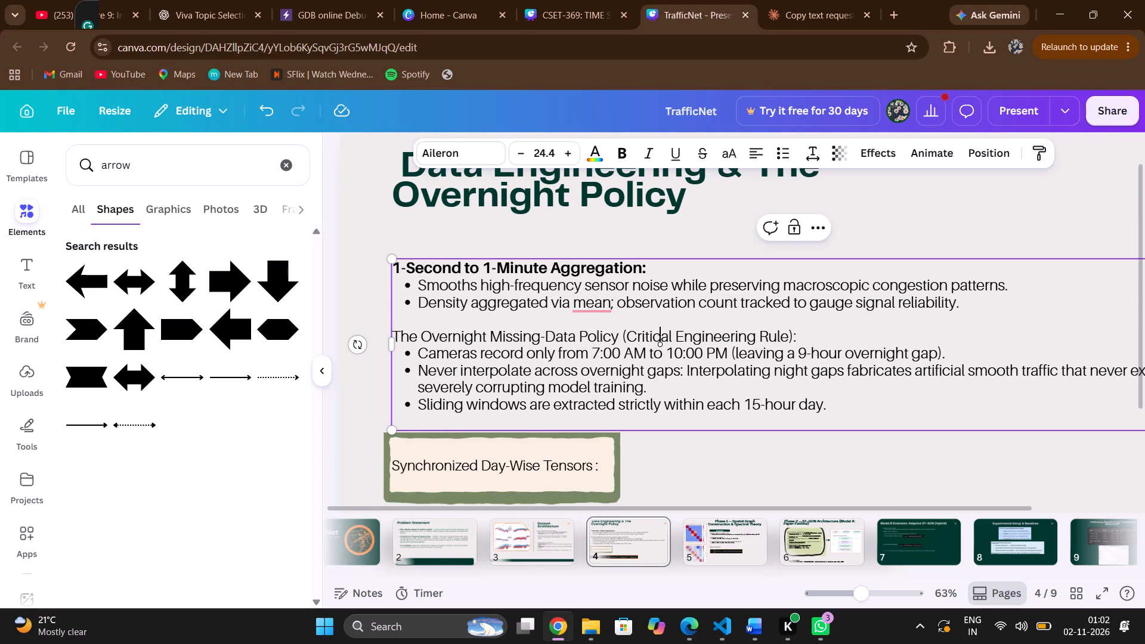
left_click_drag(393, 336, 807, 343)
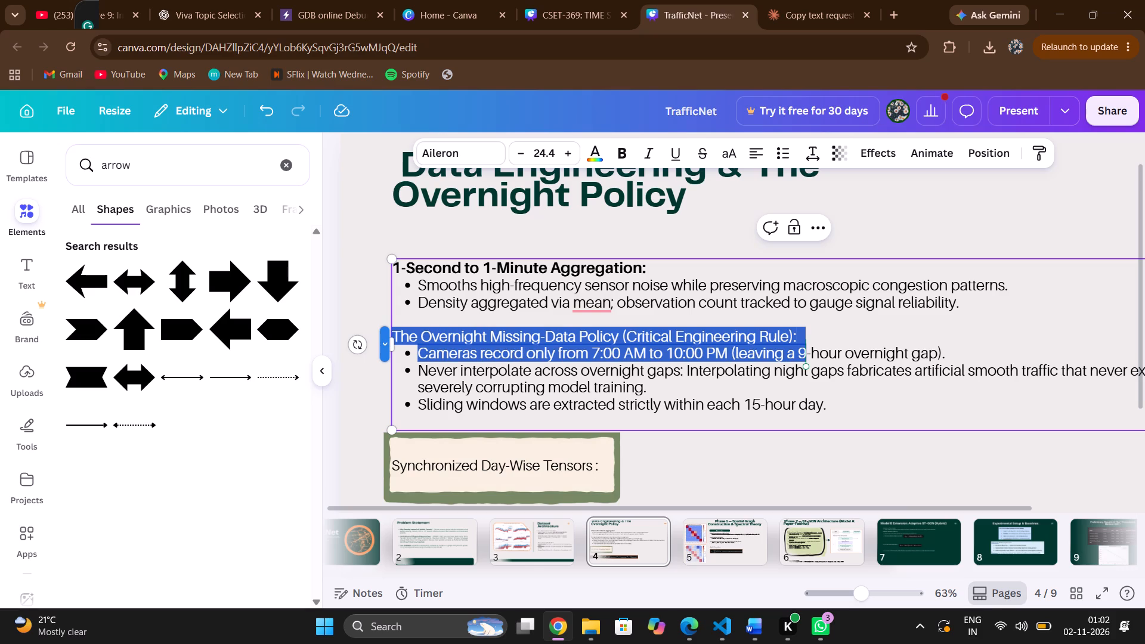
left_click_drag(807, 343, 807, 337)
left_click(623, 148)
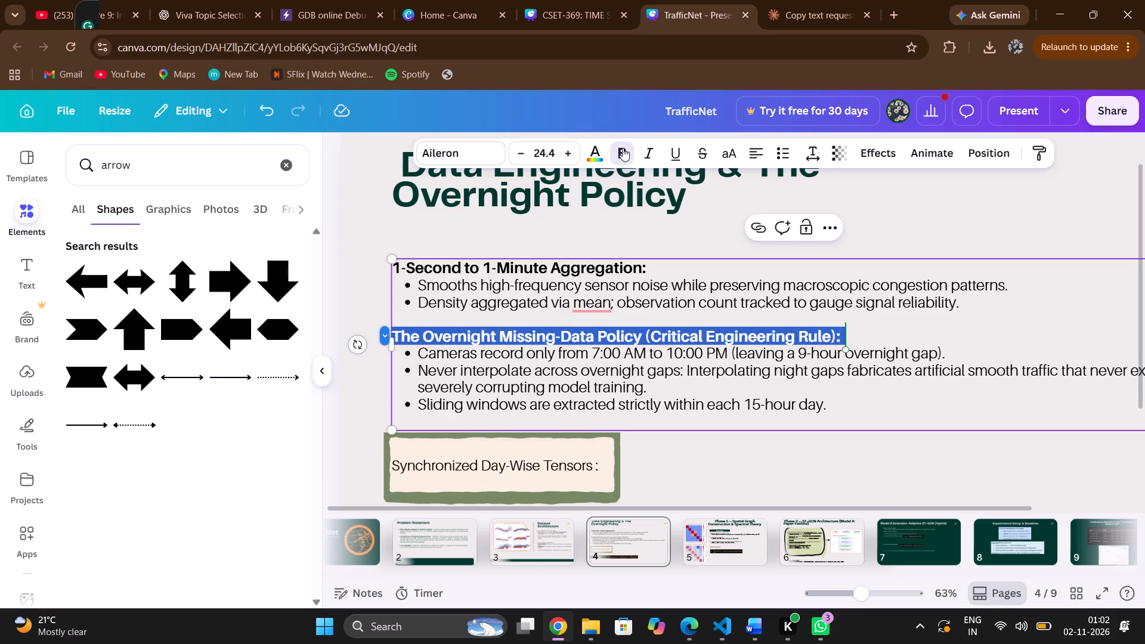
Compare the title font, size and placement on the Problem Statement, Dataset Architecture, Data Engineering and Phase 1 slides.
left_click(684, 472)
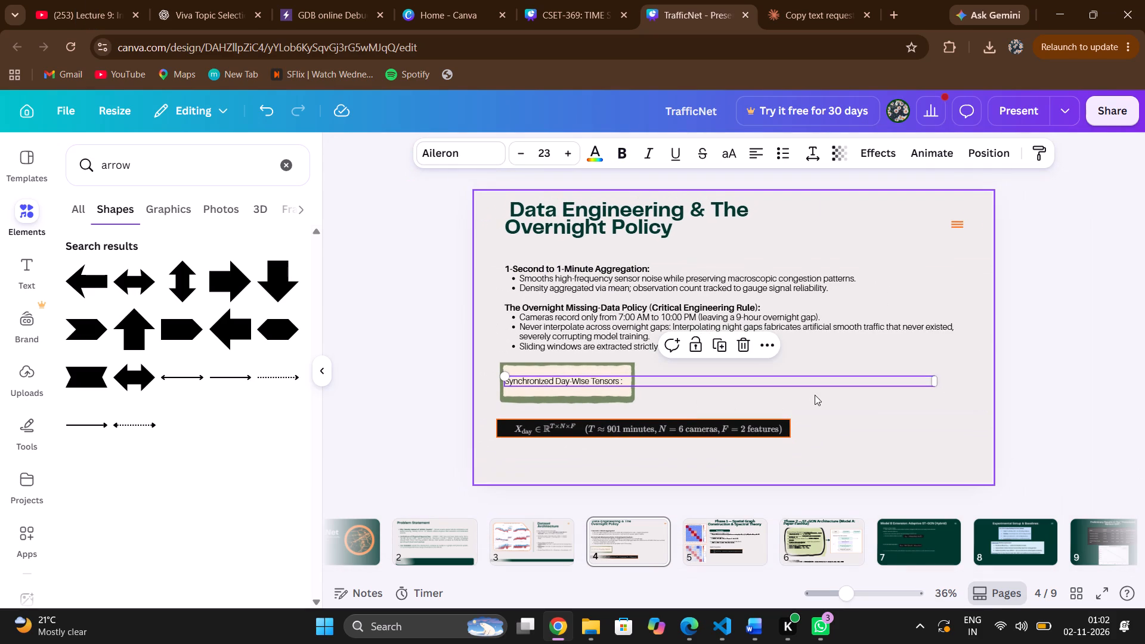
scroll(834, 428, "right", 1)
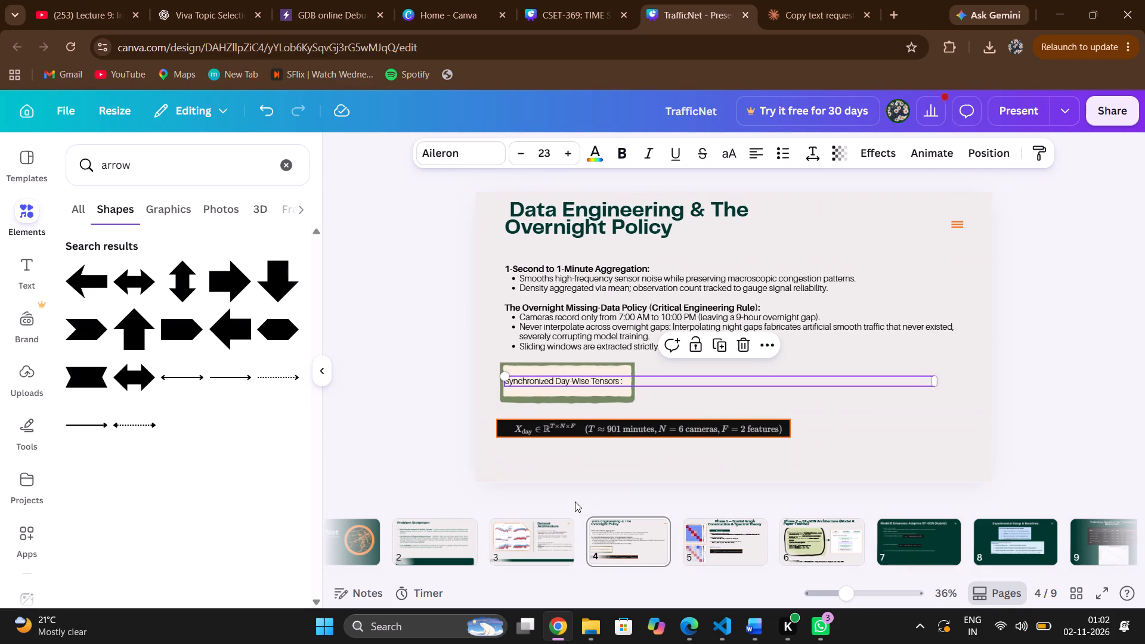
left_click(520, 554)
left_click(426, 534)
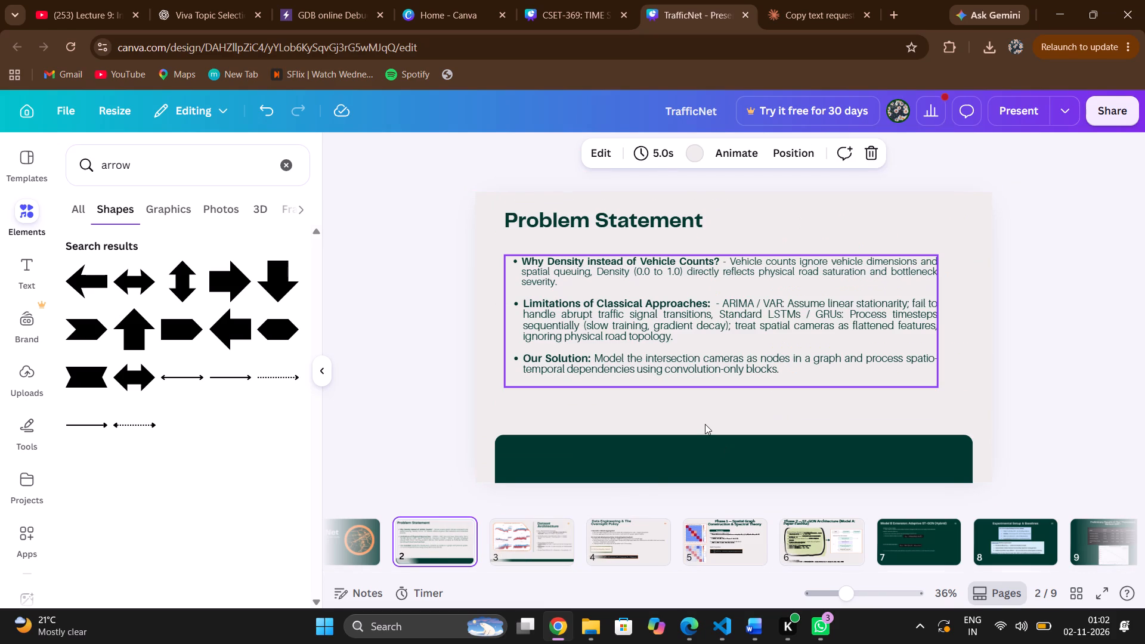
left_click(611, 217)
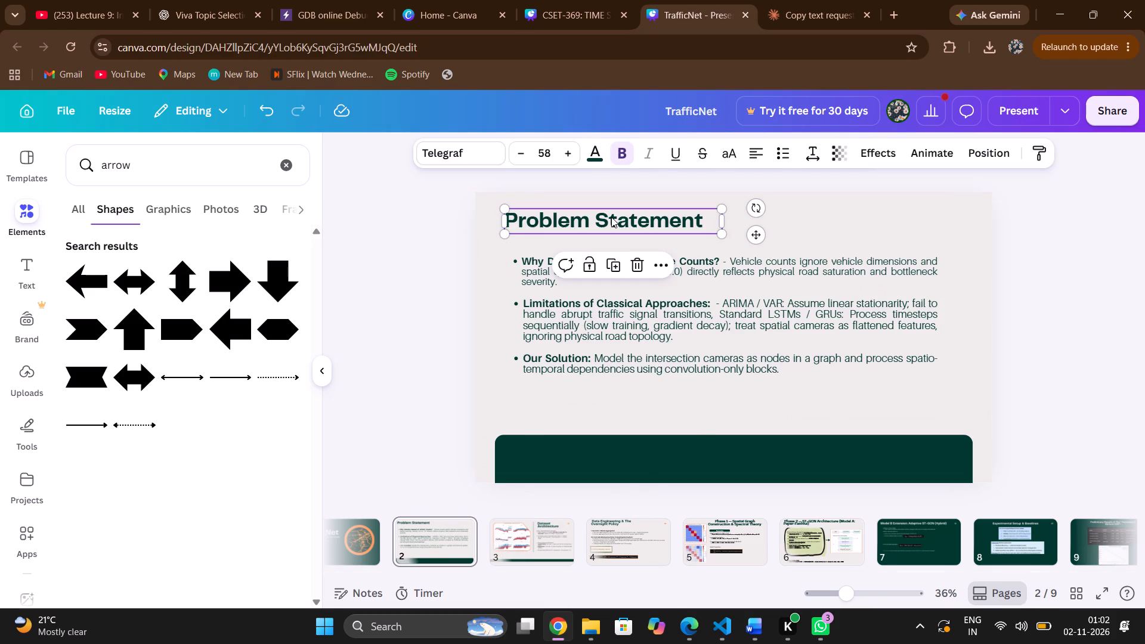
left_click(529, 532)
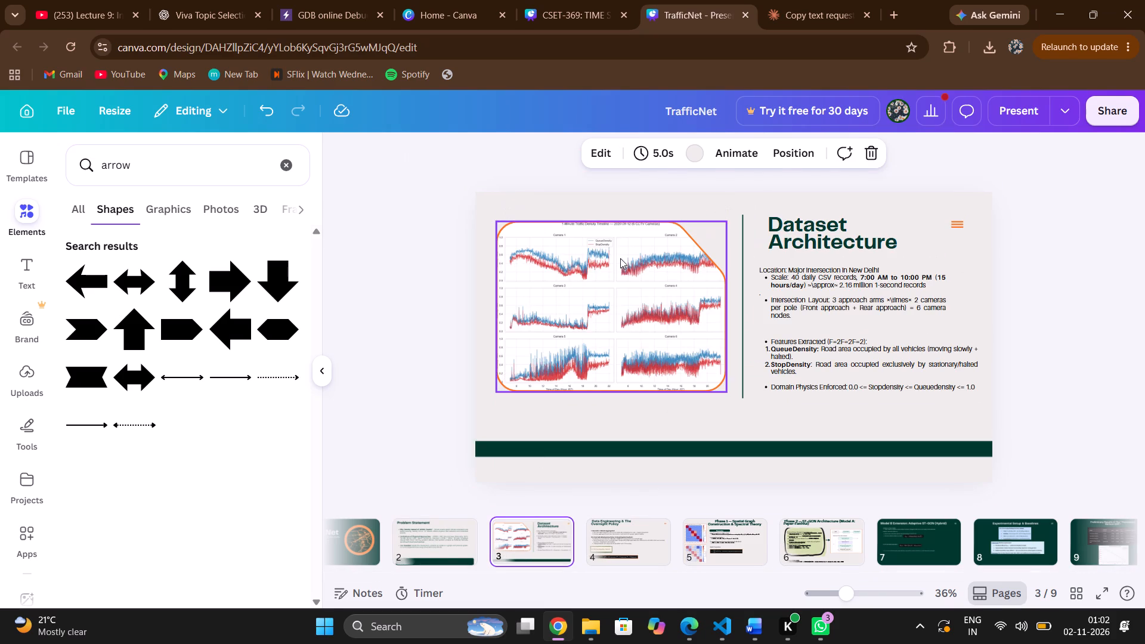
left_click(794, 240)
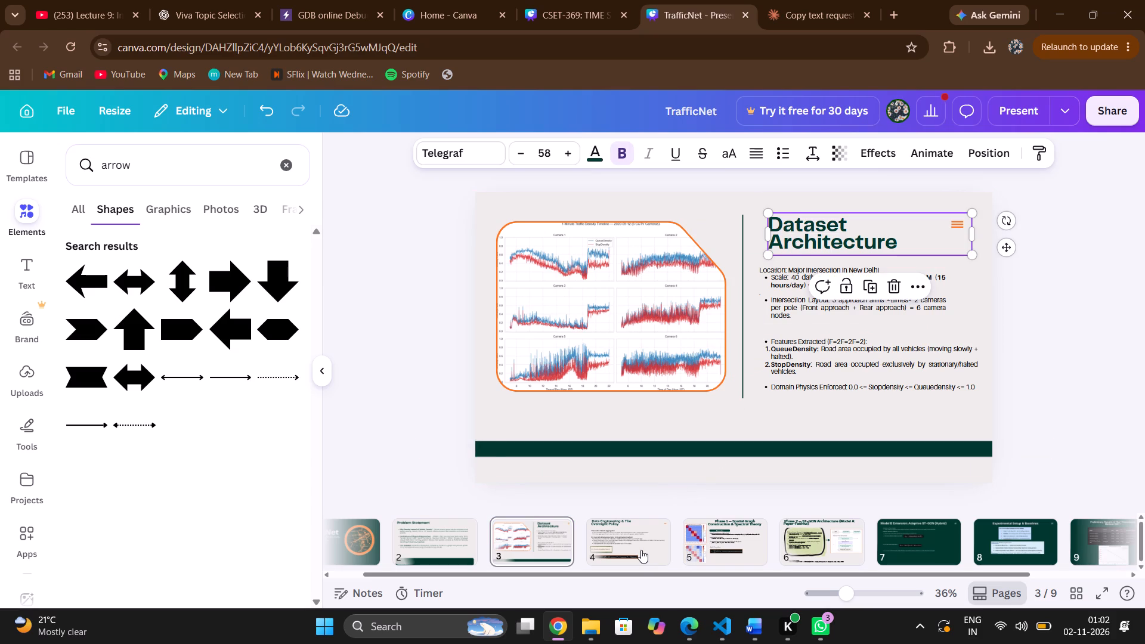
left_click(641, 550)
left_click(635, 210)
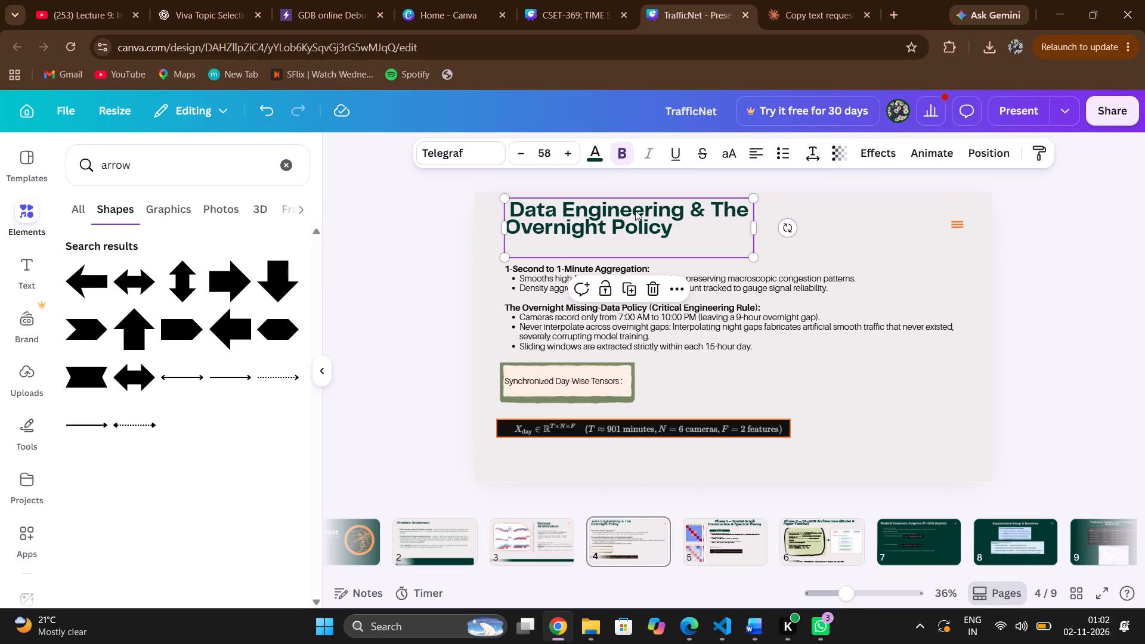
left_click(720, 532)
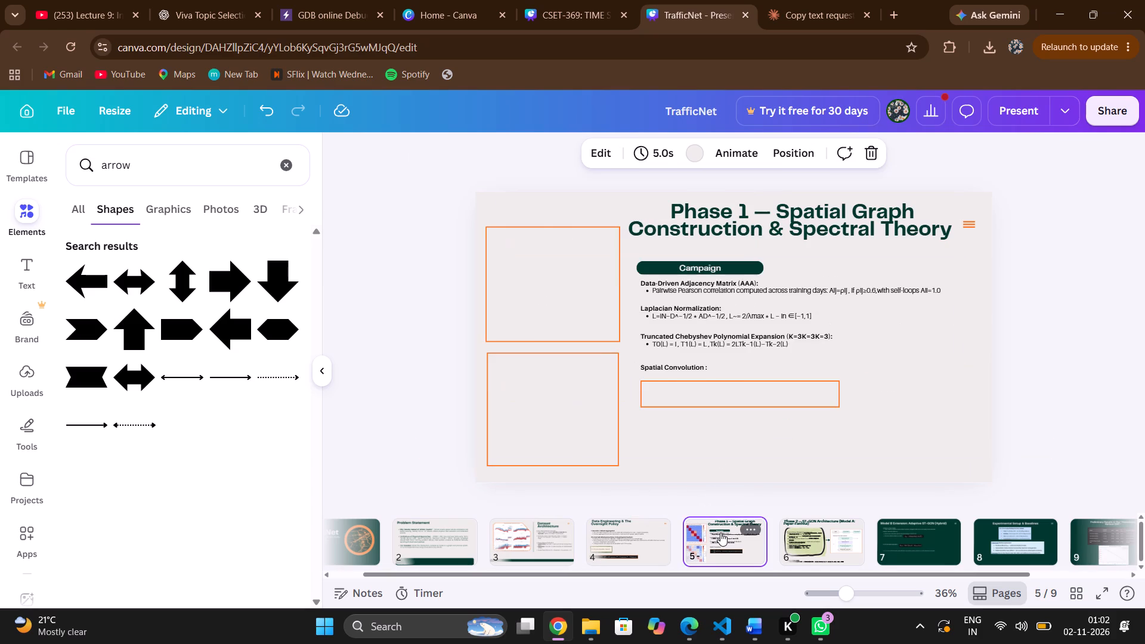
left_click(779, 224)
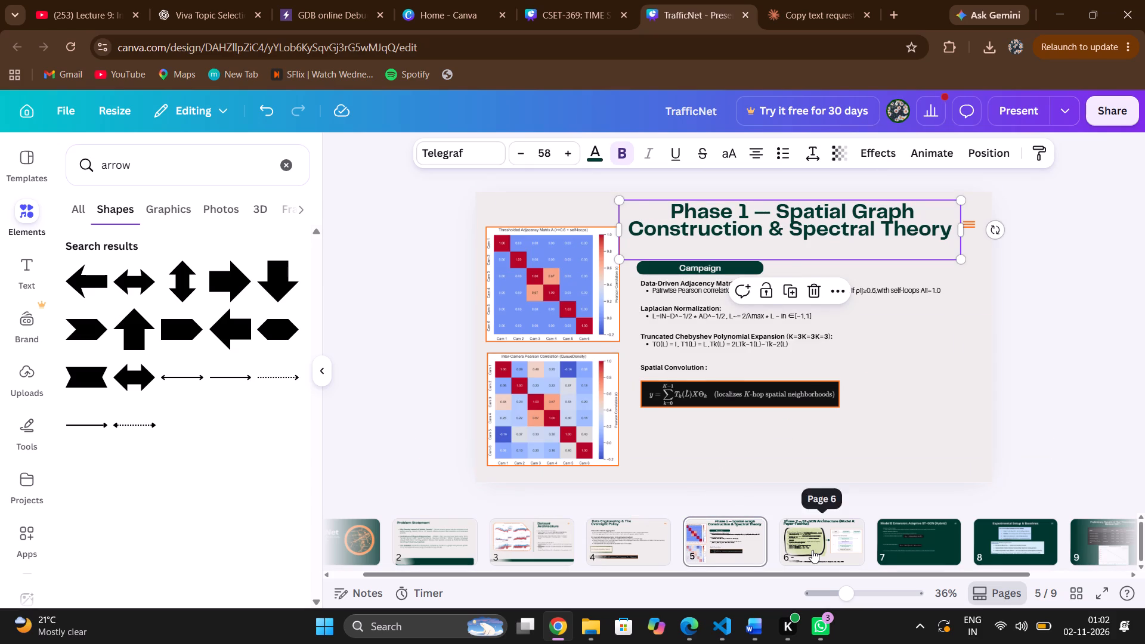
On the Phase 2 ST-GCN Architecture slide, shift the title slightly right and down, aligning its box with the slide's left margin.
left_click(812, 550)
left_click(732, 205)
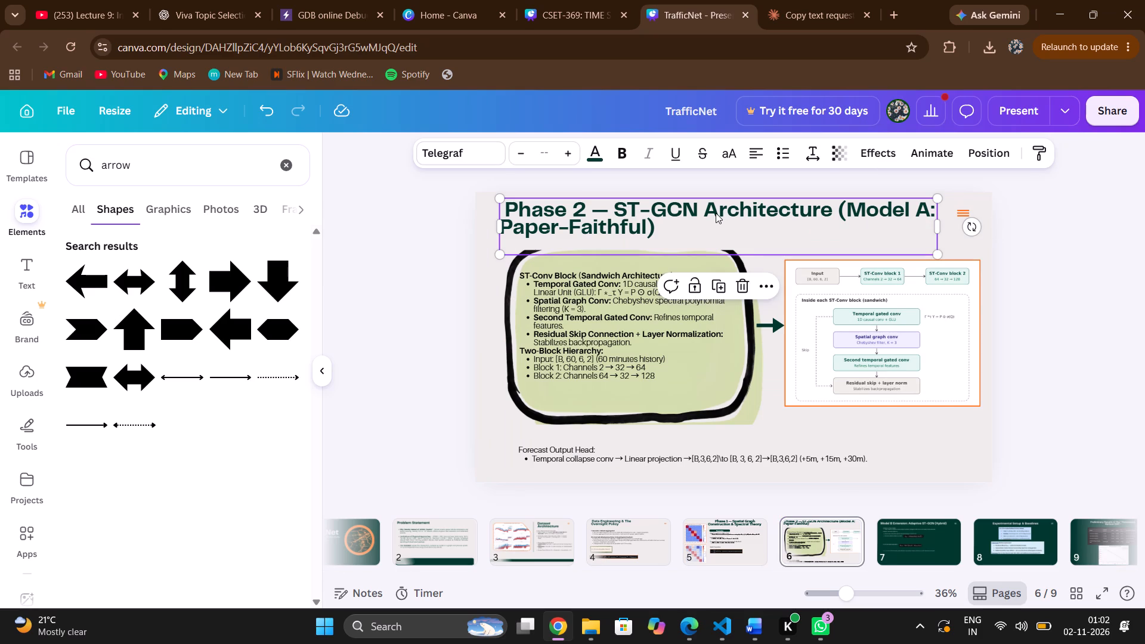
left_click_drag(867, 239, 874, 230)
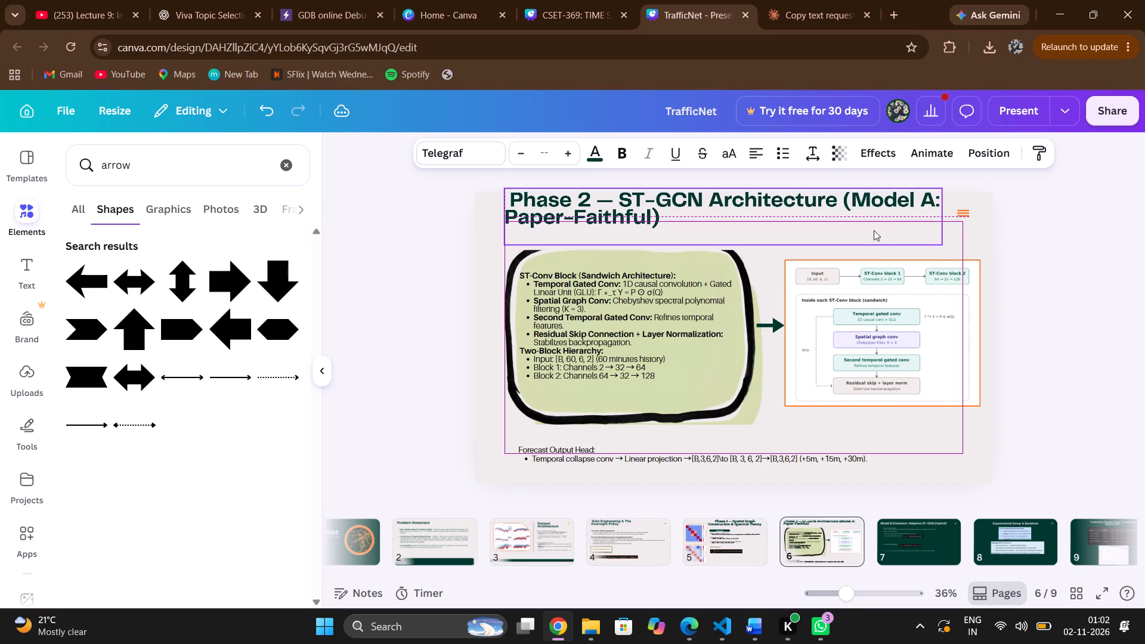
left_click_drag(874, 230, 873, 241)
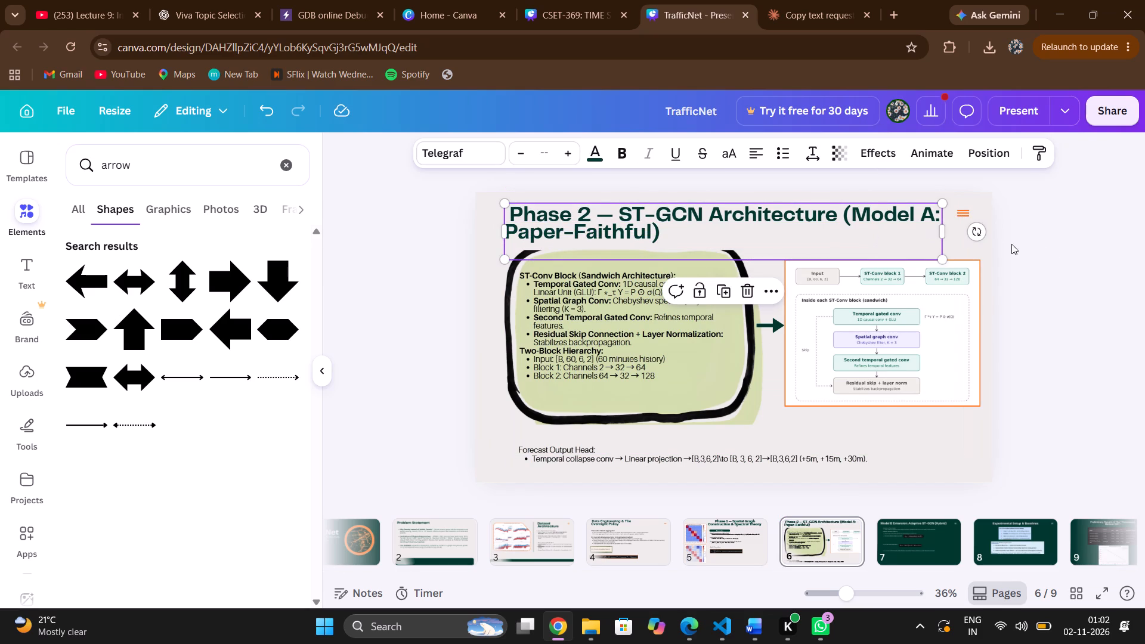
left_click(1059, 241)
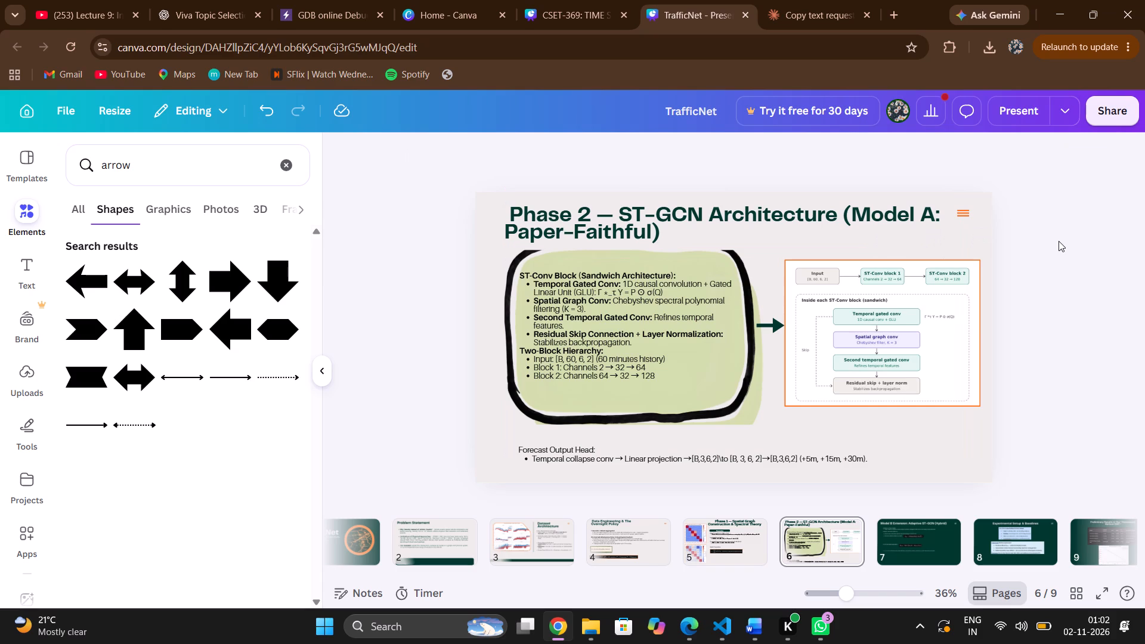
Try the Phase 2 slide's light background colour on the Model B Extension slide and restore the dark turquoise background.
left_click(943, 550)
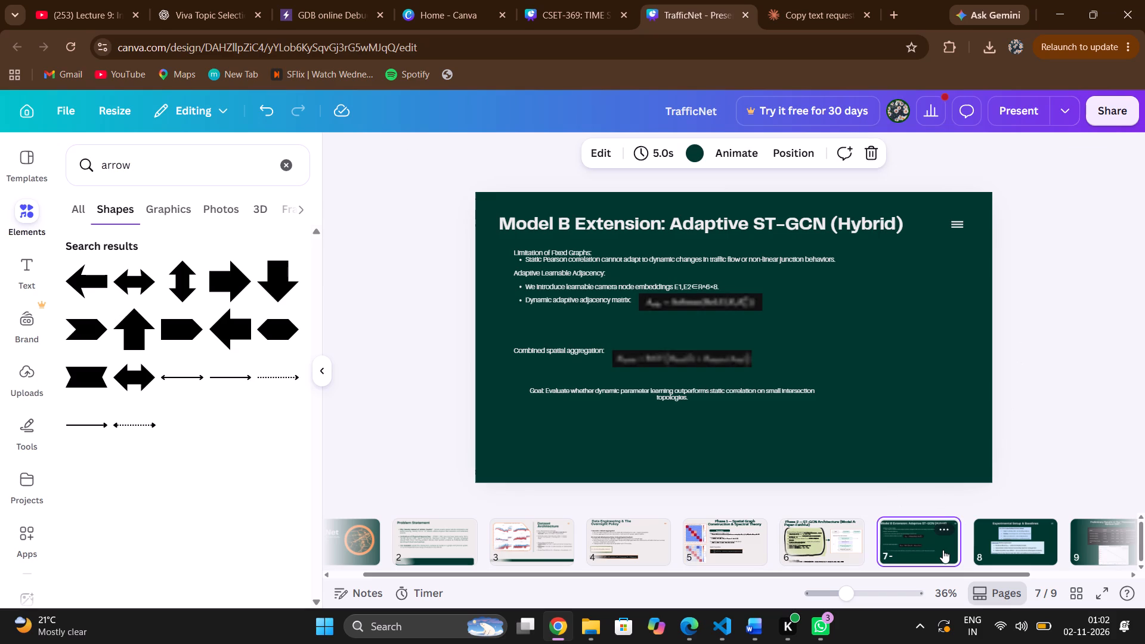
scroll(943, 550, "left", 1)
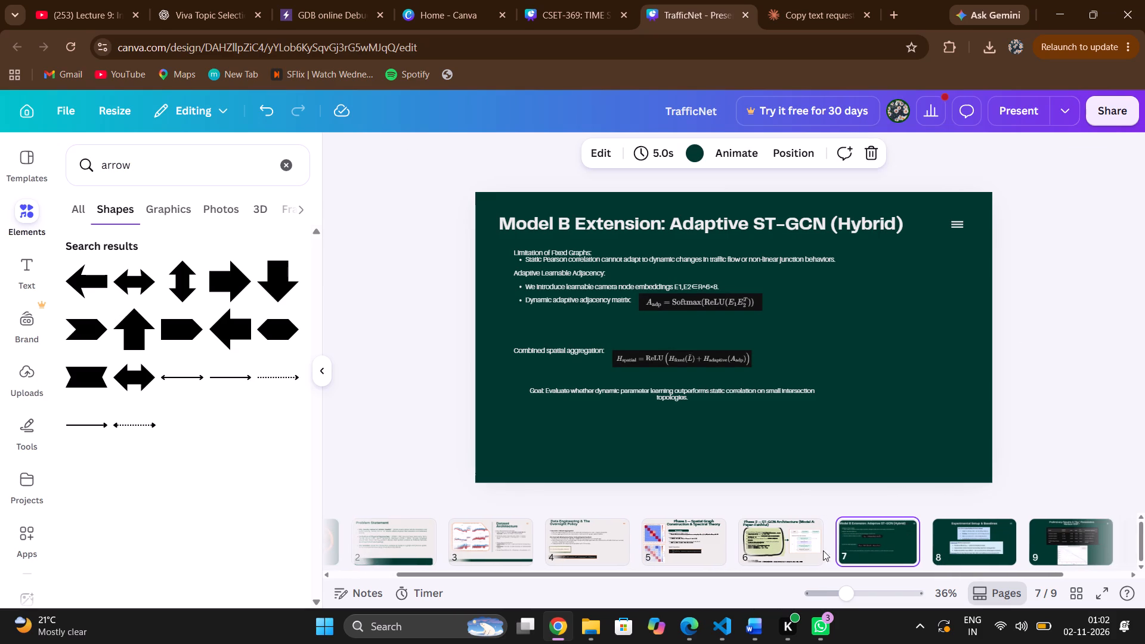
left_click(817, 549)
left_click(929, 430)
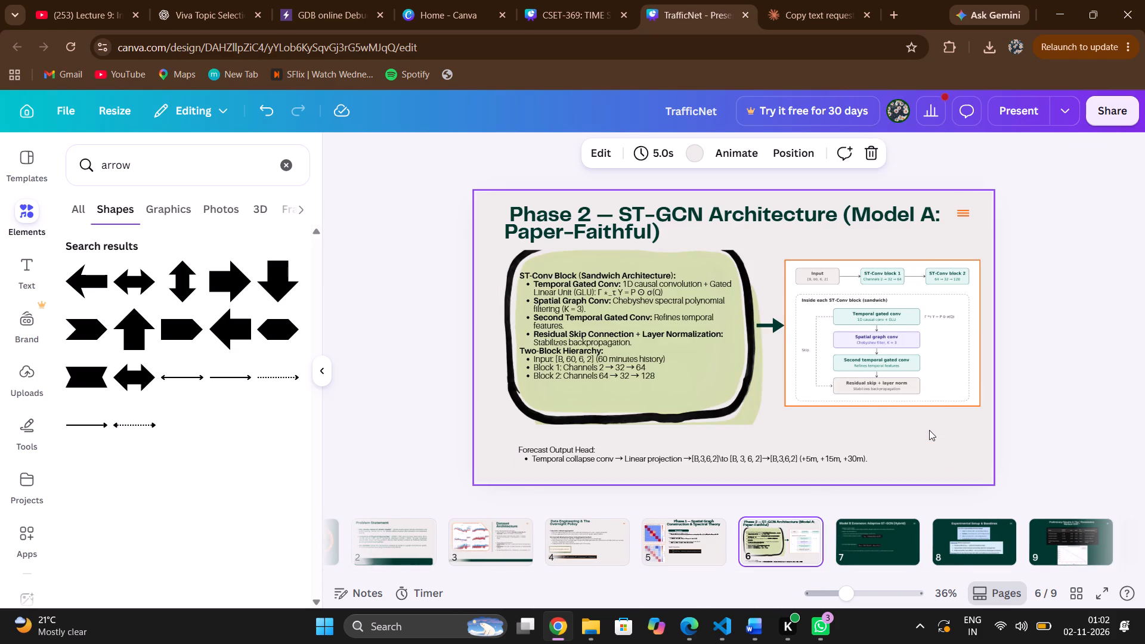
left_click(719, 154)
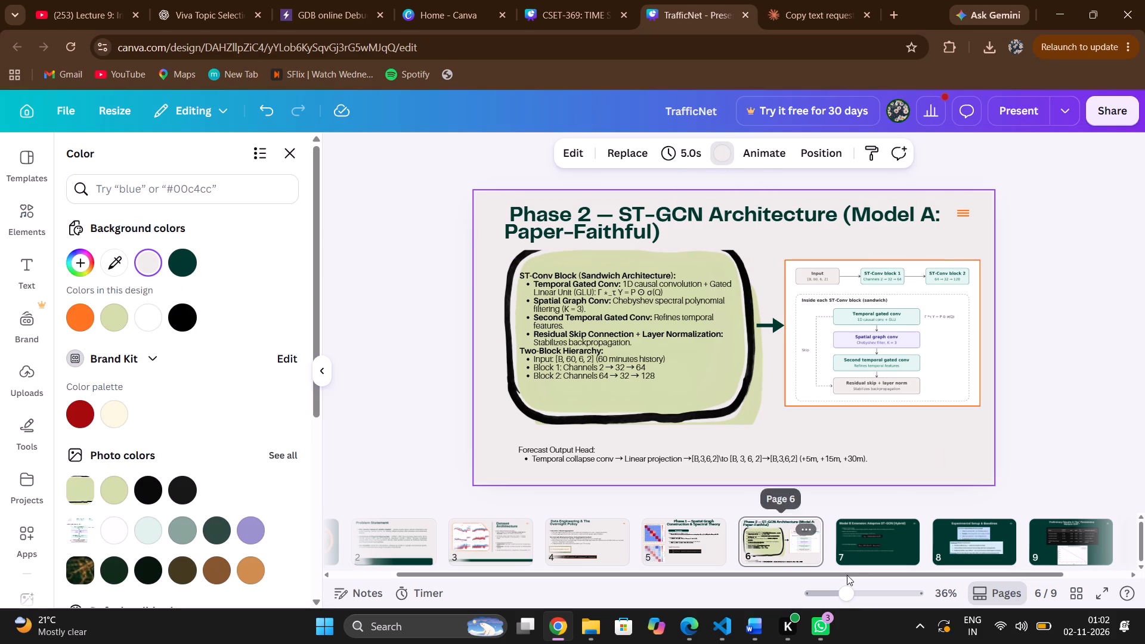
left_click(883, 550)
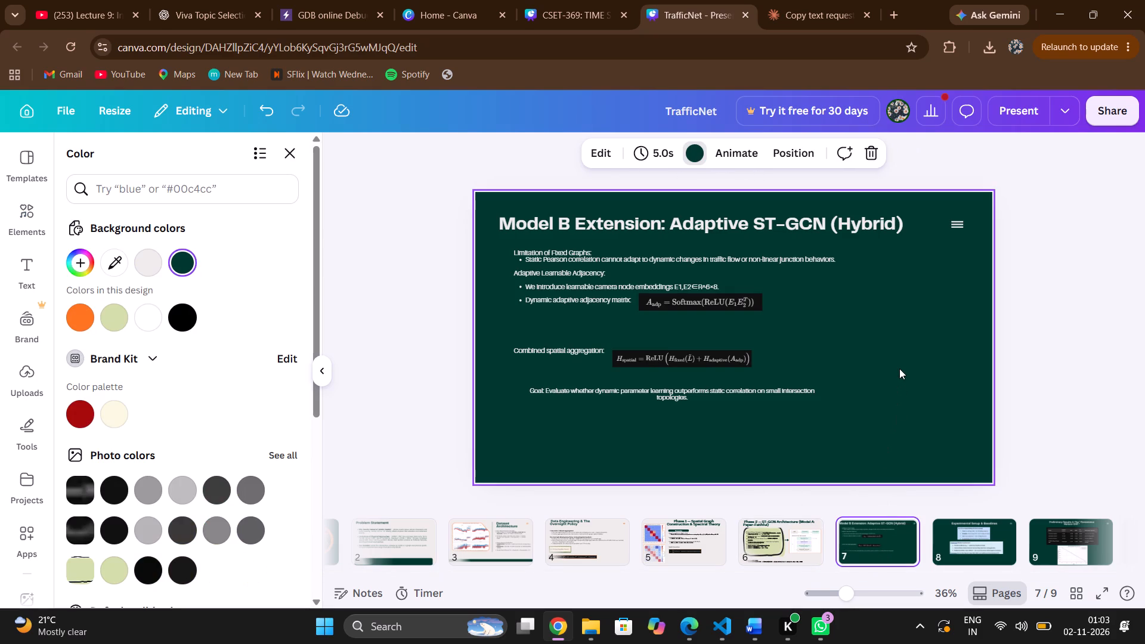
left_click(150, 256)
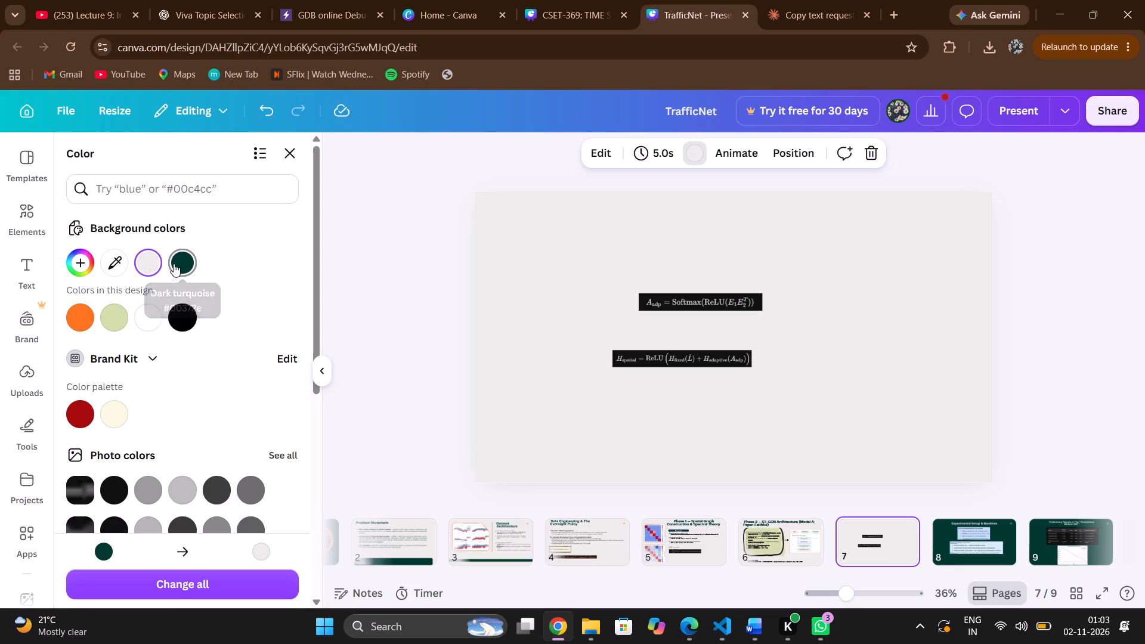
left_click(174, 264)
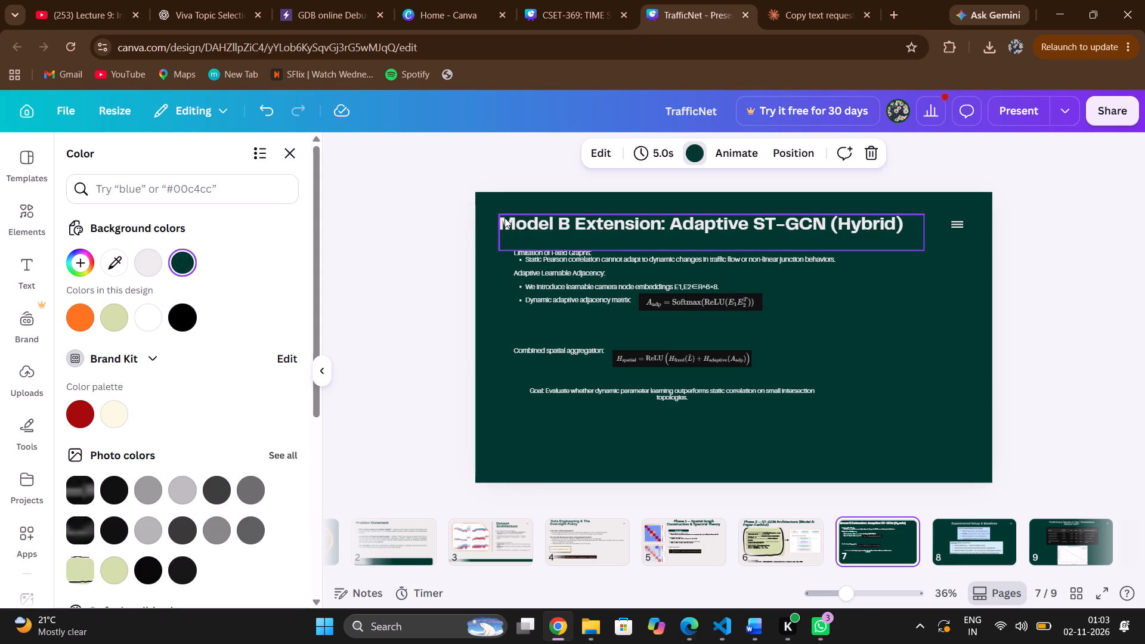
Compare the text formatting and colour of the Model B Extension title with those of the Phase 2 title.
left_click(505, 218)
left_click(506, 227)
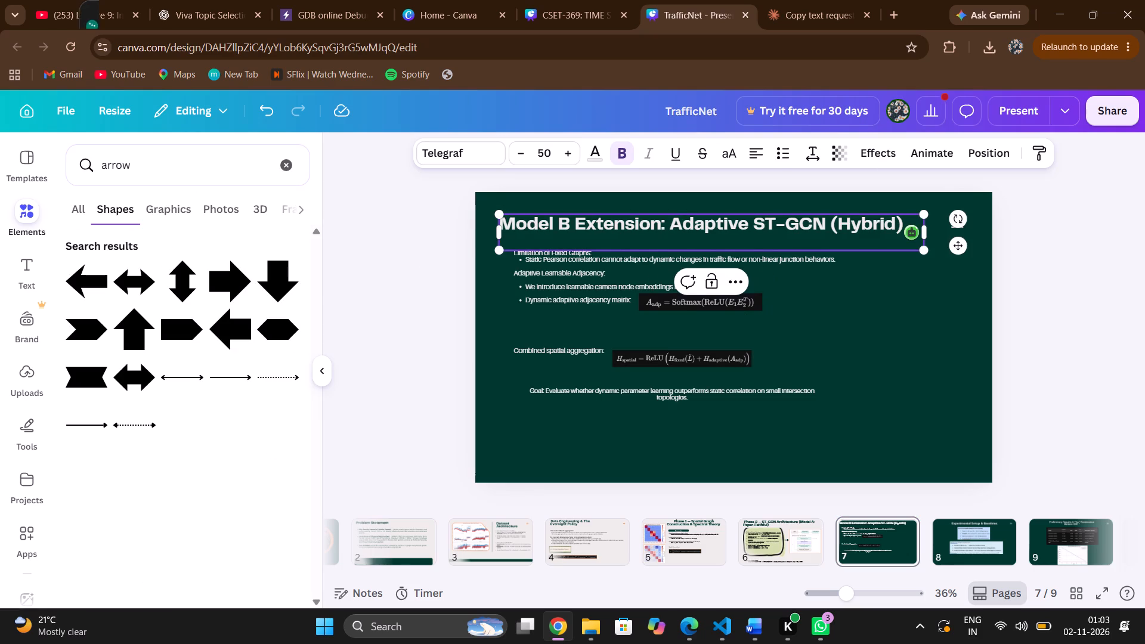
left_click(787, 540)
left_click(584, 217)
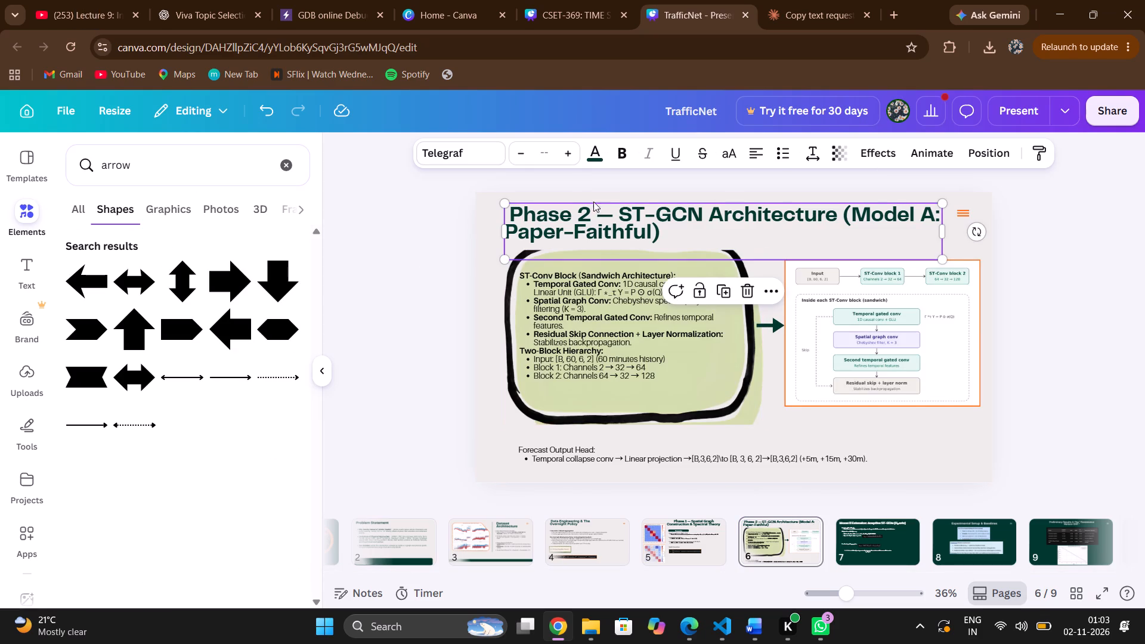
left_click(605, 158)
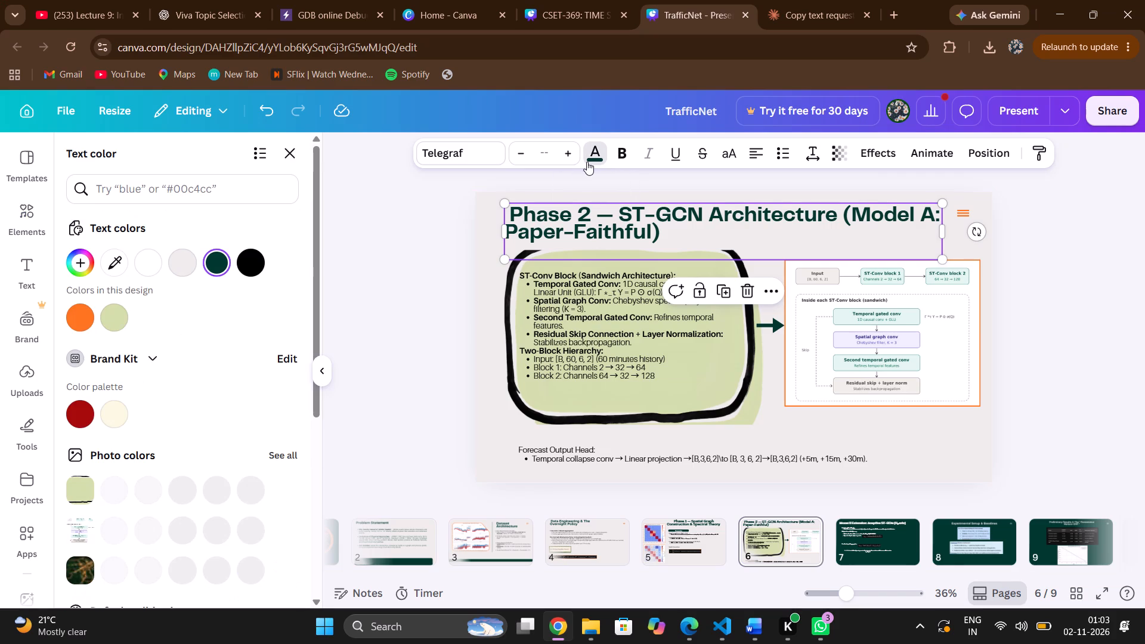
left_click(898, 548)
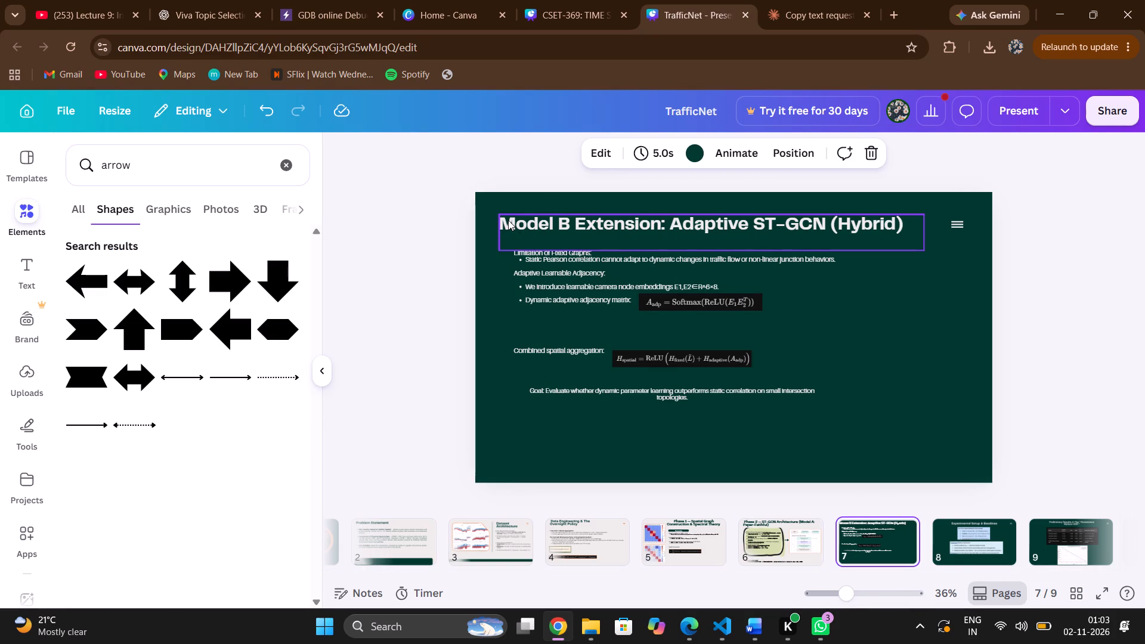
left_click(508, 220)
left_click(503, 220)
left_click_drag(503, 220, 574, 324)
left_click(801, 333)
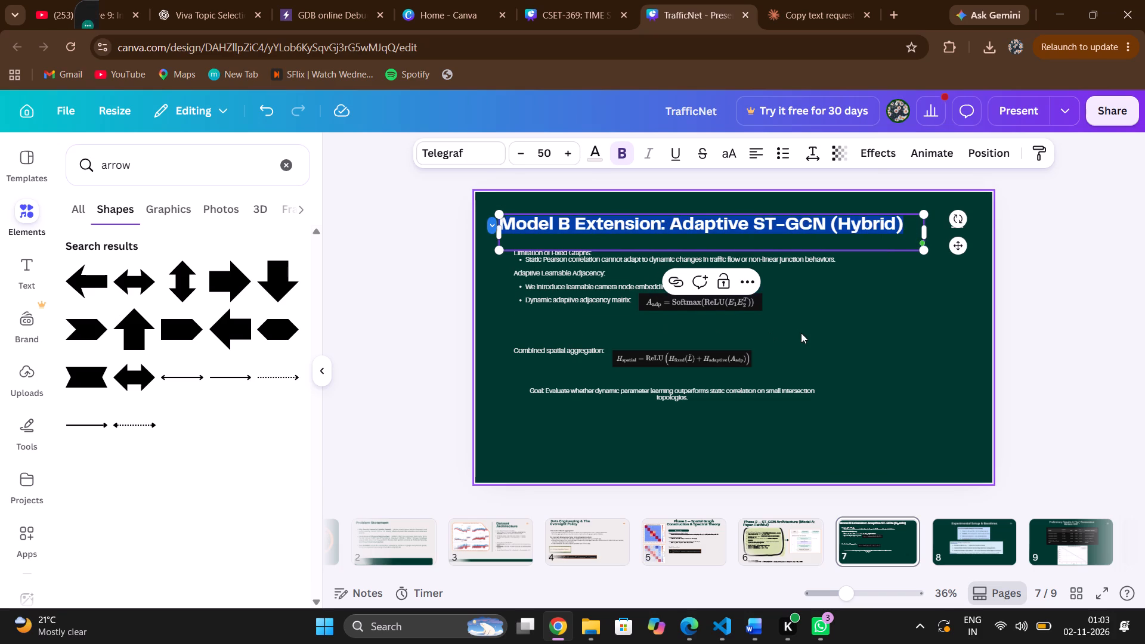
left_click(876, 348)
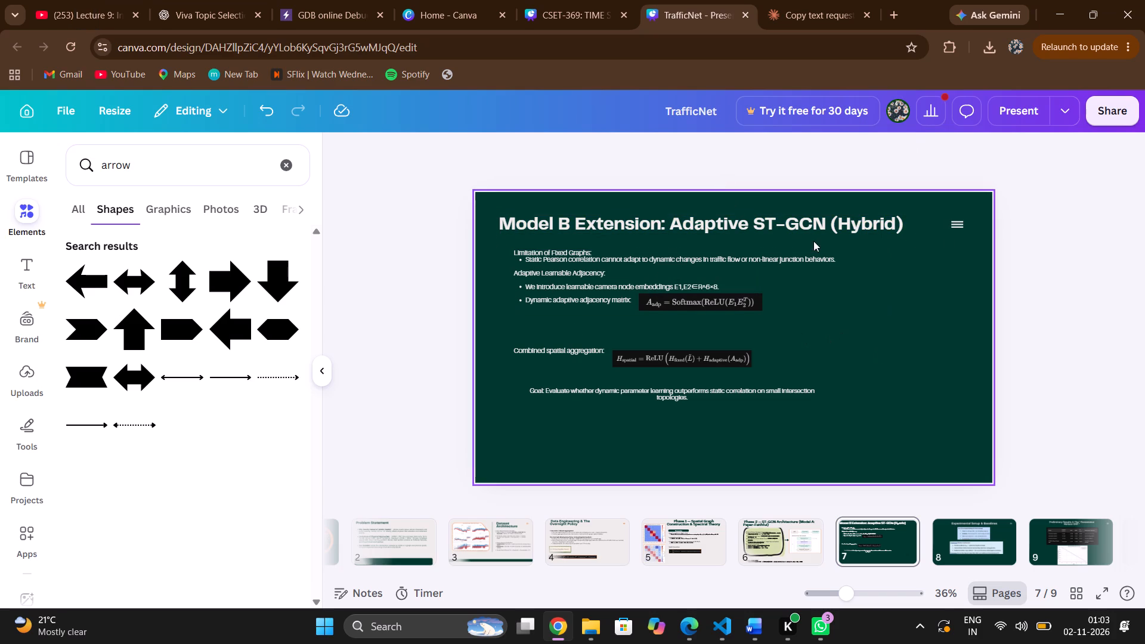
Set the Model B Extension slide's background to the light colour #edece9.
left_click(937, 345)
left_click(728, 150)
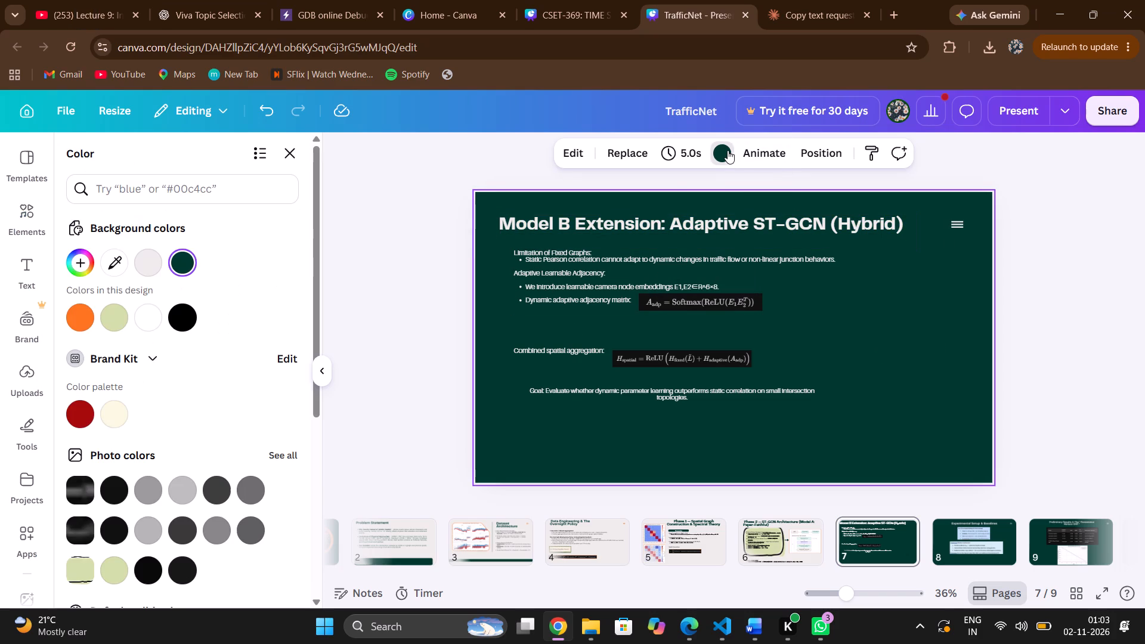
left_click(143, 264)
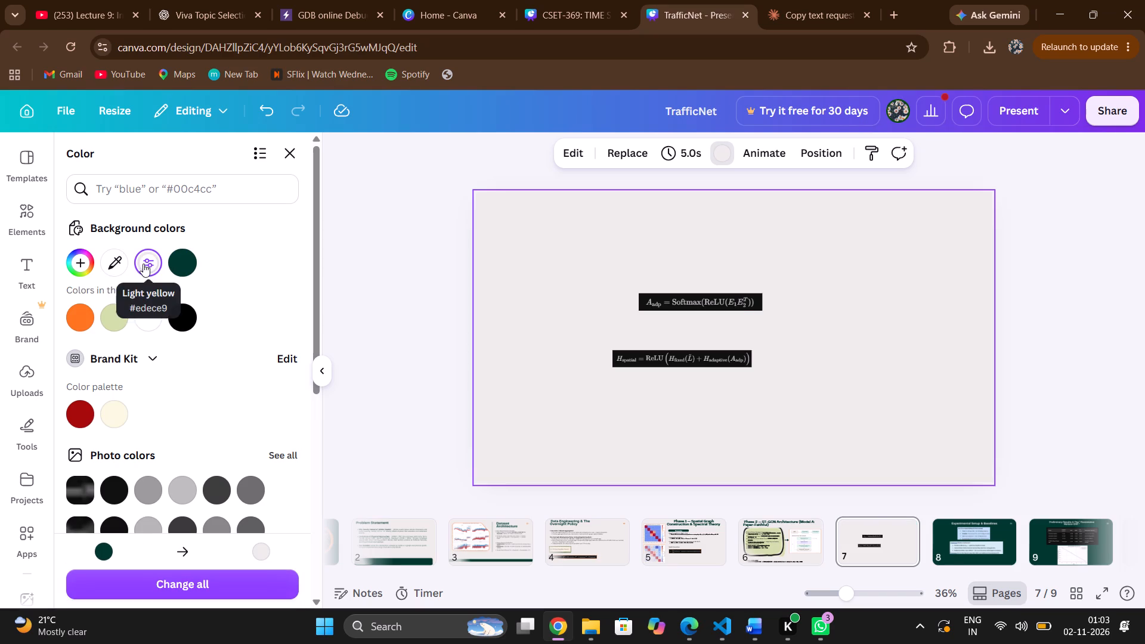
Recolour all text on the Model B Extension slide to the design's dark turquoise.
left_click(517, 227)
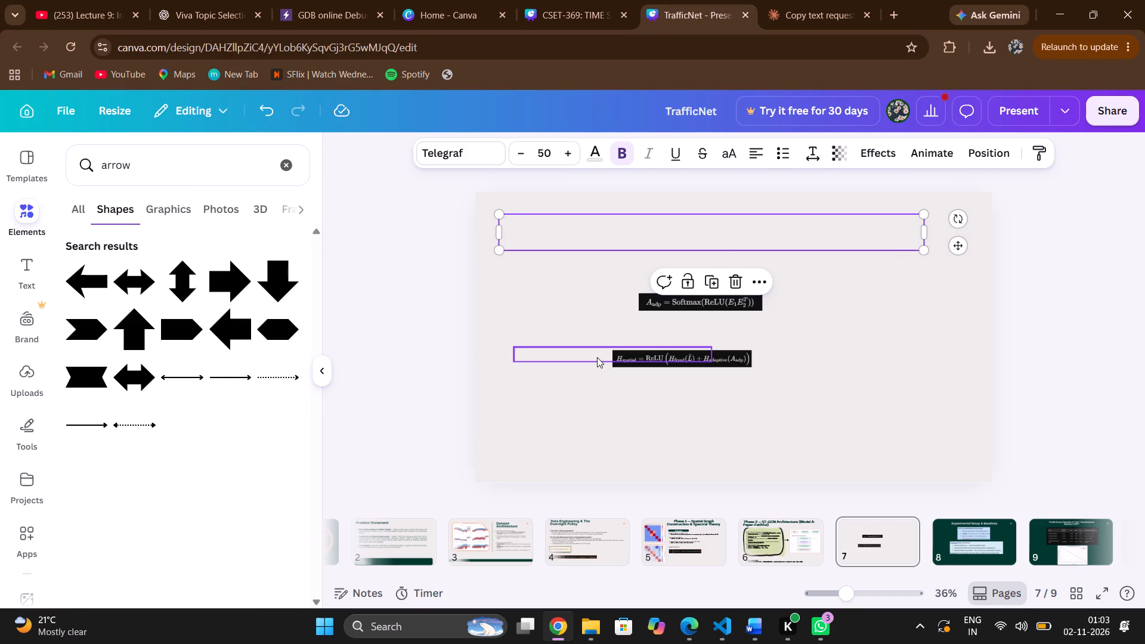
key("ctrl+a")
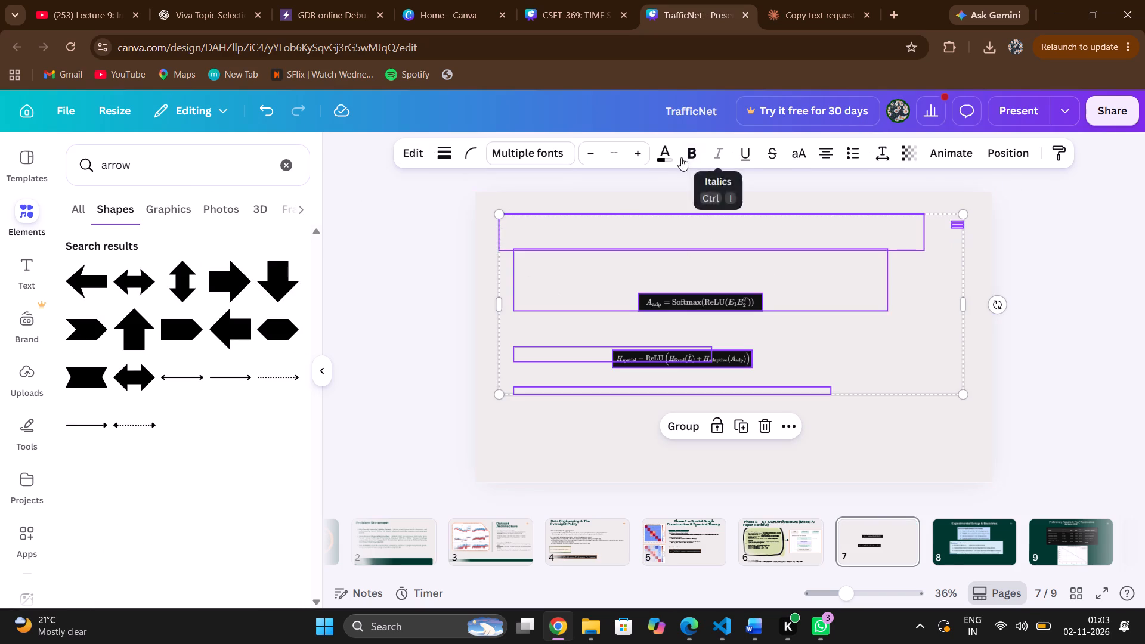
left_click(666, 153)
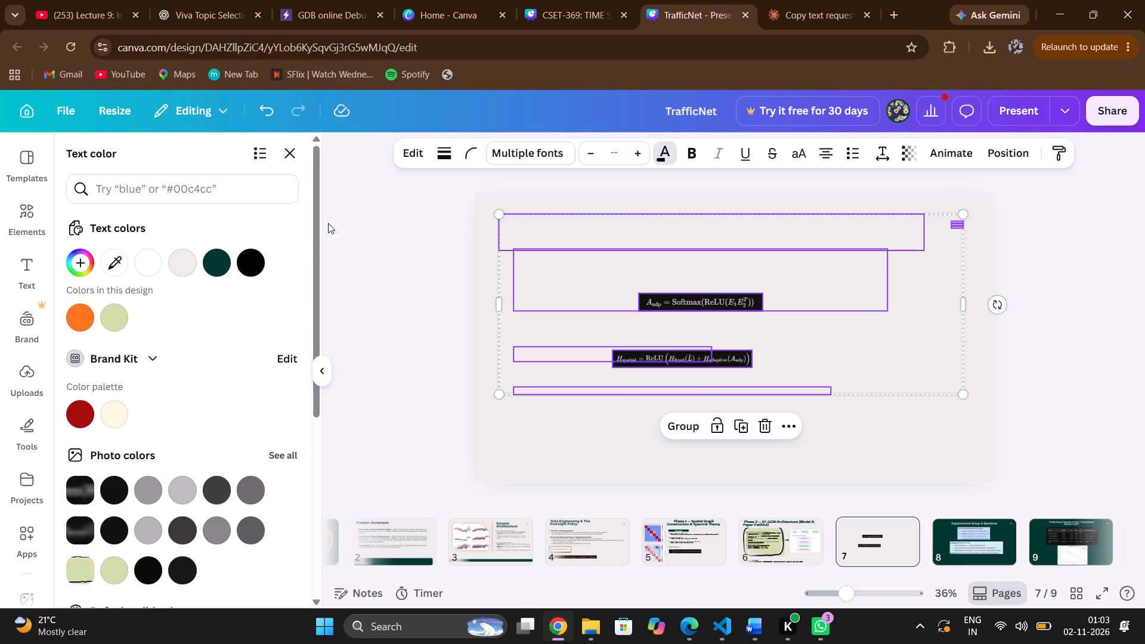
left_click(212, 264)
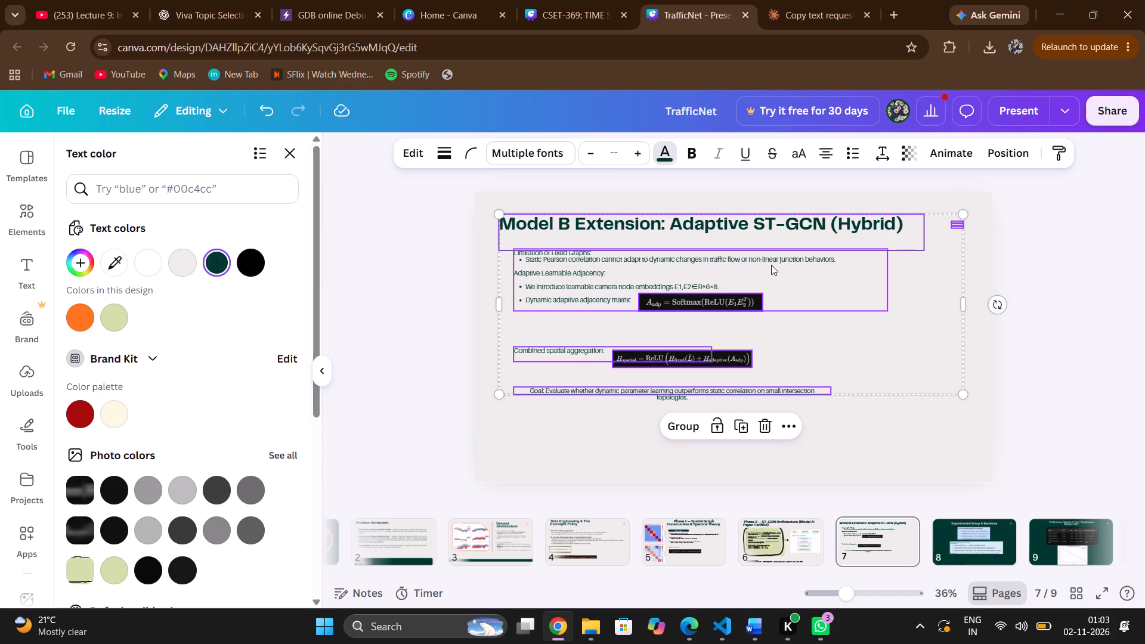
left_click(1115, 220)
left_click(1103, 219)
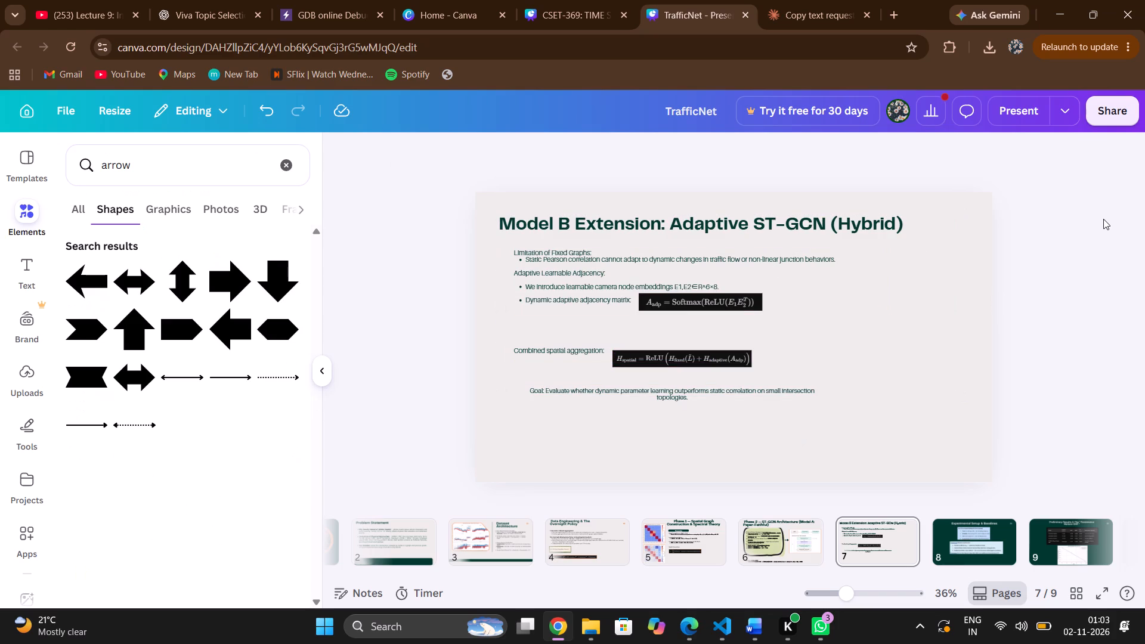
Review the other slides from Problem Statement to Experimental Setup & Baselines for consistency with the Model B Extension slide.
left_click(943, 535)
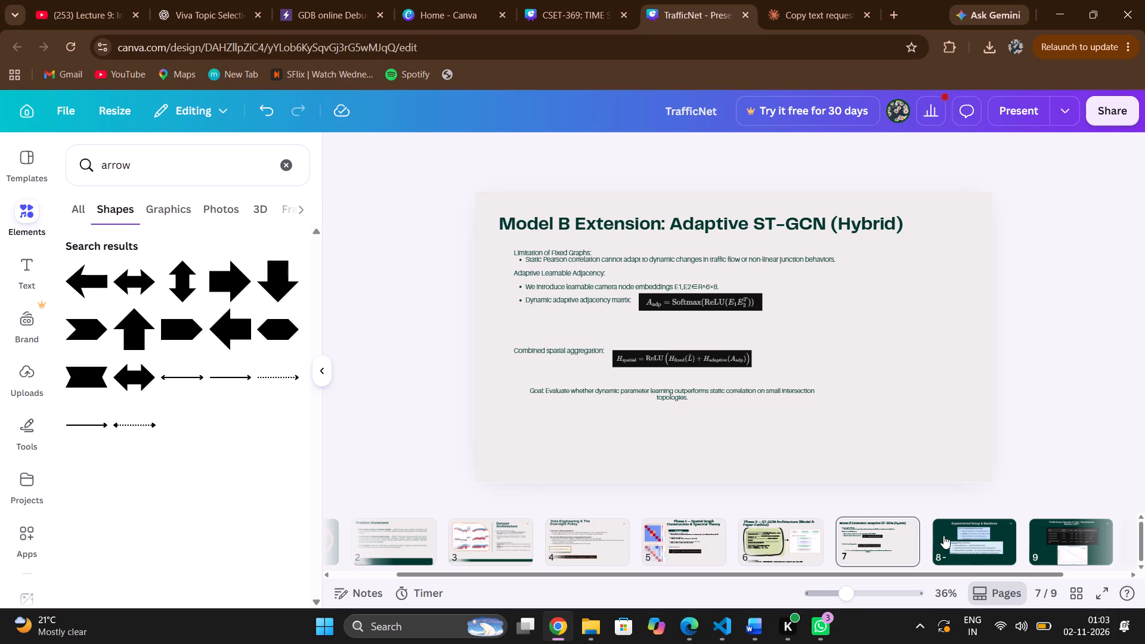
scroll(977, 540, "left", 2)
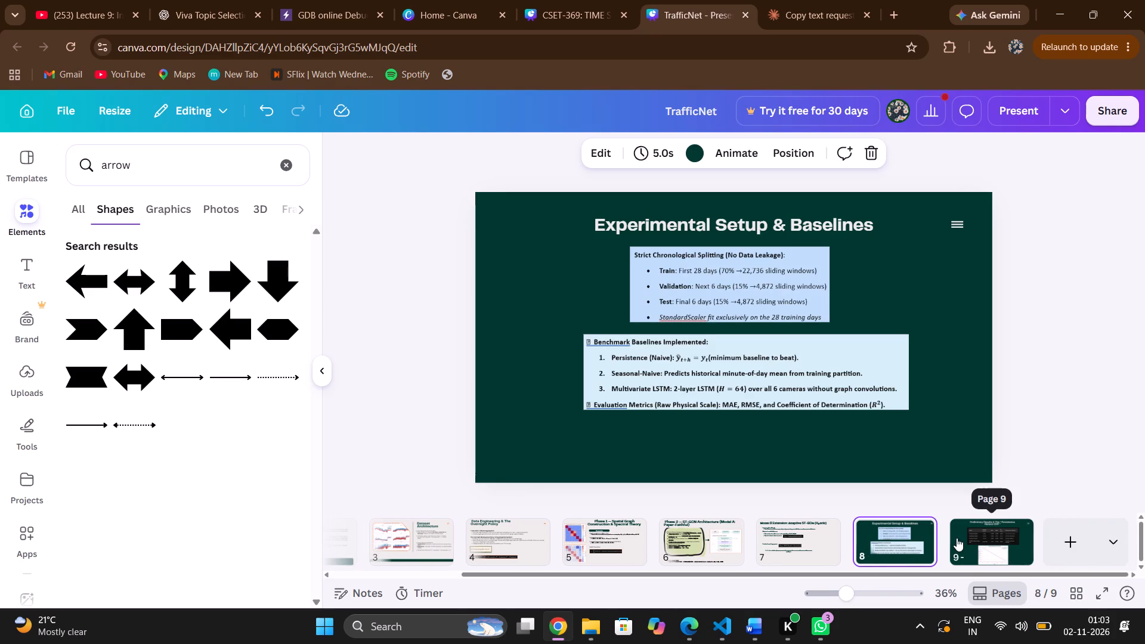
left_click(783, 556)
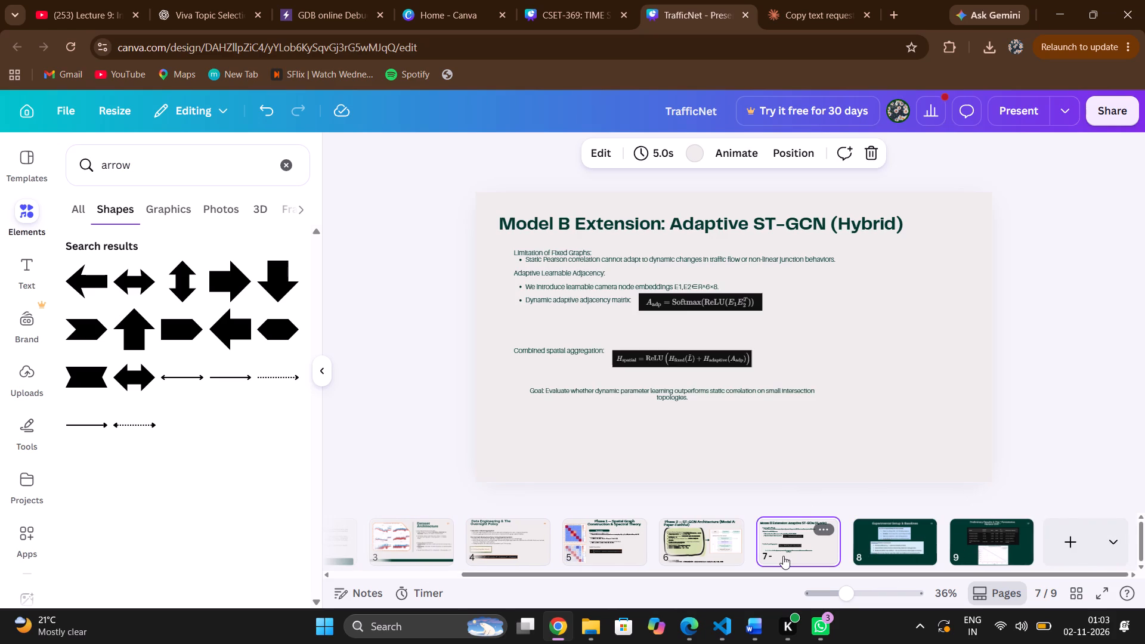
left_click(695, 539)
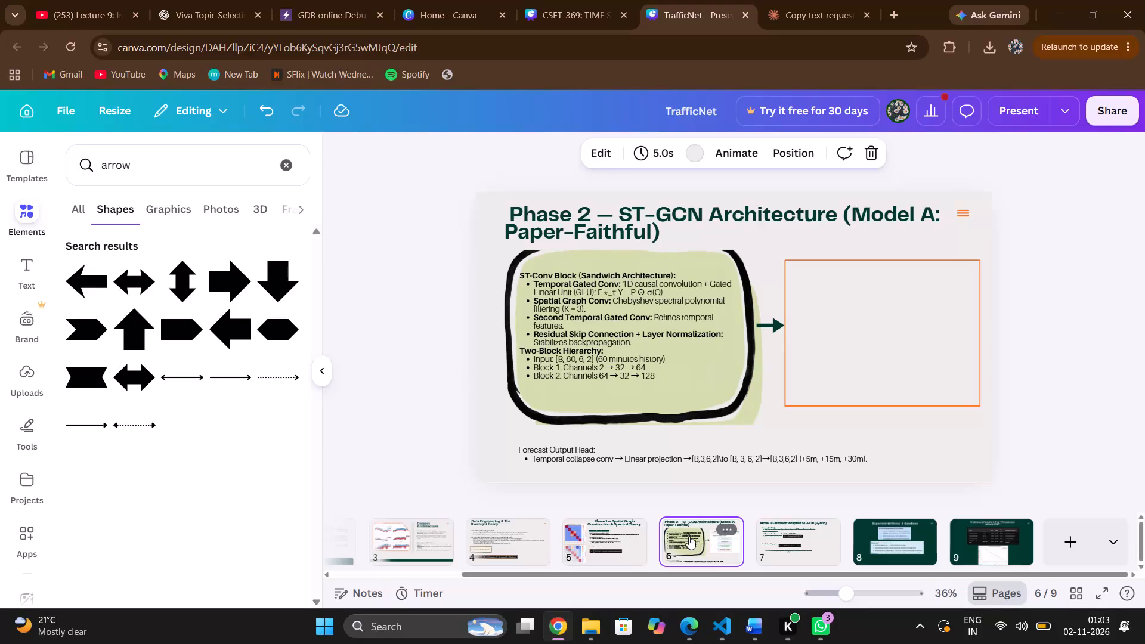
scroll(604, 537, "right", 3)
left_click(379, 543)
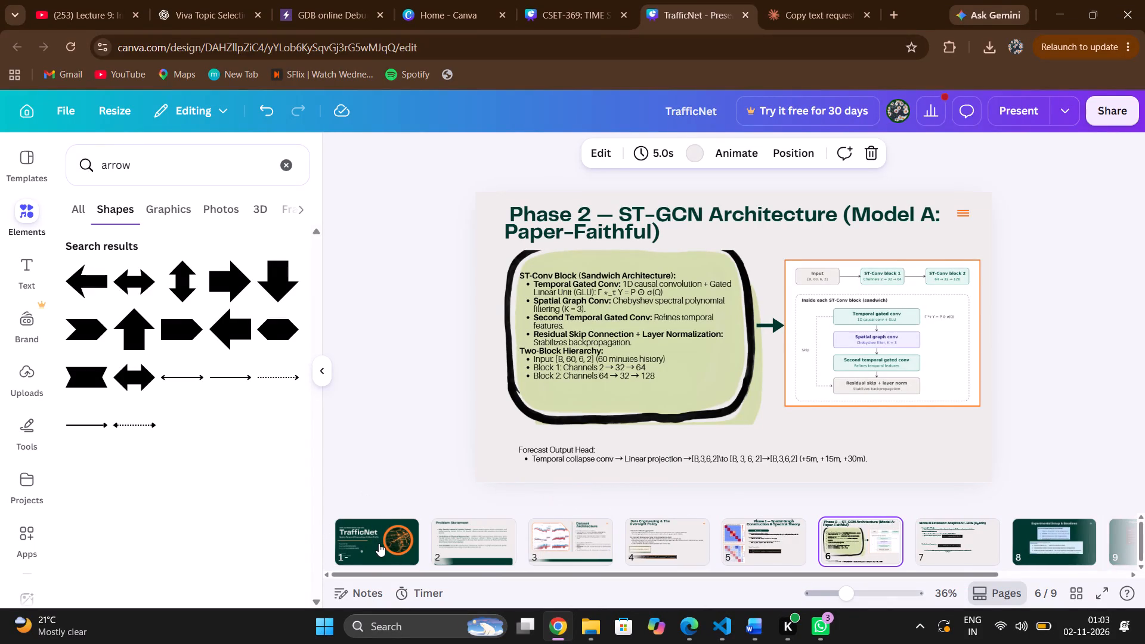
left_click(494, 544)
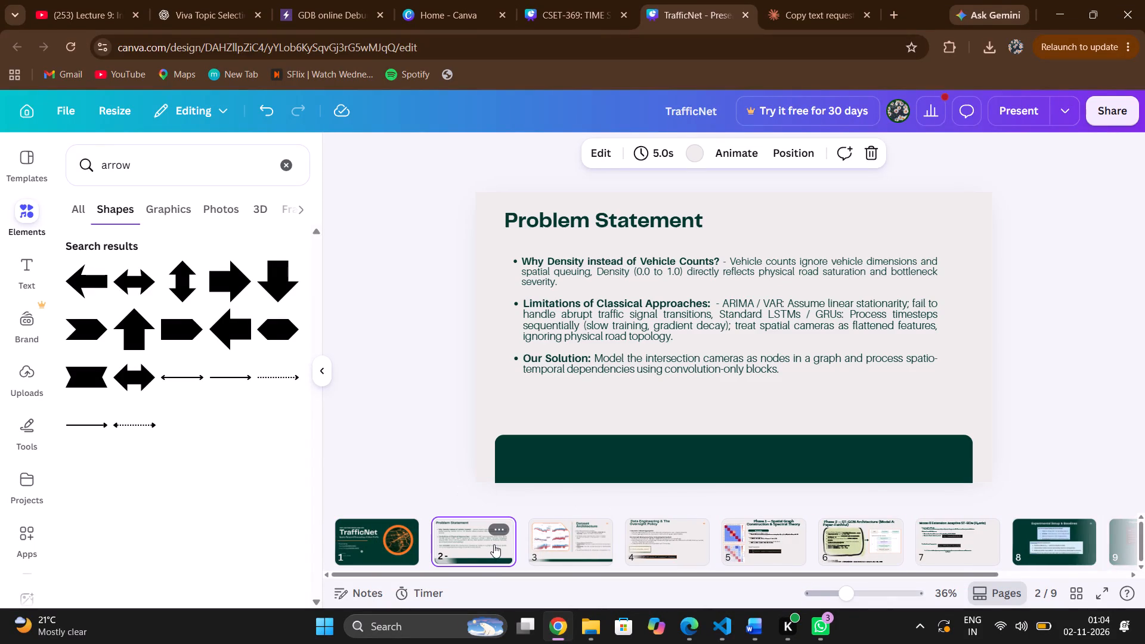
left_click(589, 538)
left_click(673, 541)
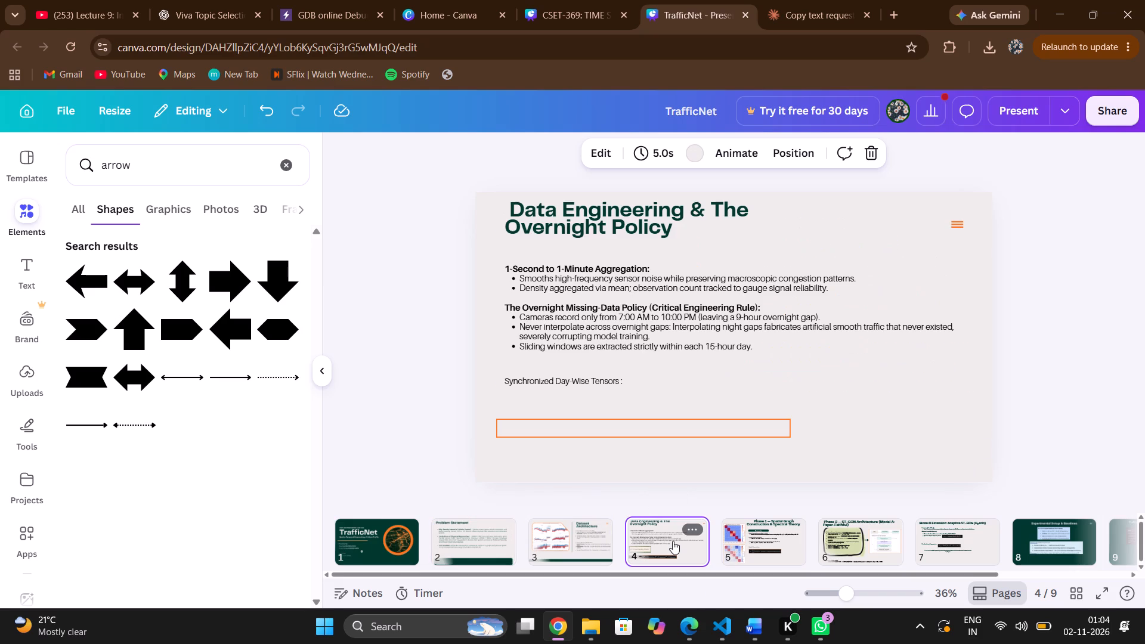
left_click(765, 540)
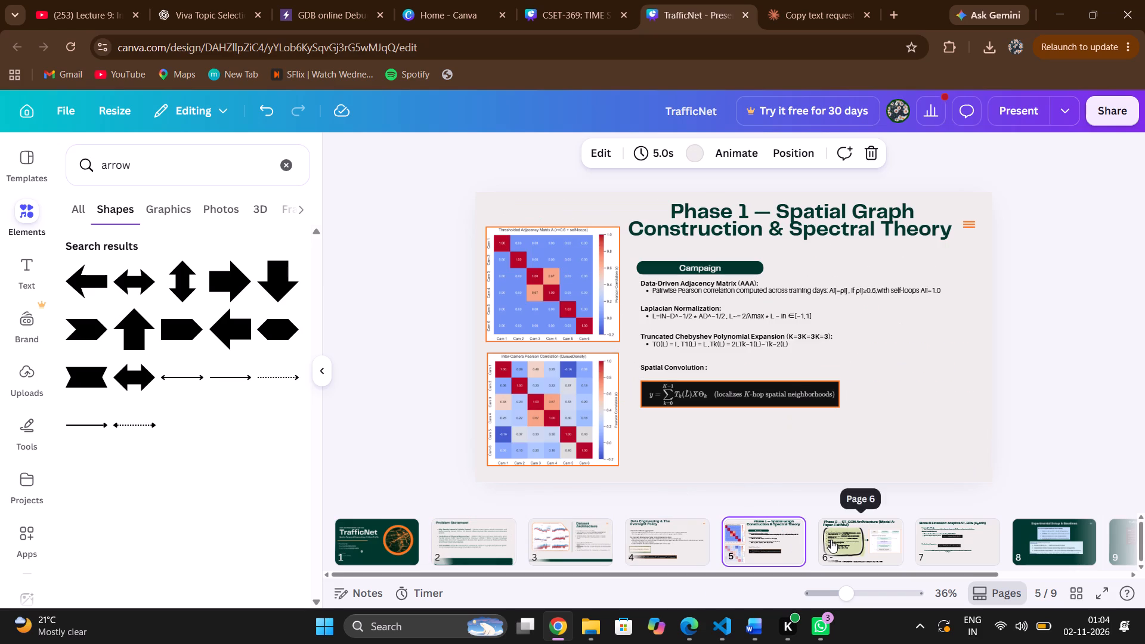
left_click(831, 540)
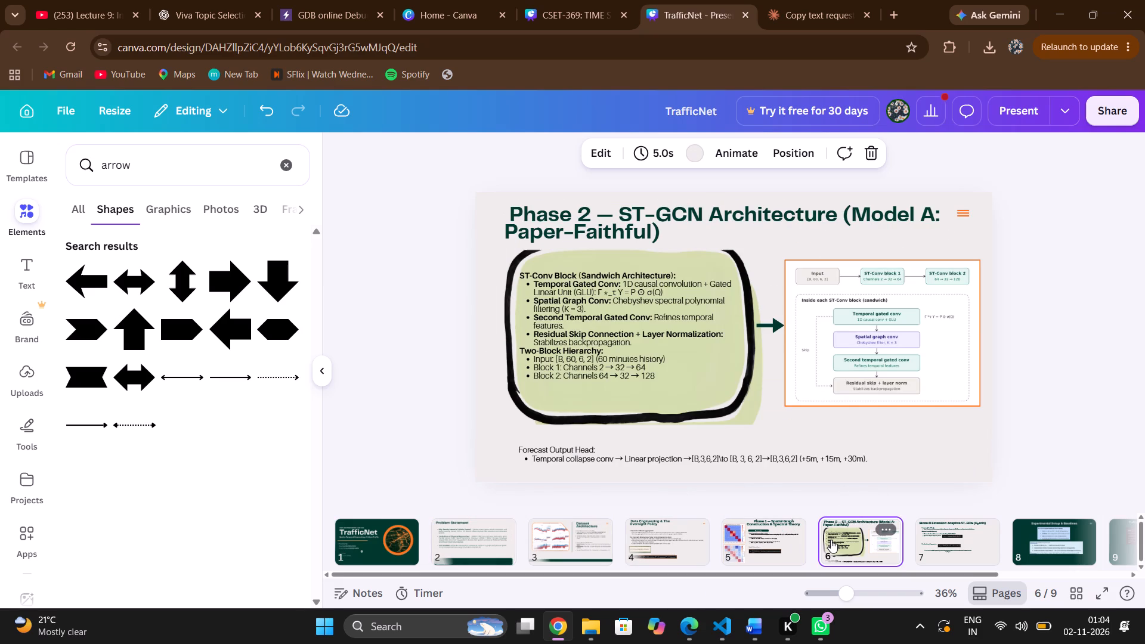
Increase the Model B Extension slide title to font size 58 and widen its text box so the title fits on one line.
left_click(988, 524)
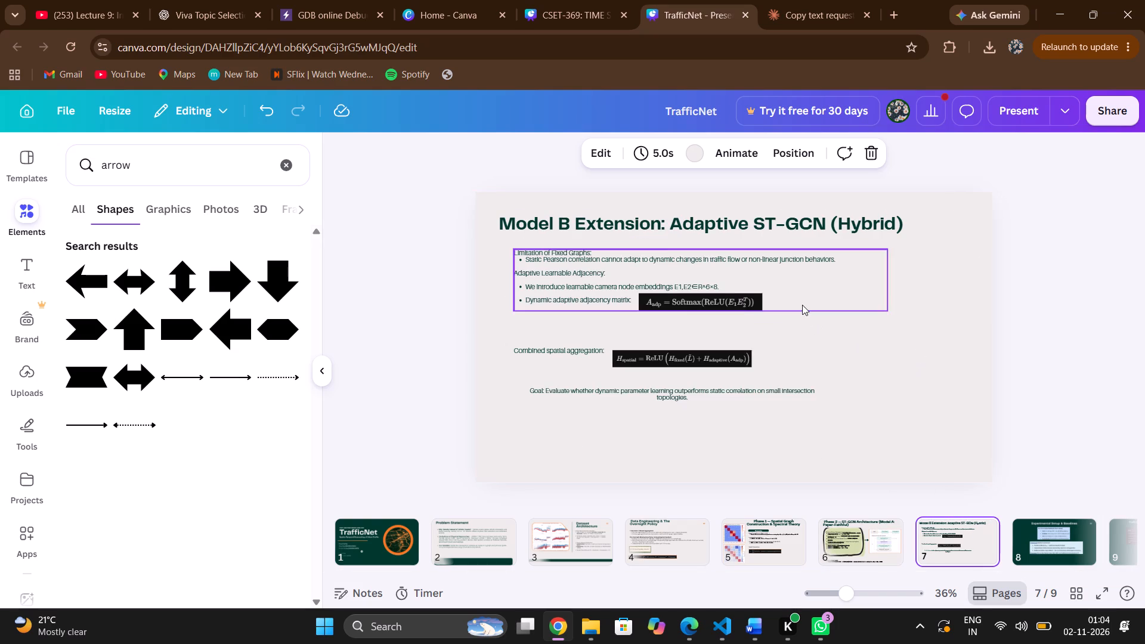
left_click(614, 226)
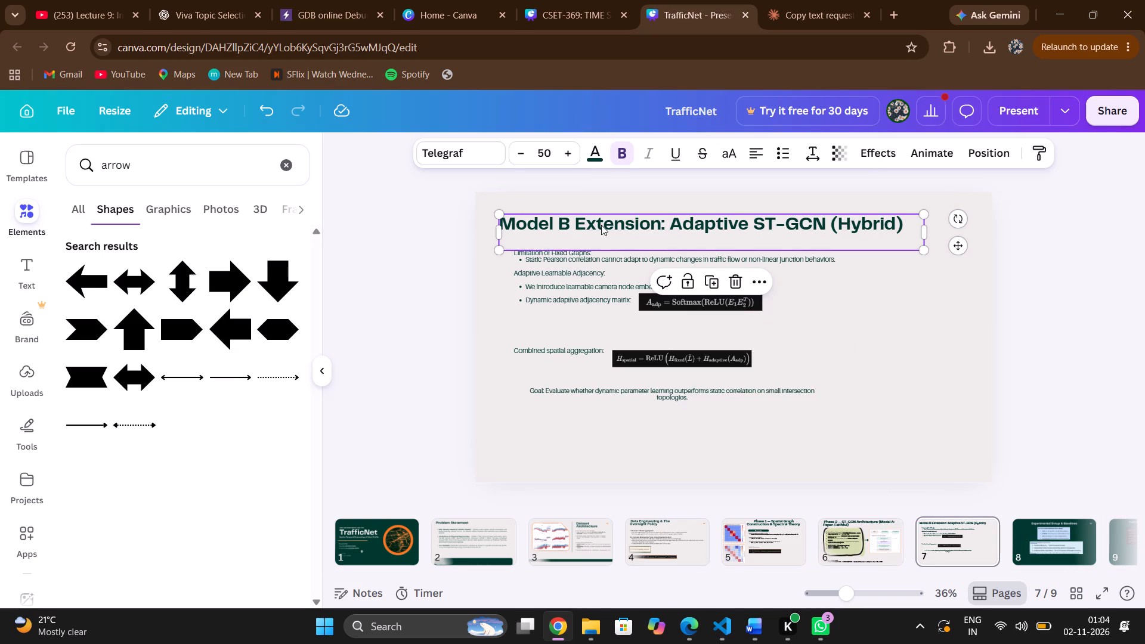
left_click(559, 226)
left_click_drag(559, 226, 574, 233)
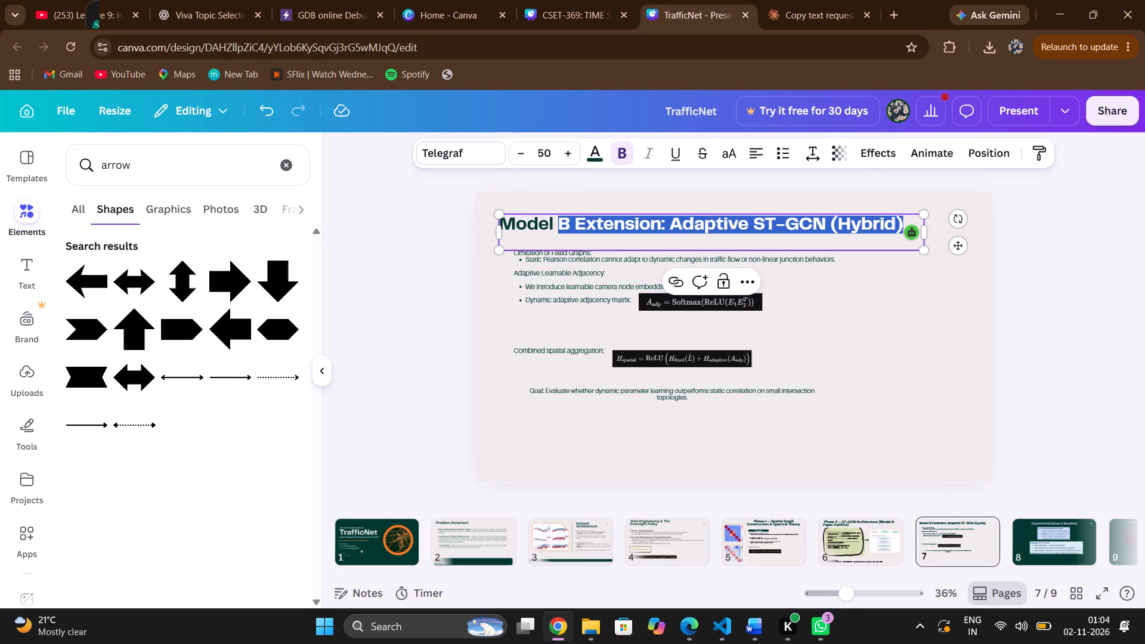
key("ctrl+a")
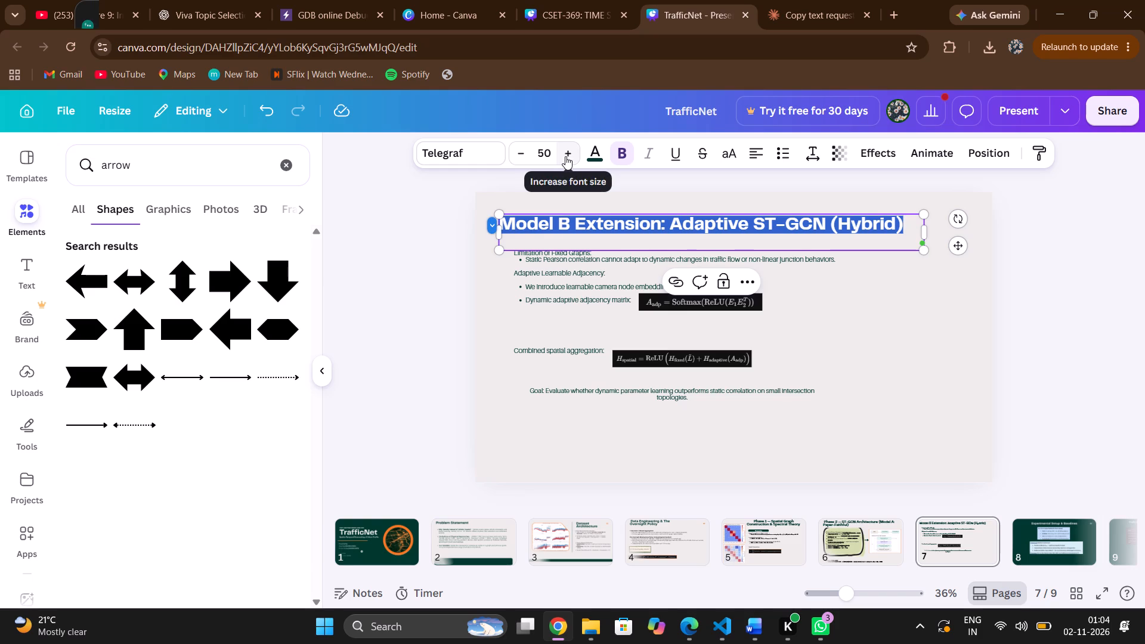
left_click(565, 156)
left_click(565, 156)
left_click(565, 156)
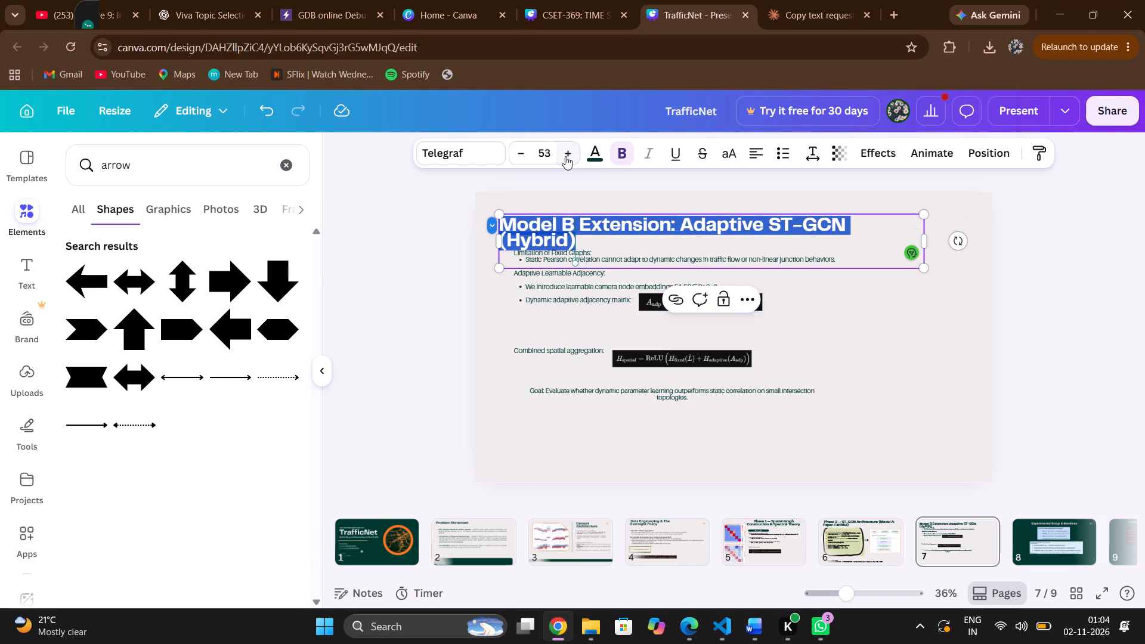
left_click(565, 156)
left_click(565, 156)
left_click(565, 156)
left_click(565, 156)
left_click(565, 156)
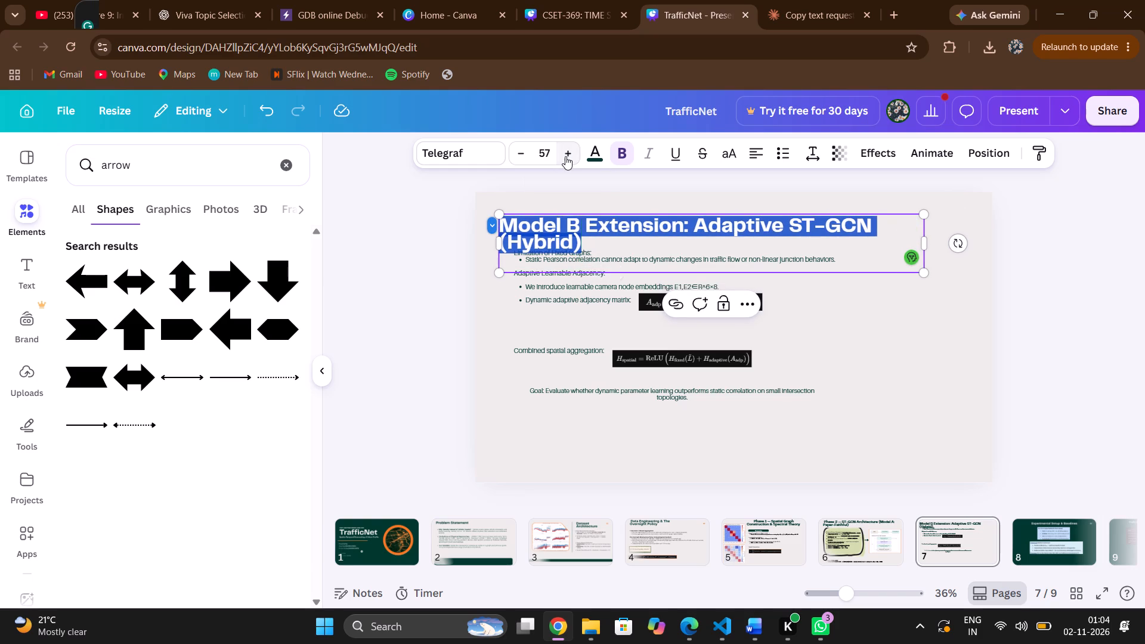
left_click_drag(929, 244, 986, 243)
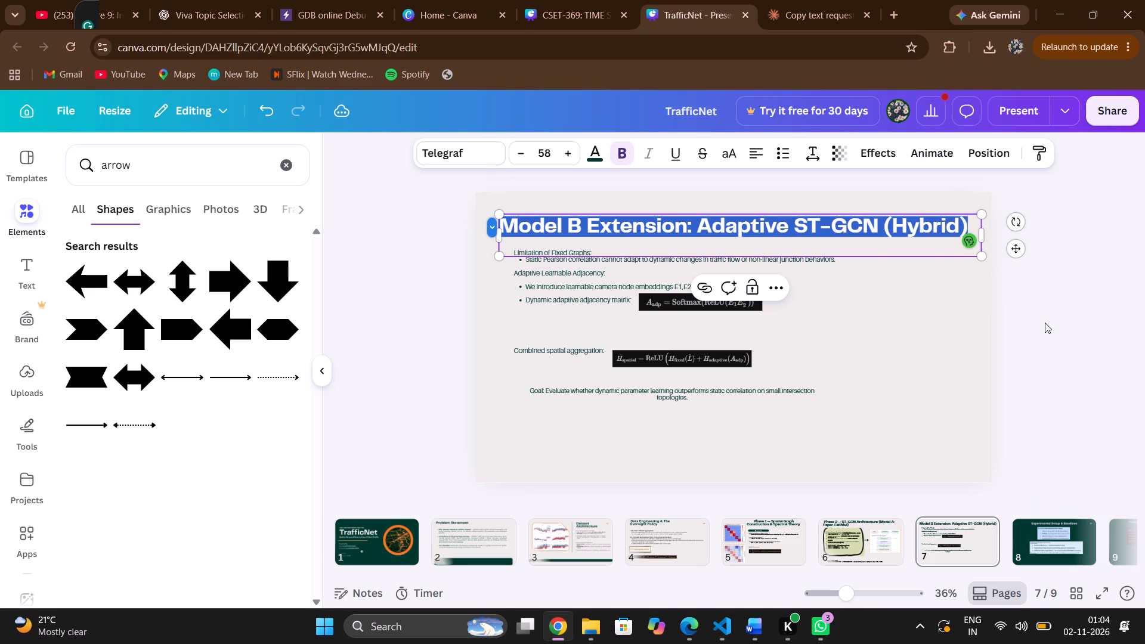
left_click(1051, 332)
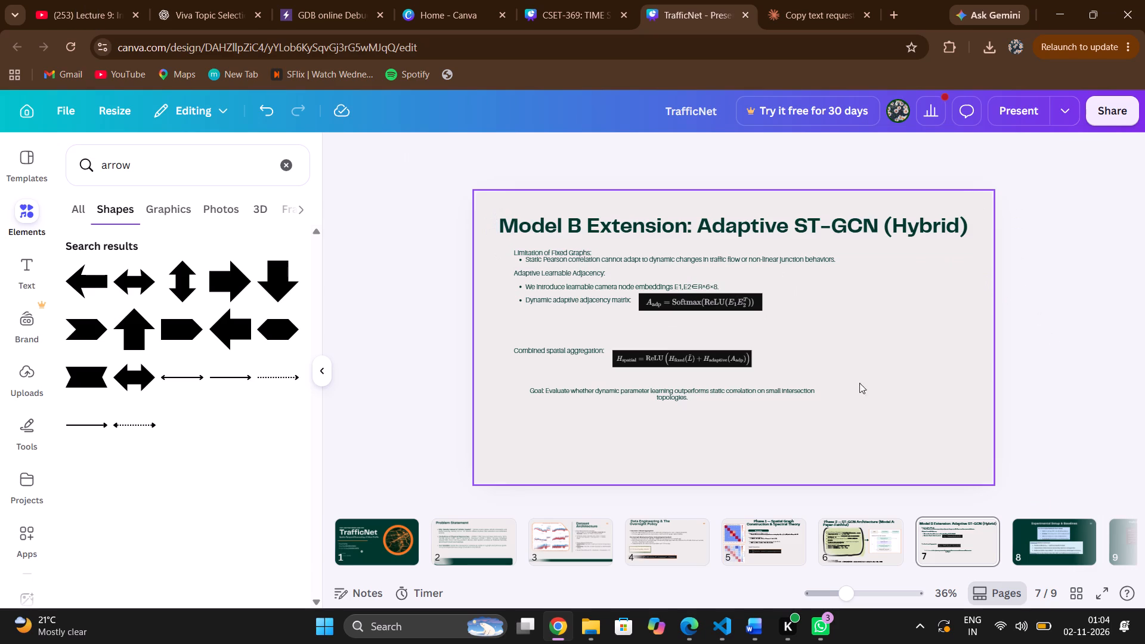
Set the Limitation of Fixed Graphs and Adaptive Learnable Adjacency text block to font size 26.
left_click(550, 267)
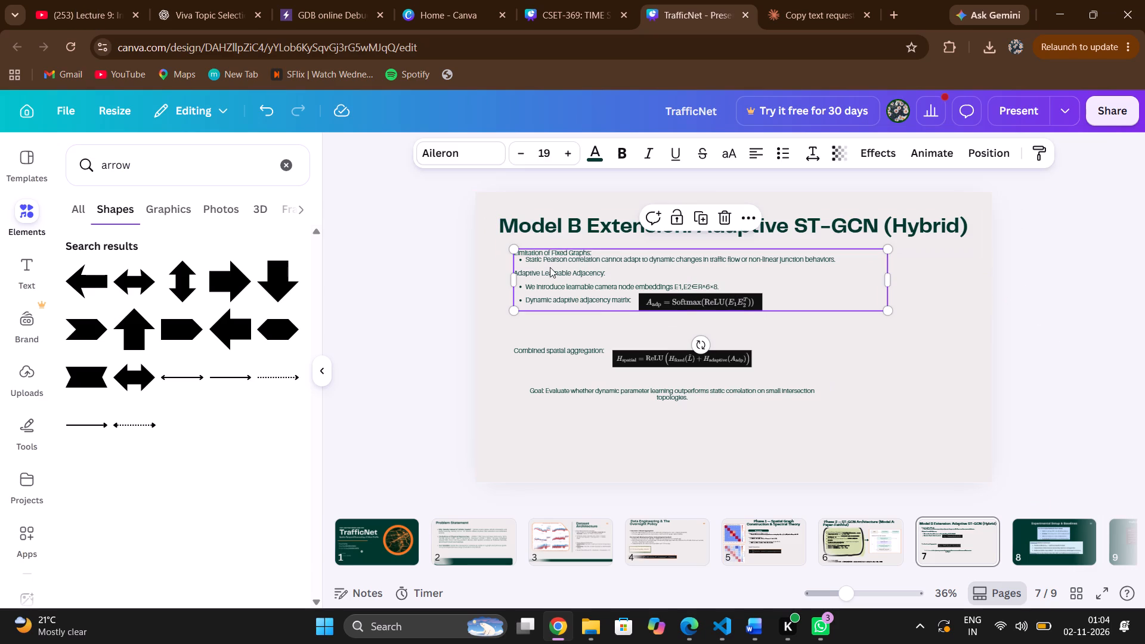
left_click(520, 253)
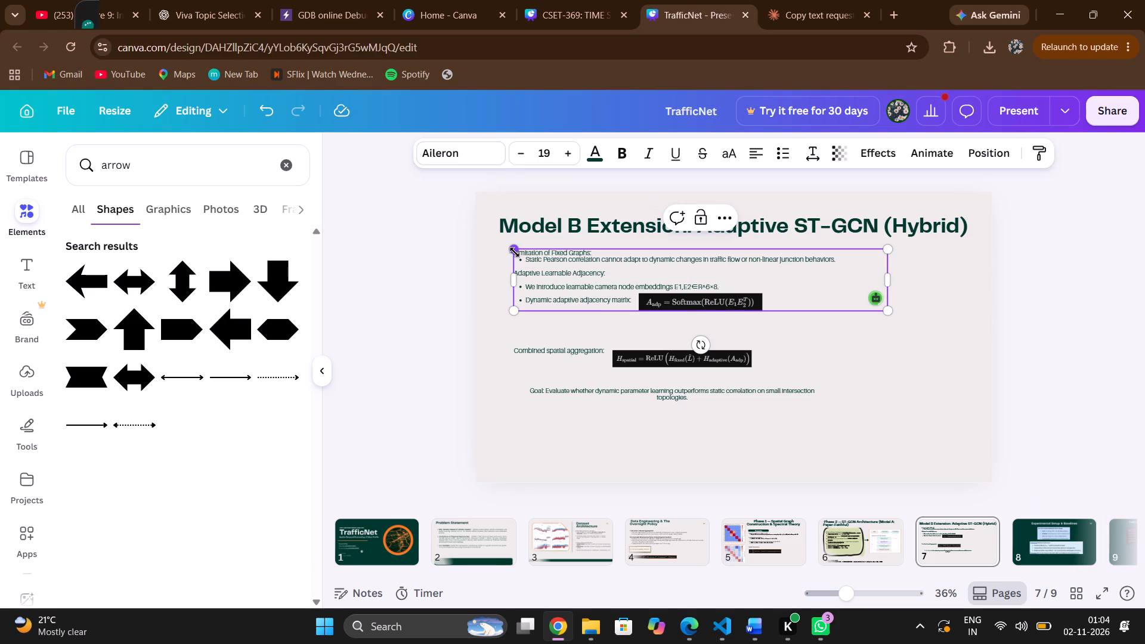
key("ctrl+a")
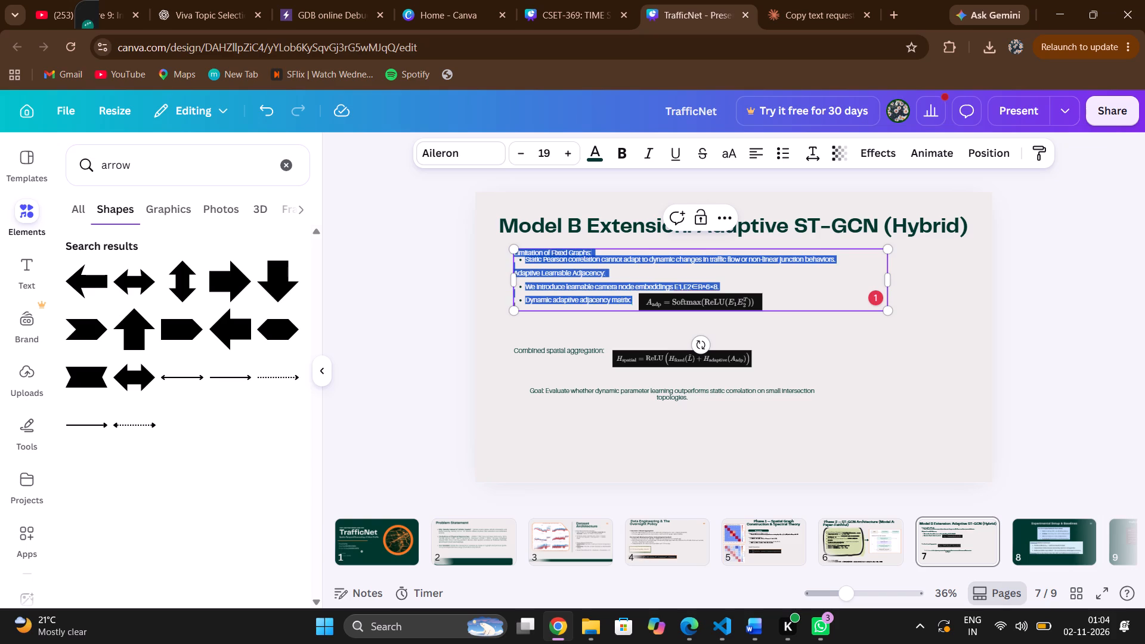
triple_click(567, 151)
triple_click(567, 151)
left_click(567, 151)
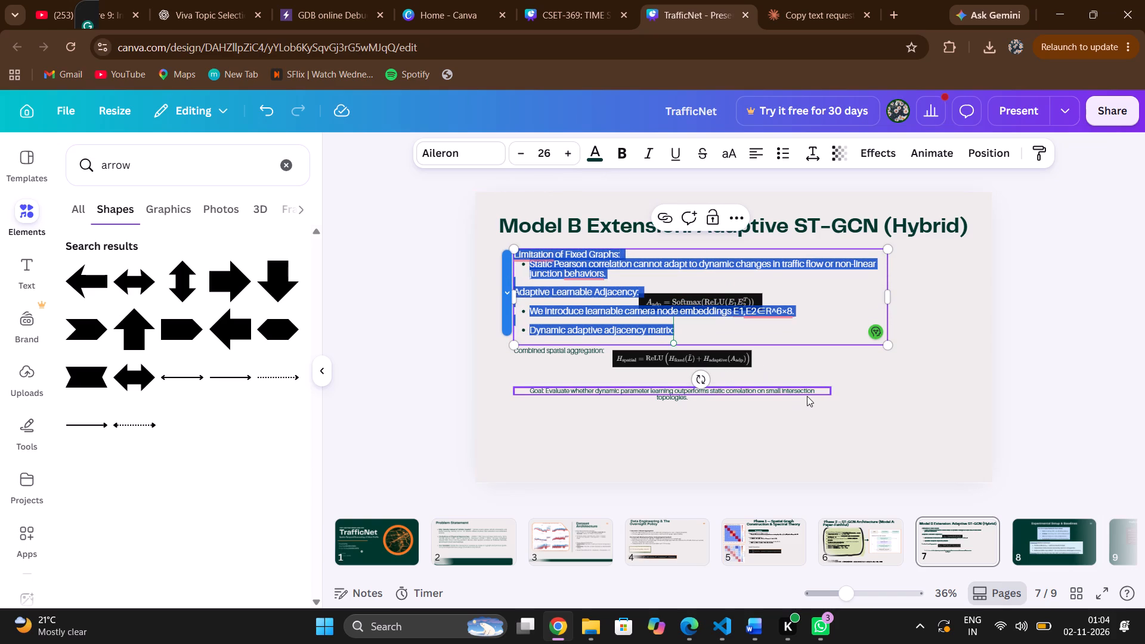
left_click(899, 414)
Move the Goal text, the H_spatial formula image and the Combined spatial aggregation label lower on the slide to free space.
left_click(777, 386)
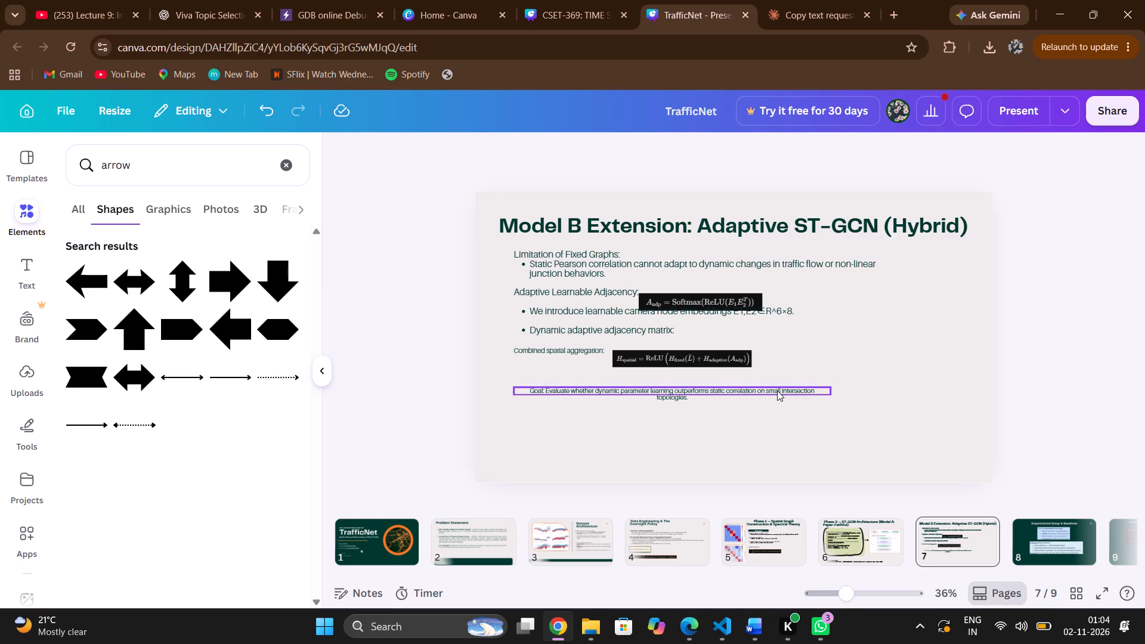
left_click_drag(778, 393, 779, 446)
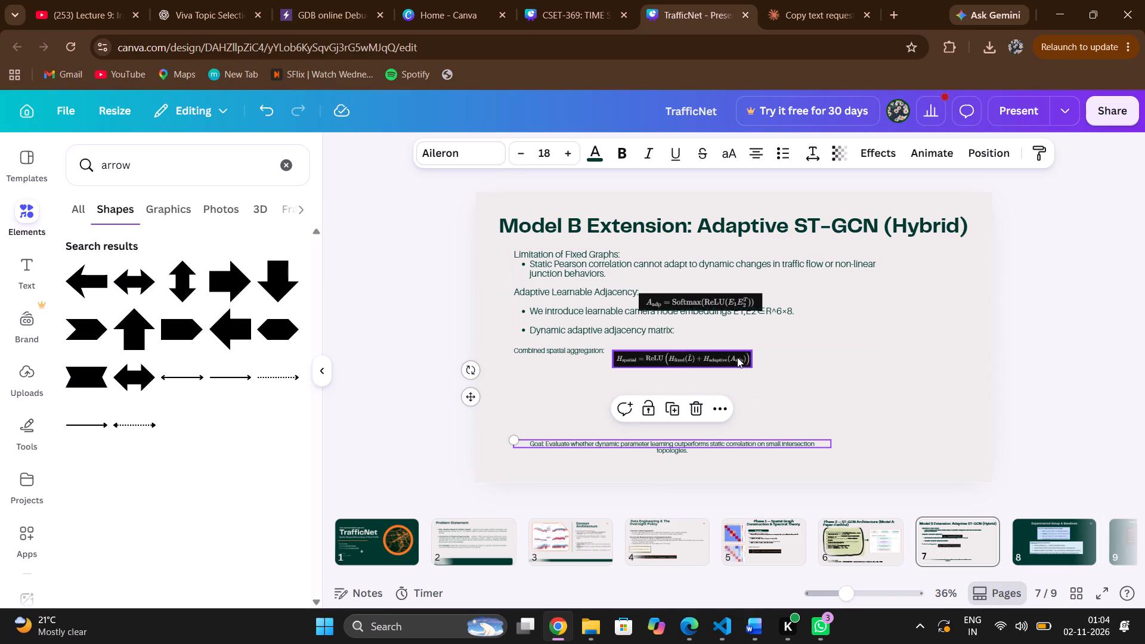
left_click_drag(737, 359, 744, 405)
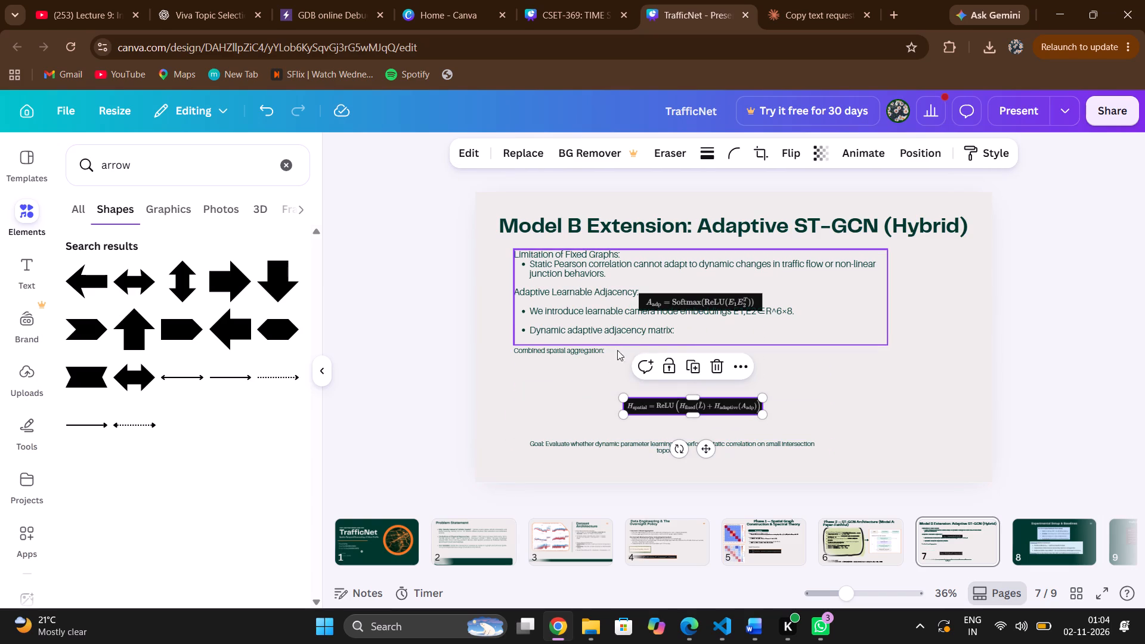
left_click_drag(601, 351, 612, 386)
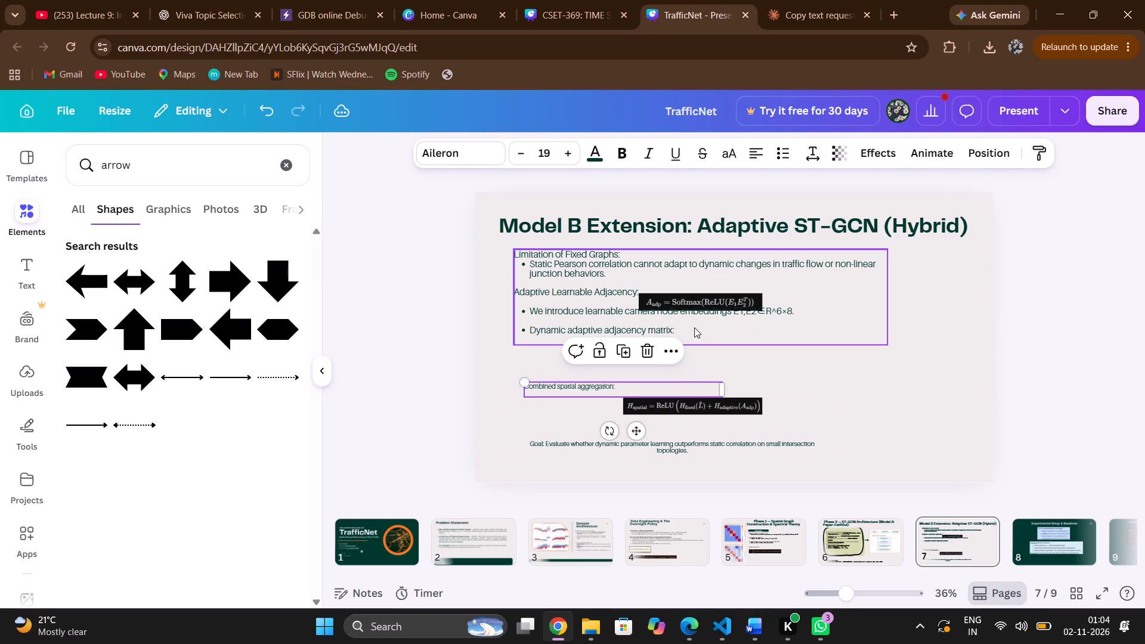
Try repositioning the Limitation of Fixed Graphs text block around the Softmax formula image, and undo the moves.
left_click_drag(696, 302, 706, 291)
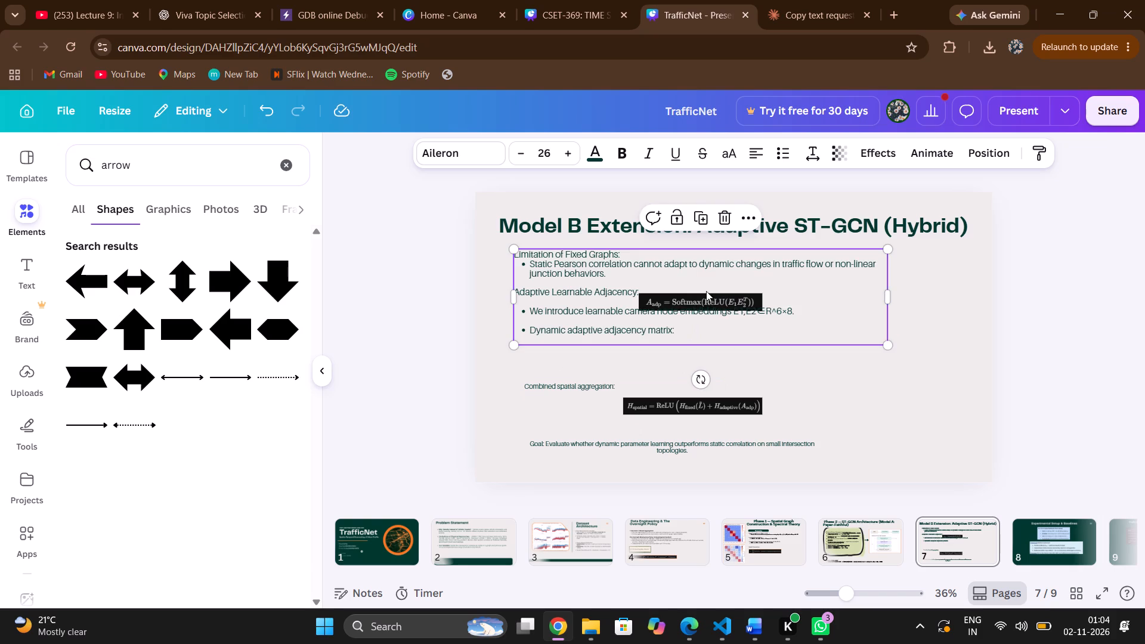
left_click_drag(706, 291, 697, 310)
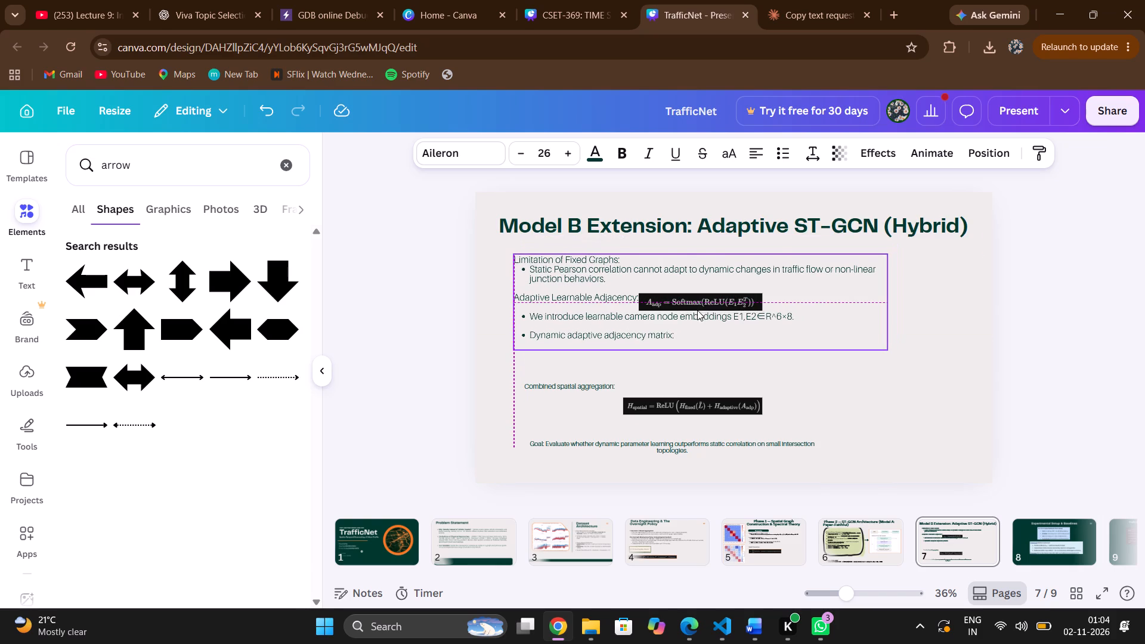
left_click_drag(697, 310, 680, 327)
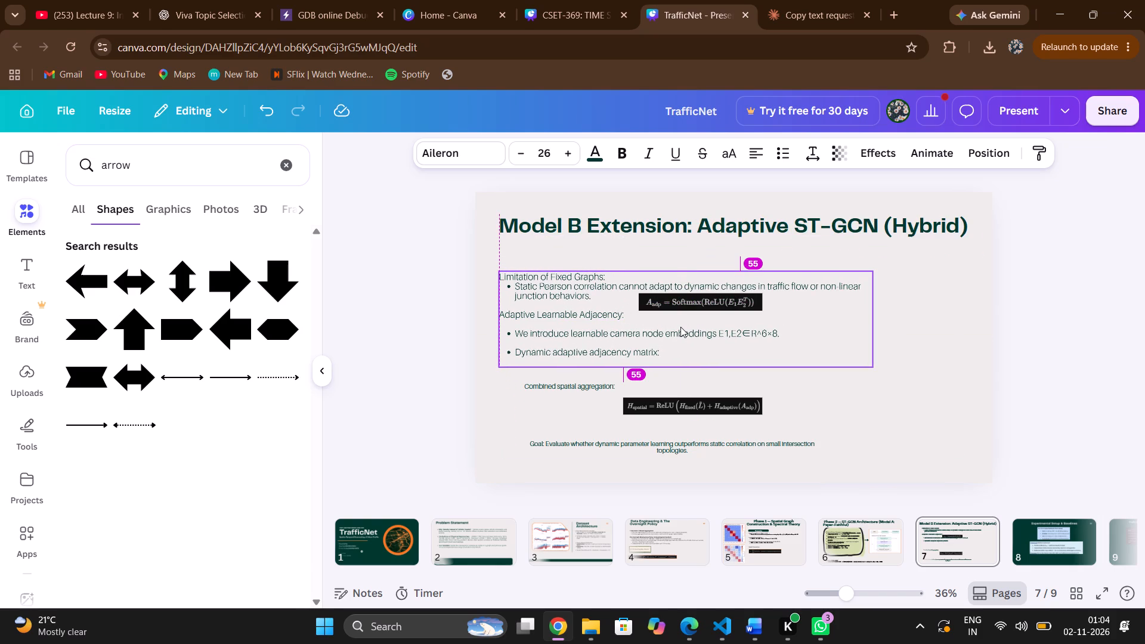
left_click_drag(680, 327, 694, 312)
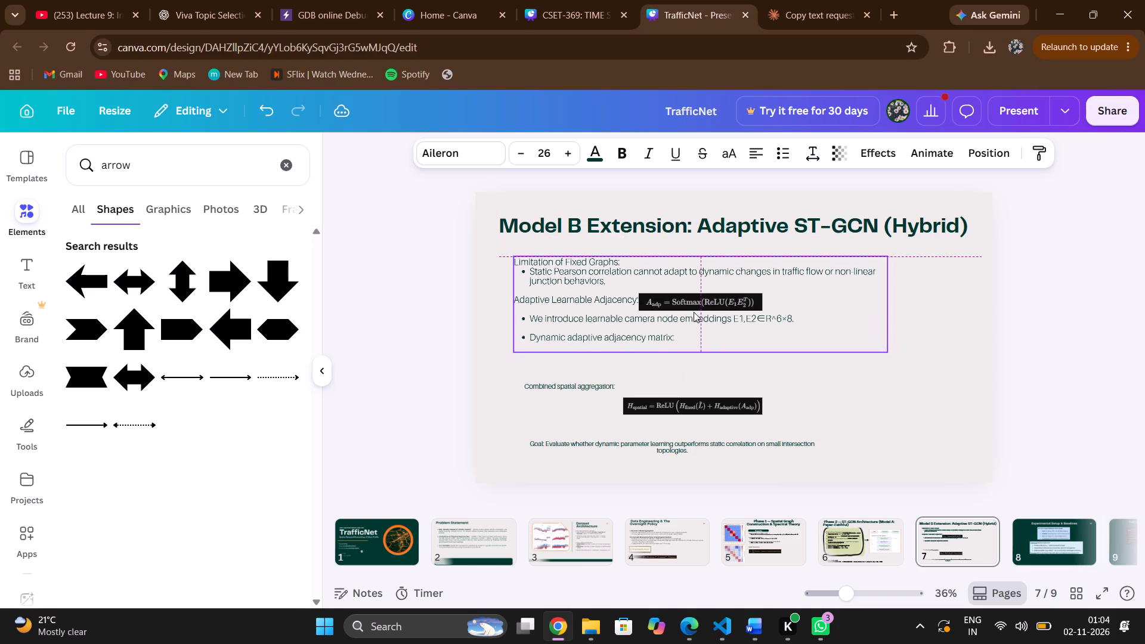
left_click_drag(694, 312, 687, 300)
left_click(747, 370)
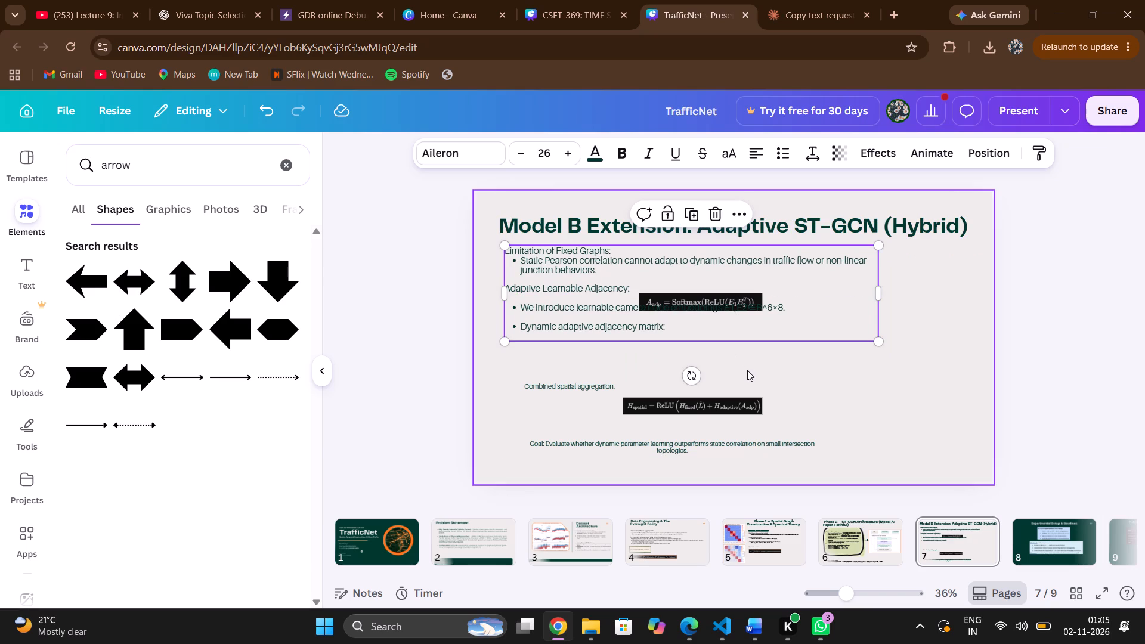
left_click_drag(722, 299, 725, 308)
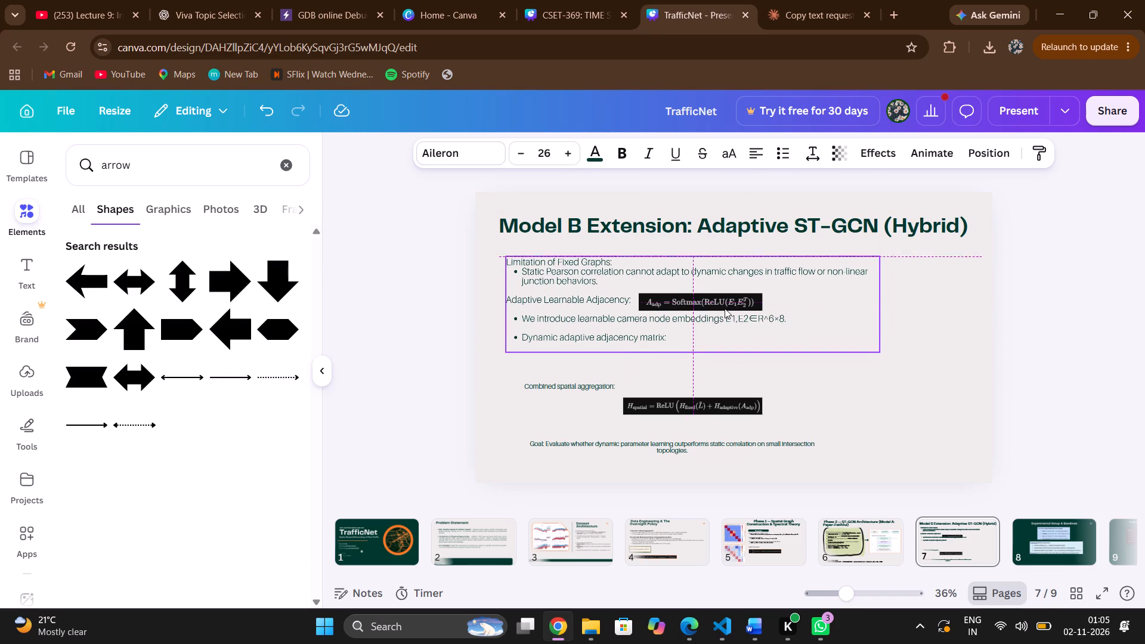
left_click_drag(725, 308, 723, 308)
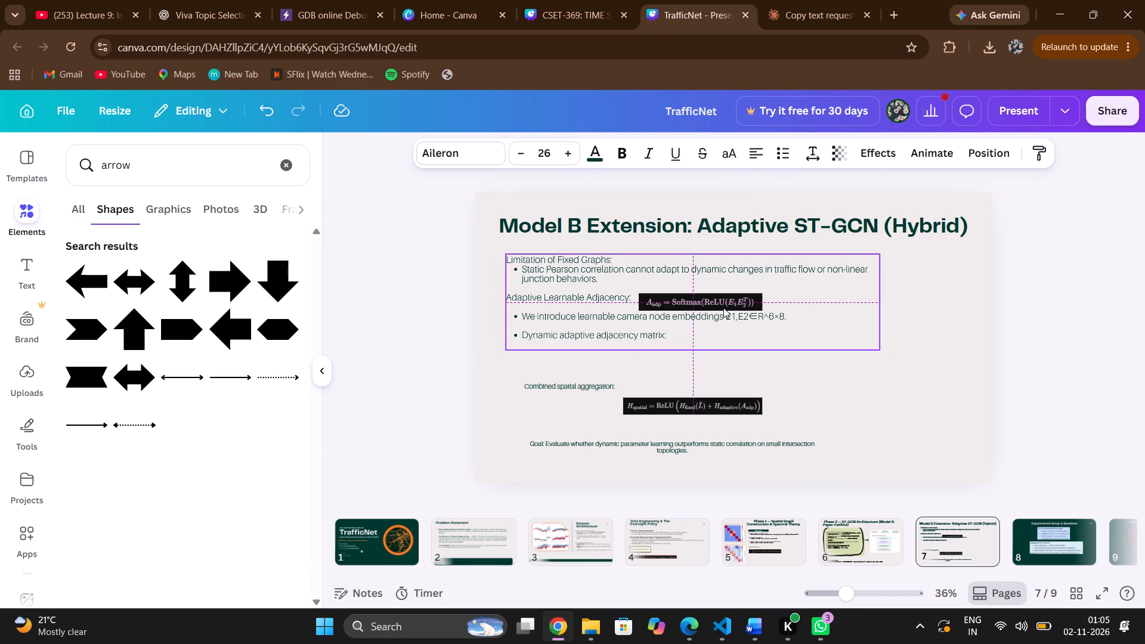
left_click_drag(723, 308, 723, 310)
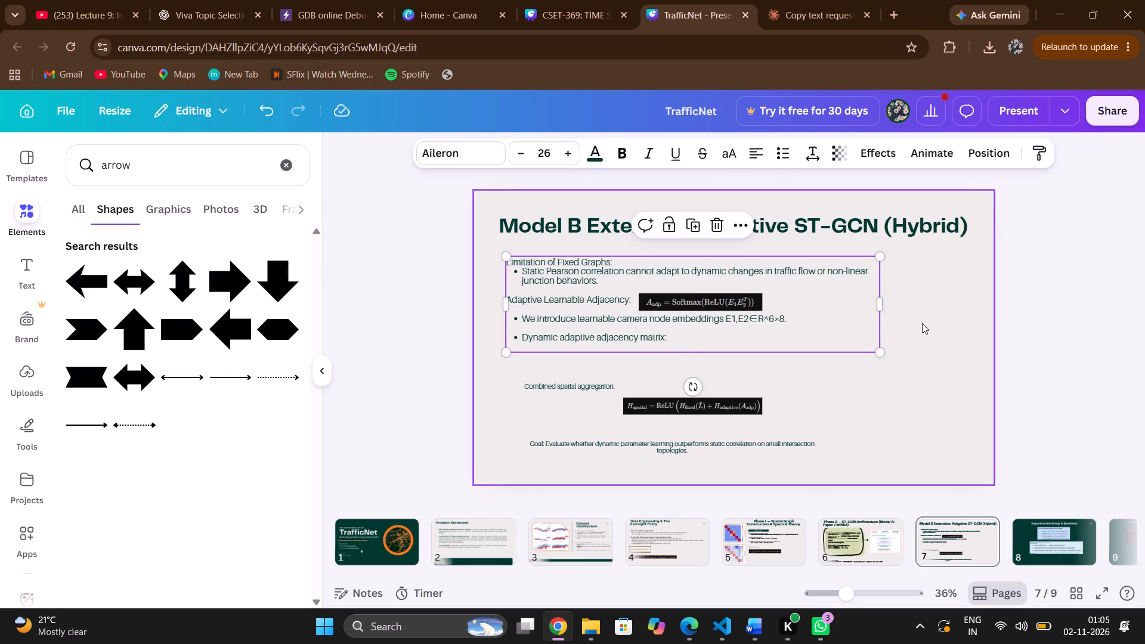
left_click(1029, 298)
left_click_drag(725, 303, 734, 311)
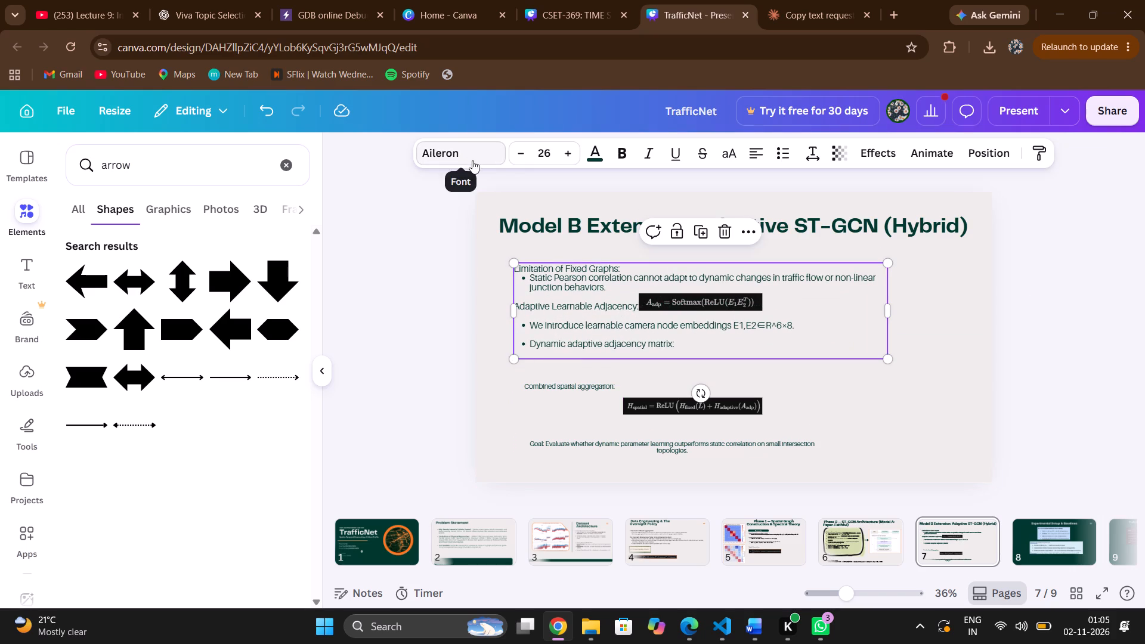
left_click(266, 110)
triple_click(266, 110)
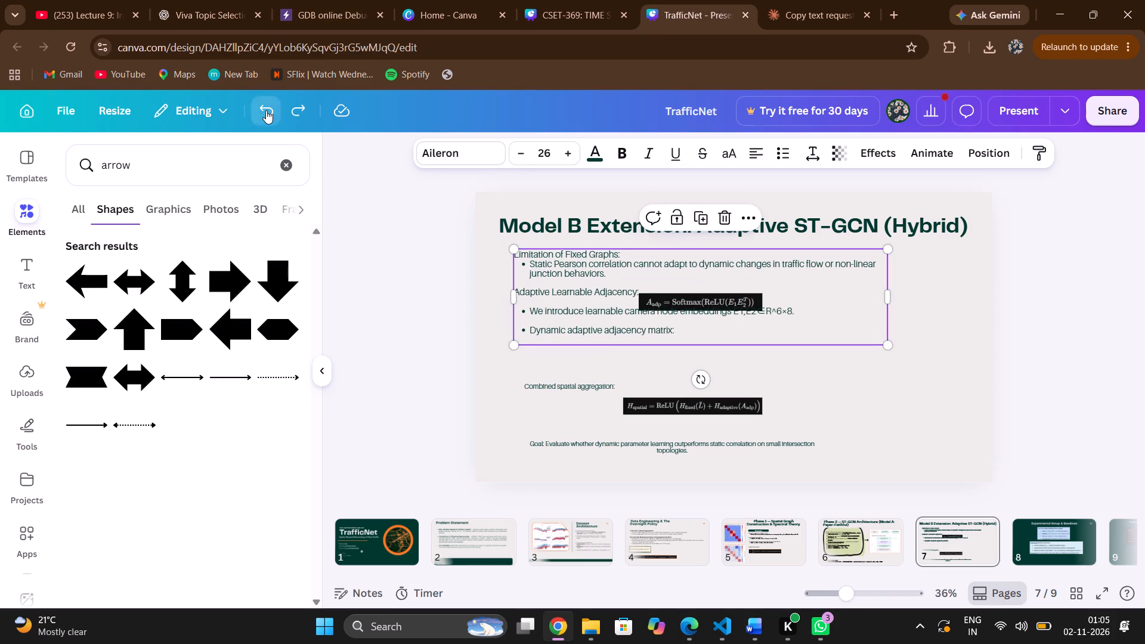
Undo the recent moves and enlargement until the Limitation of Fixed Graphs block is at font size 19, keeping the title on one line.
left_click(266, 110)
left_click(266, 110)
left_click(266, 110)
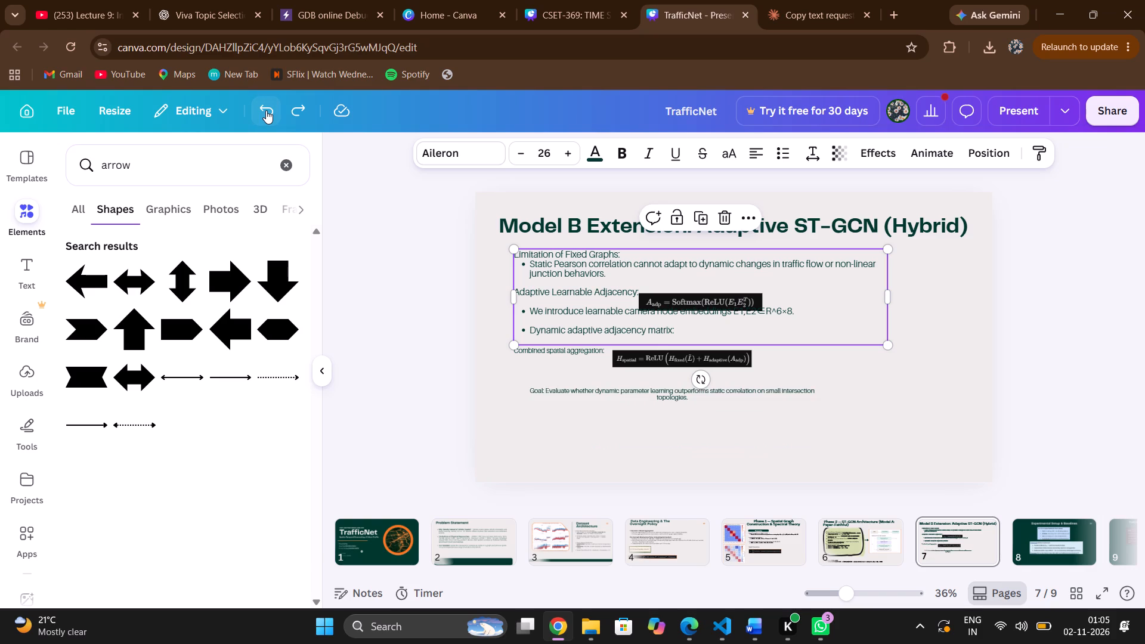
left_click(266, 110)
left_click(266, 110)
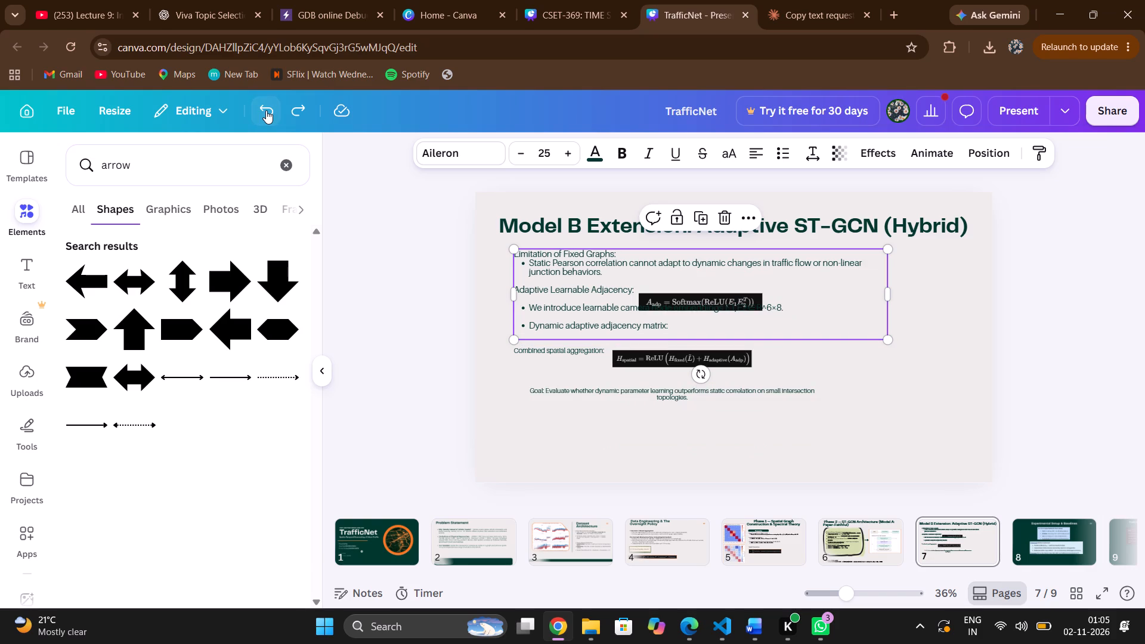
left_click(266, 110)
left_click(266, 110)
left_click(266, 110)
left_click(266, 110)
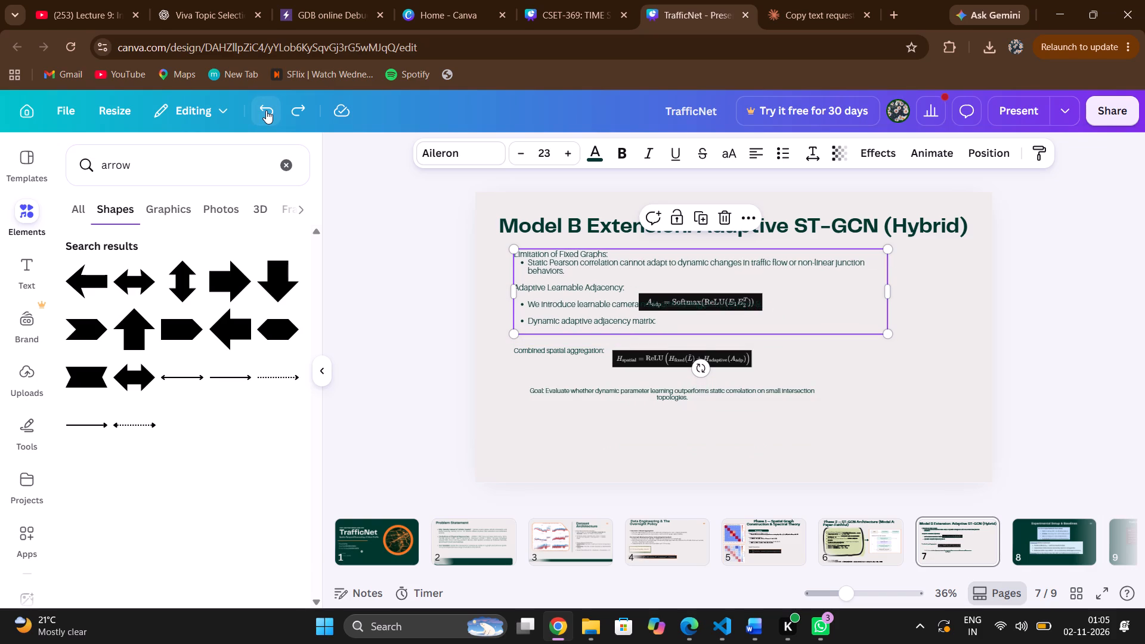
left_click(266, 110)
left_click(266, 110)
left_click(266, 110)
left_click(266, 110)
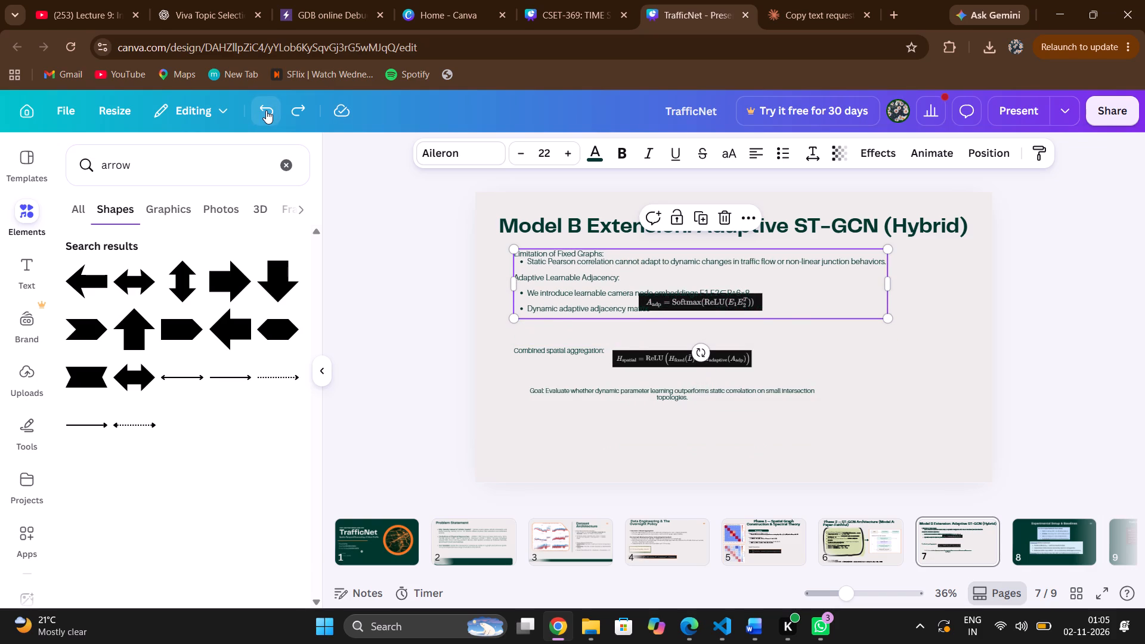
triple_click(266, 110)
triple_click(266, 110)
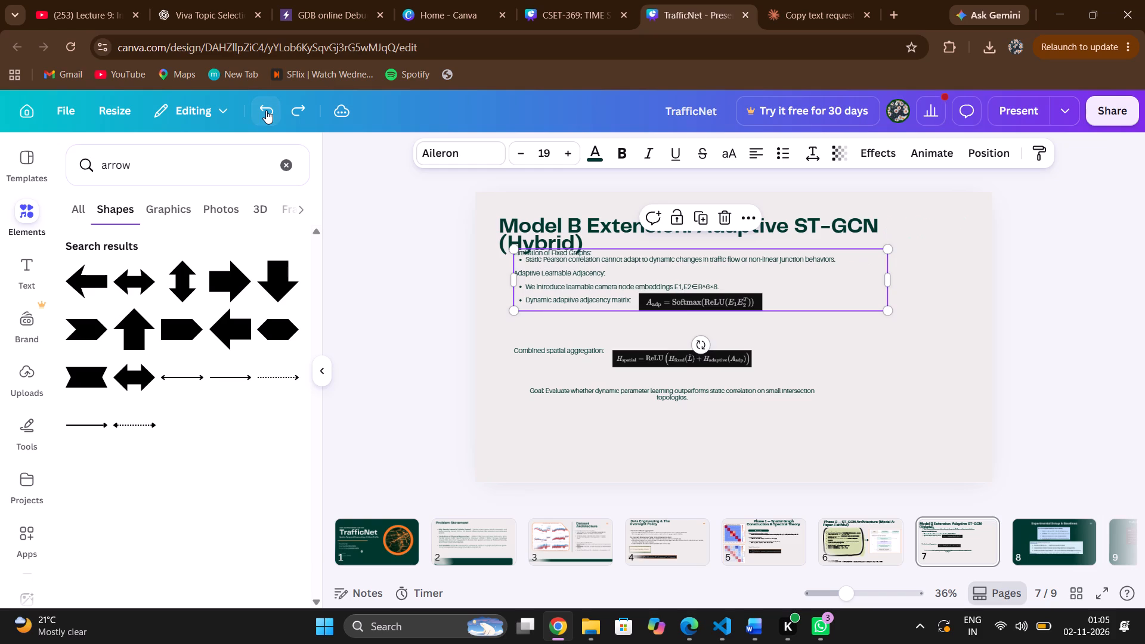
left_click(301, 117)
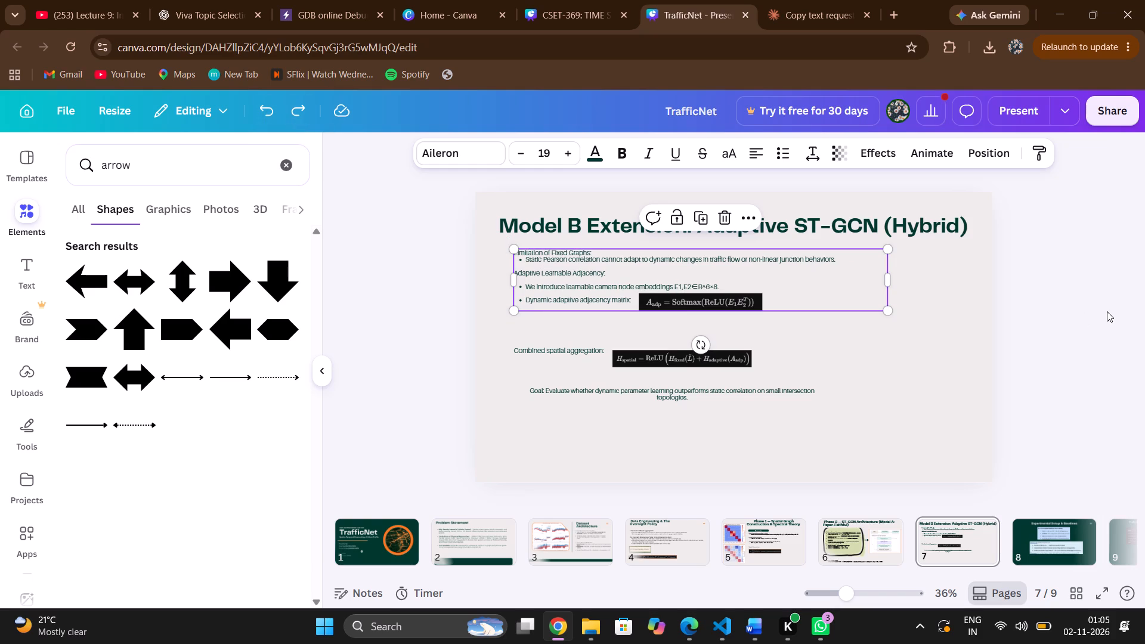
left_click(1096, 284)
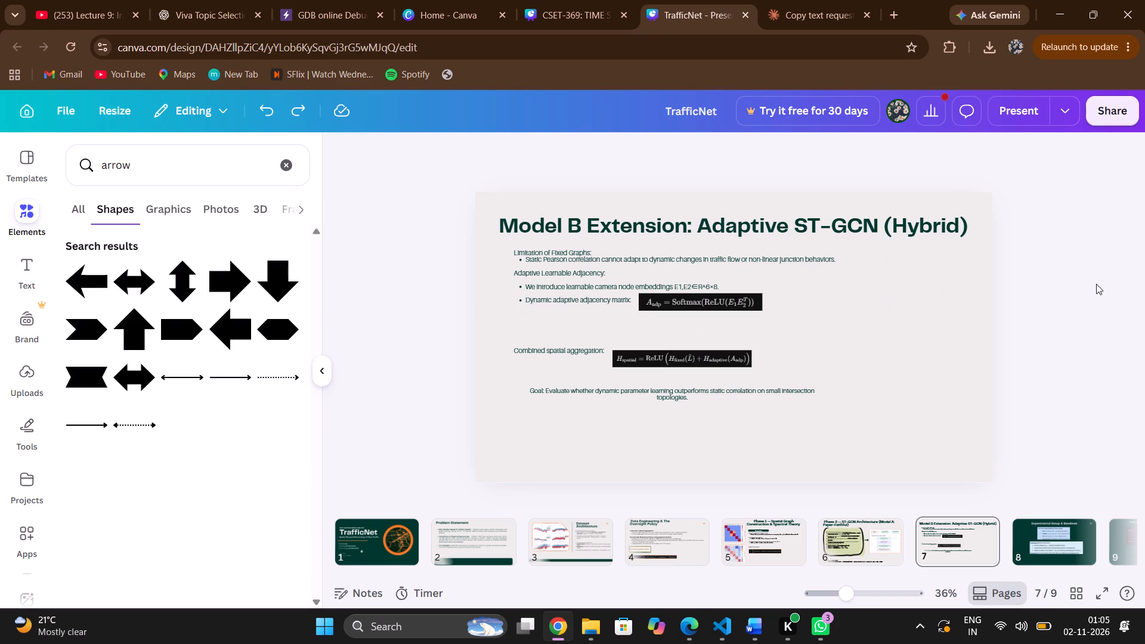
Scale the Limitation of Fixed Graphs text block up slightly to font size 19.6, about 1,432 wide.
left_click(701, 309)
left_click(694, 305)
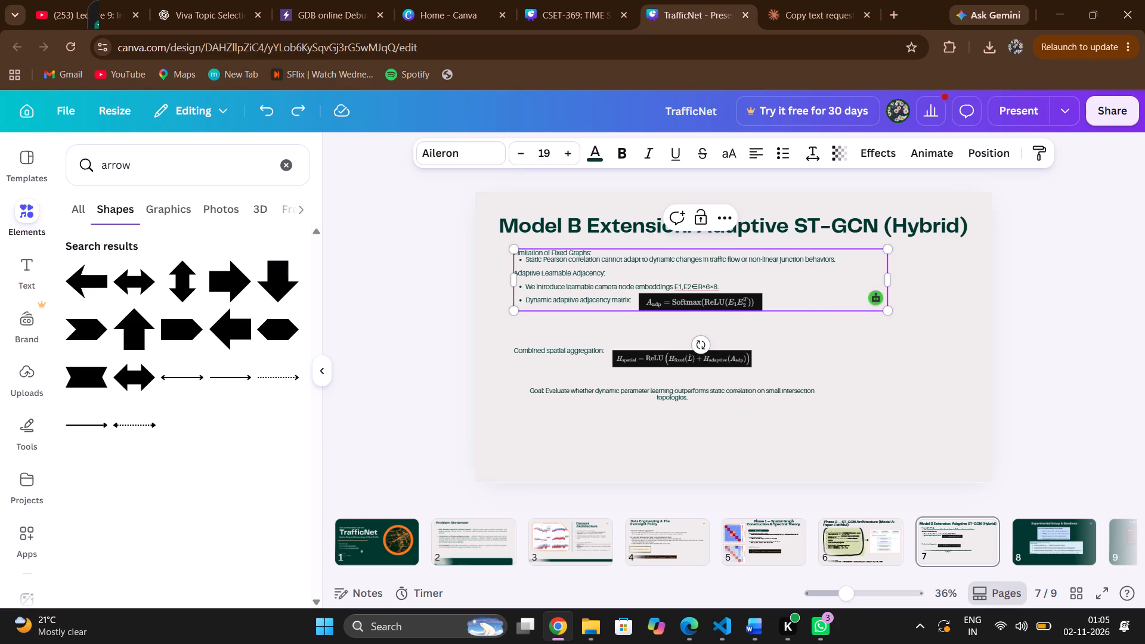
left_click_drag(890, 311, 898, 339)
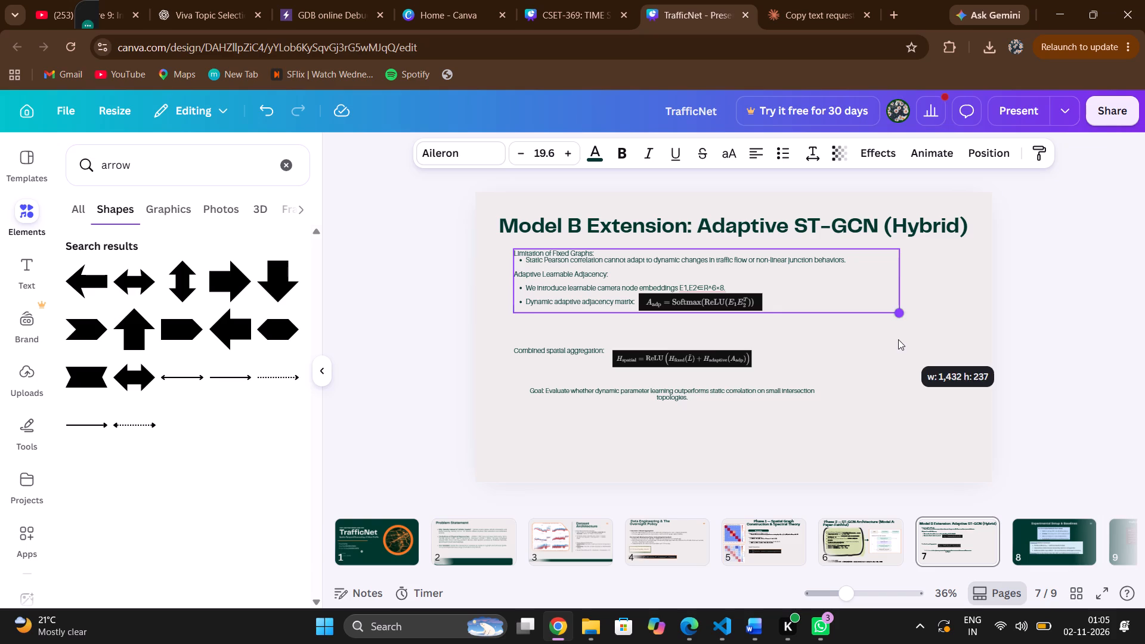
left_click_drag(765, 306, 762, 308)
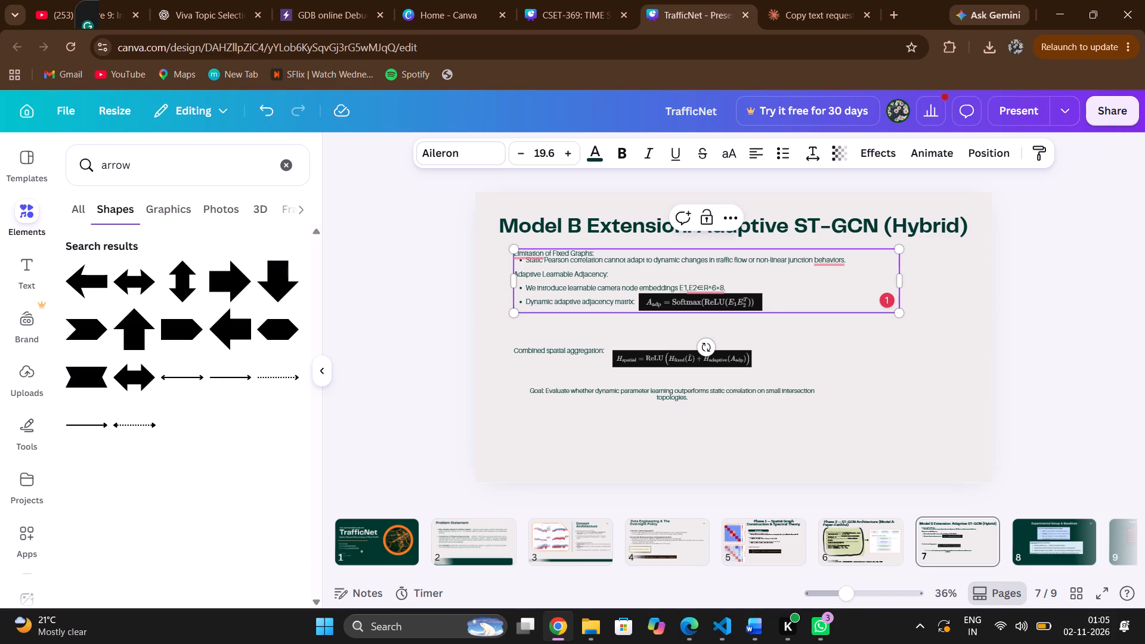
left_click_drag(762, 308, 731, 315)
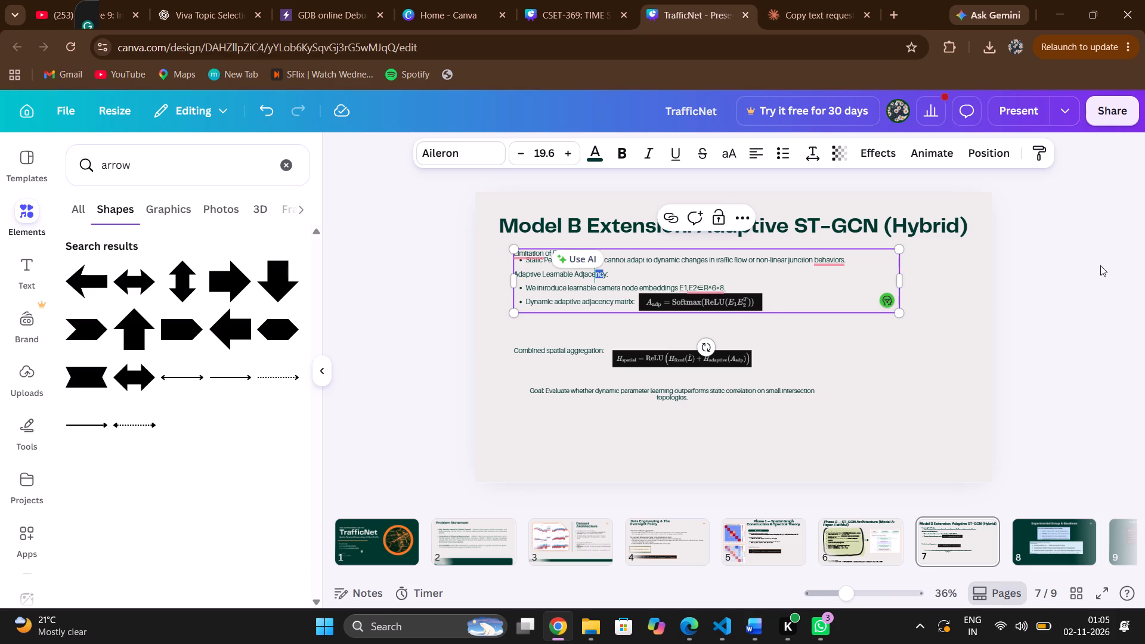
left_click(1100, 265)
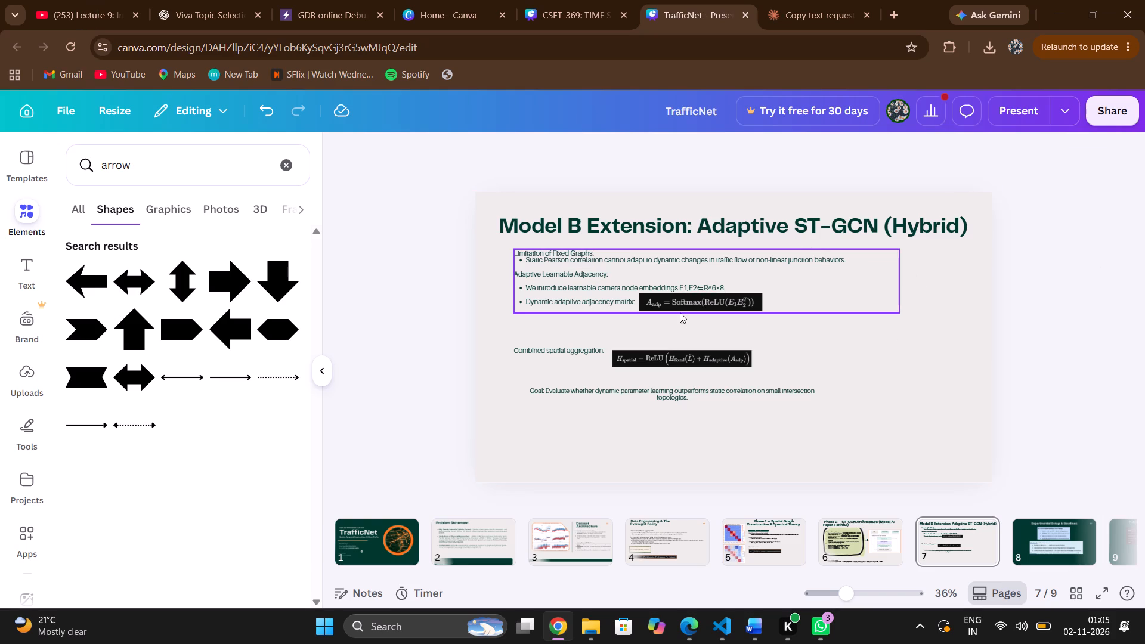
Separate the Limitation of Fixed Graphs text block from the Softmax formula image by moving the text up and the formula to the slide's right side.
left_click_drag(807, 289, 885, 205)
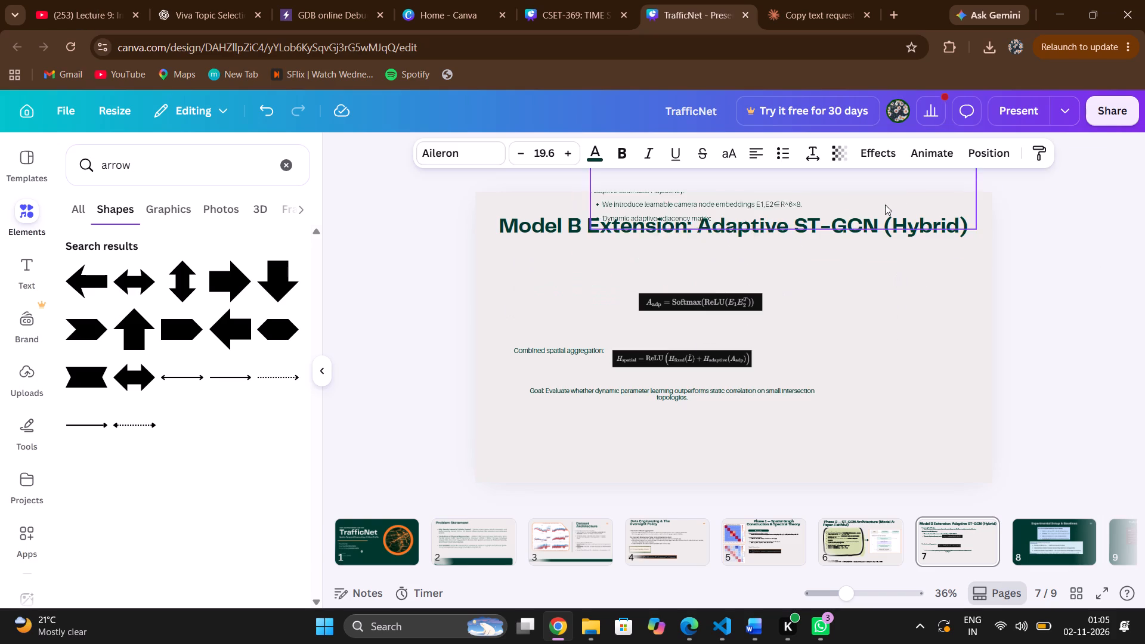
left_click_drag(885, 205, 856, 233)
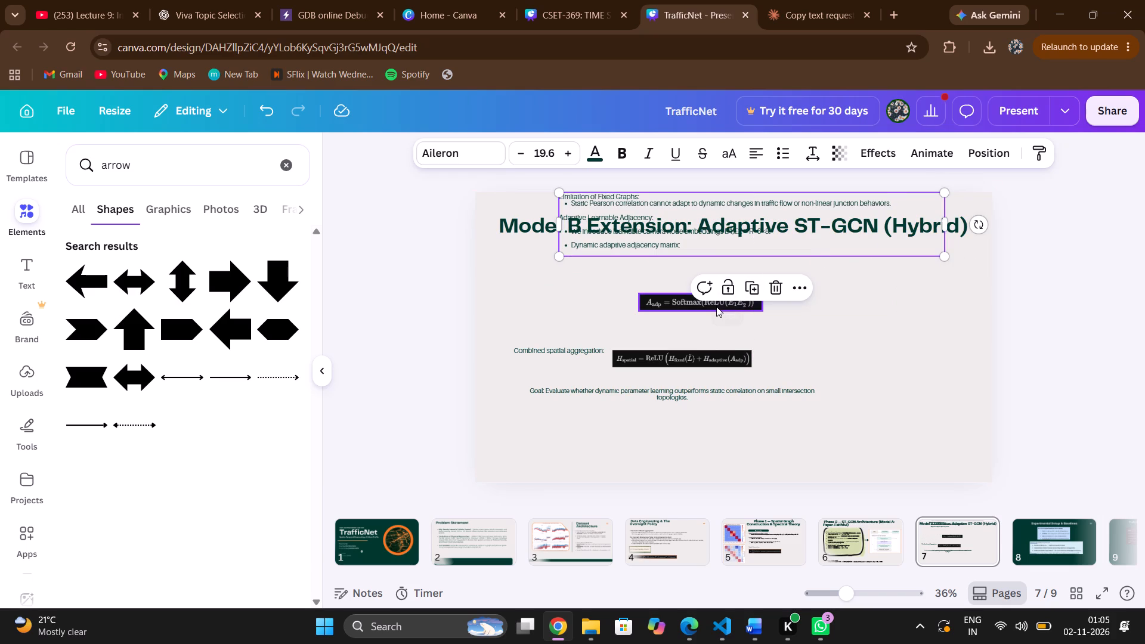
left_click_drag(716, 306, 784, 346)
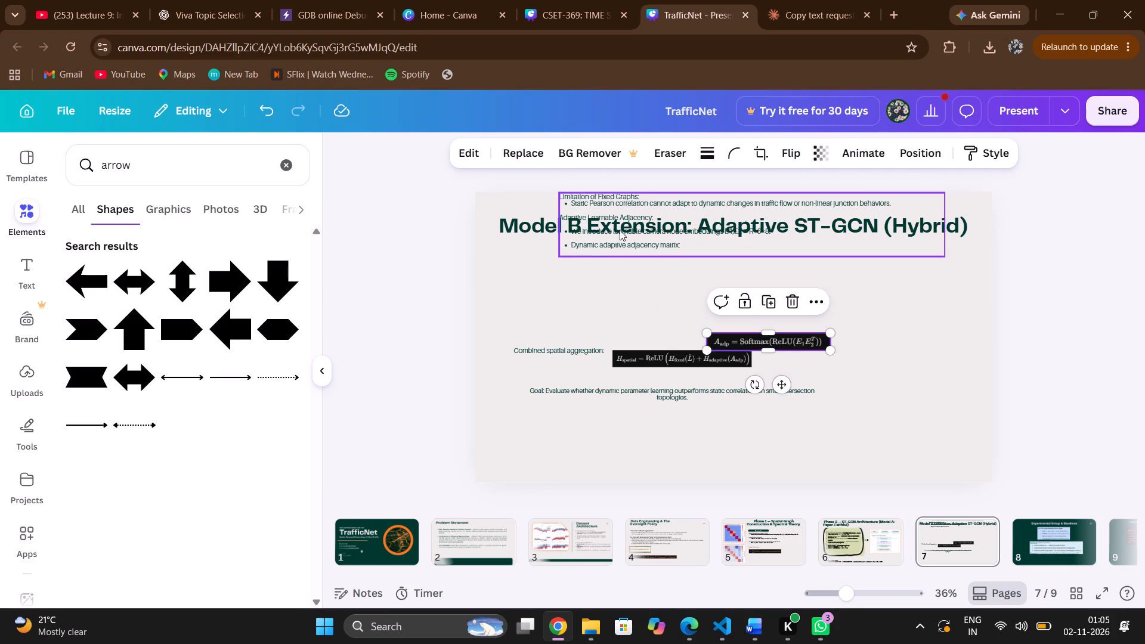
left_click(626, 235)
left_click_drag(778, 344, 864, 331)
Move the Goal text, the H_spatial formula image and the Combined spatial aggregation label lower on the slide.
left_click_drag(780, 394, 787, 467)
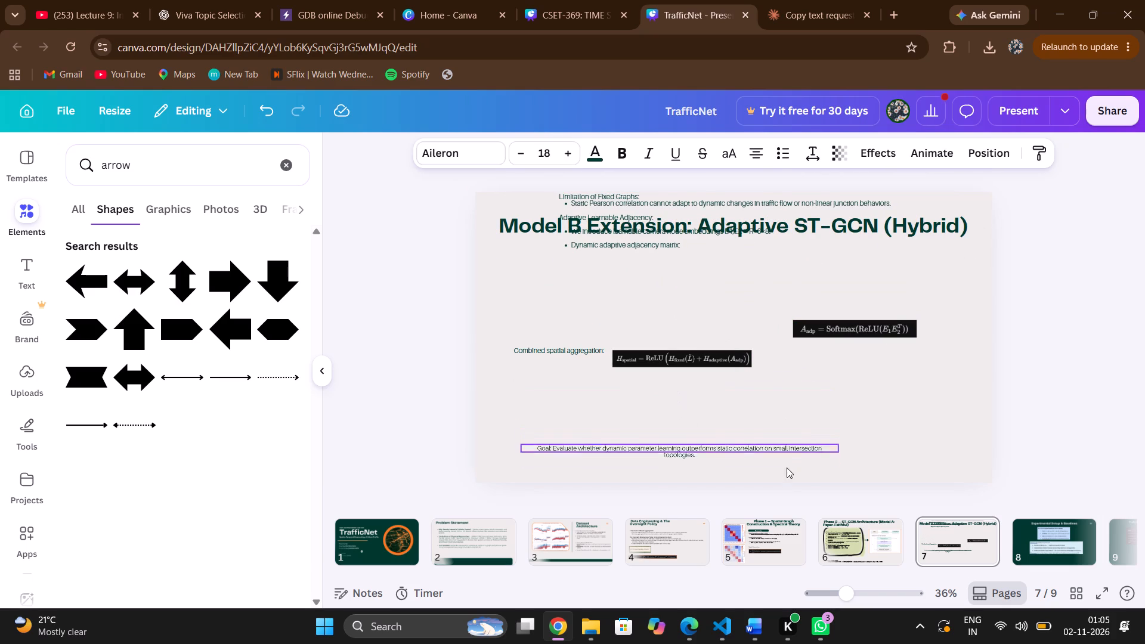
left_click_drag(787, 467, 785, 483)
left_click_drag(708, 364, 719, 426)
left_click_drag(580, 348, 590, 397)
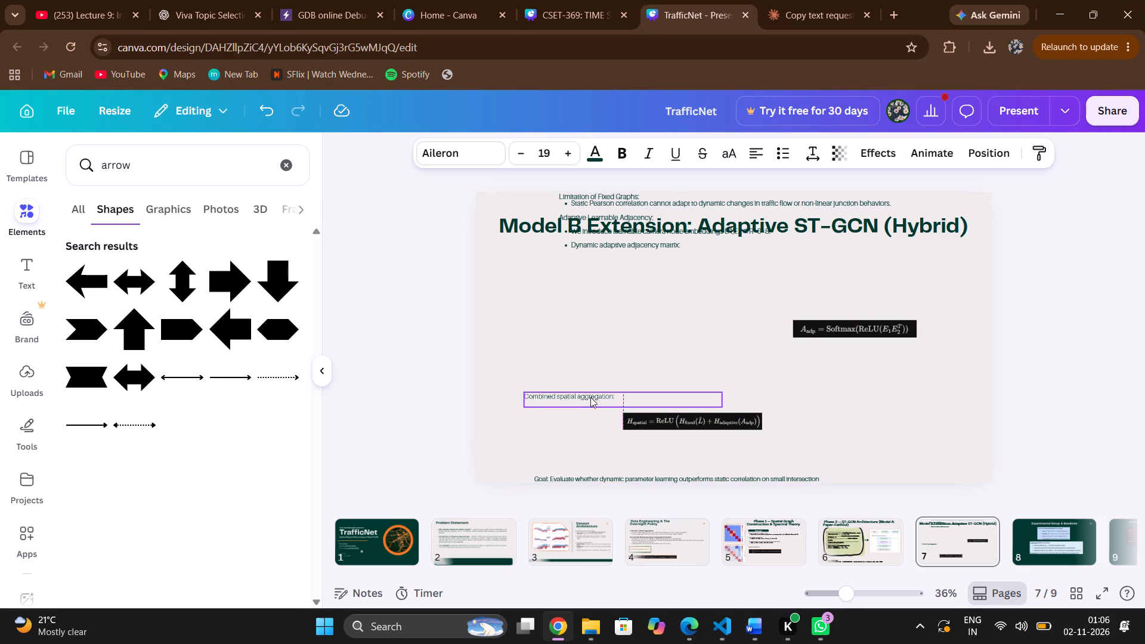
Place the Limitation of Fixed Graphs text block directly below the slide title, aligned with the title's left edge.
left_click_drag(615, 232, 551, 306)
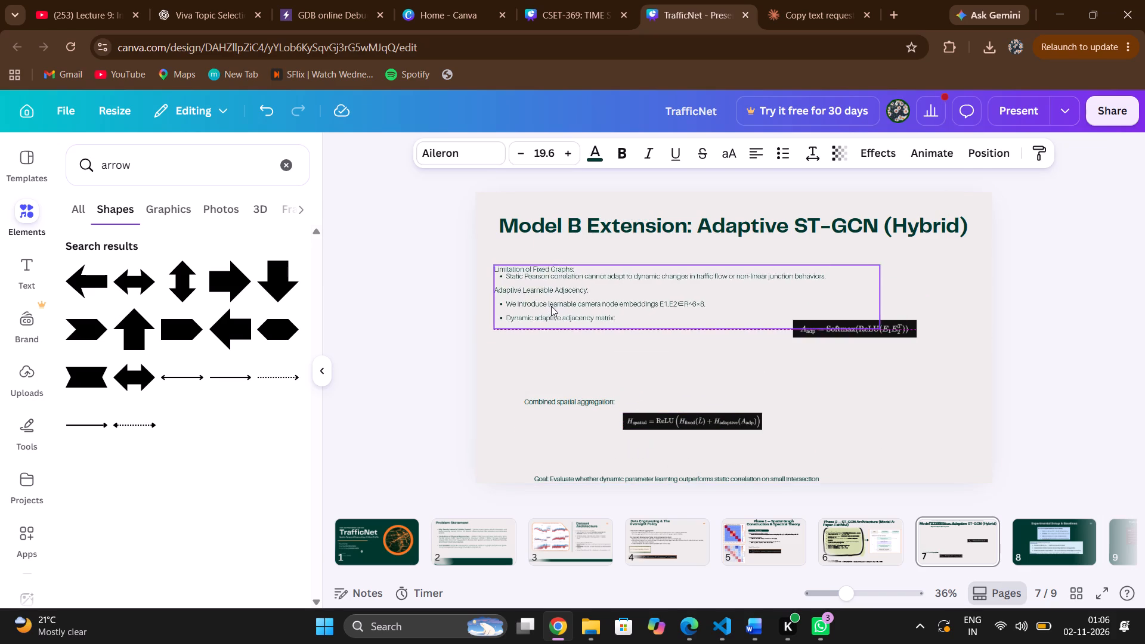
left_click_drag(551, 306, 551, 290)
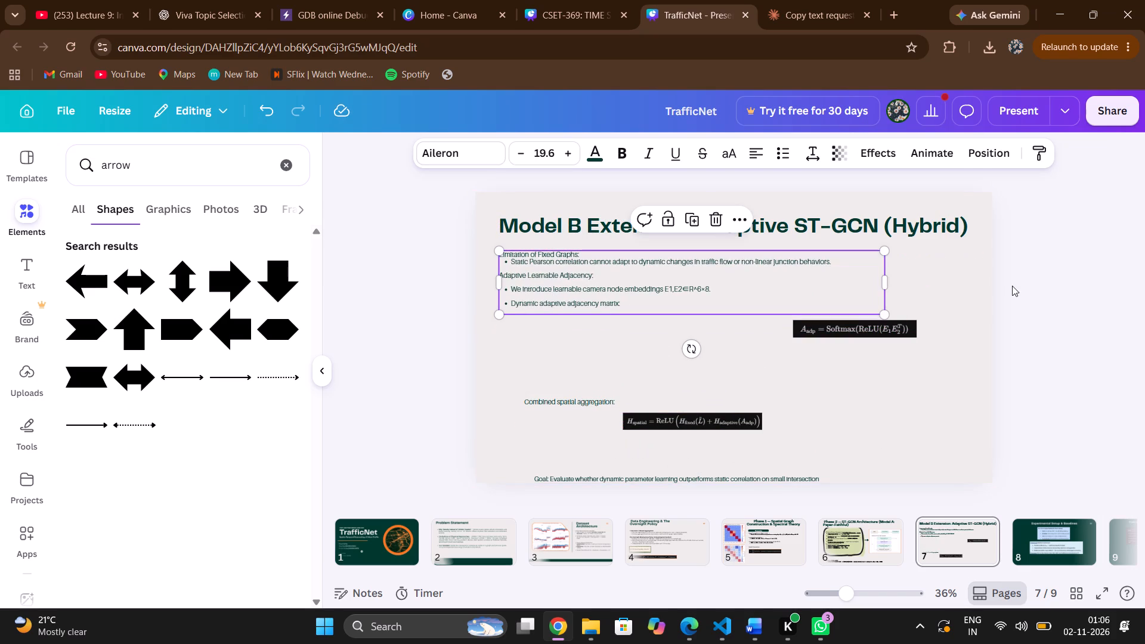
Increase all text in the Limitation of Fixed Graphs block to font size 26.6.
left_click(657, 267)
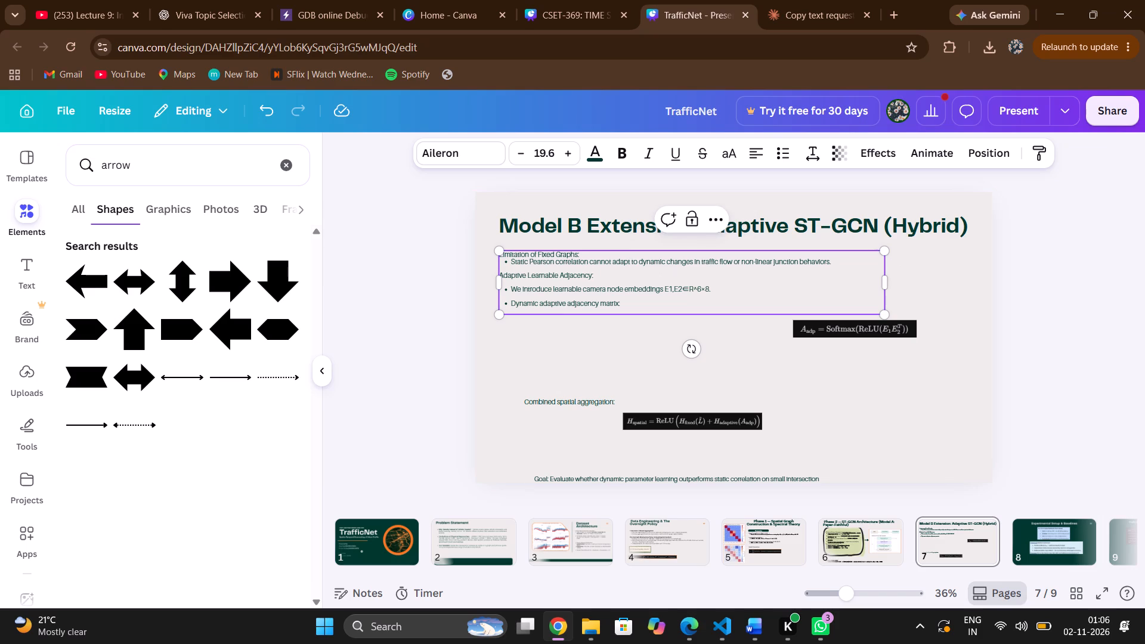
left_click(624, 262)
left_click_drag(624, 262, 639, 287)
key("ctrl+a")
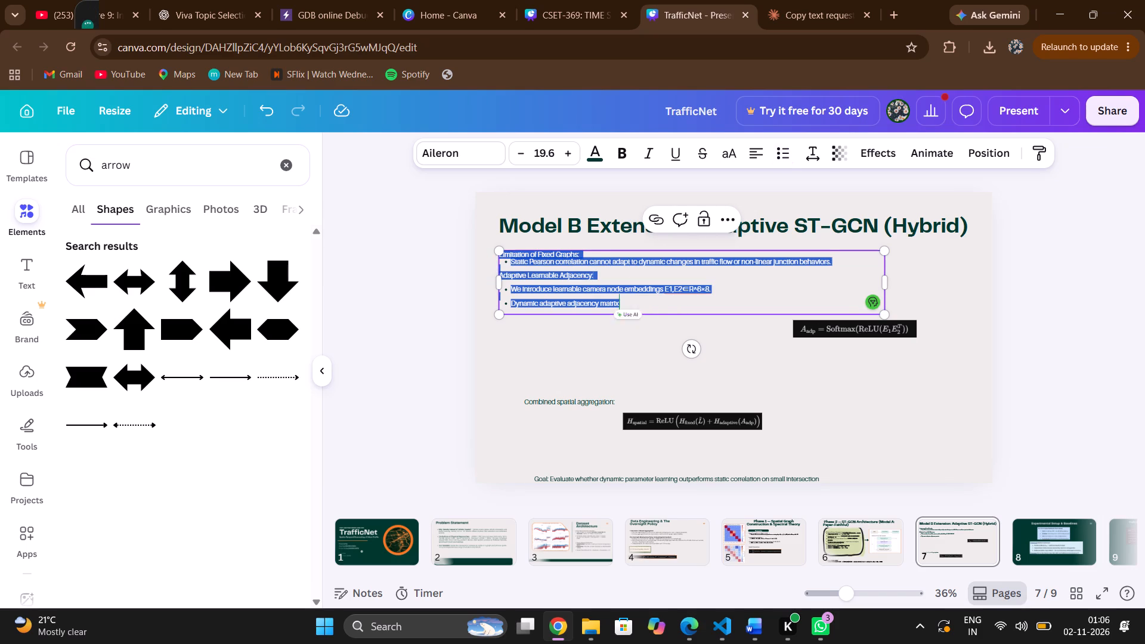
triple_click(563, 156)
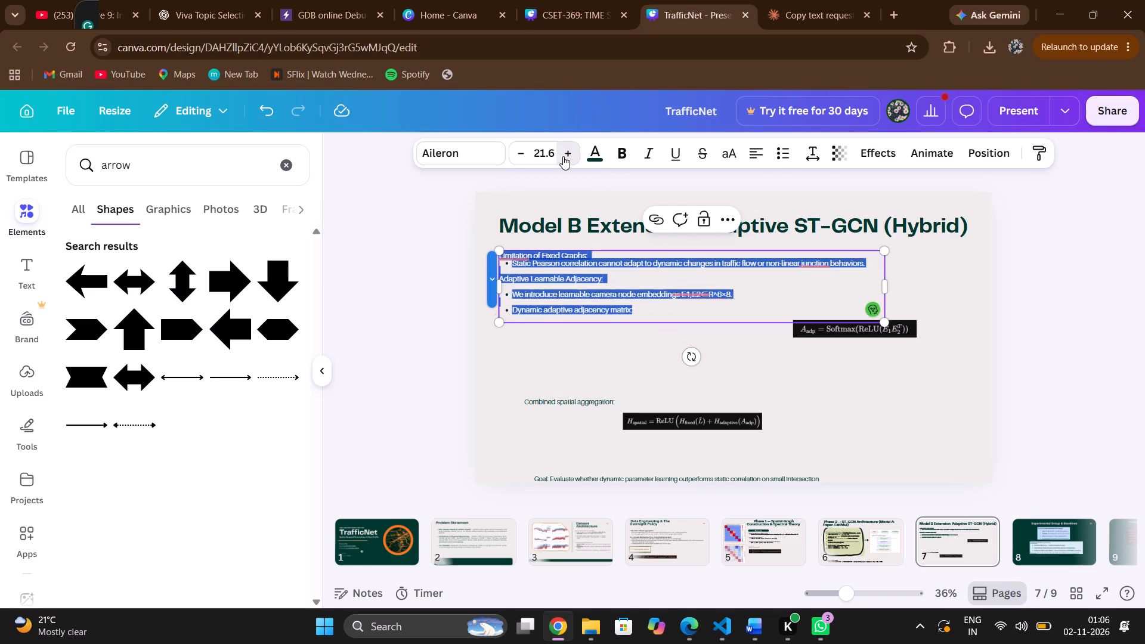
left_click(563, 156)
left_click(563, 156)
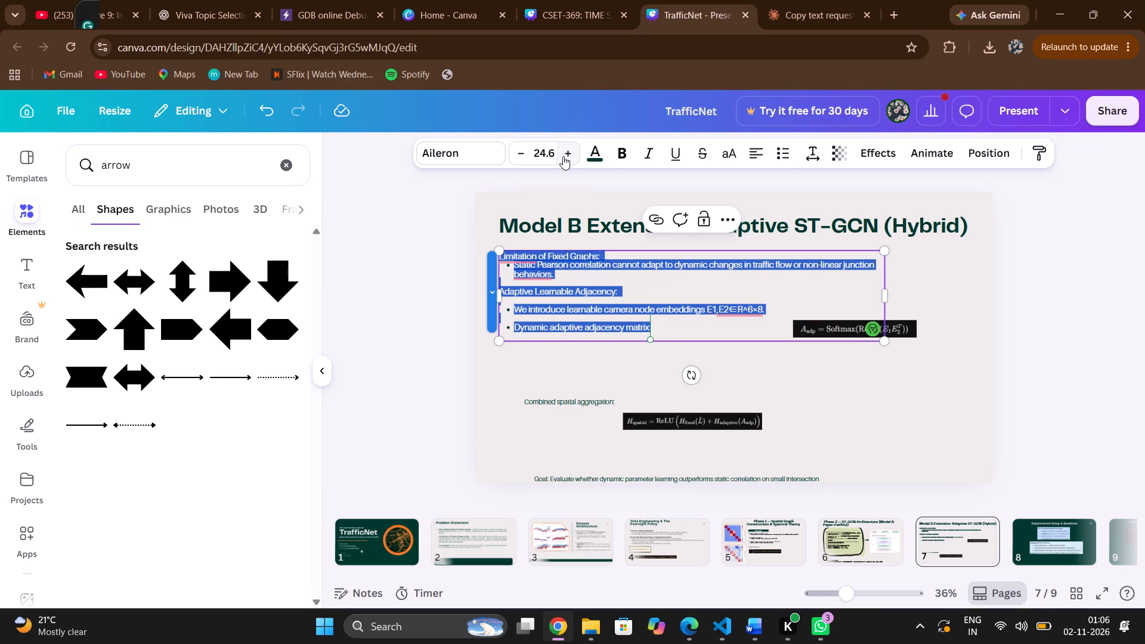
left_click(563, 156)
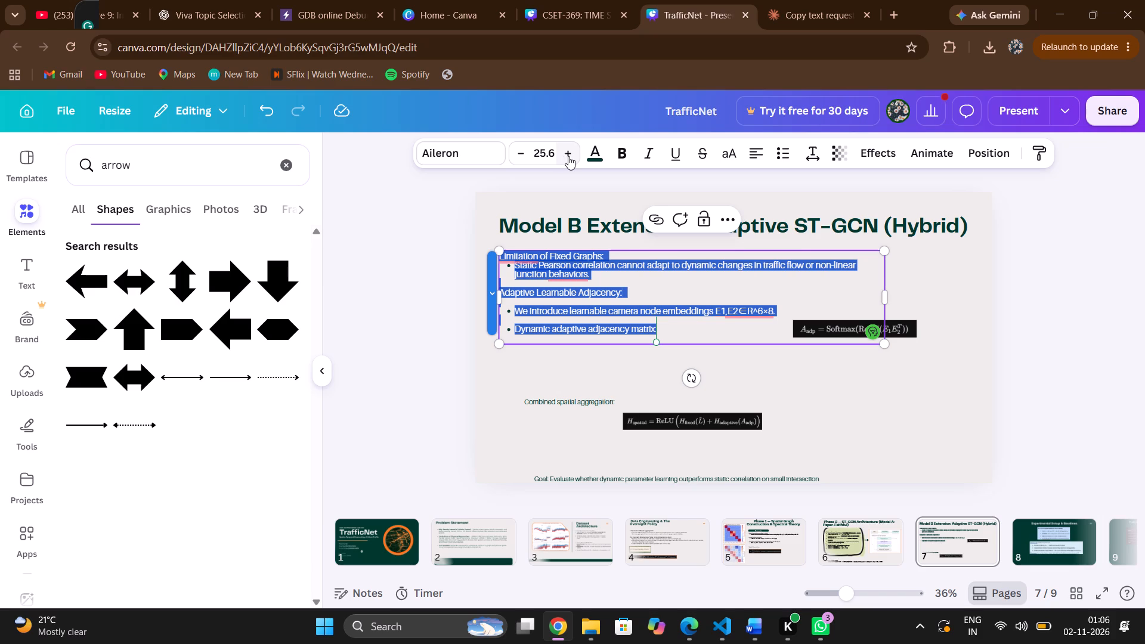
left_click(568, 156)
left_click(1054, 301)
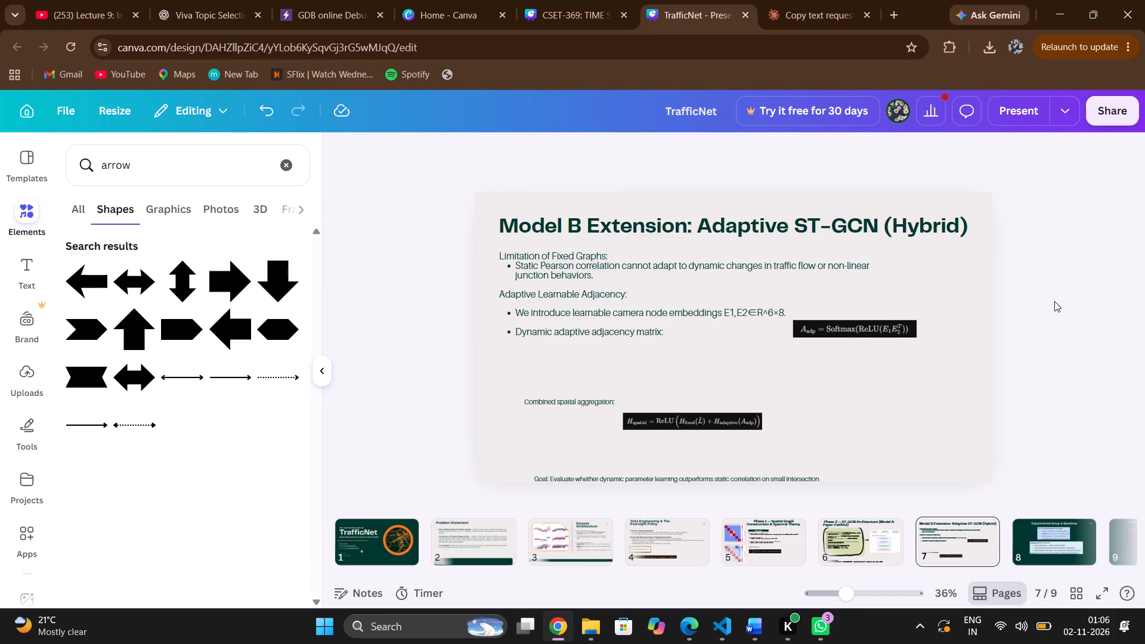
Place the Softmax formula image just below the Dynamic adaptive adjacency matrix line.
left_click_drag(905, 331, 747, 357)
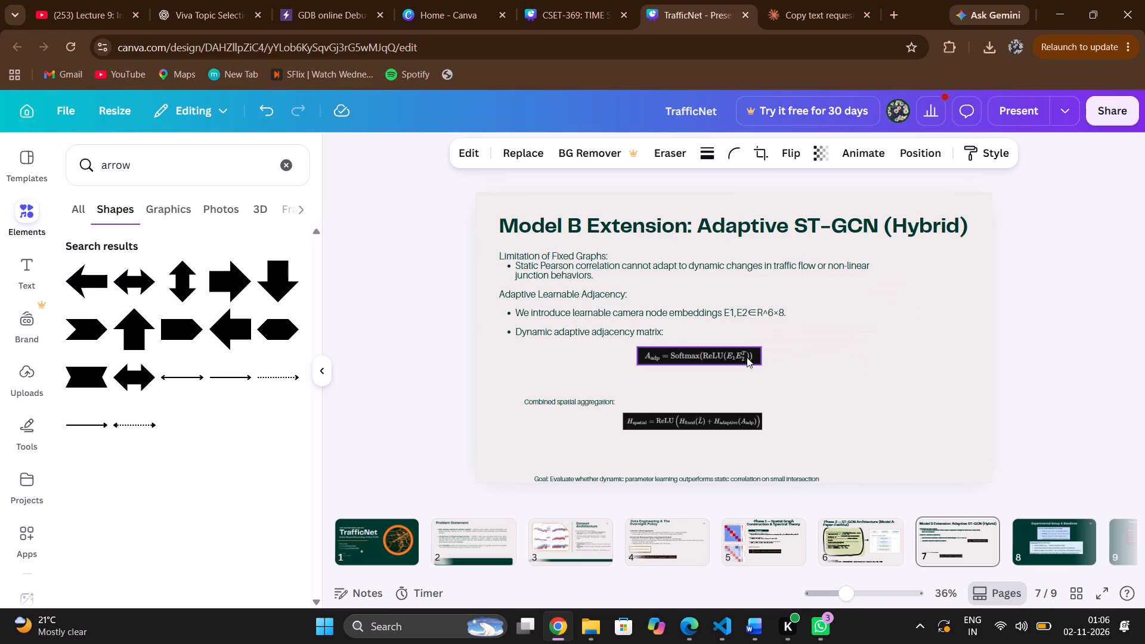
left_click_drag(747, 357, 732, 362)
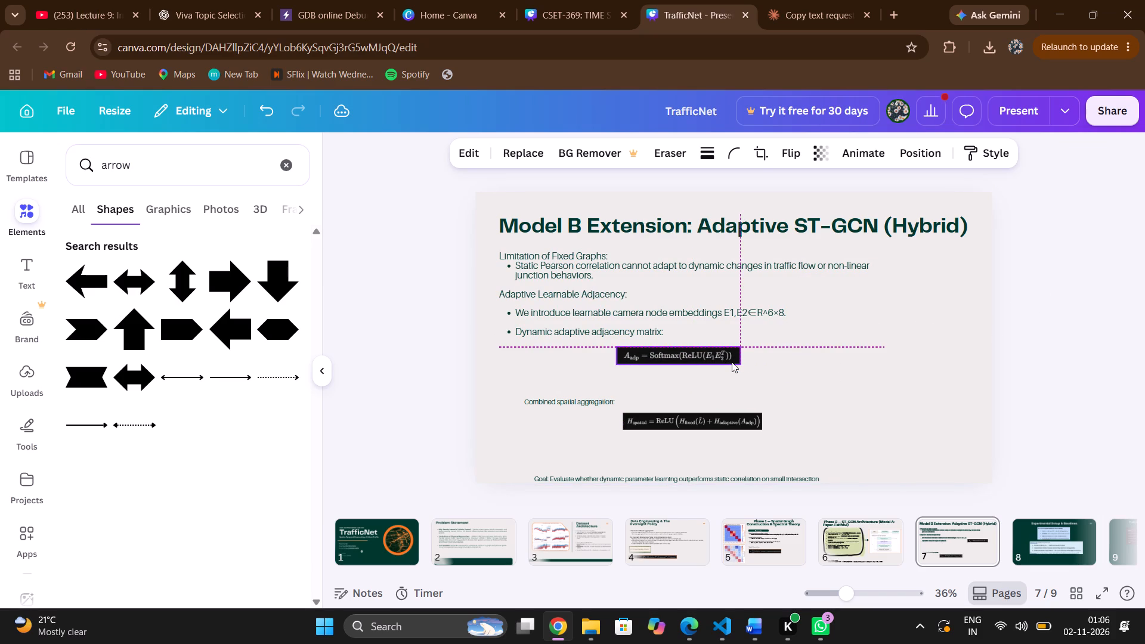
left_click_drag(732, 362, 732, 360)
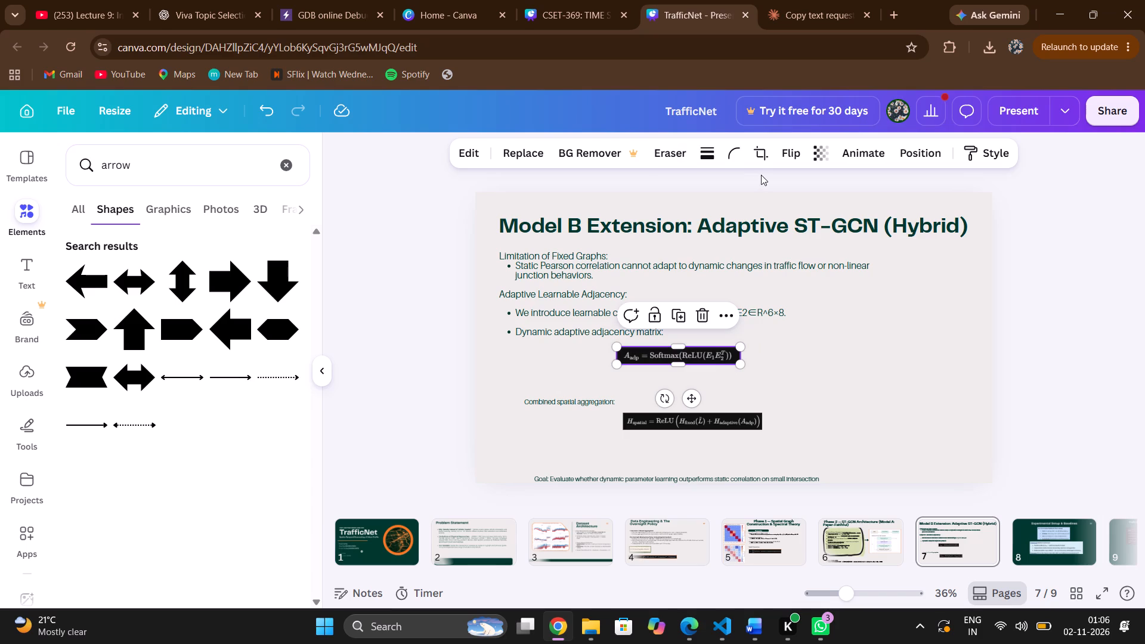
Add a solid orange border of weight 4 to the Softmax formula image.
left_click(708, 157)
left_click(655, 209)
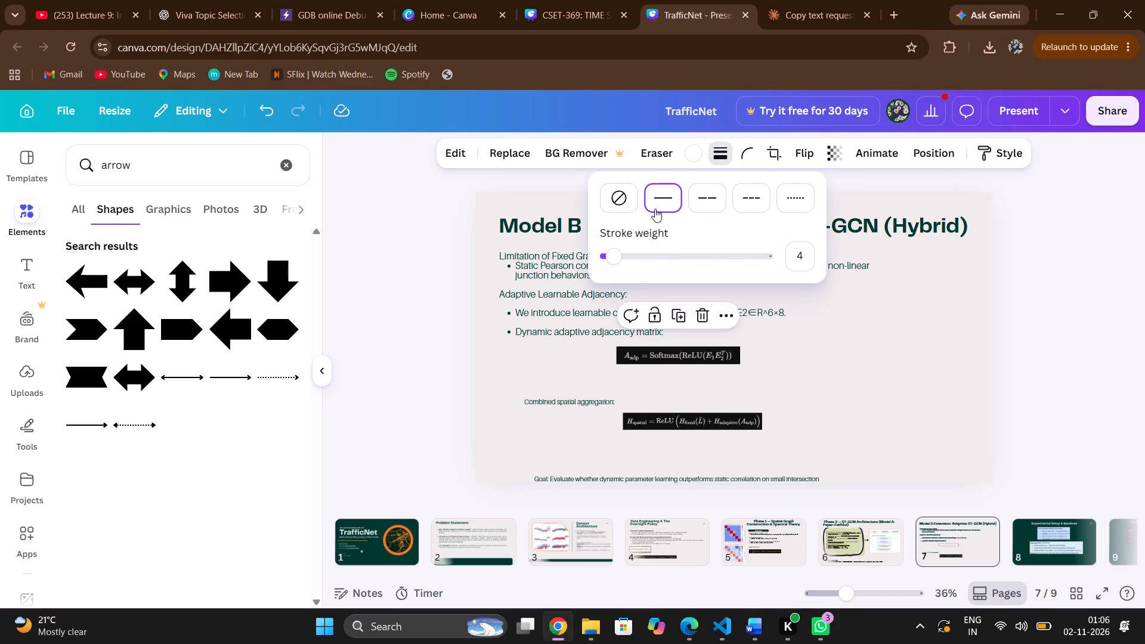
left_click(684, 163)
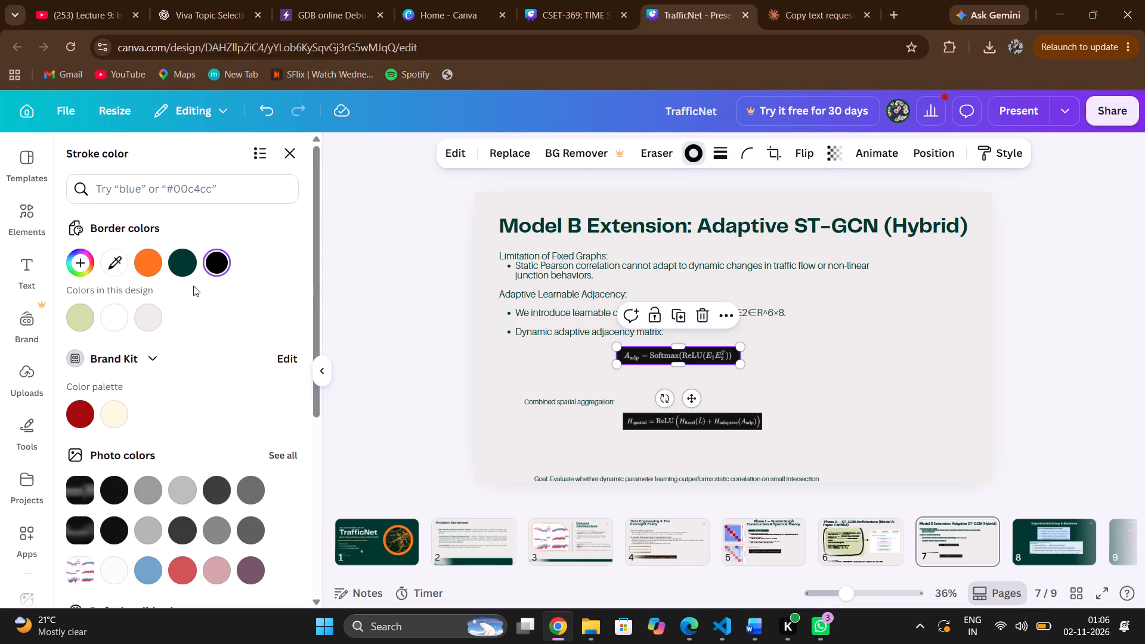
left_click(148, 258)
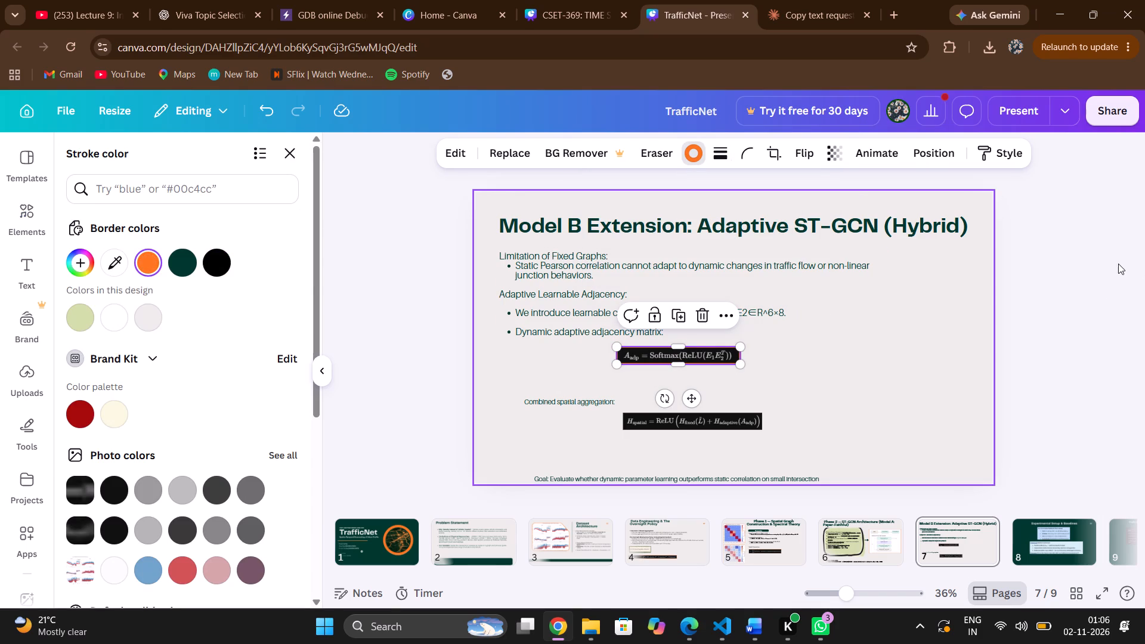
left_click(1118, 264)
left_click(1118, 264)
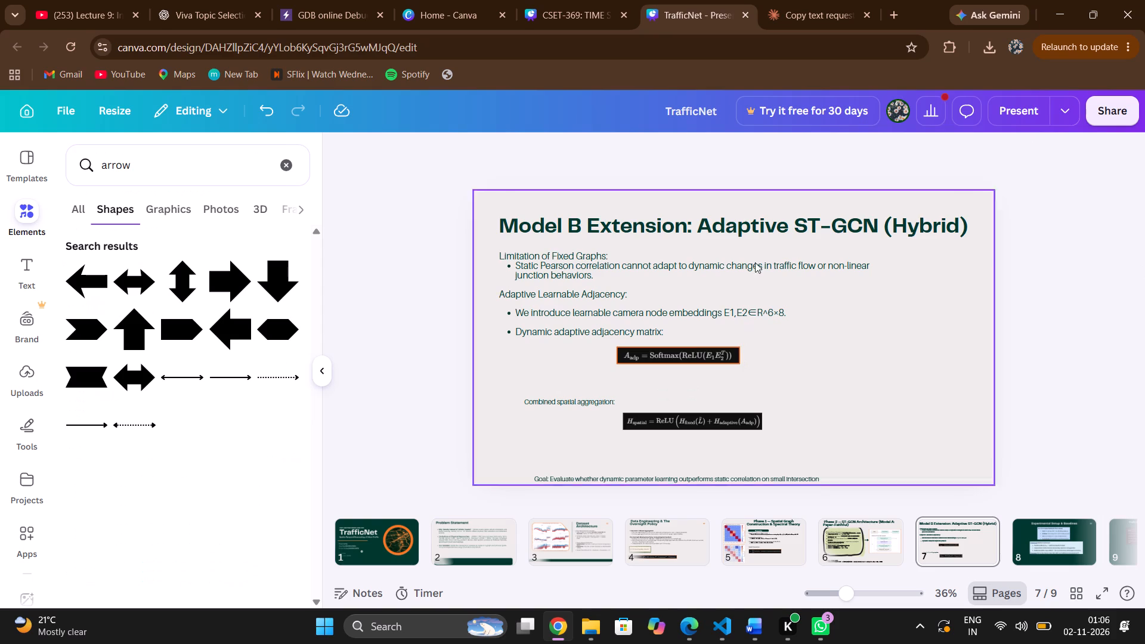
Make the "Limitation of Fixed Graphs:" and "Adaptive Learnable Adjacency:" headings bold.
left_click(497, 255)
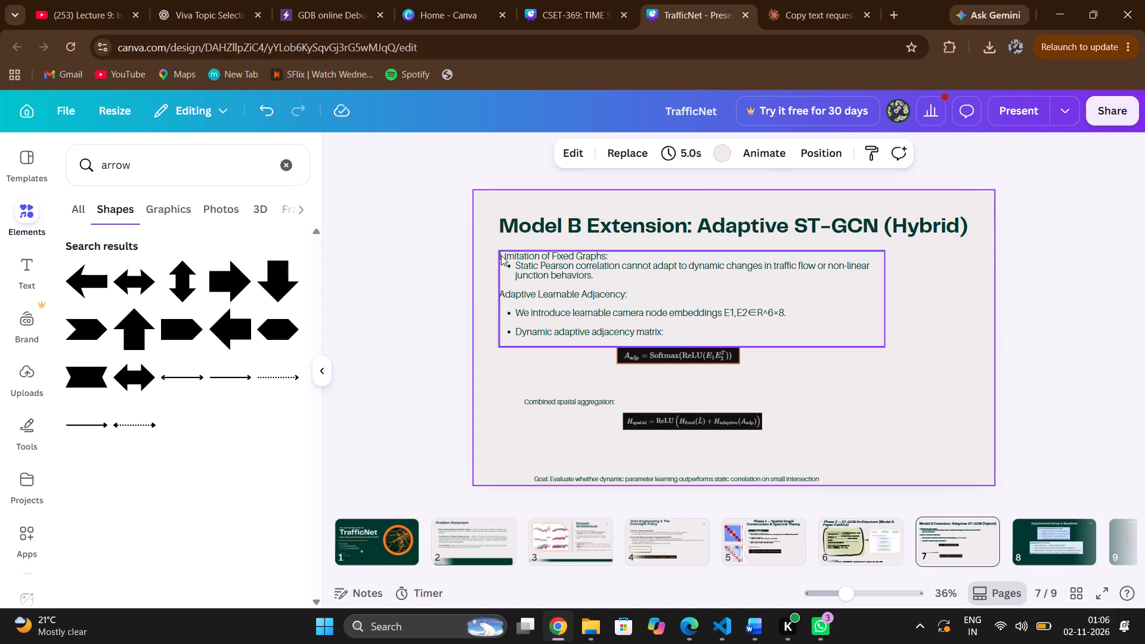
double_click(502, 255)
left_click(504, 258)
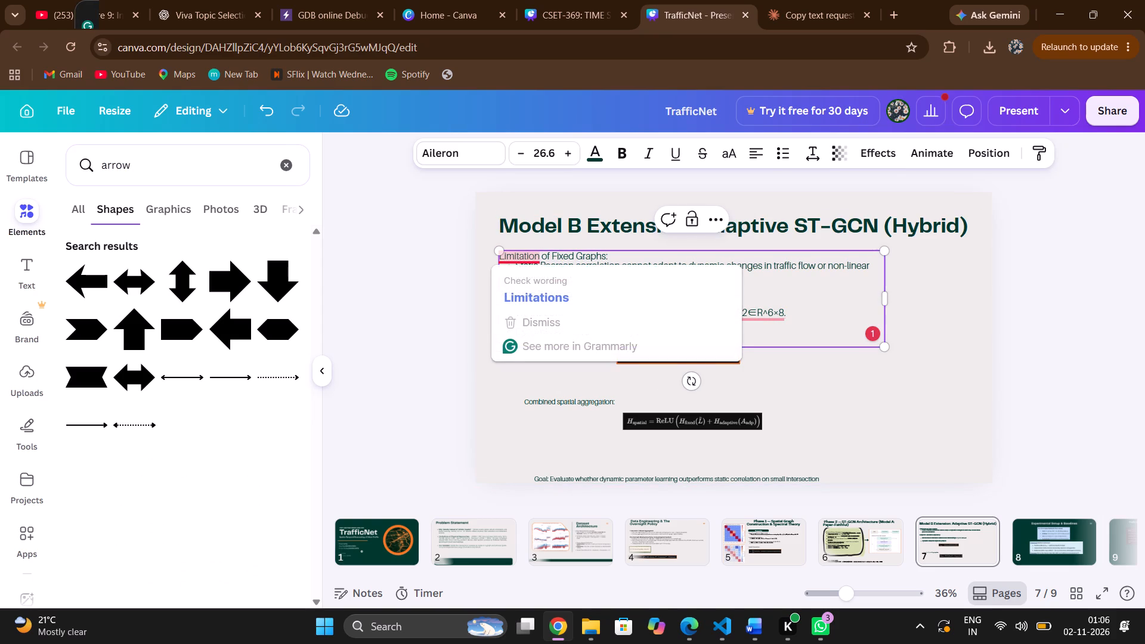
left_click_drag(501, 259, 620, 255)
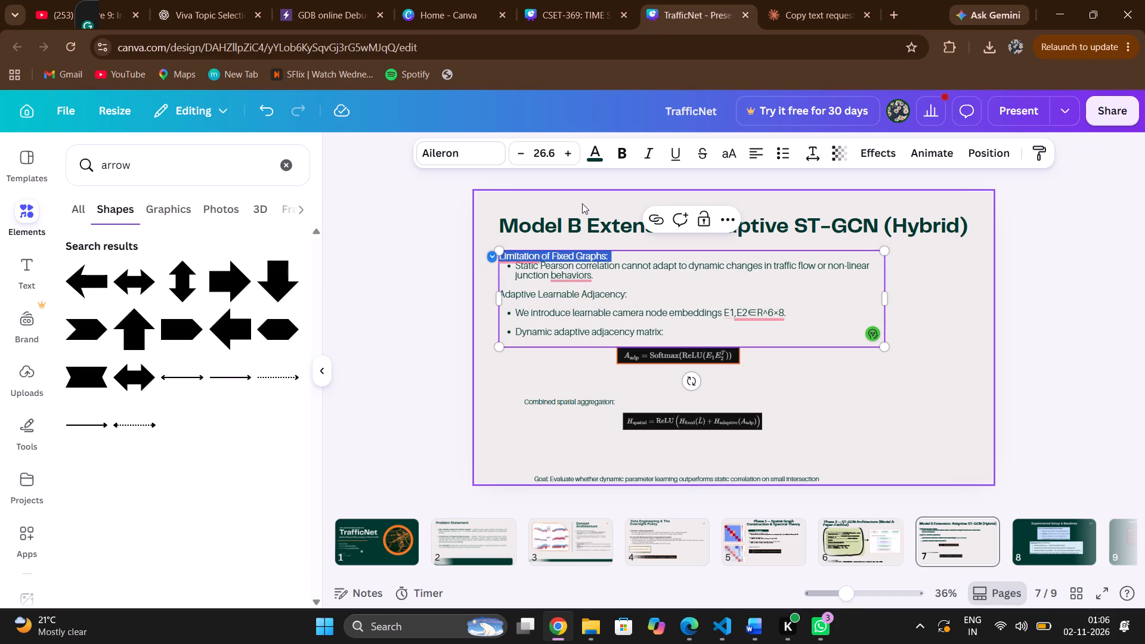
left_click(616, 157)
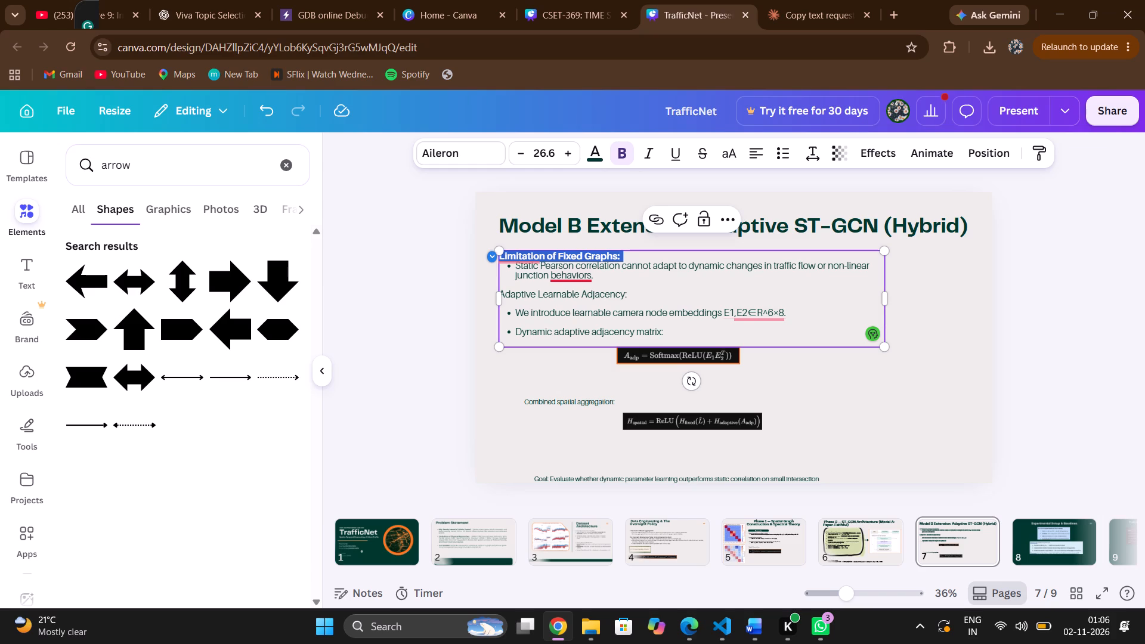
left_click_drag(503, 296, 562, 296)
left_click(562, 296)
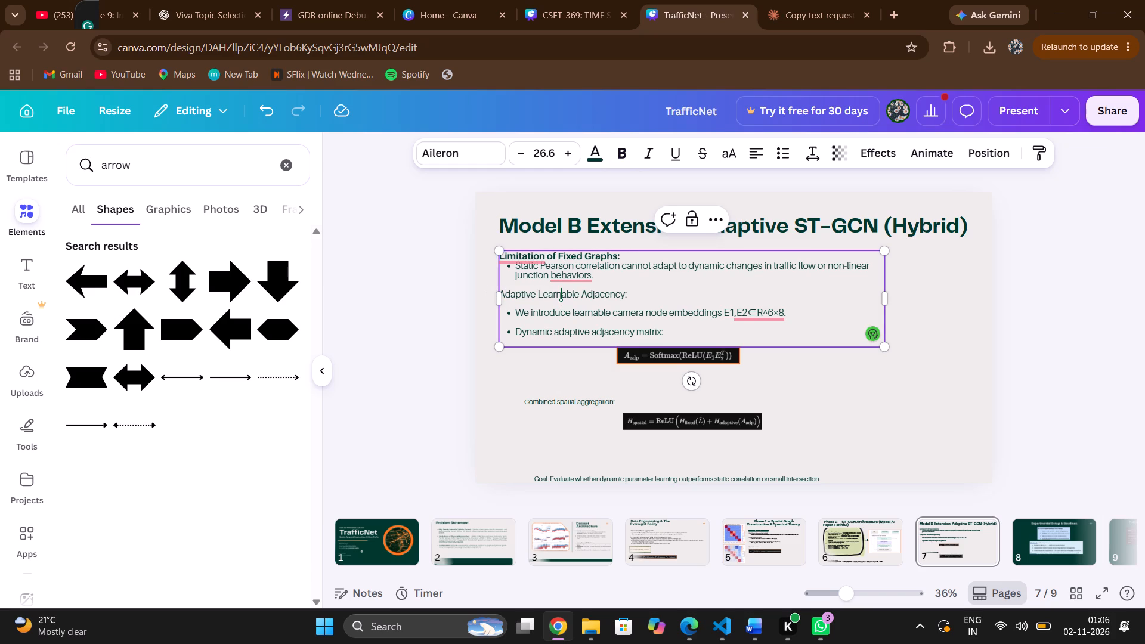
left_click(641, 295)
left_click_drag(500, 297, 549, 294)
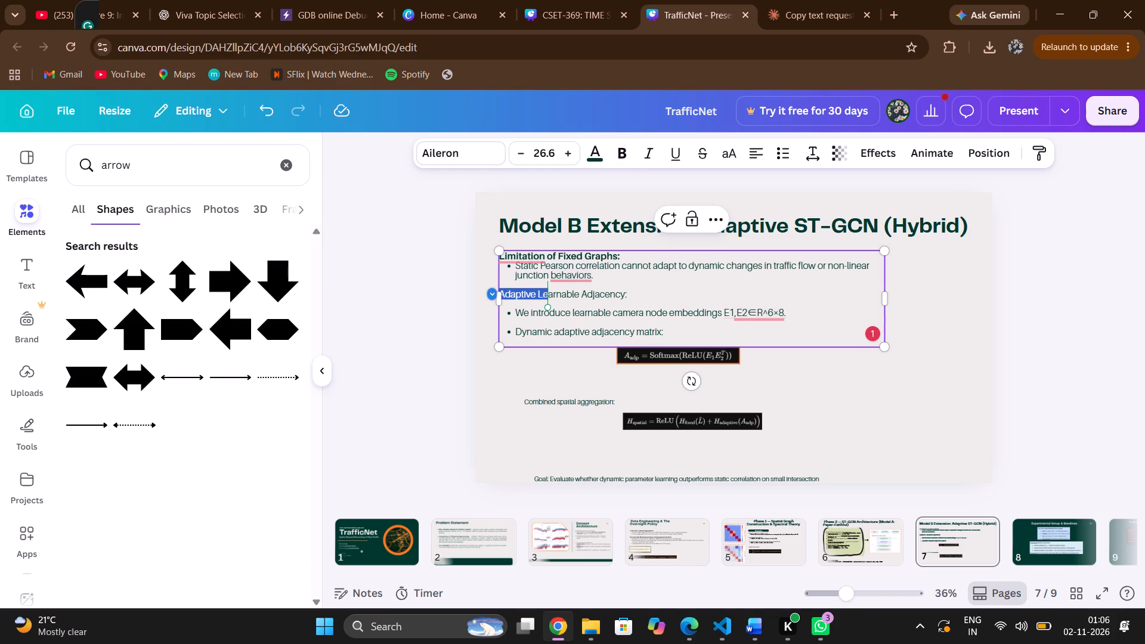
left_click_drag(549, 294, 634, 292)
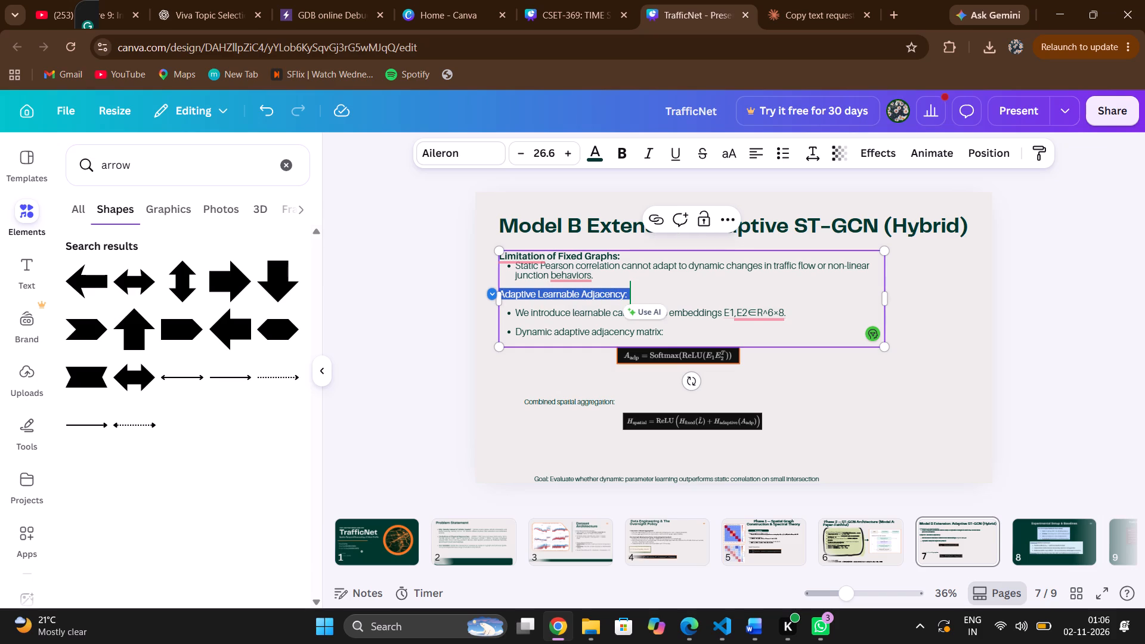
left_click(623, 152)
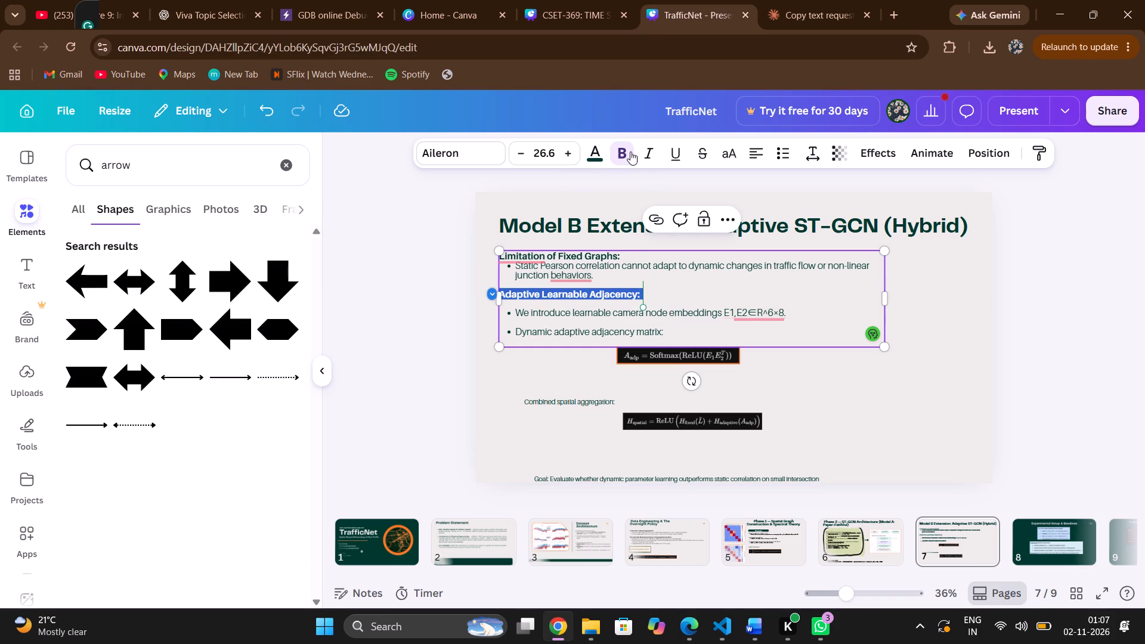
left_click(1028, 265)
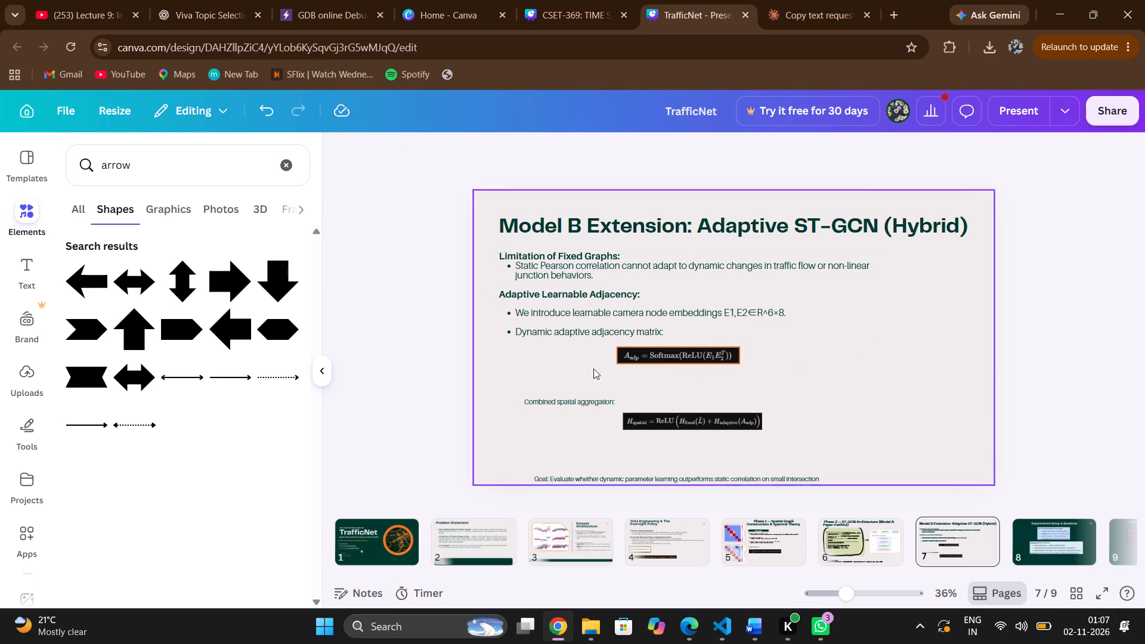
Set the "Combined spatial aggregation:" text to font size 26 and move it slightly up and left, clear of the formula below.
left_click(596, 324)
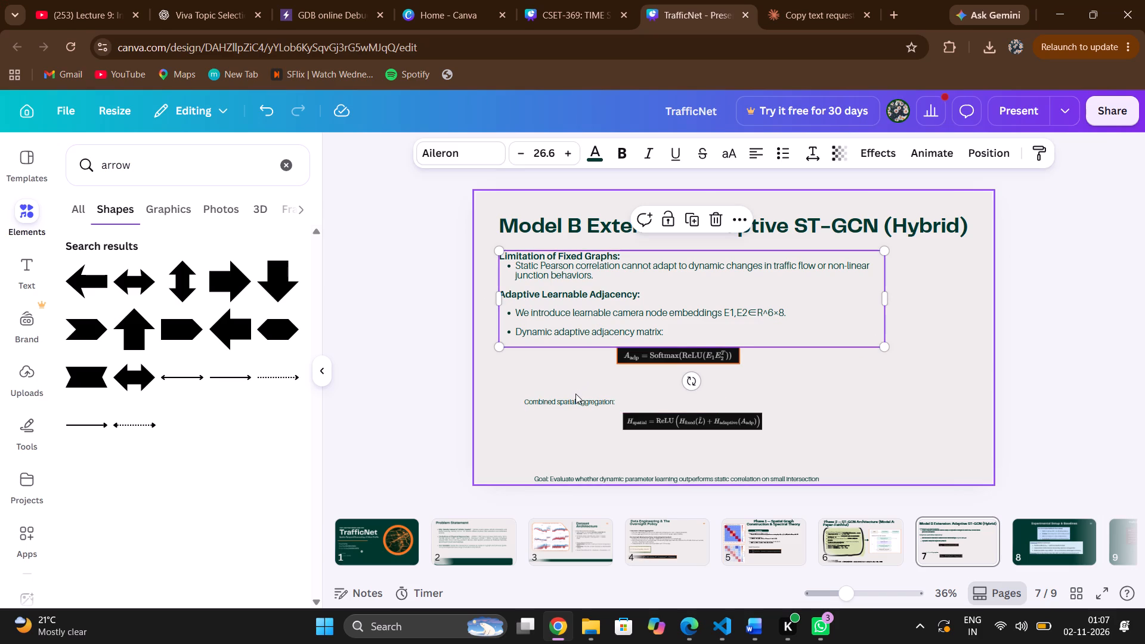
left_click(574, 403)
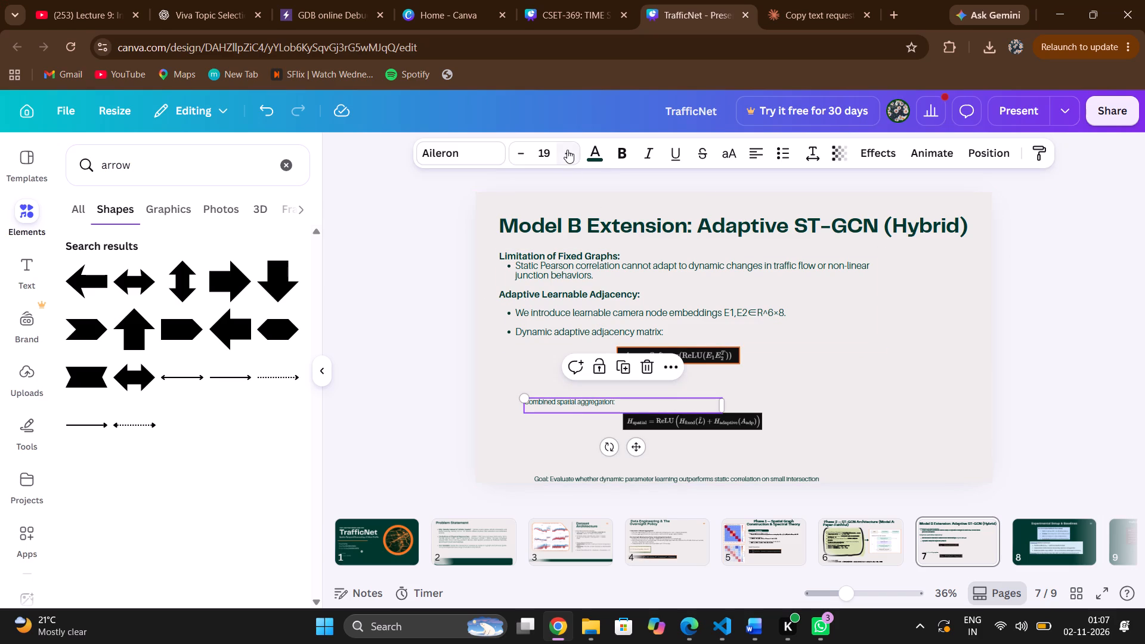
triple_click(567, 150)
double_click(567, 150)
triple_click(567, 150)
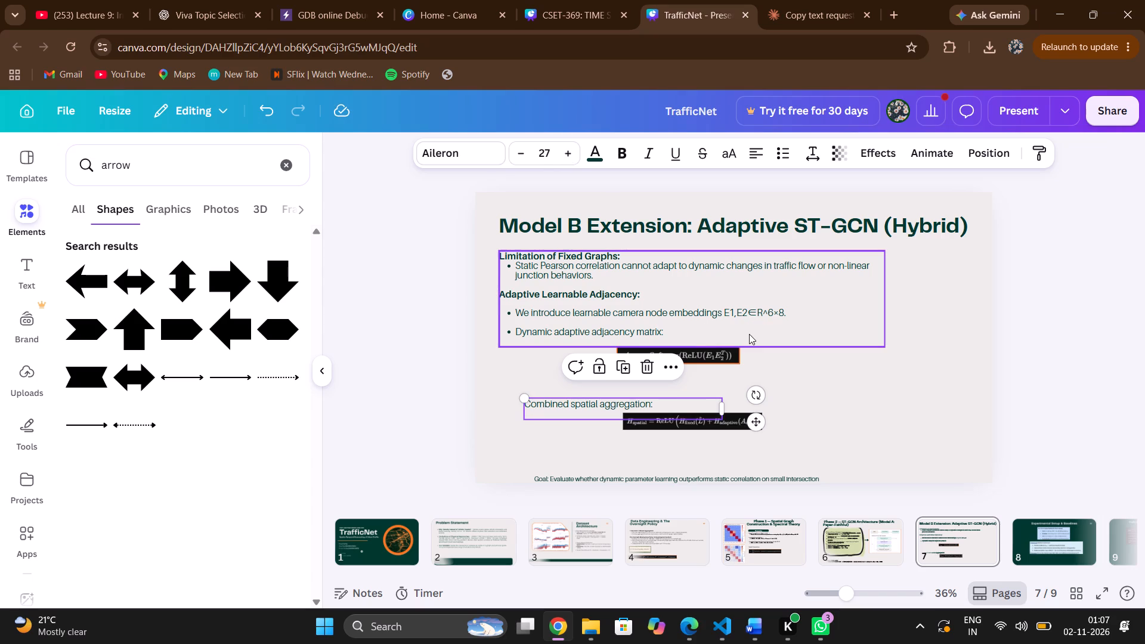
left_click(518, 145)
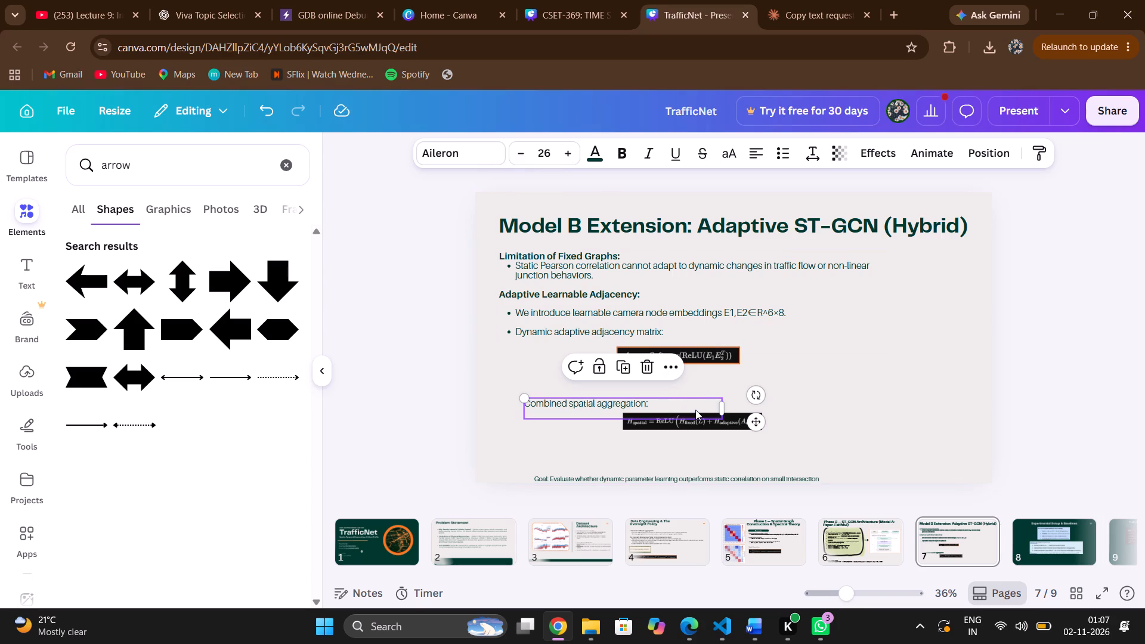
left_click_drag(754, 422, 748, 408)
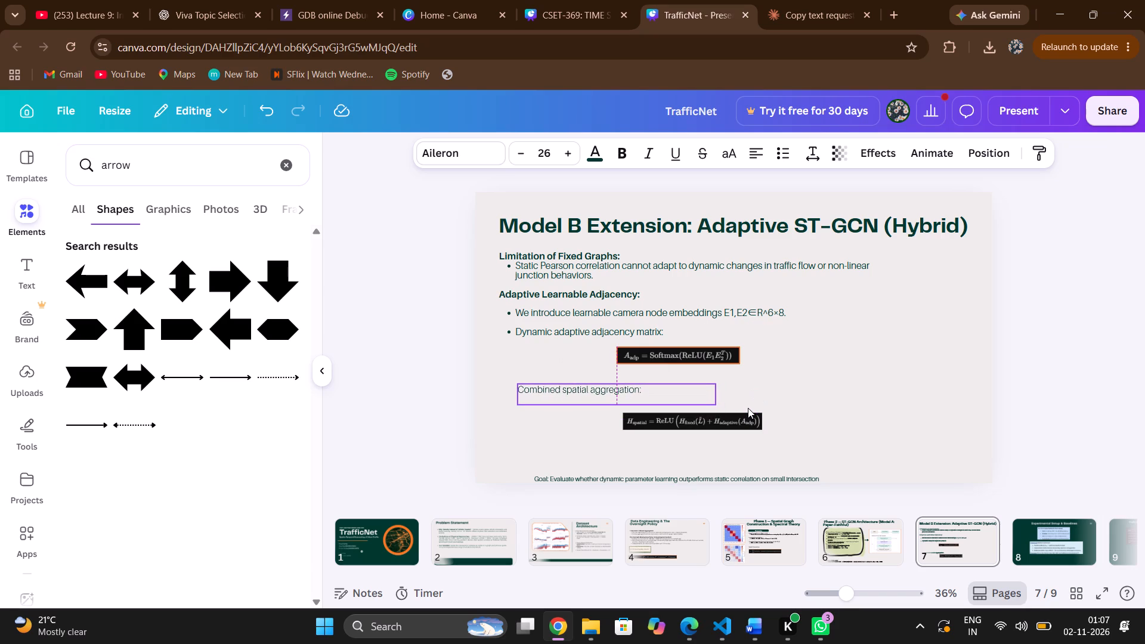
left_click_drag(748, 408, 750, 414)
Add a solid orange border of weight 4 to the combined spatial aggregation formula image.
left_click(742, 427)
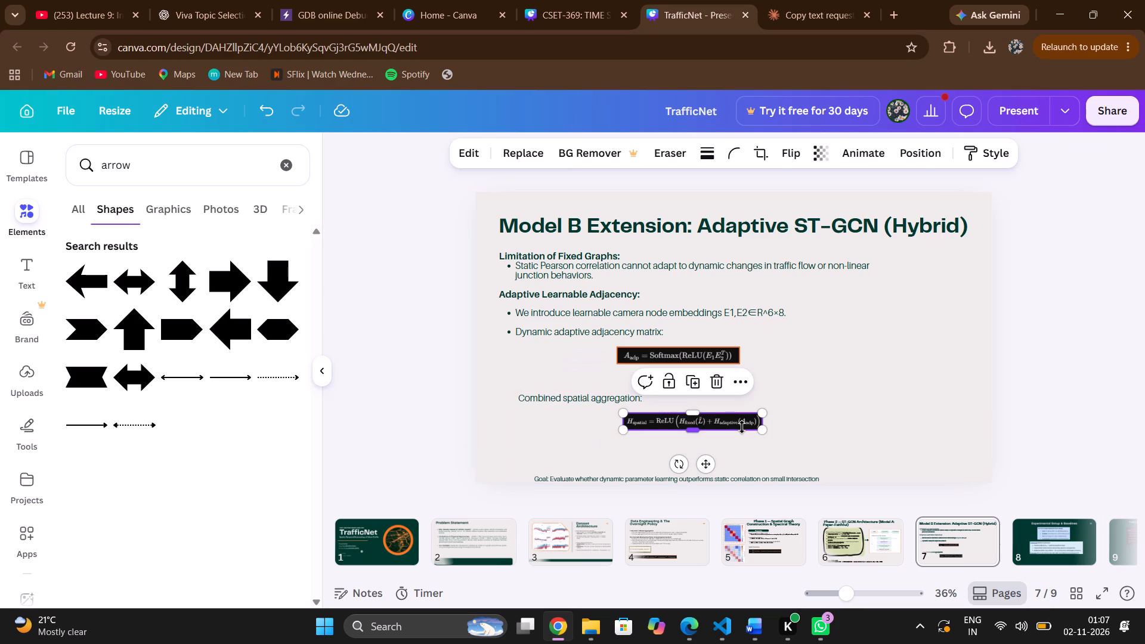
left_click(705, 150)
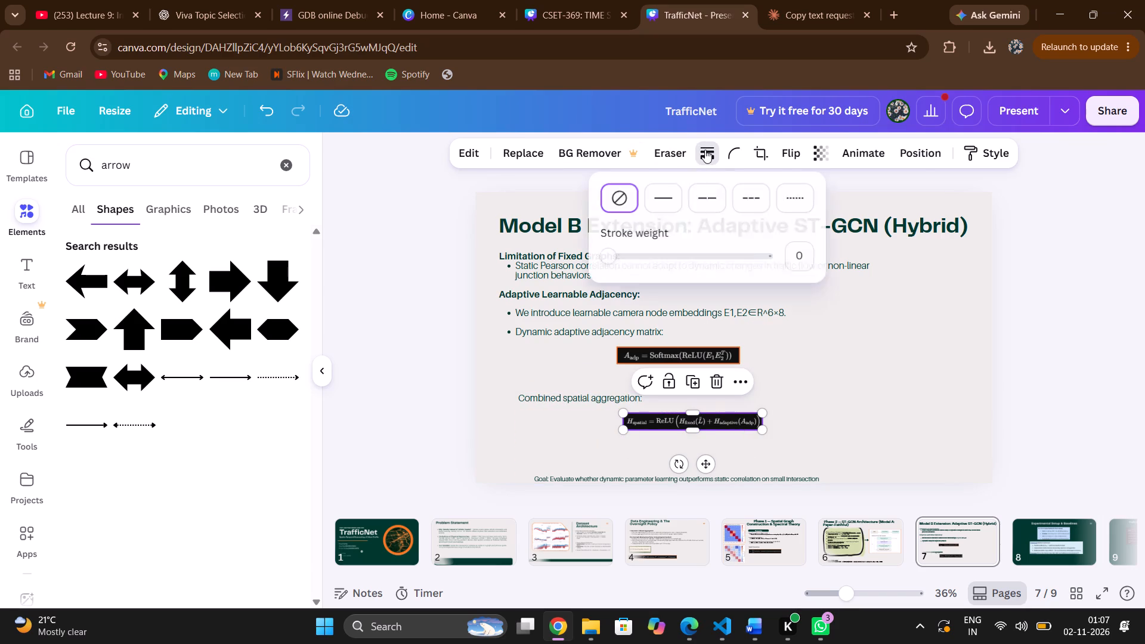
left_click(666, 200)
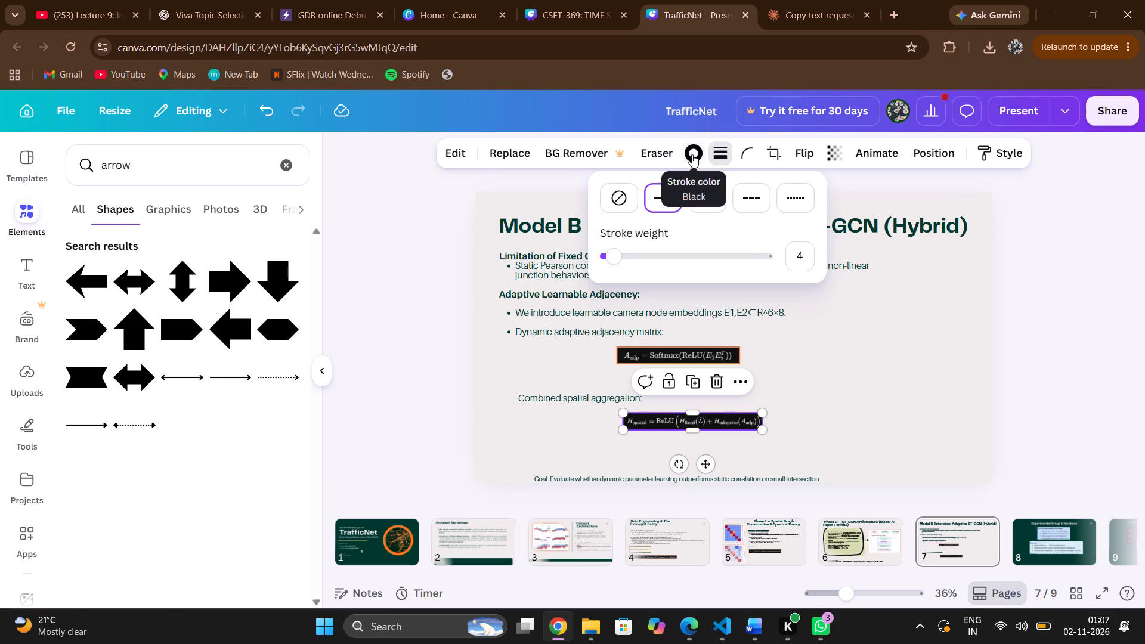
left_click(692, 154)
left_click(145, 270)
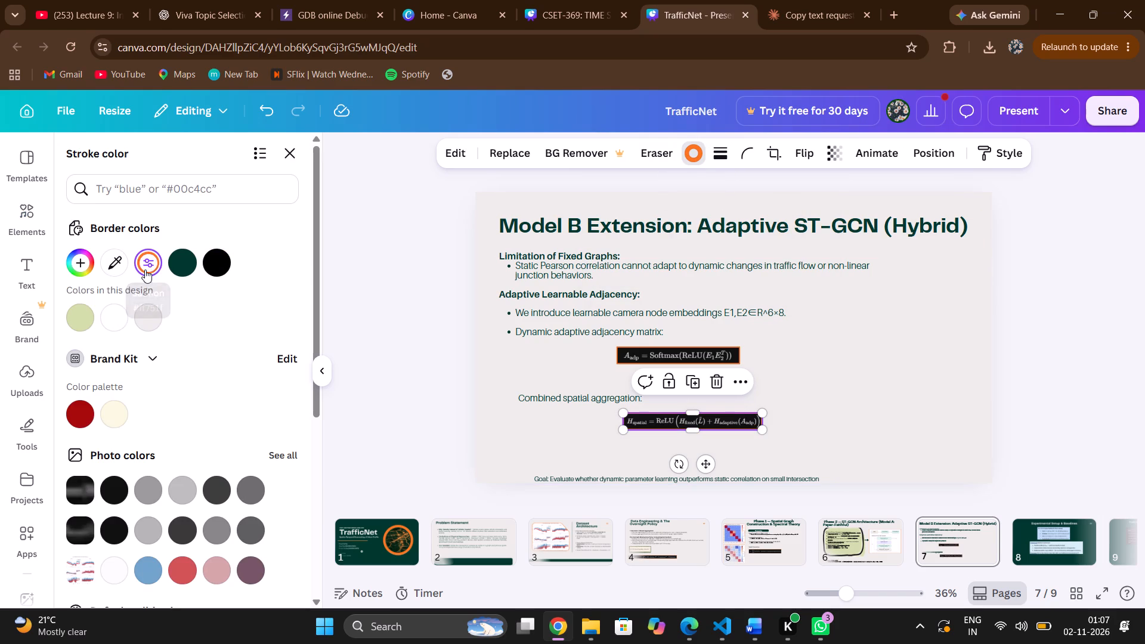
left_click(1093, 311)
left_click(1093, 311)
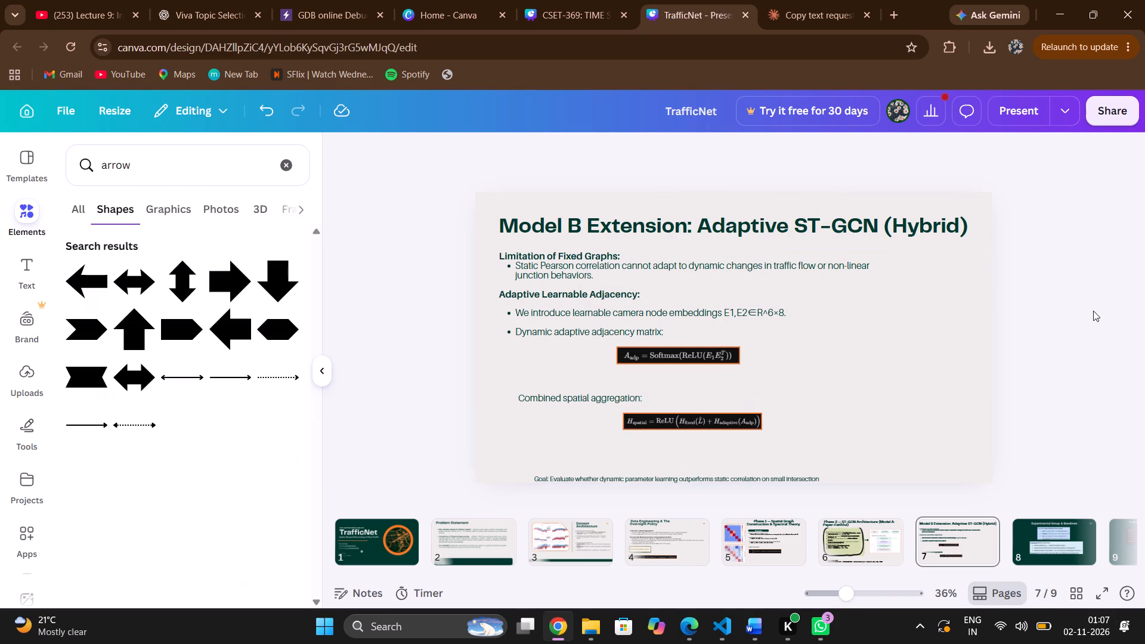
Move the Goal text up from the slide's bottom edge to just below the combined spatial aggregation formula.
left_click_drag(766, 477, 766, 475)
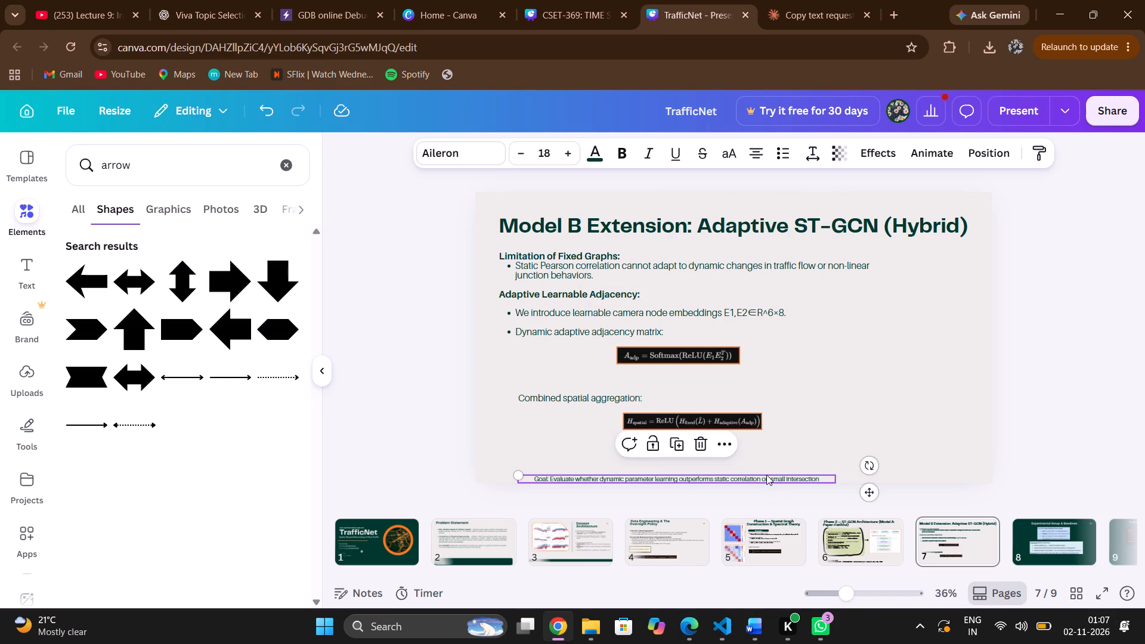
left_click_drag(766, 475, 762, 456)
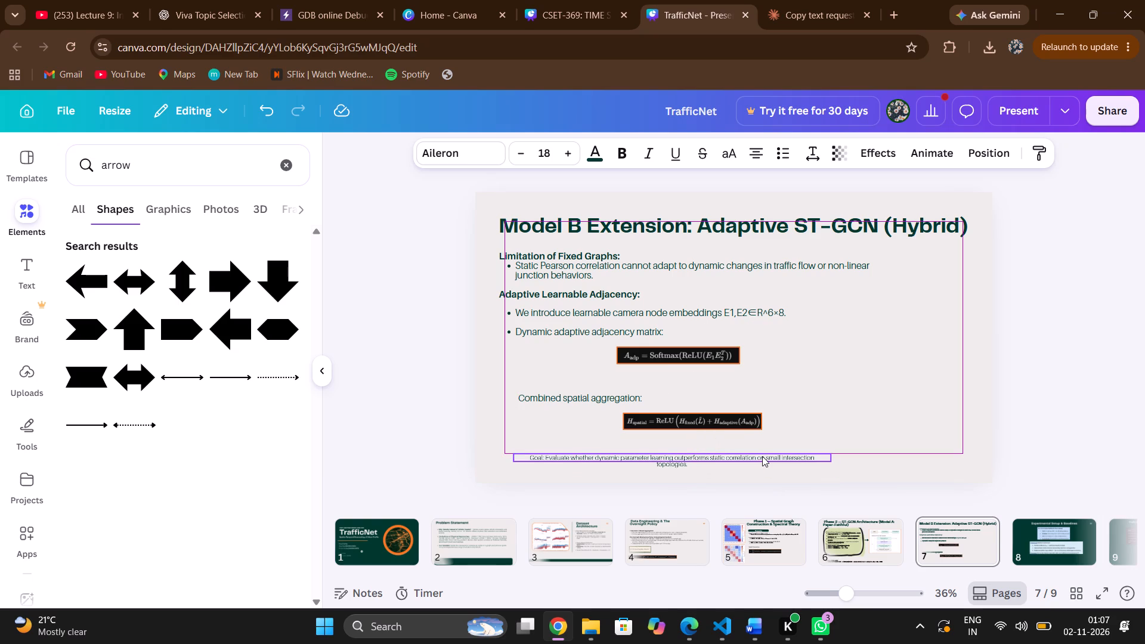
left_click_drag(762, 456, 762, 456)
Increase the Goal text to font size 25 and widen its box so the sentence fits on one line.
left_click(708, 457)
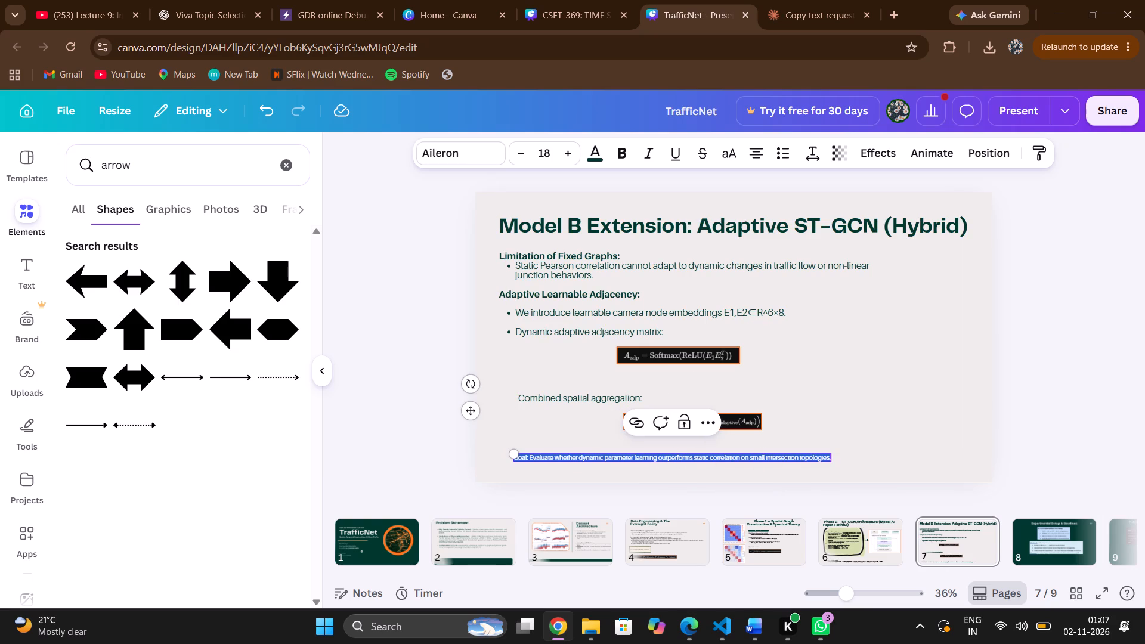
triple_click(567, 152)
left_click(567, 152)
left_click(567, 152)
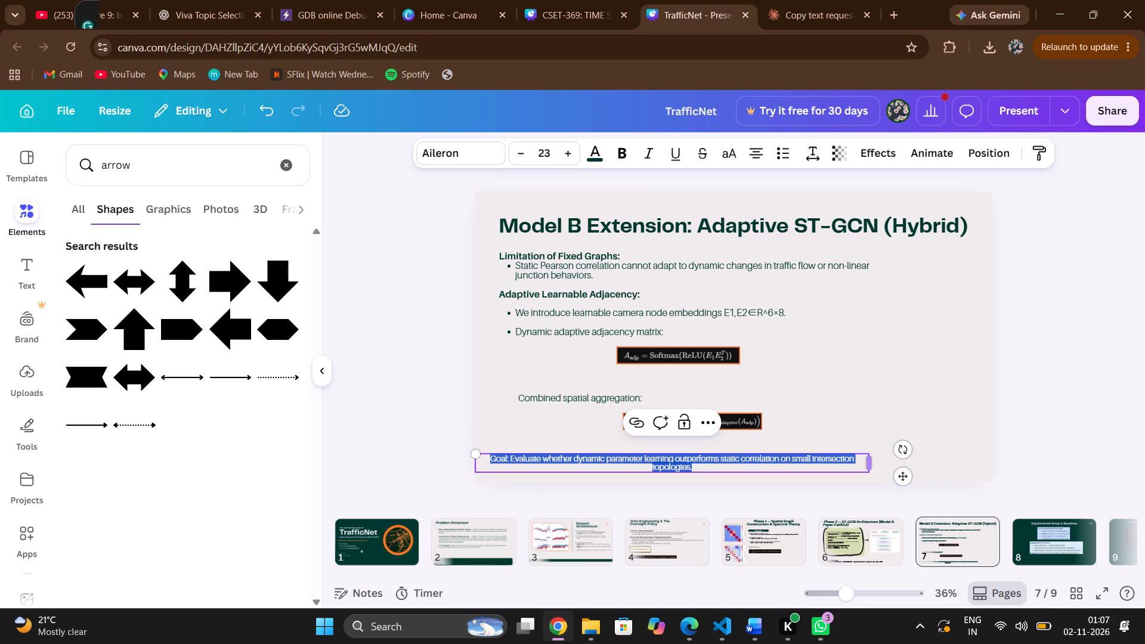
left_click_drag(876, 460, 917, 461)
left_click(570, 146)
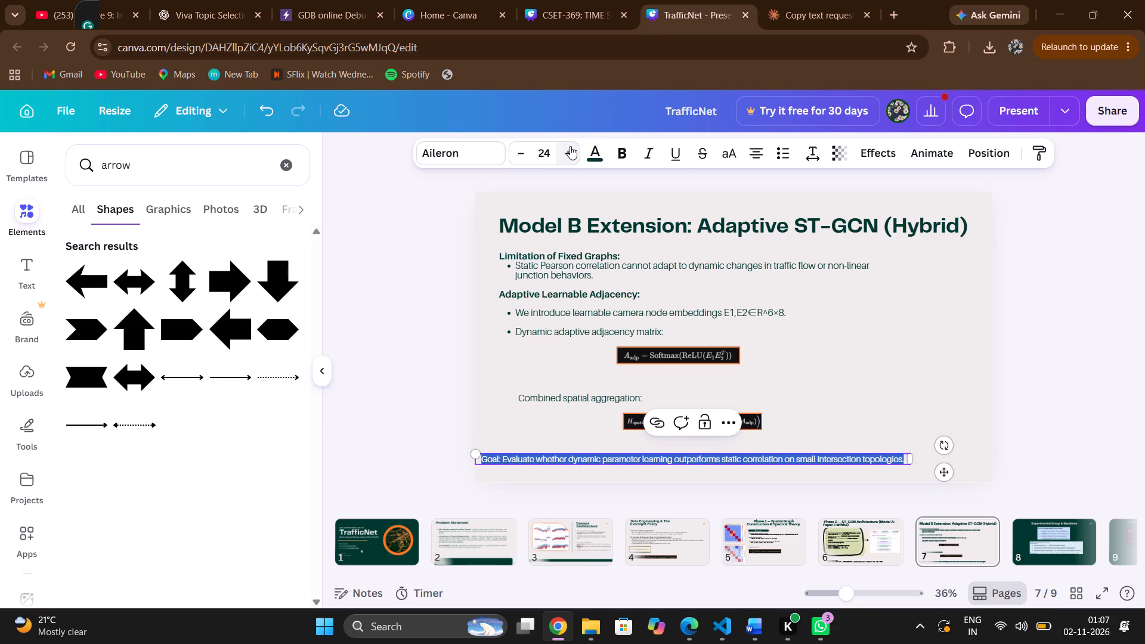
left_click(570, 148)
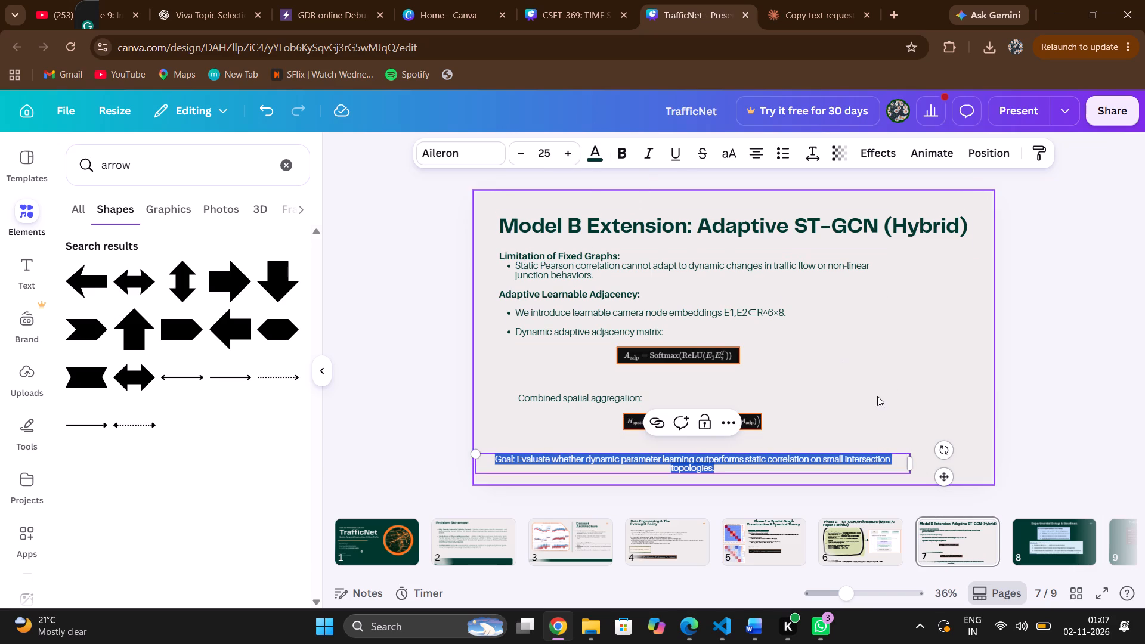
left_click_drag(912, 466, 932, 466)
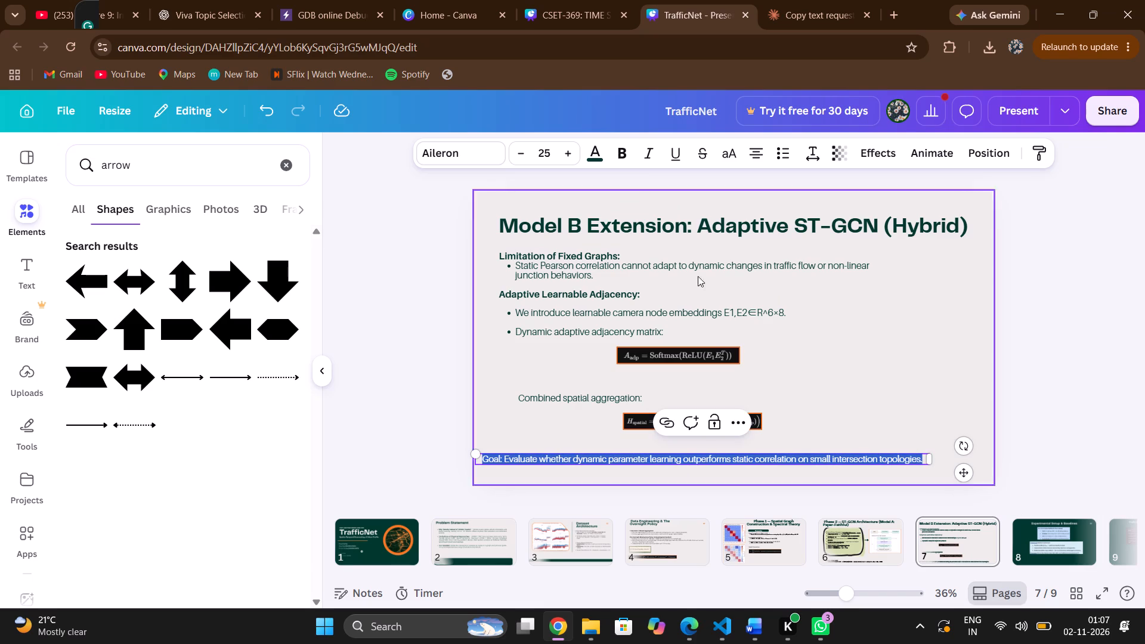
Make the Goal sentence bold and widen its text box to keep it on one line.
left_click(617, 157)
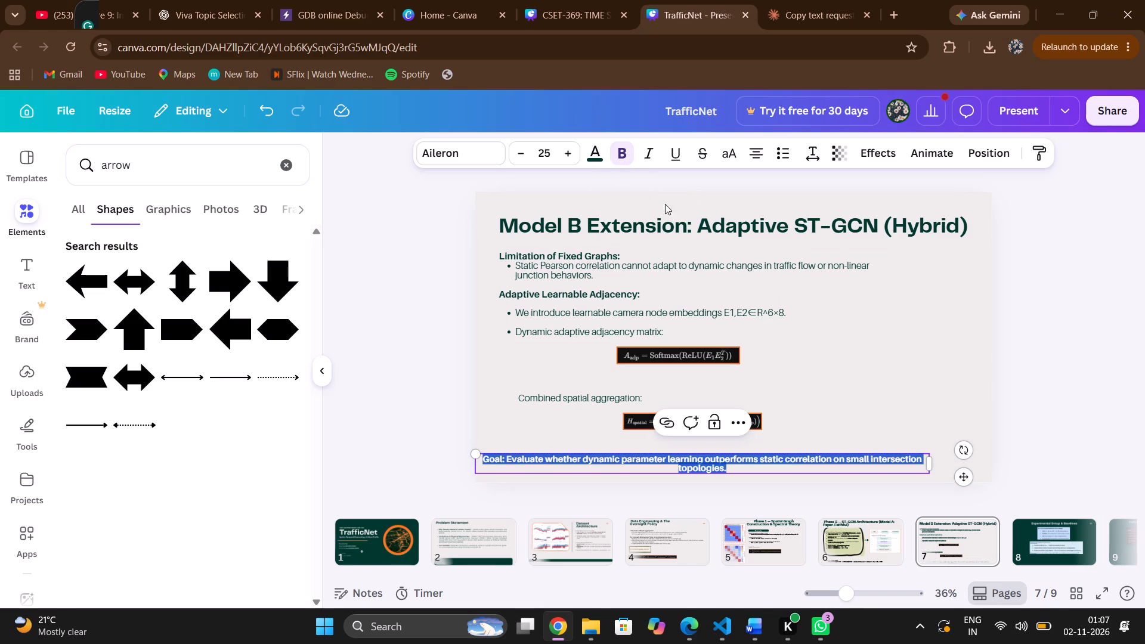
left_click(926, 461)
left_click_drag(932, 463, 970, 459)
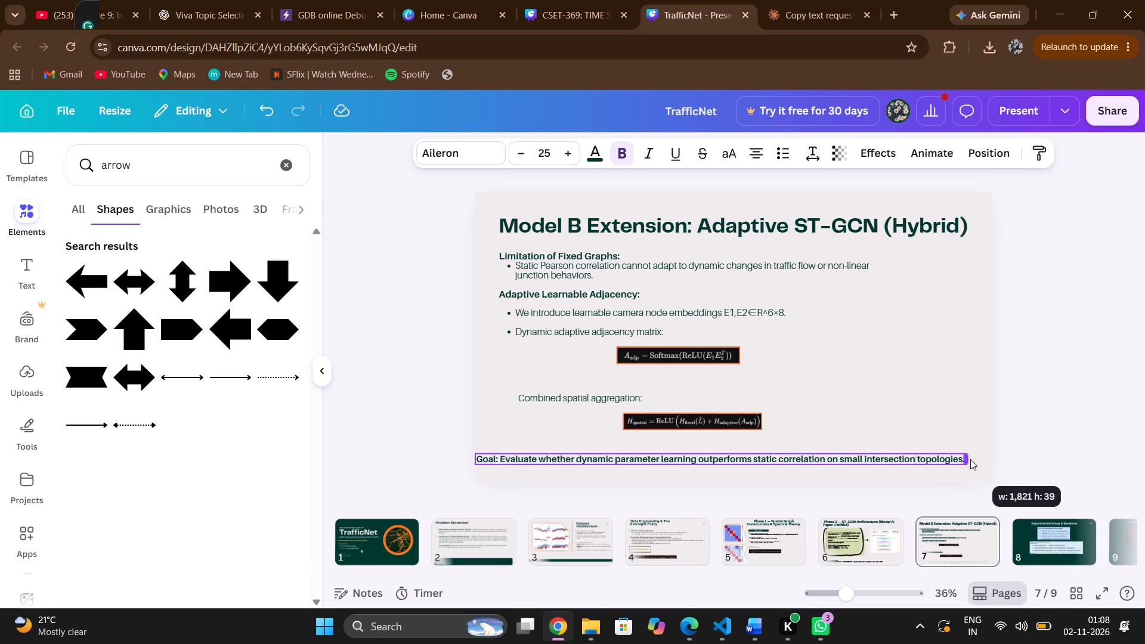
left_click_drag(970, 459, 983, 459)
left_click(1059, 414)
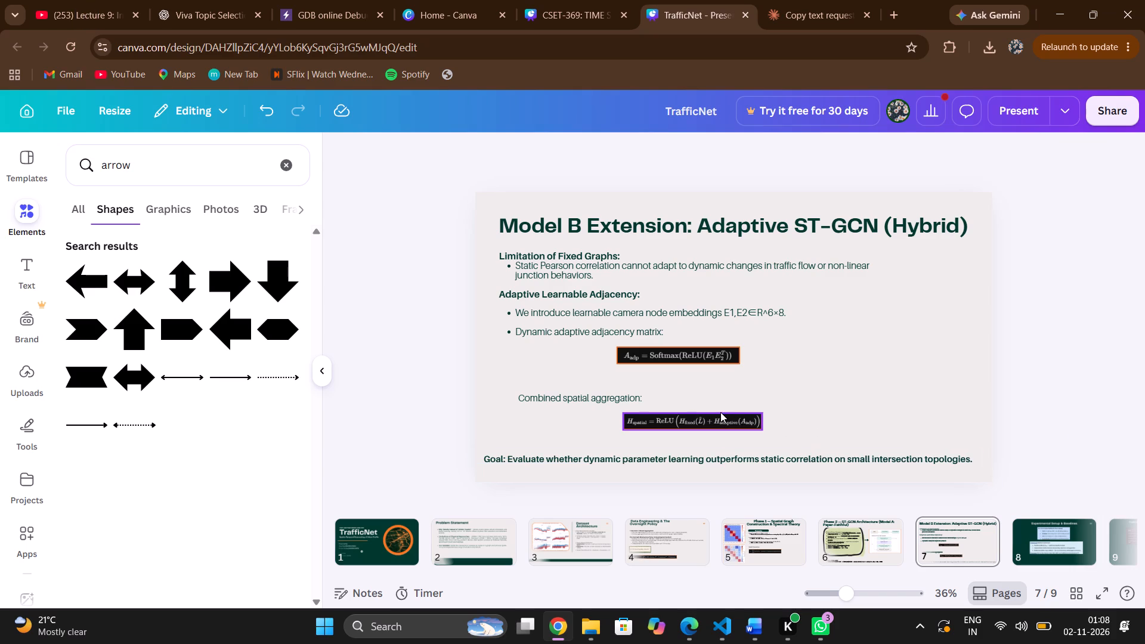
Shift the combined spatial aggregation formula image left so it is centred beneath the Softmax formula image.
left_click_drag(720, 416, 707, 420)
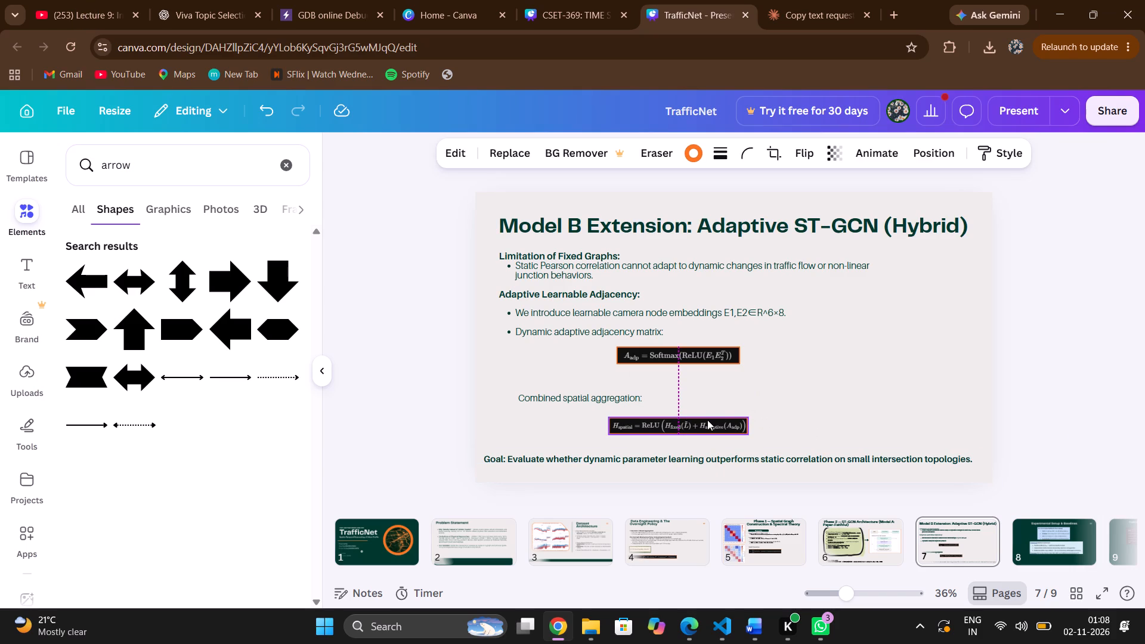
left_click_drag(707, 420, 709, 419)
left_click(869, 364)
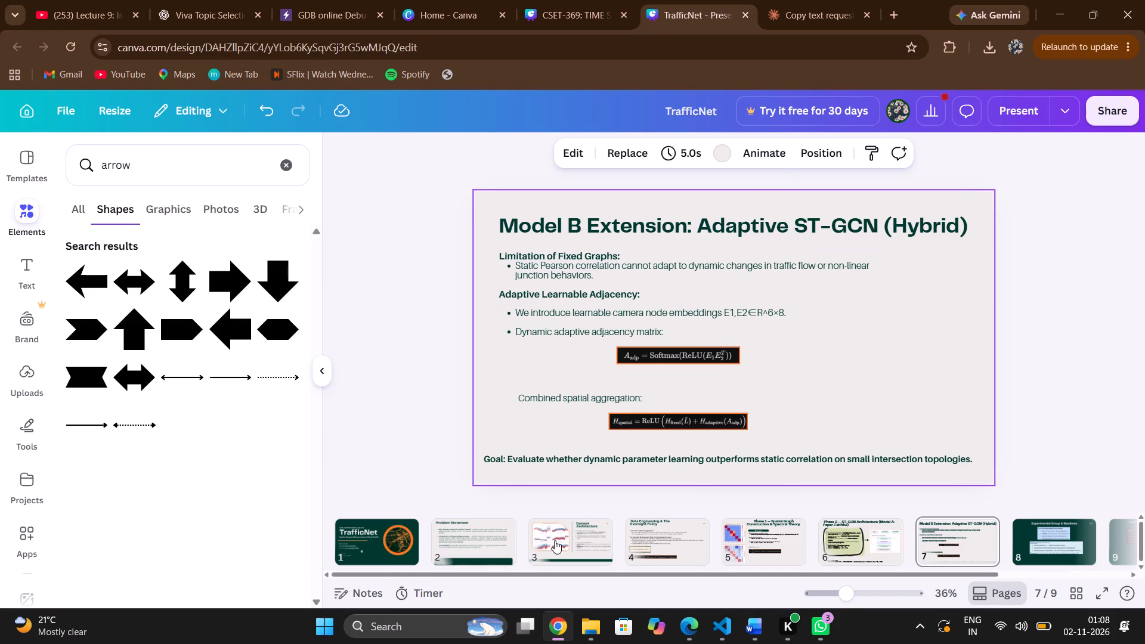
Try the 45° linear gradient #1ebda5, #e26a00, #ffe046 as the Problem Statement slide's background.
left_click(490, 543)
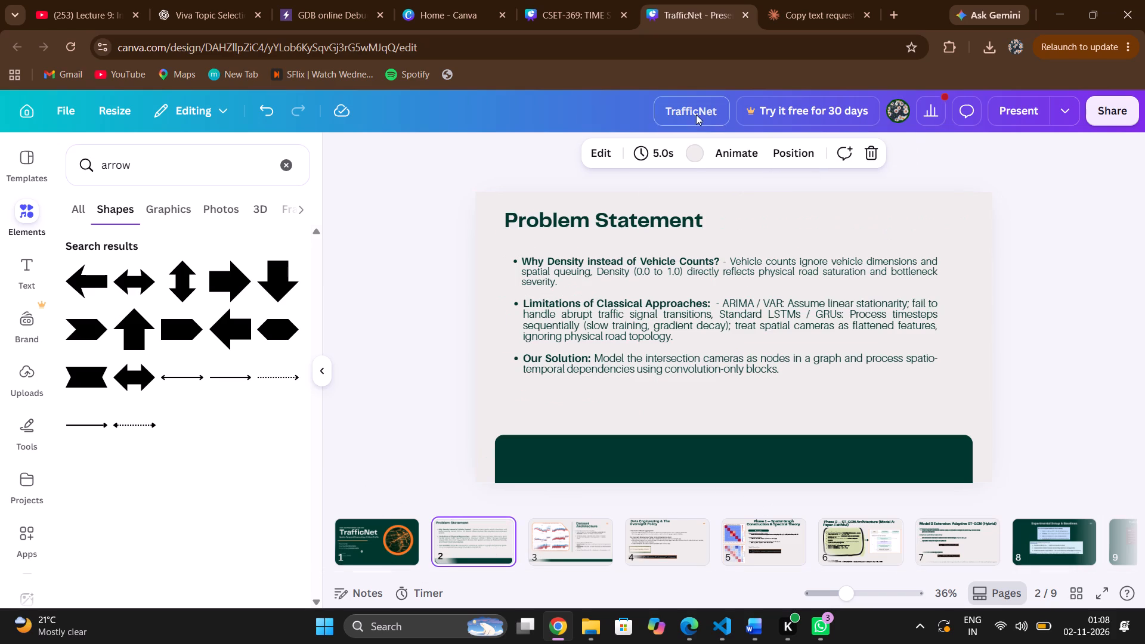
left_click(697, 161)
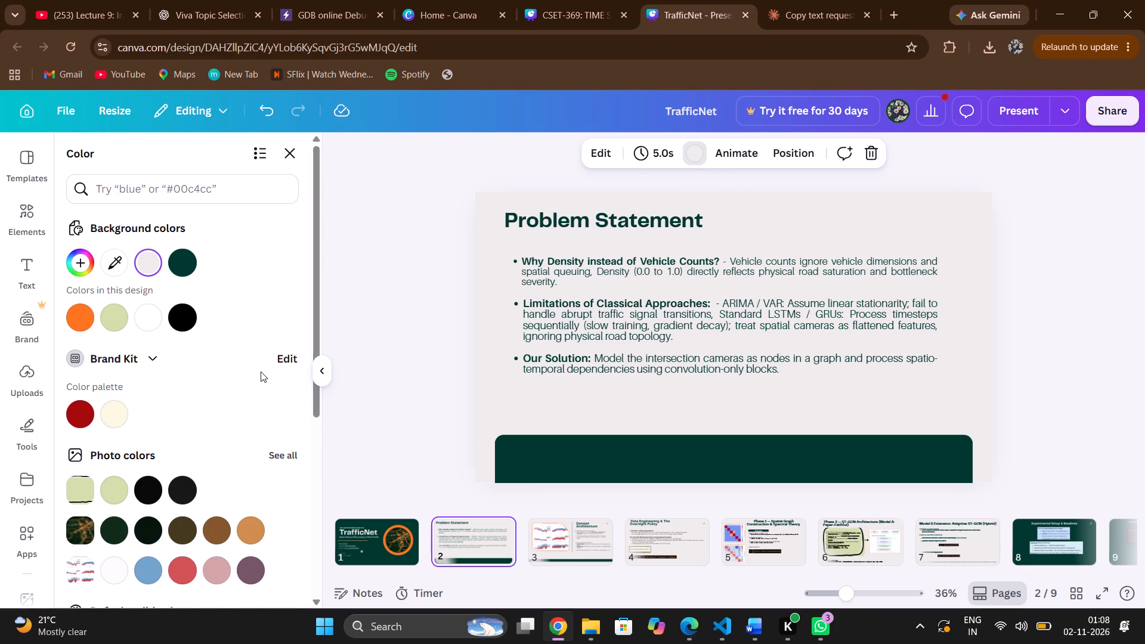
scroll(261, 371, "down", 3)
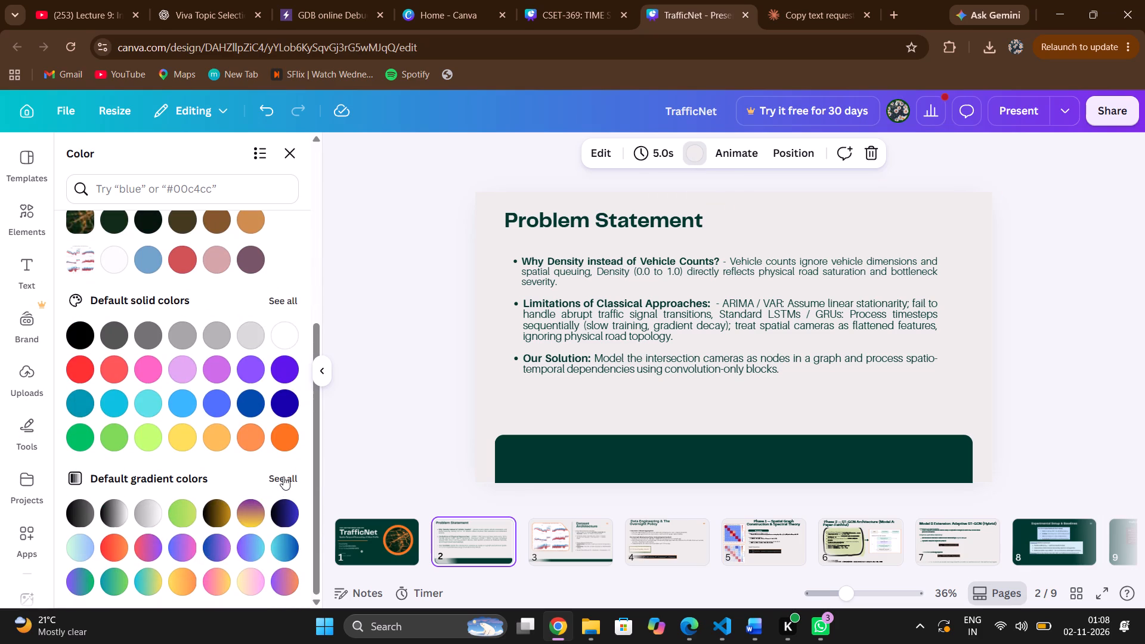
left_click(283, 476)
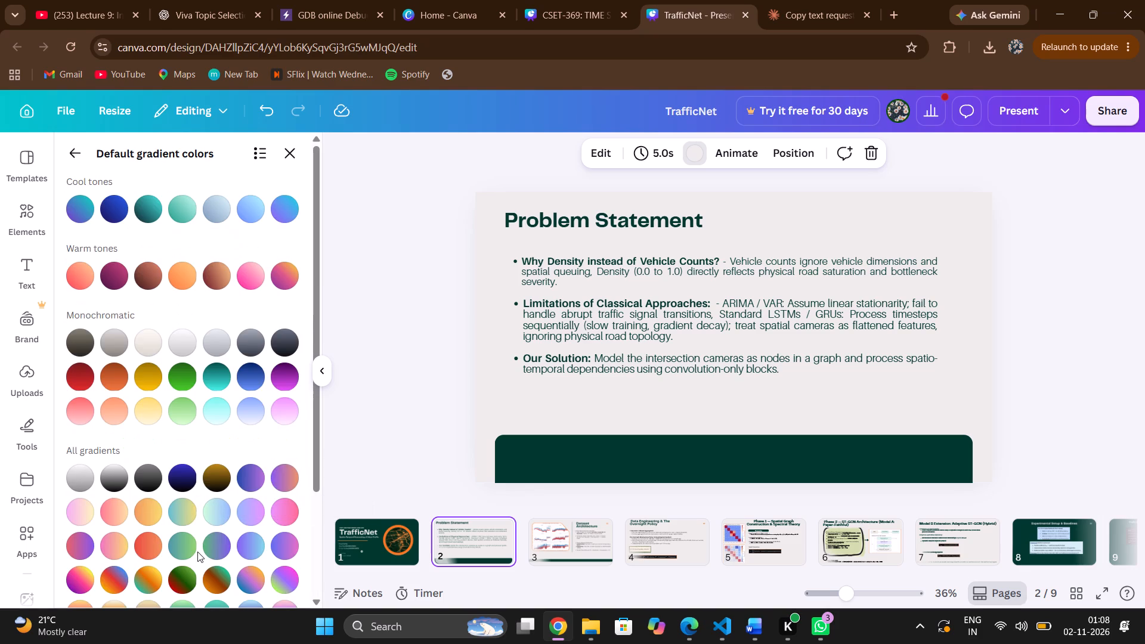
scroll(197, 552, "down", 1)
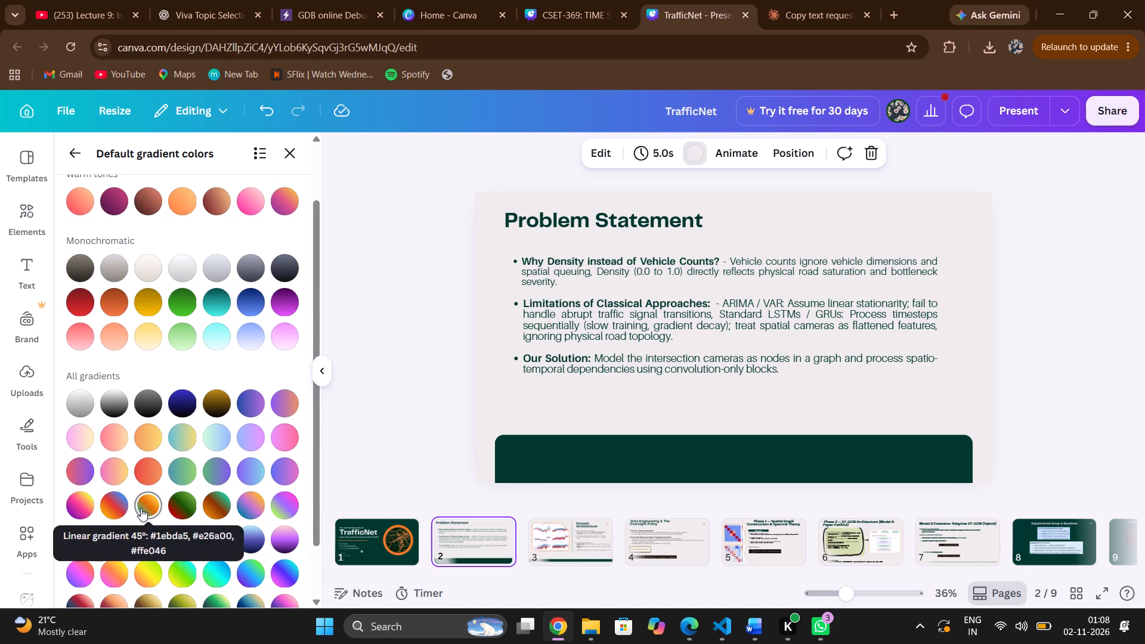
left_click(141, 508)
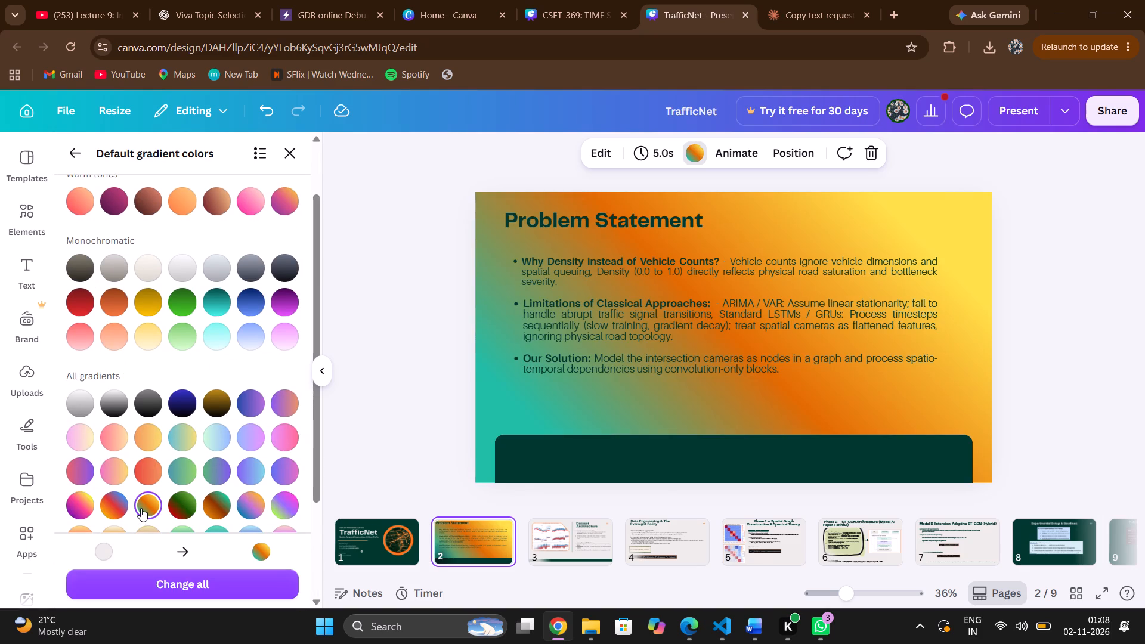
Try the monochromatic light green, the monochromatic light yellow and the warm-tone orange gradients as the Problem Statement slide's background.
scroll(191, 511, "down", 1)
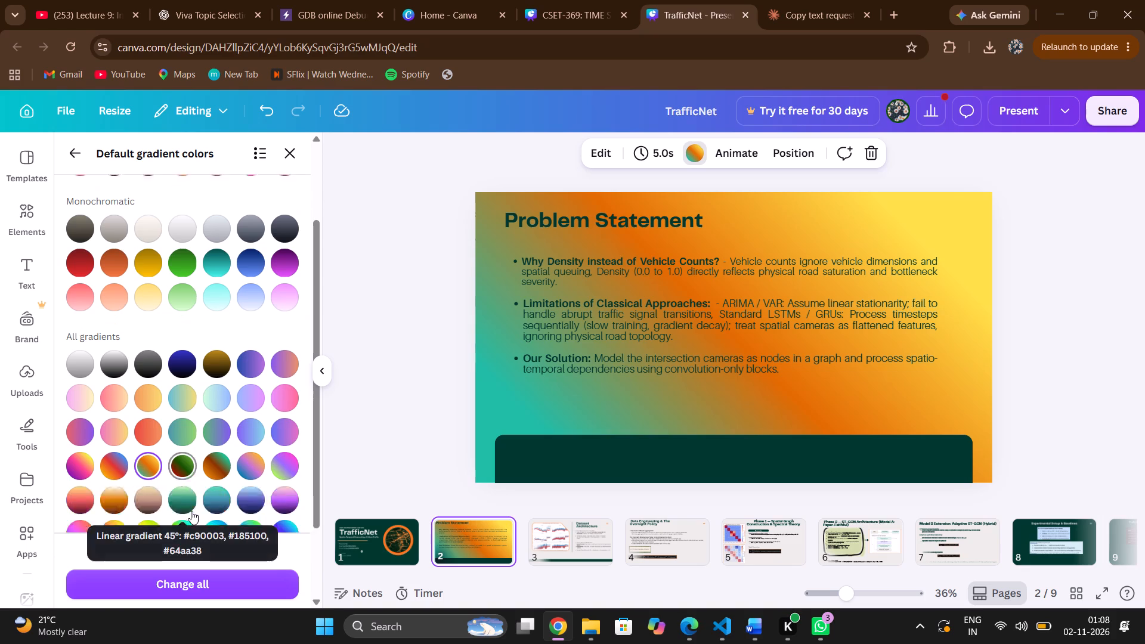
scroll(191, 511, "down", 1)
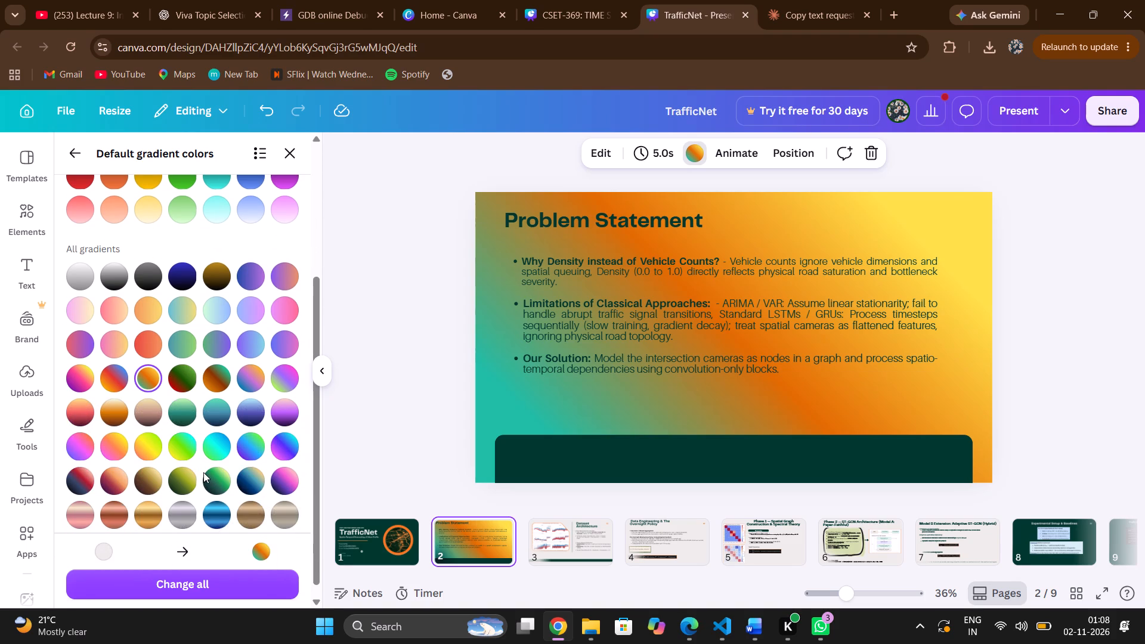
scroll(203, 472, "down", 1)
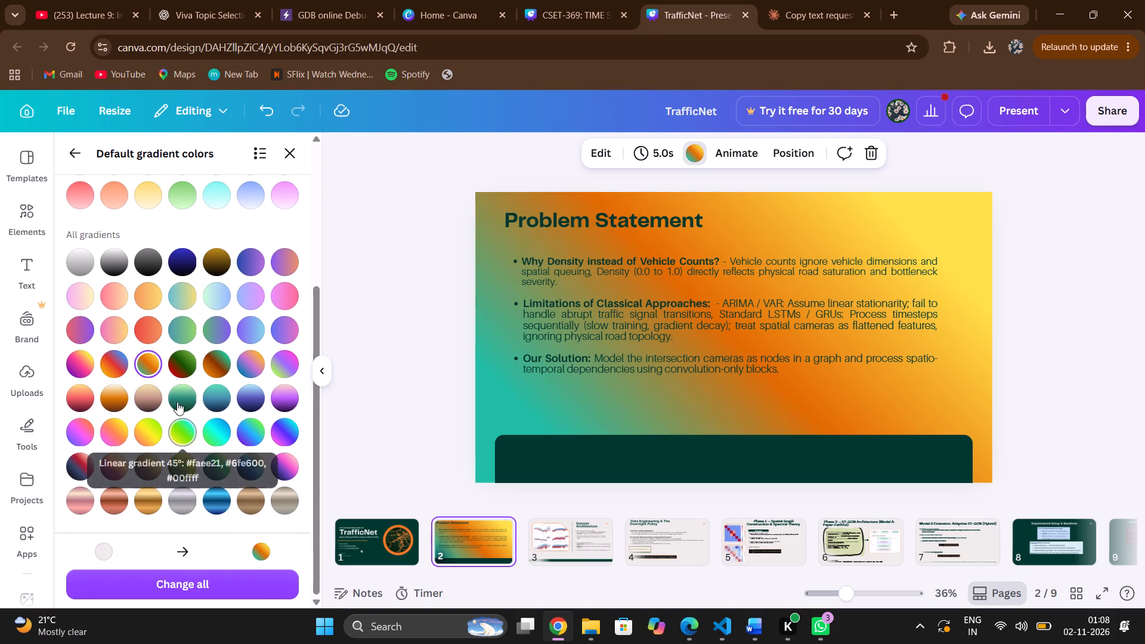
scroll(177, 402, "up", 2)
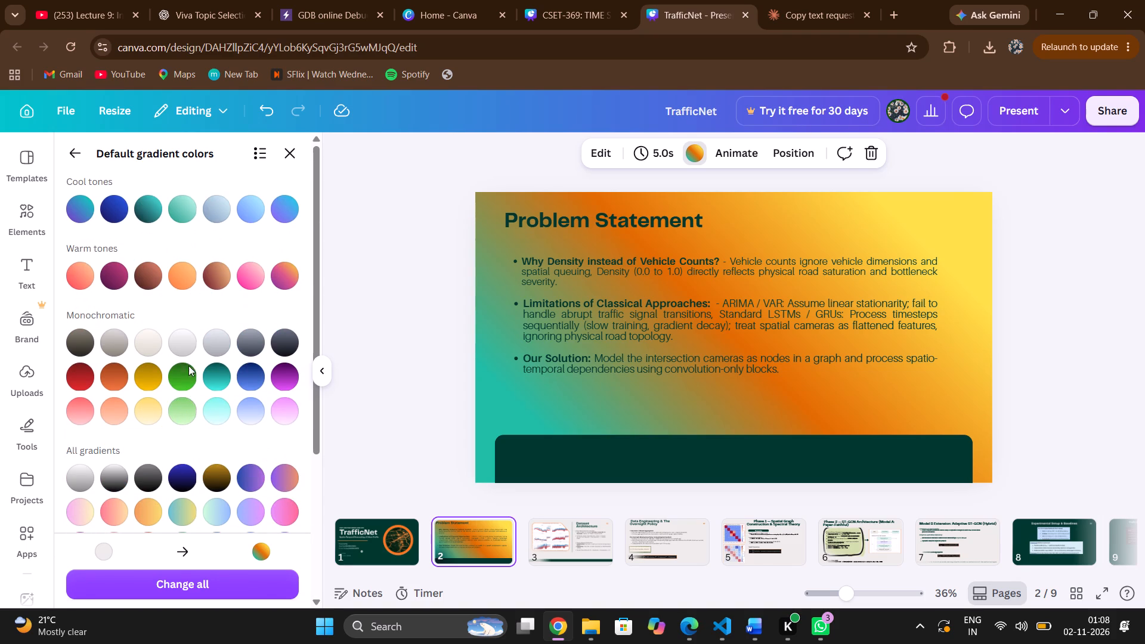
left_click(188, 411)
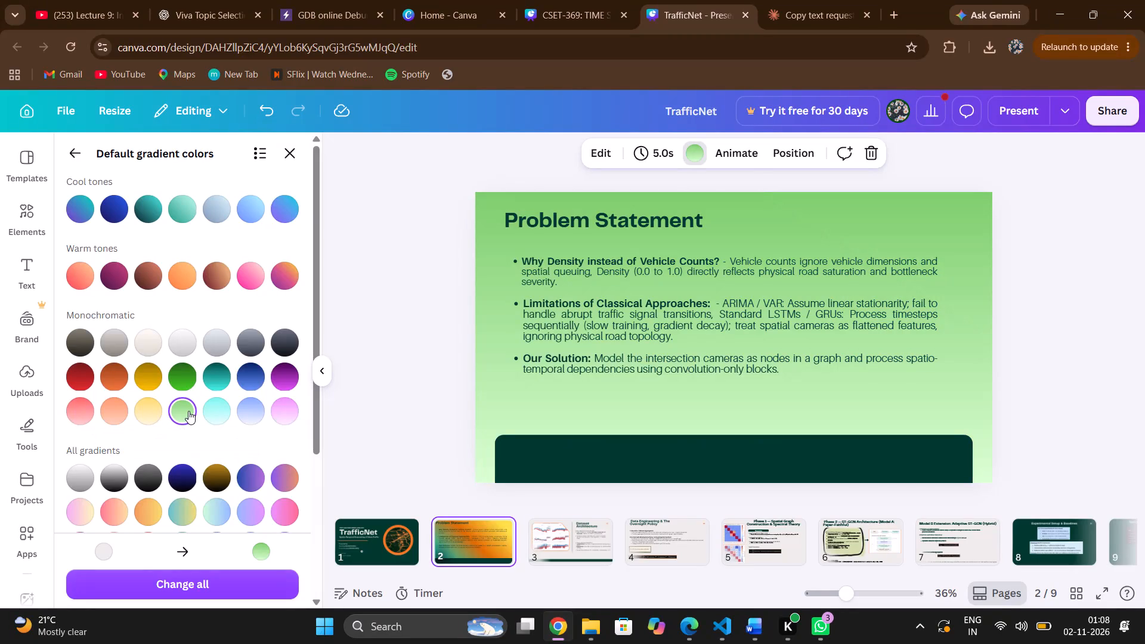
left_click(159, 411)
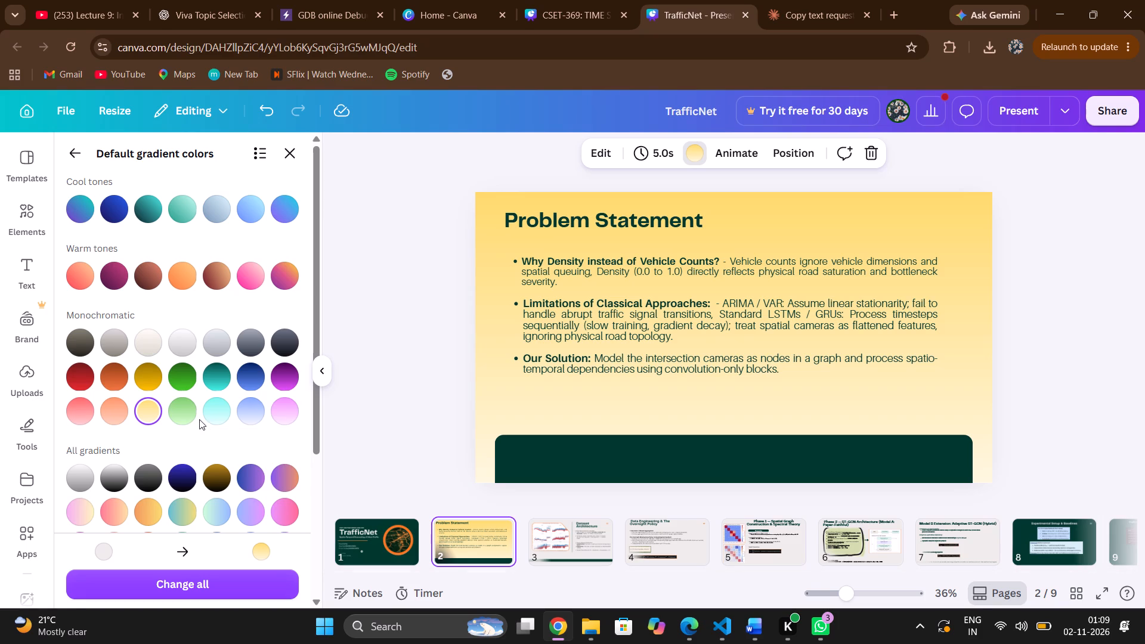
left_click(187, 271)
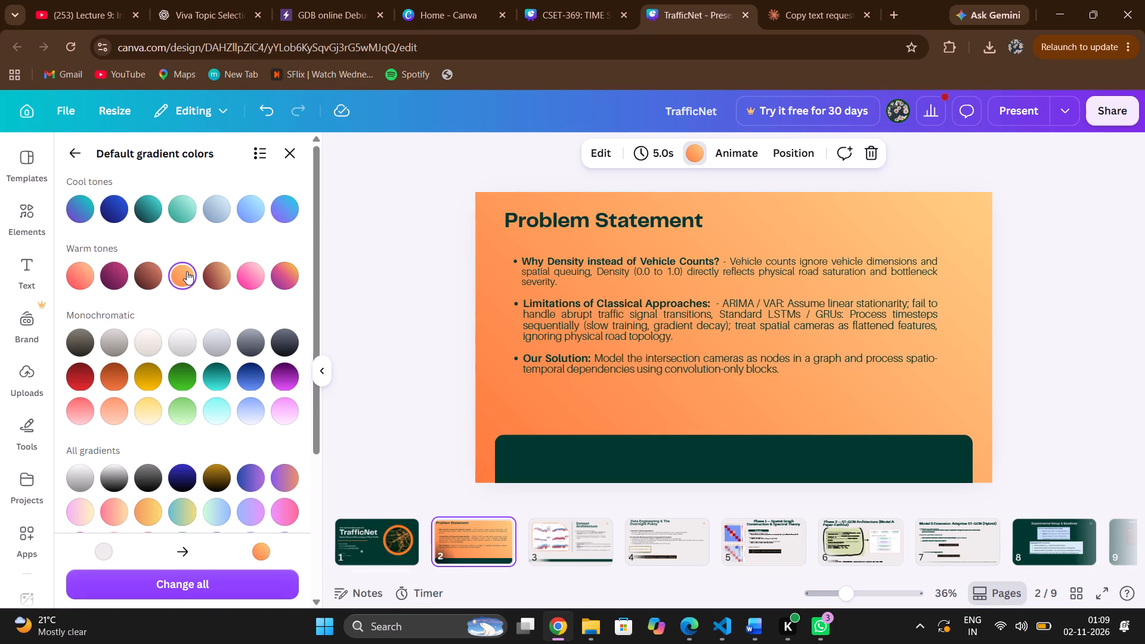
Apply the 45° linear gradient #f8ad00, #e13333, #3992ff to the Problem Statement slide's background.
scroll(171, 317, "down", 2)
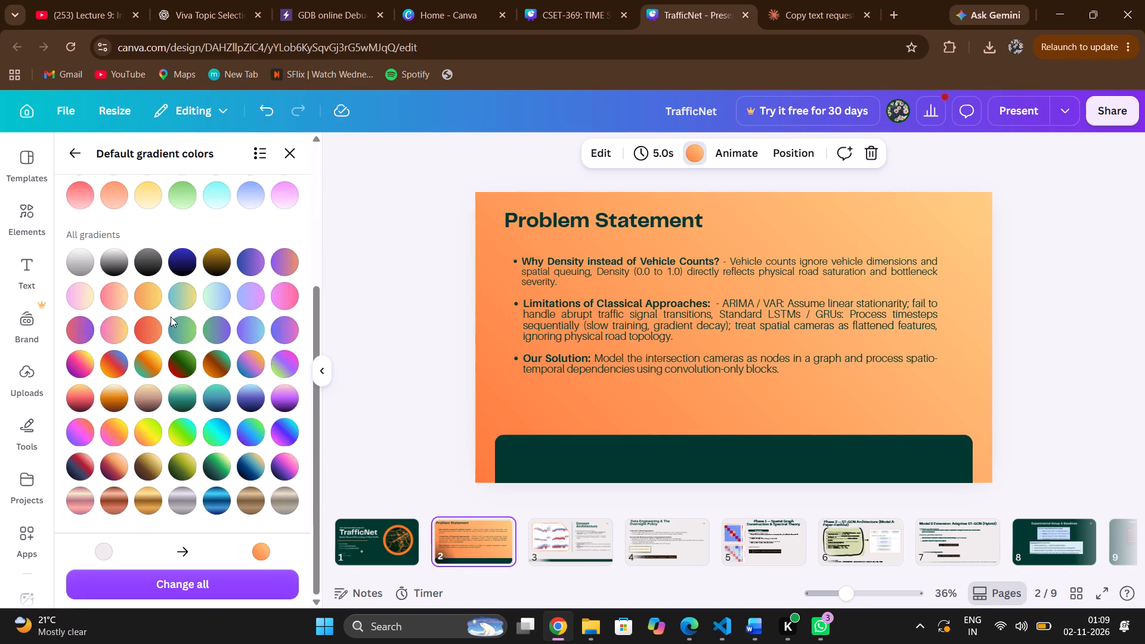
left_click(116, 364)
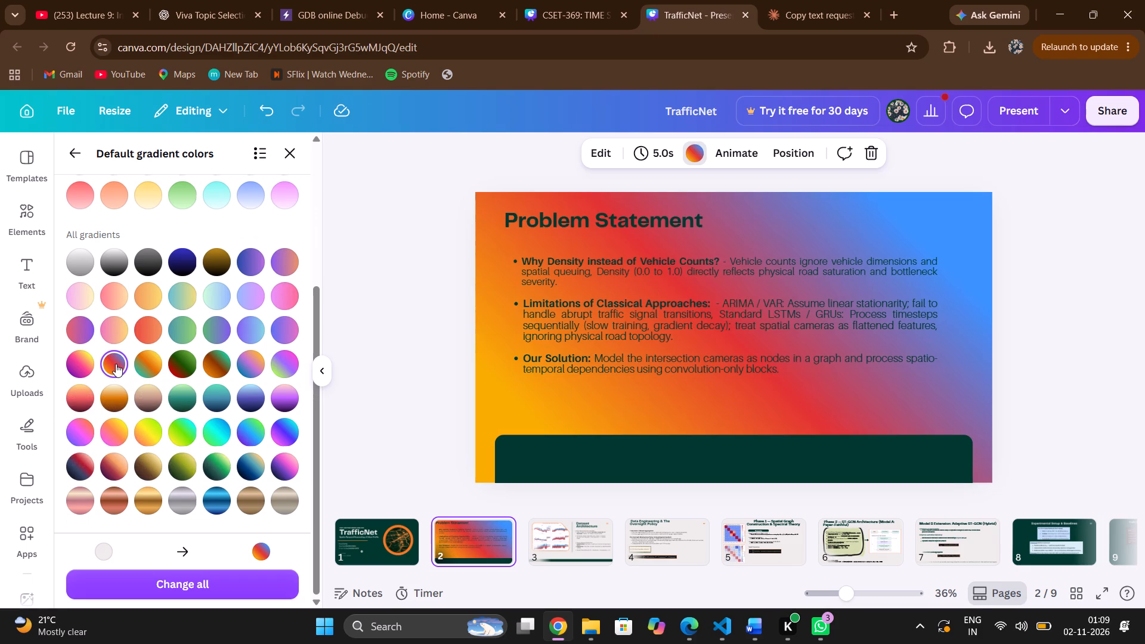
Leave the background colour settings and clear the arrow search from the elements library.
left_click(701, 157)
left_click(435, 204)
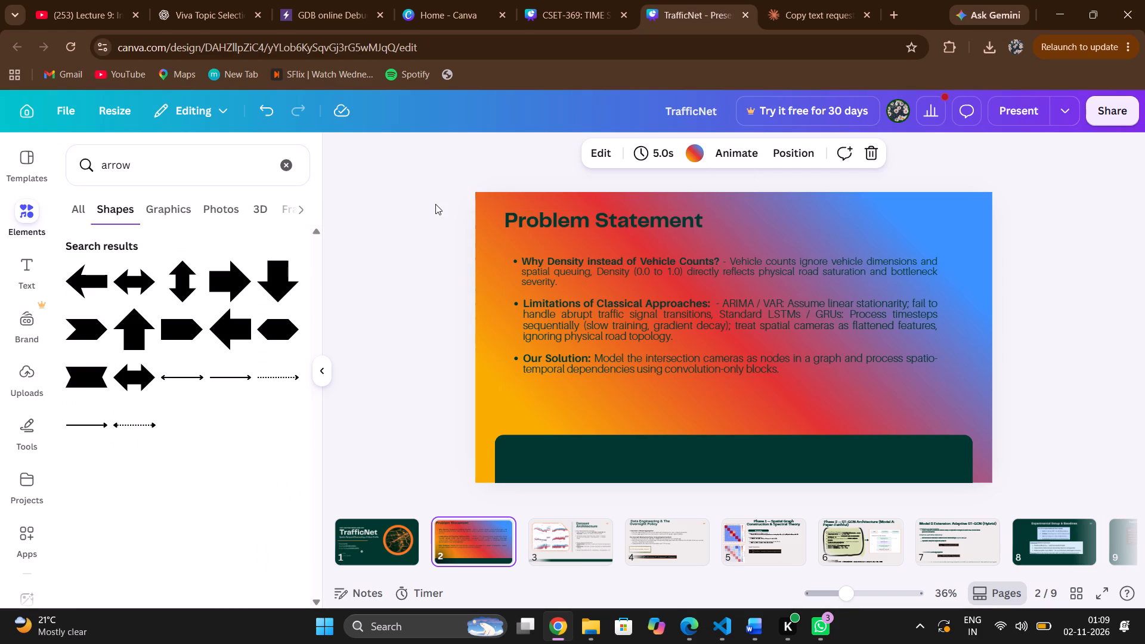
left_click(332, 219)
left_click(289, 171)
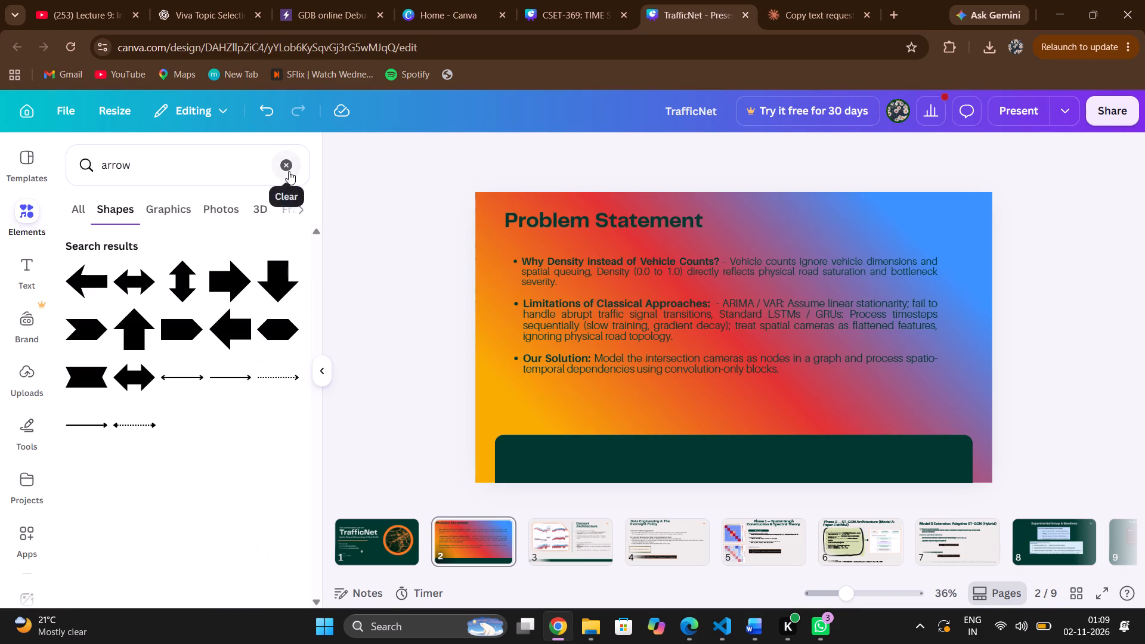
left_click(367, 162)
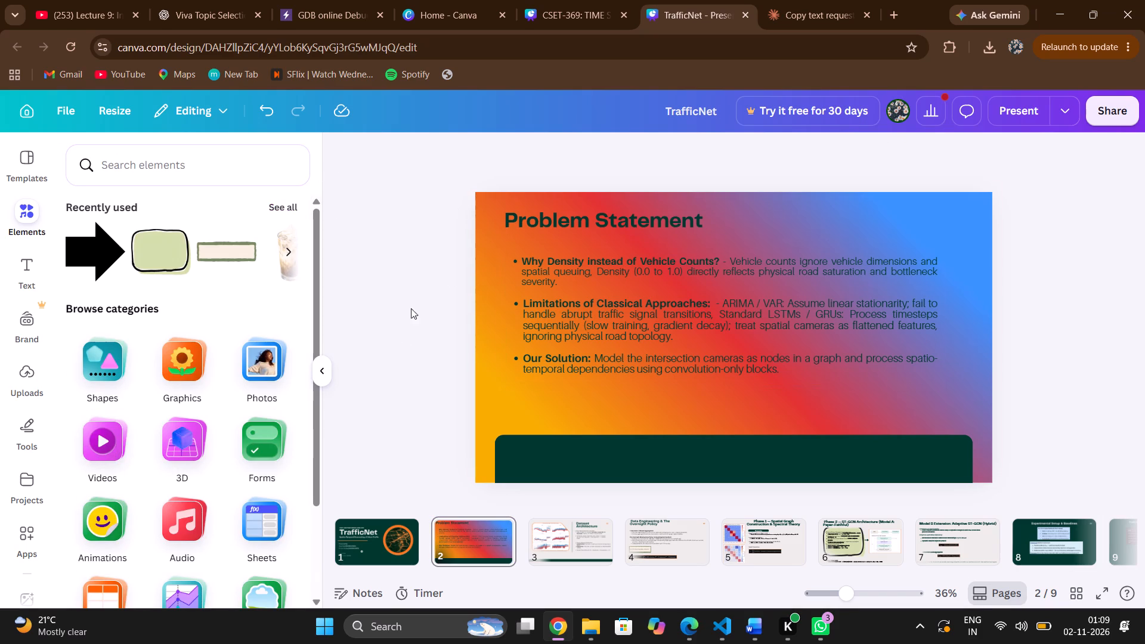
left_click(404, 309)
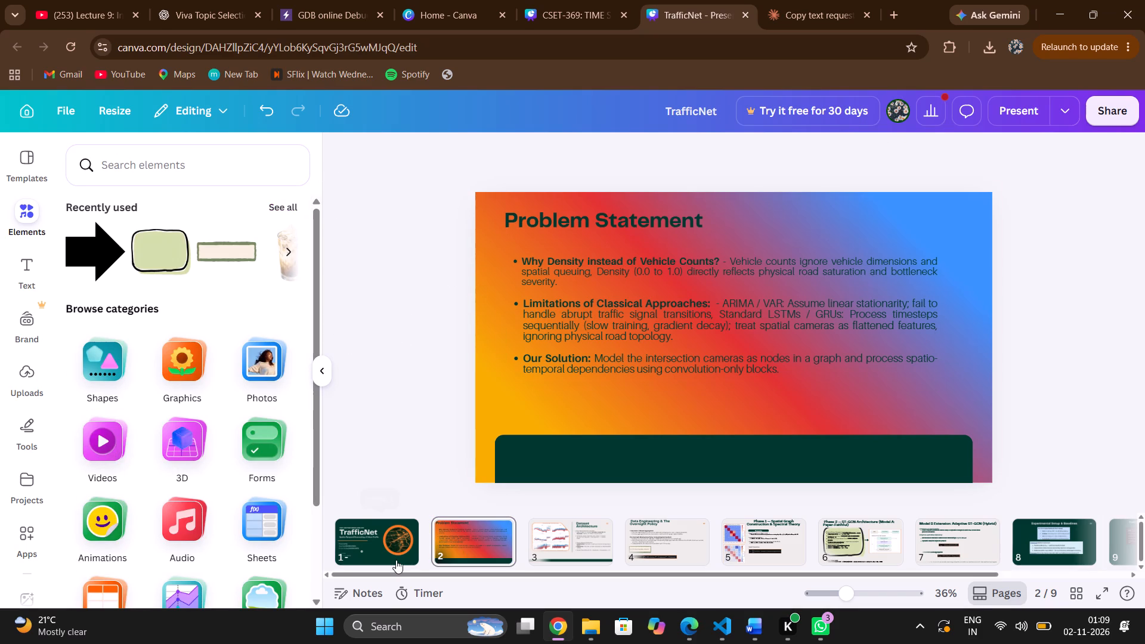
Change the red middle colour of the Problem Statement slide's background gradient to pale yellow #F4F8BE.
left_click(396, 560)
left_click(449, 555)
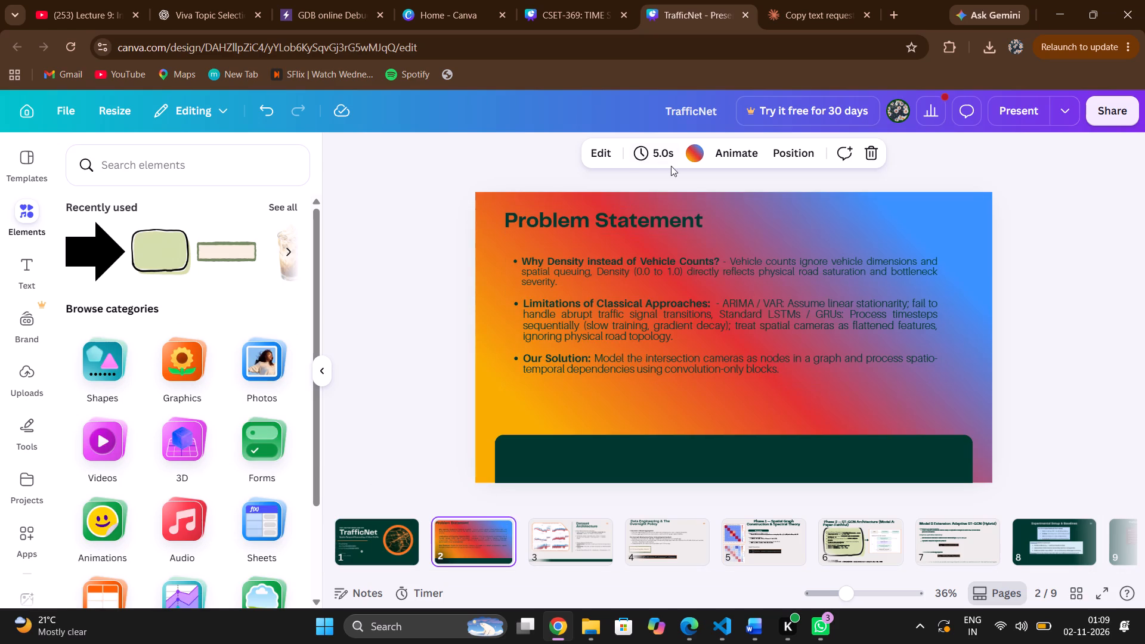
left_click(686, 157)
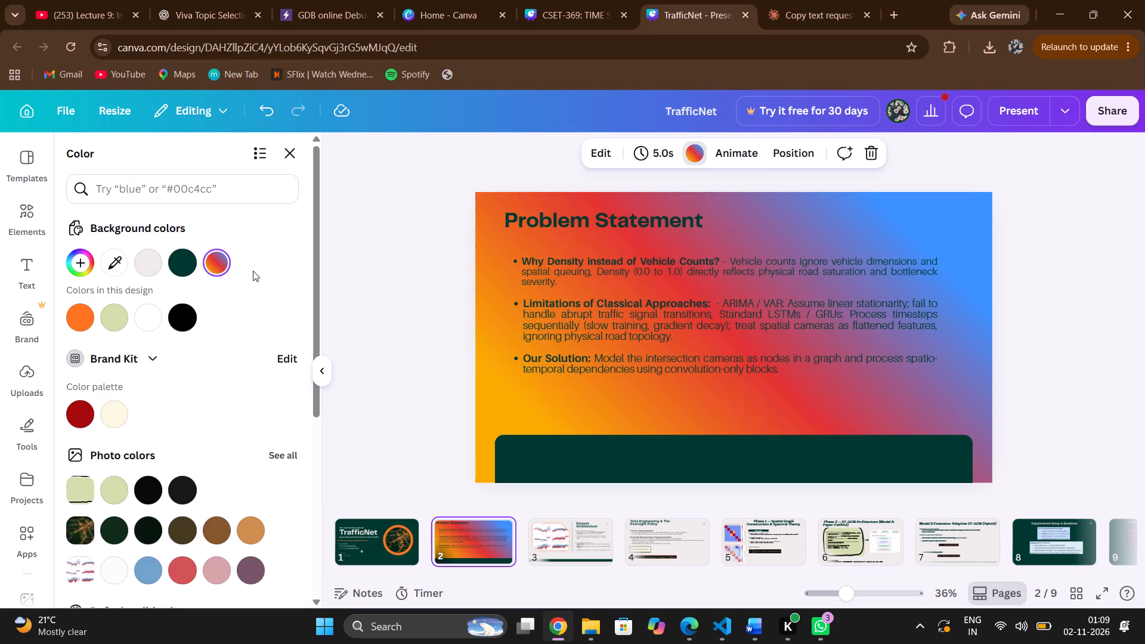
left_click(220, 267)
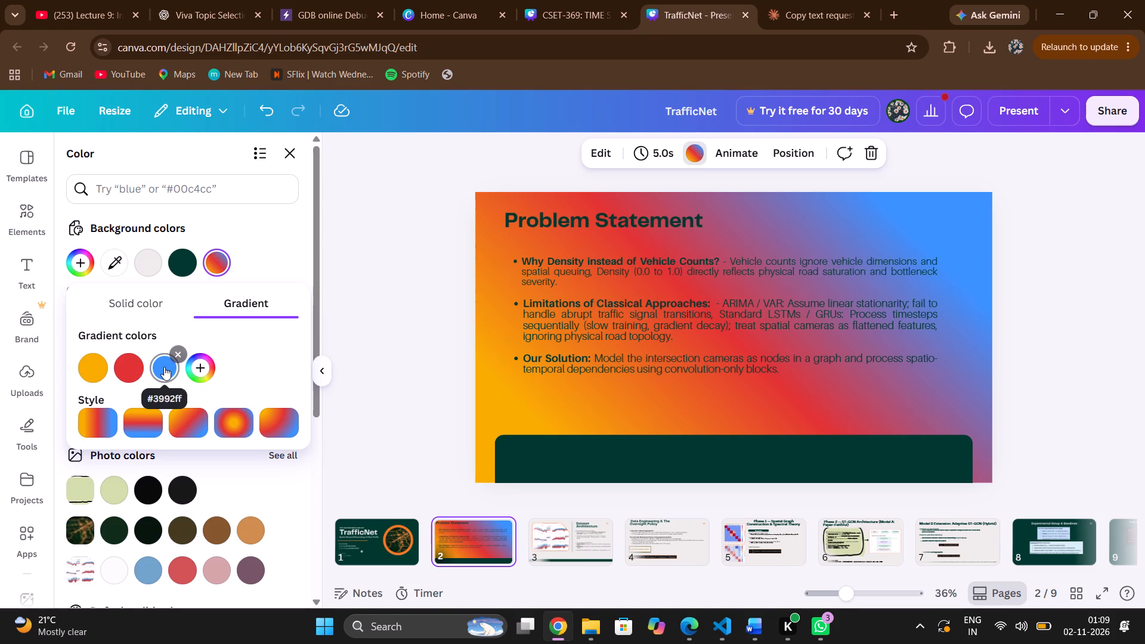
left_click(94, 370)
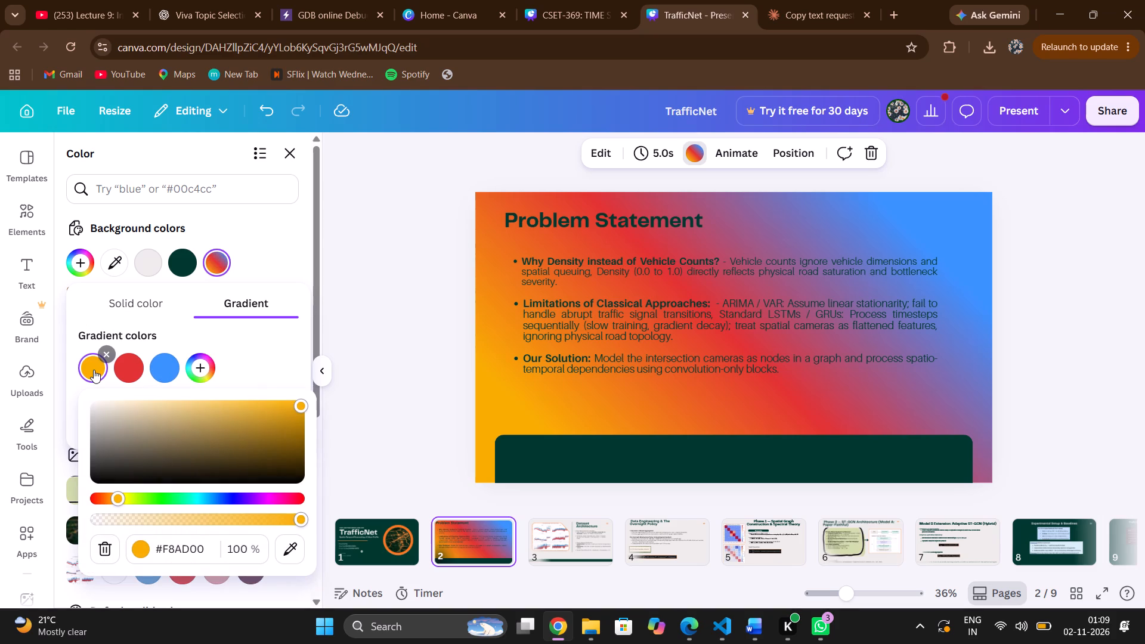
left_click(132, 370)
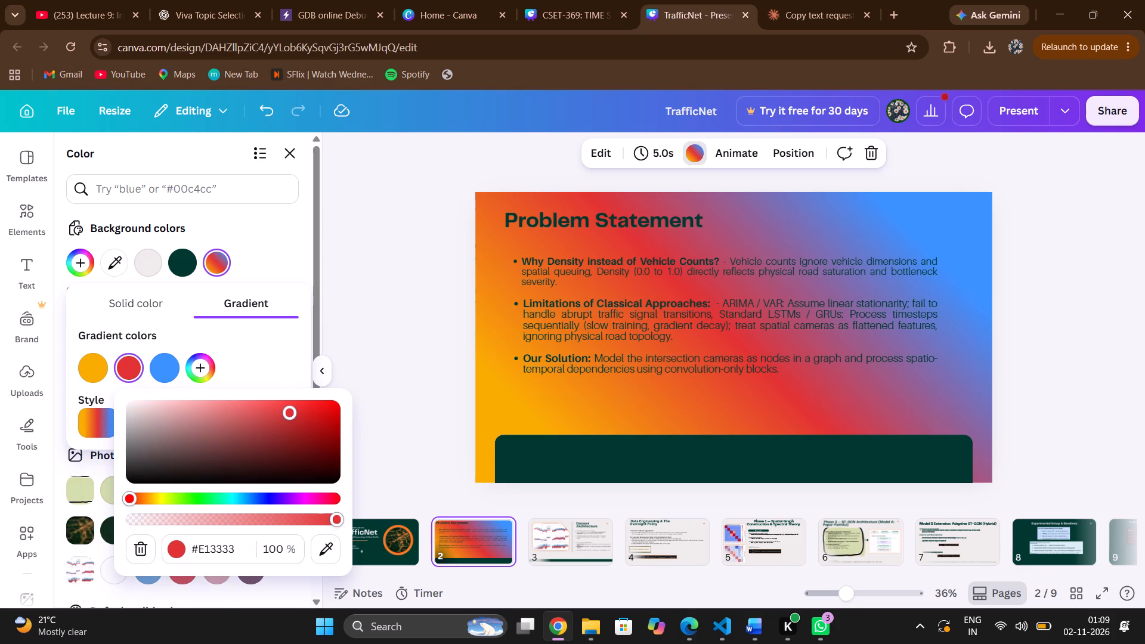
left_click(166, 502)
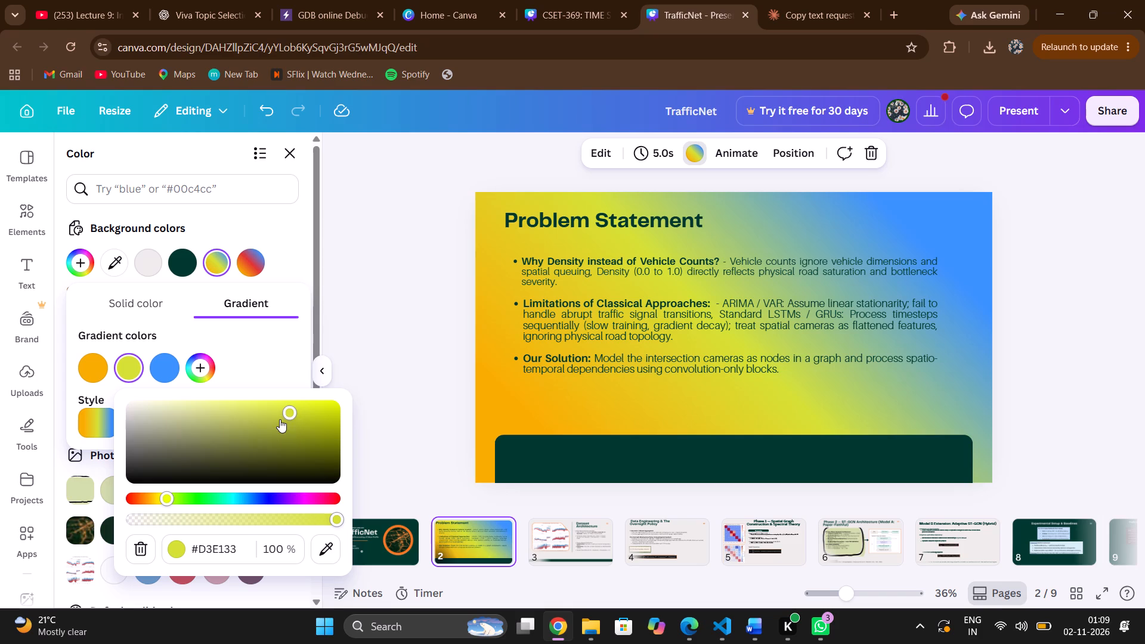
left_click_drag(290, 407, 182, 407)
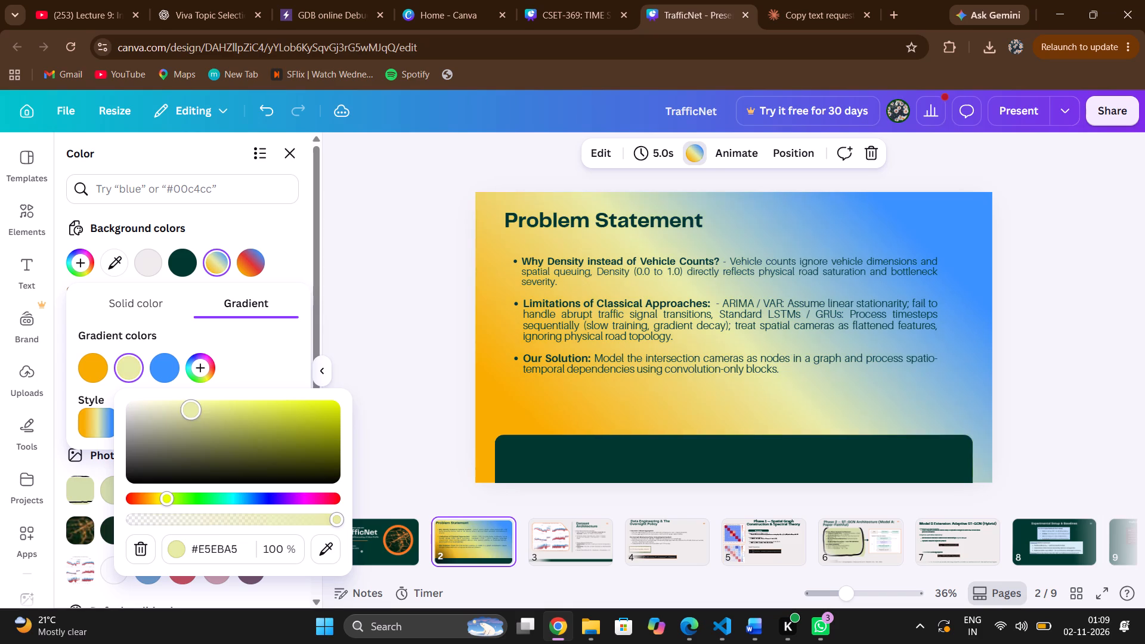
left_click_drag(182, 407, 157, 406)
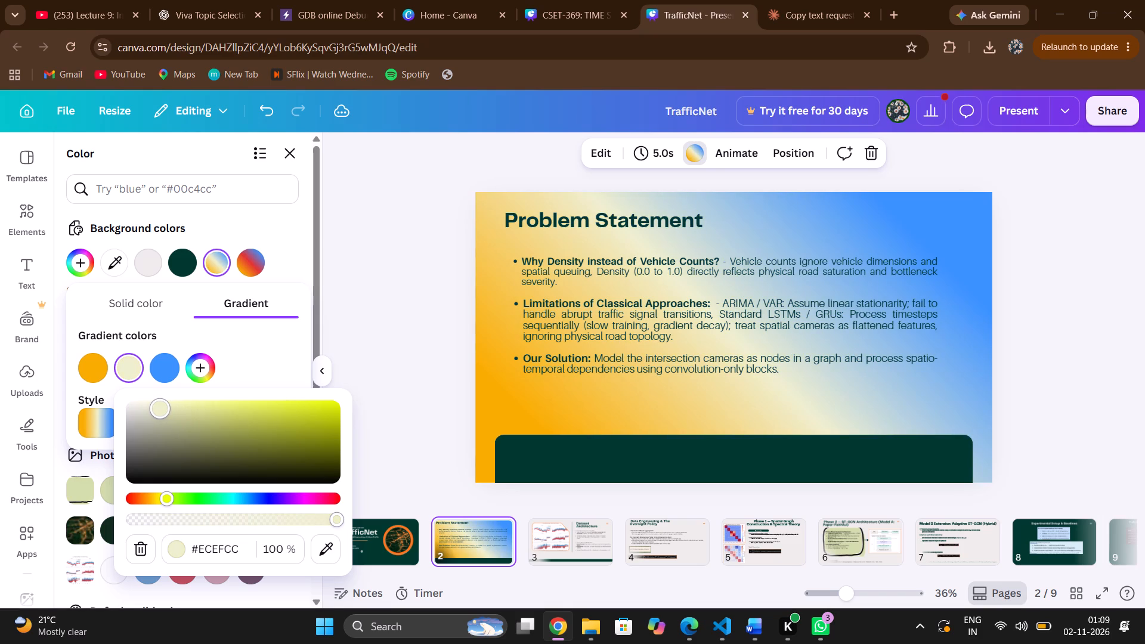
left_click_drag(157, 406, 177, 402)
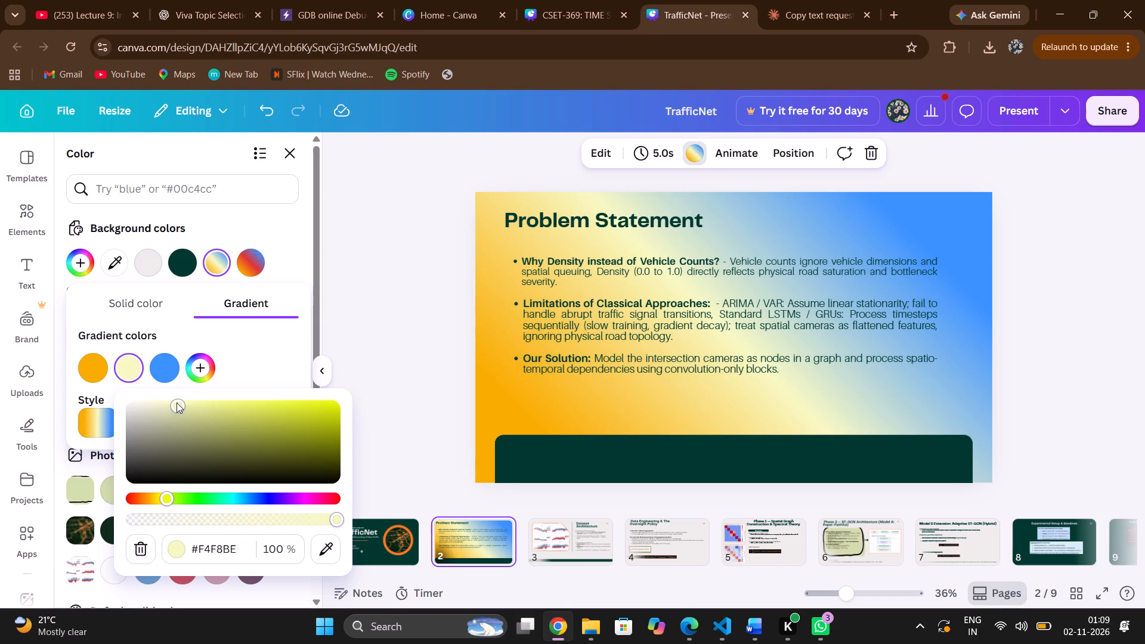
Change the blue end colour of the Problem Statement slide's background gradient to dark green #088642.
left_click(163, 363)
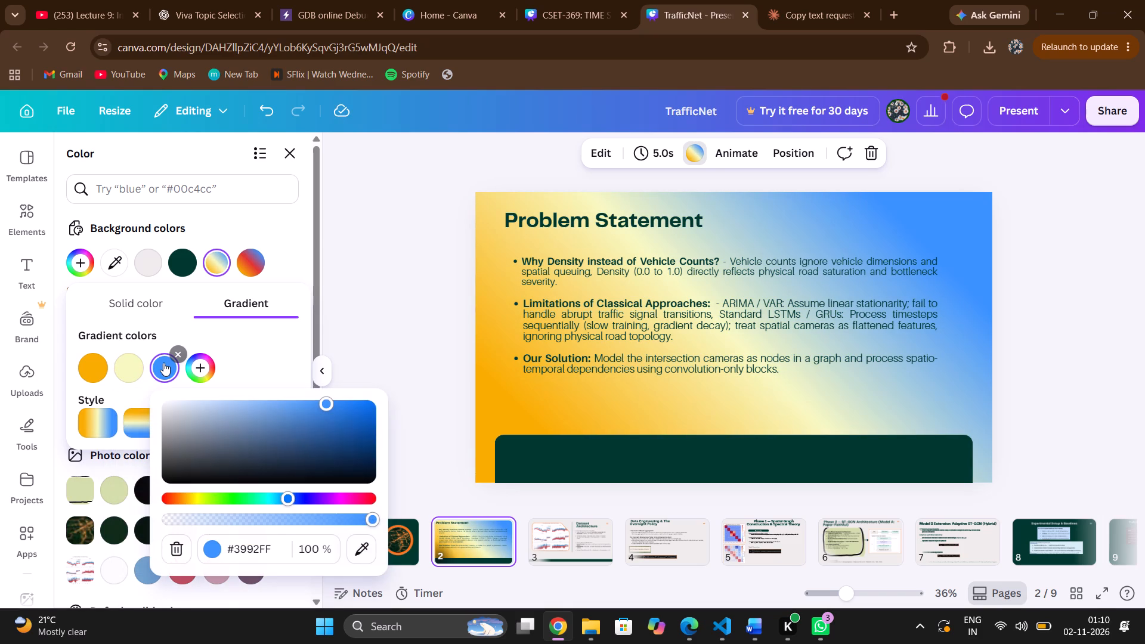
left_click(250, 499)
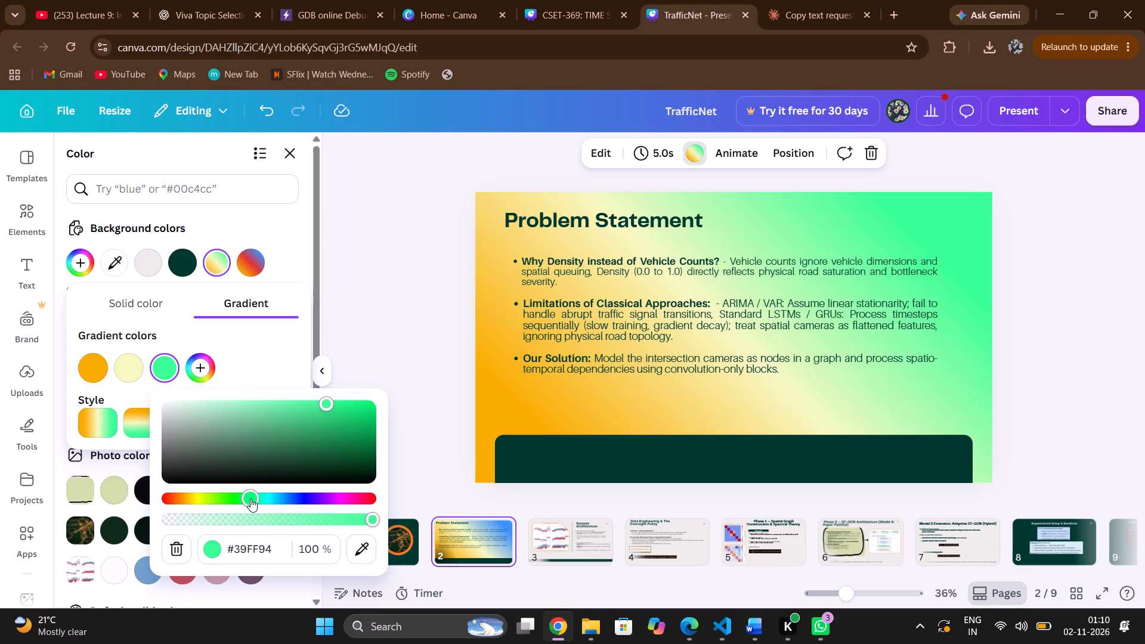
left_click_drag(324, 404, 354, 435)
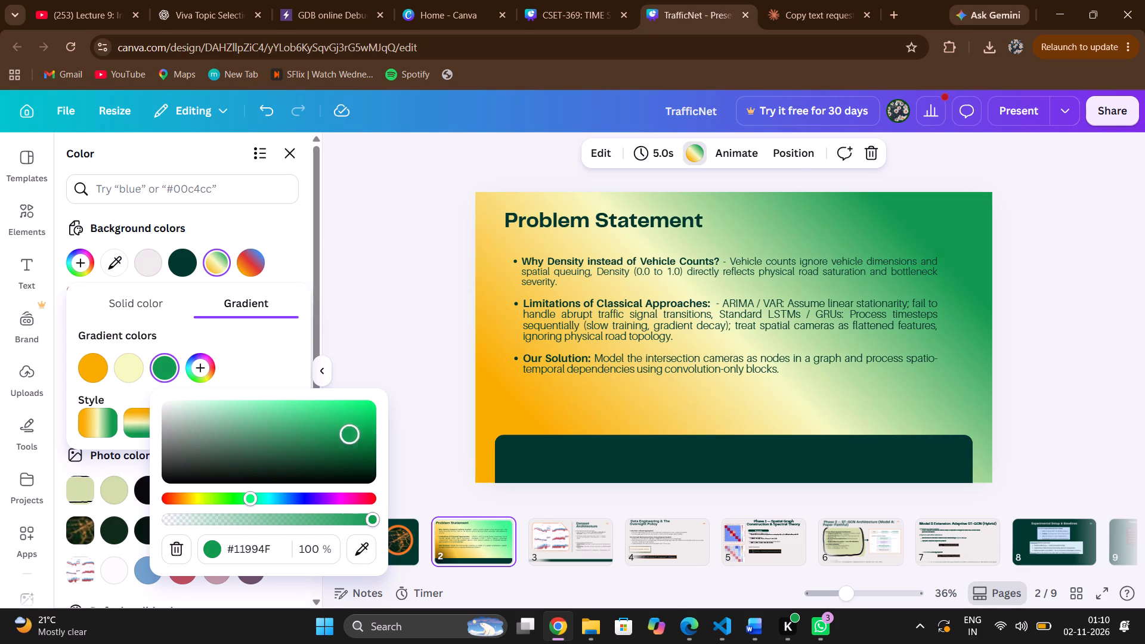
left_click_drag(354, 435, 363, 439)
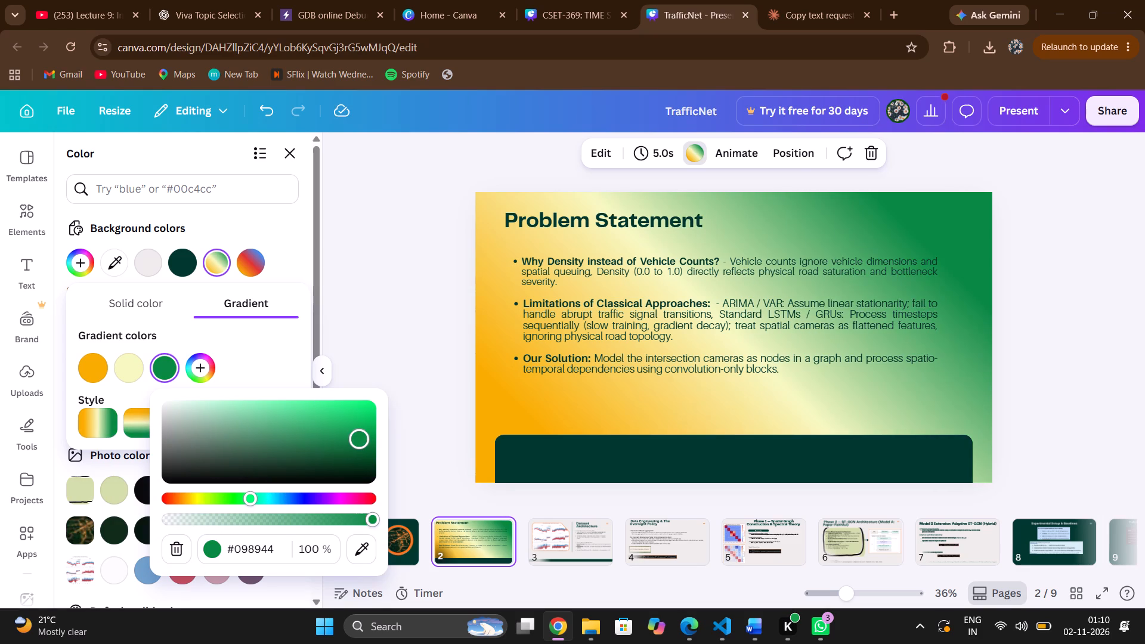
left_click_drag(363, 439, 363, 440)
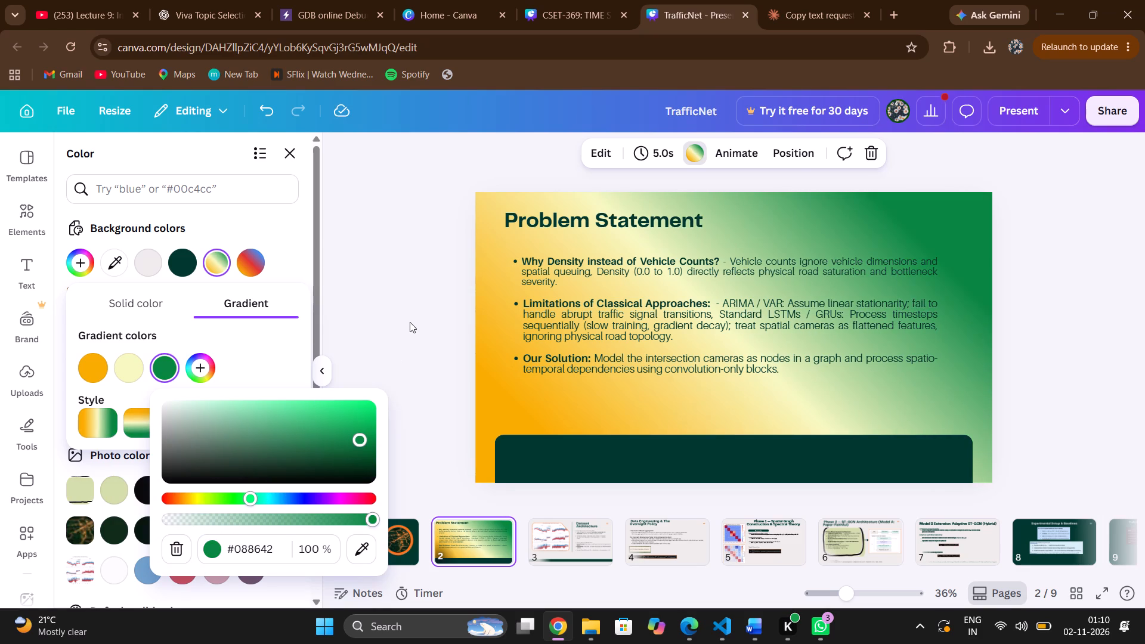
left_click(410, 322)
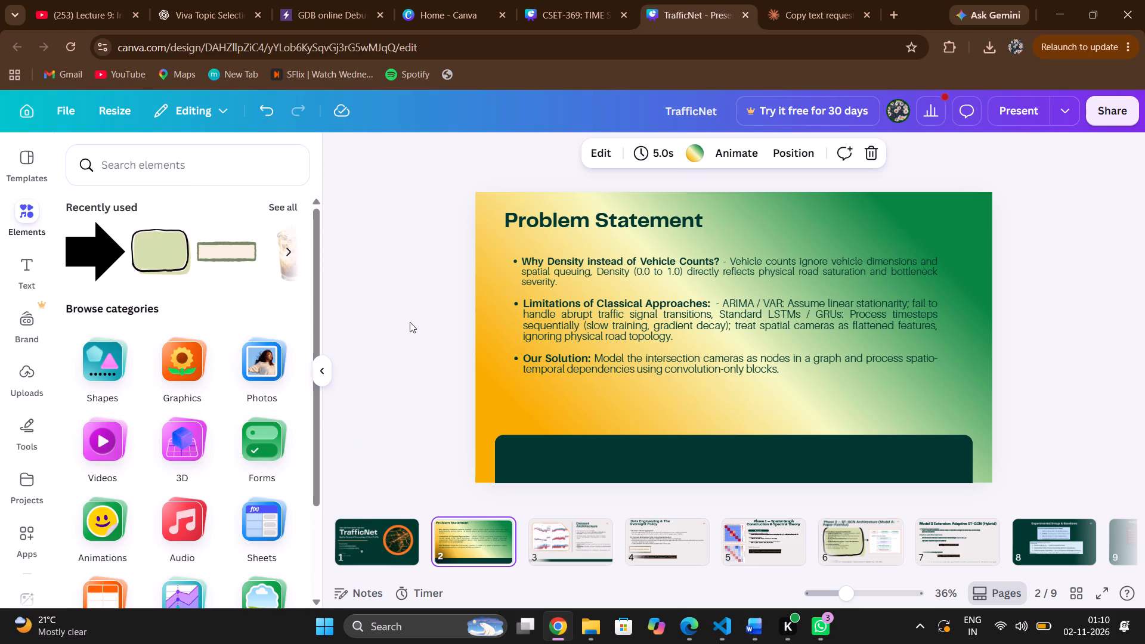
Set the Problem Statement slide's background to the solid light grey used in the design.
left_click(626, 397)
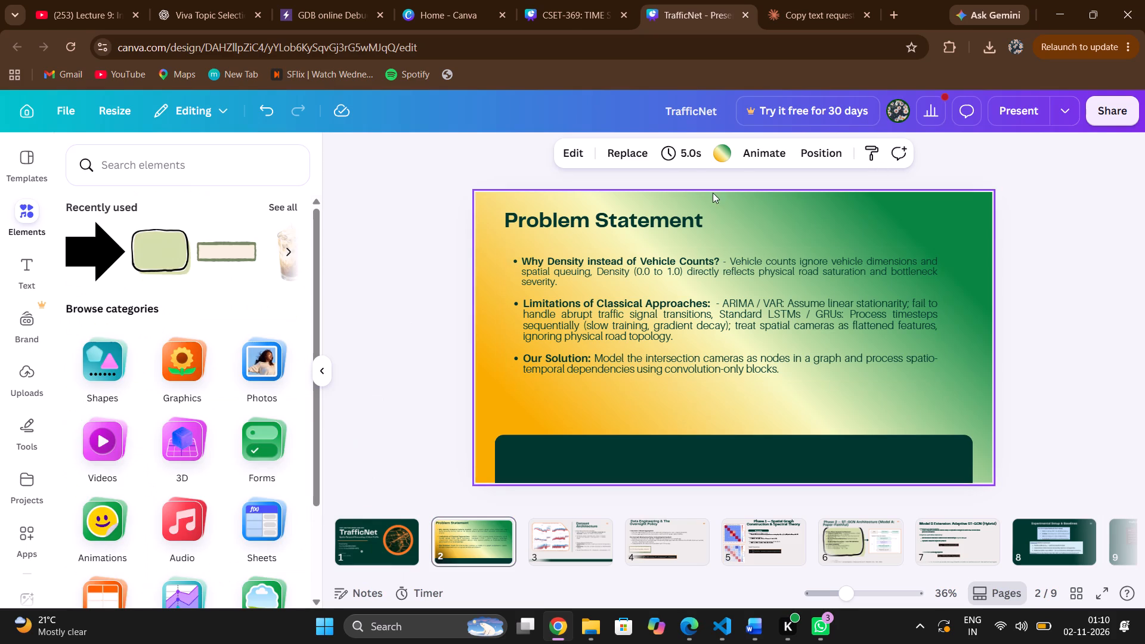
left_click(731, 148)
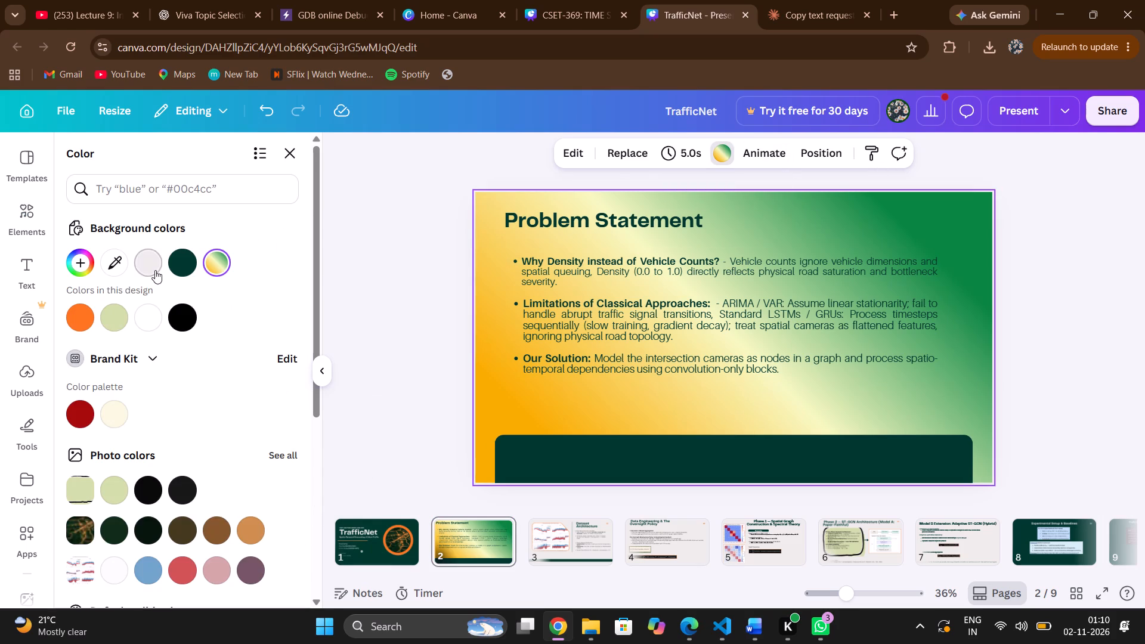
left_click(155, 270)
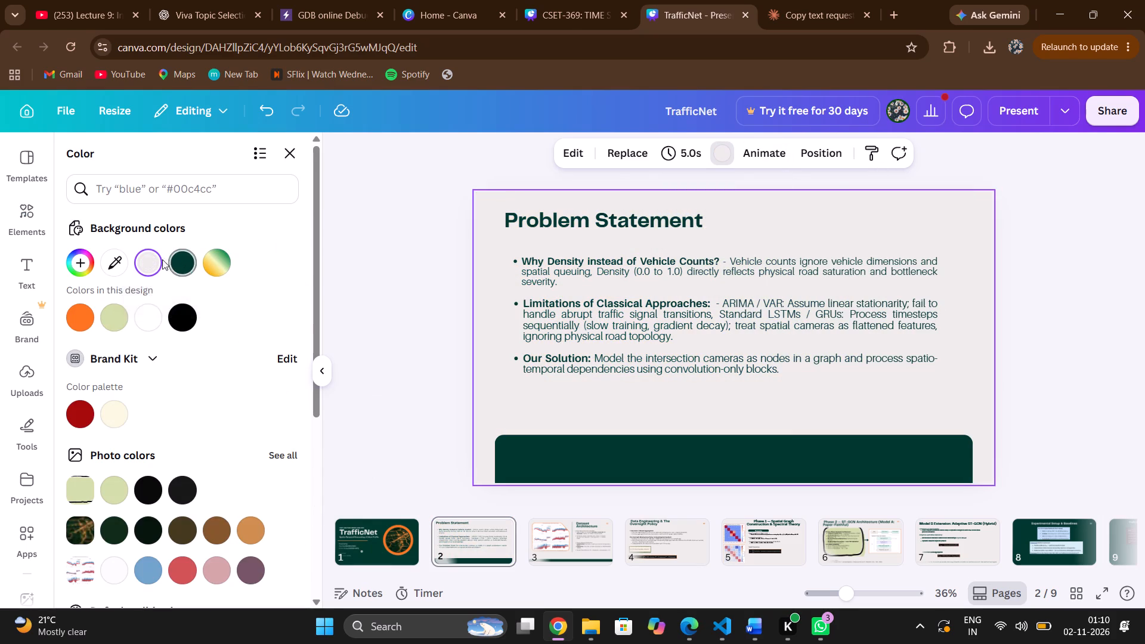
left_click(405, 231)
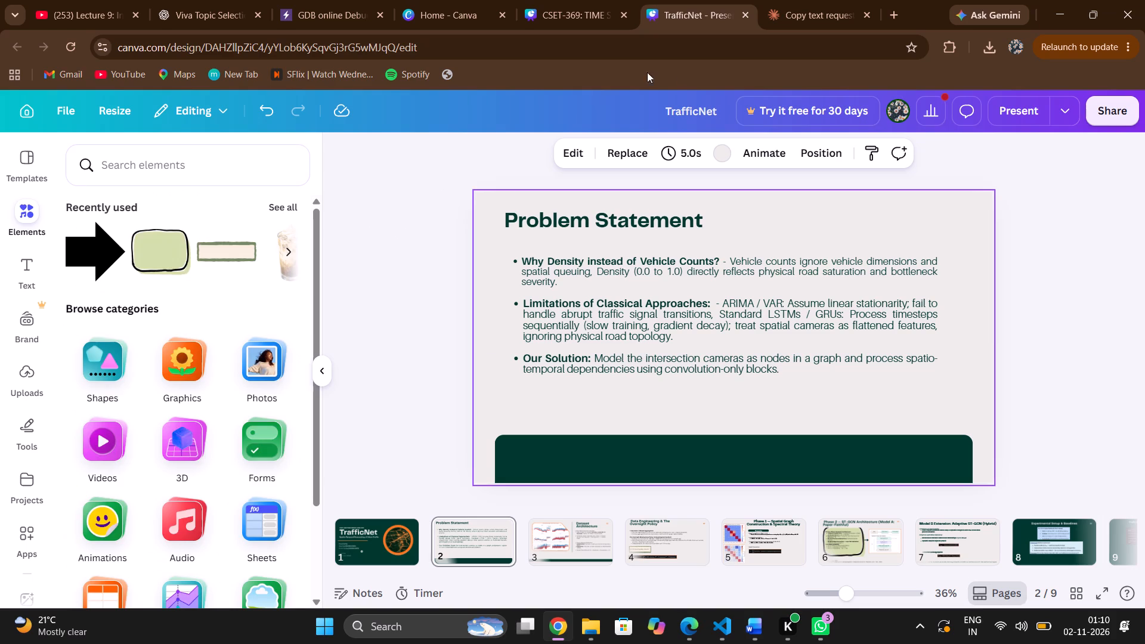
Apply the default 90° linear gradient #89d957, #c9e265 to the Problem Statement slide's background.
left_click(719, 154)
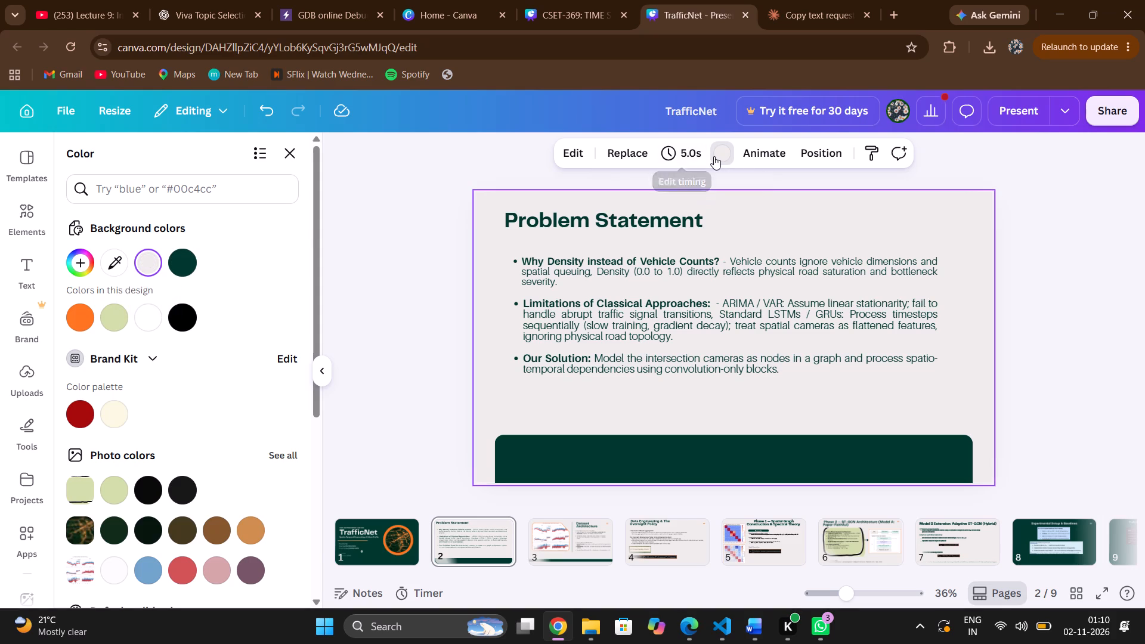
scroll(179, 435, "down", 3)
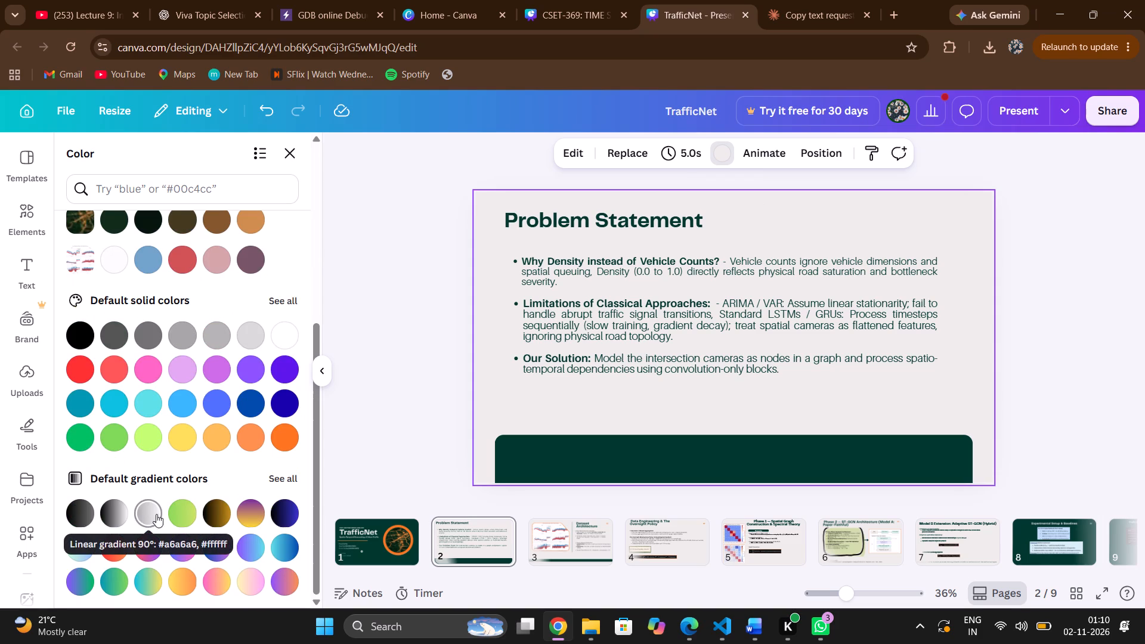
left_click(183, 513)
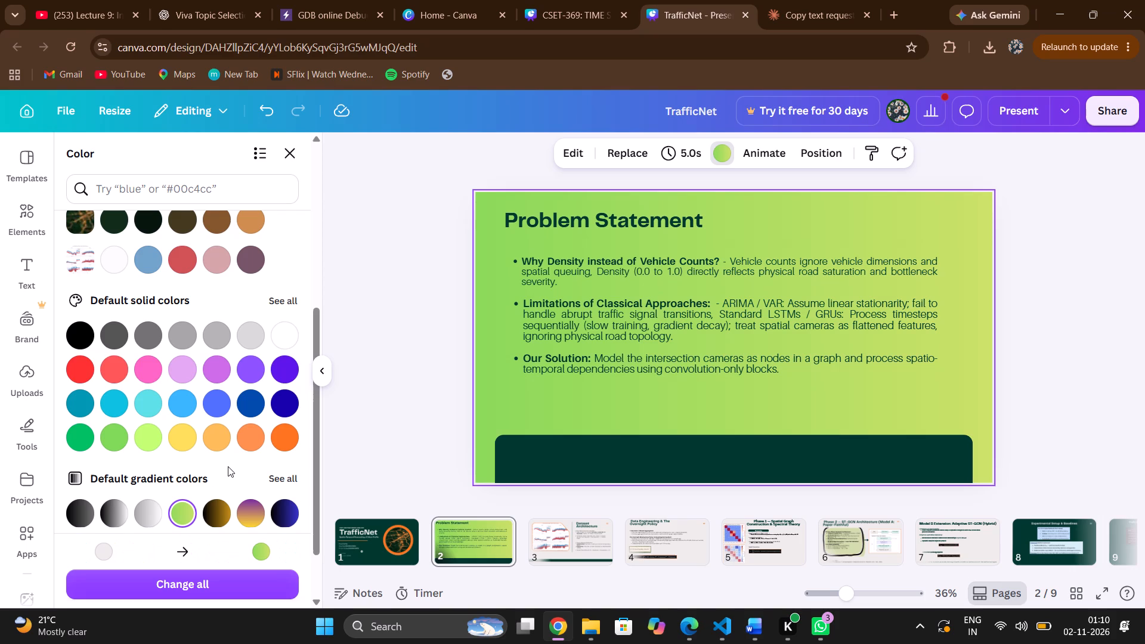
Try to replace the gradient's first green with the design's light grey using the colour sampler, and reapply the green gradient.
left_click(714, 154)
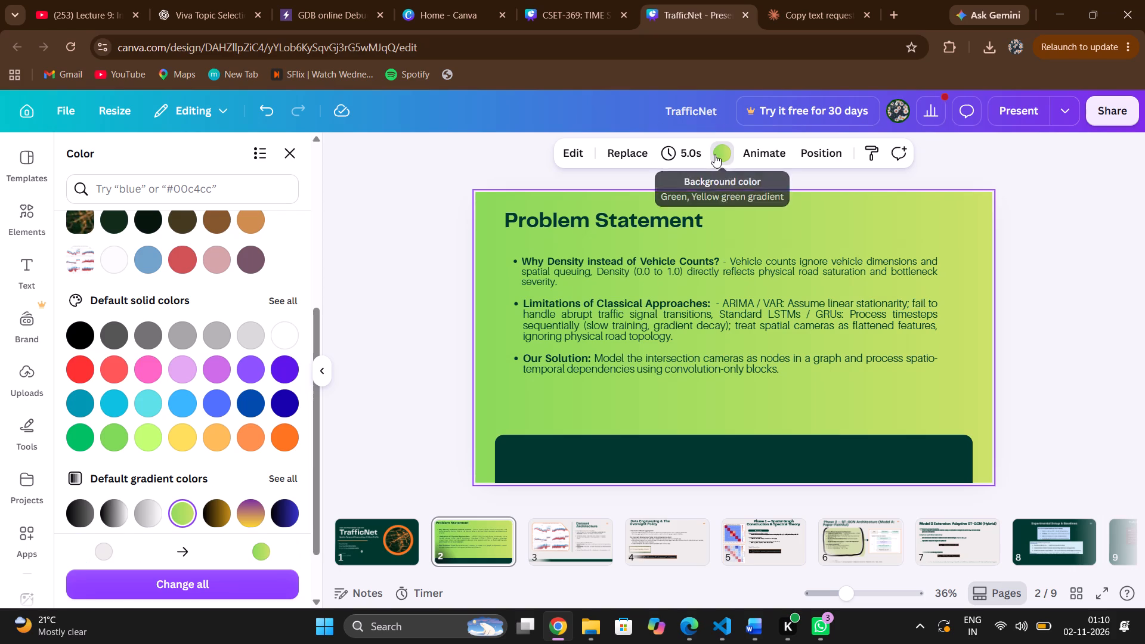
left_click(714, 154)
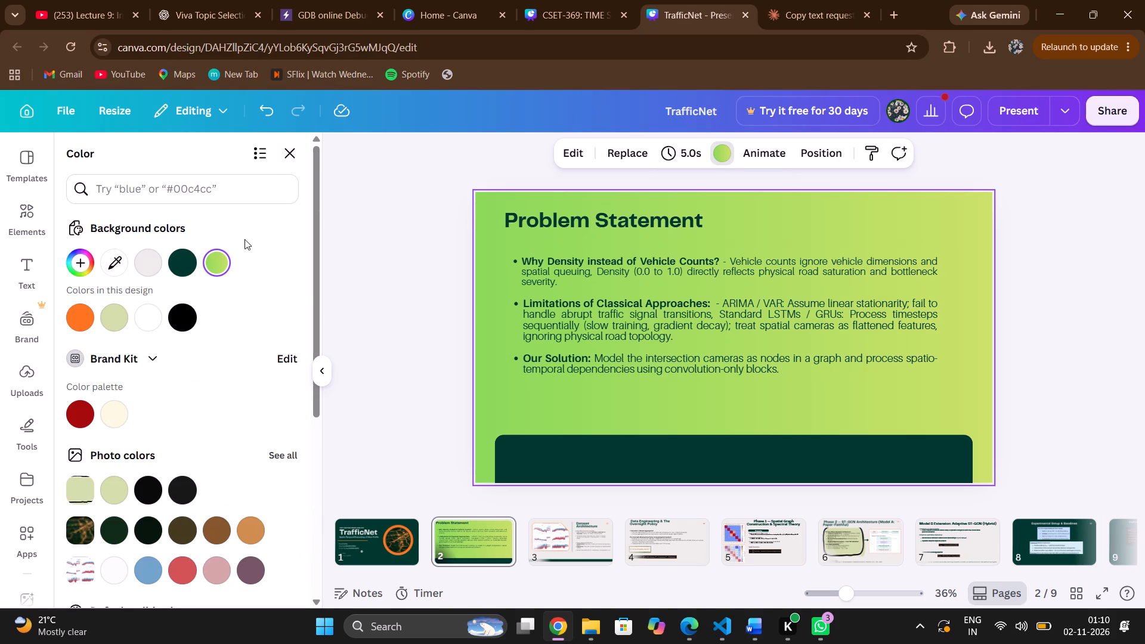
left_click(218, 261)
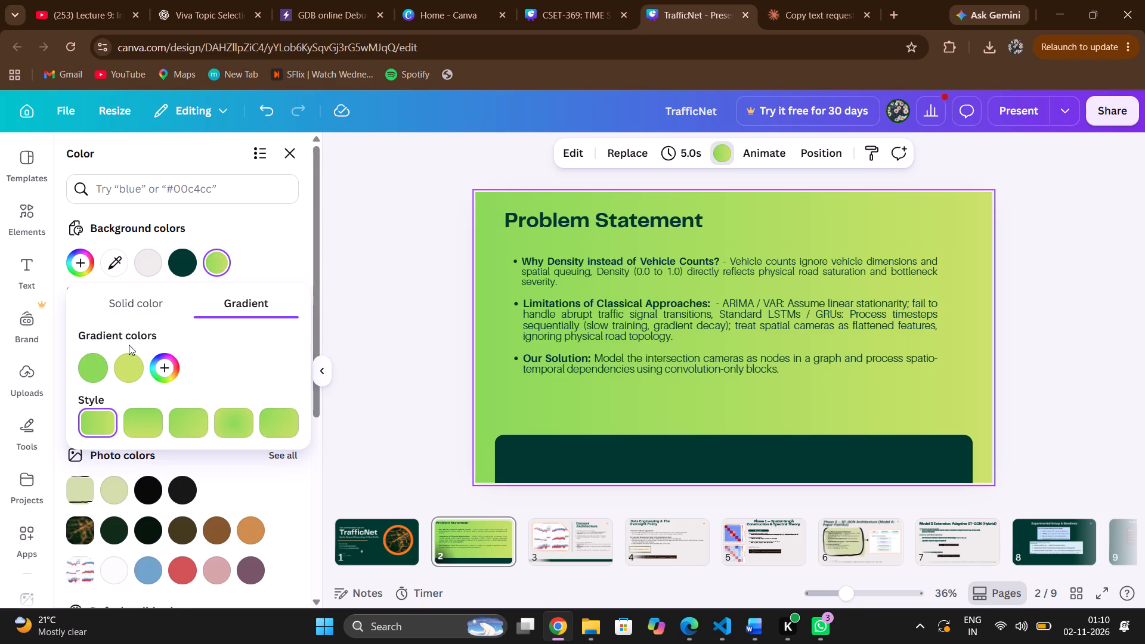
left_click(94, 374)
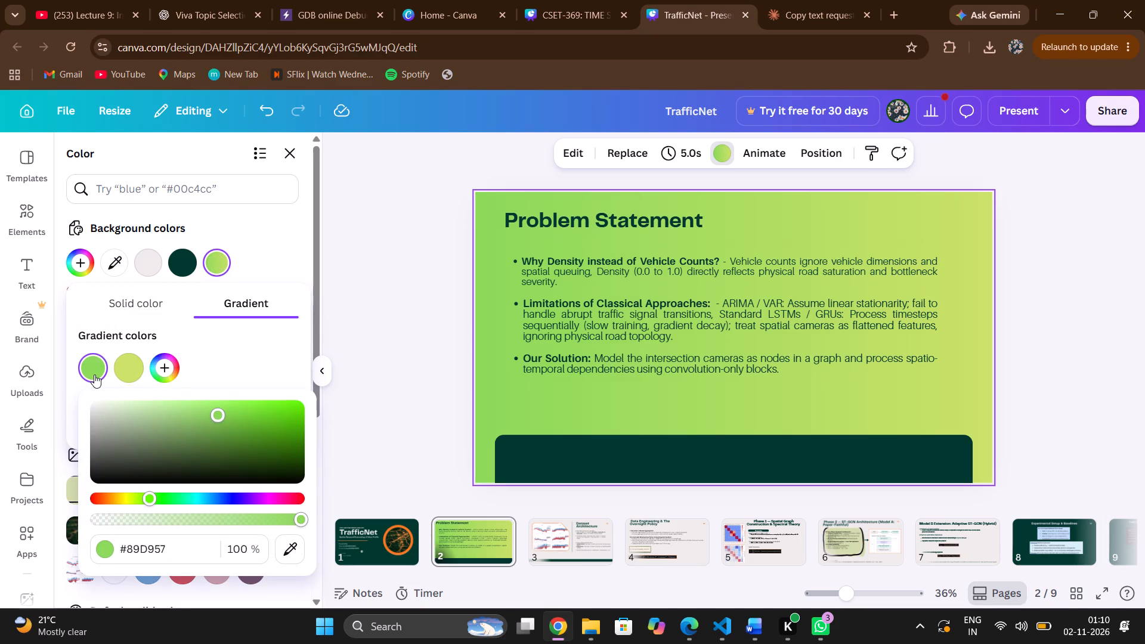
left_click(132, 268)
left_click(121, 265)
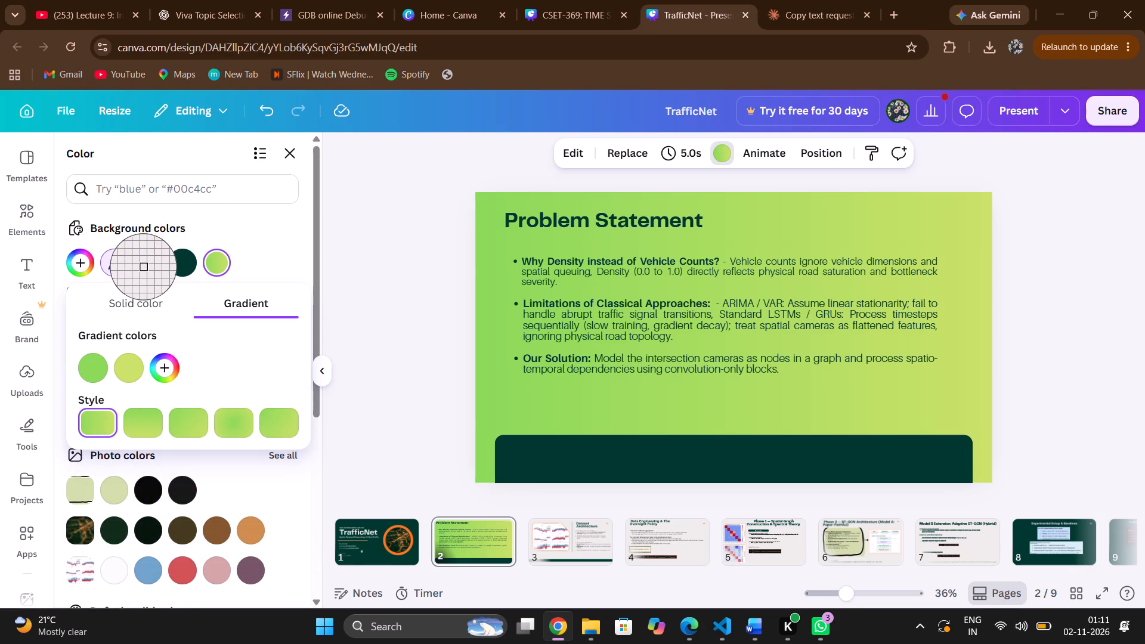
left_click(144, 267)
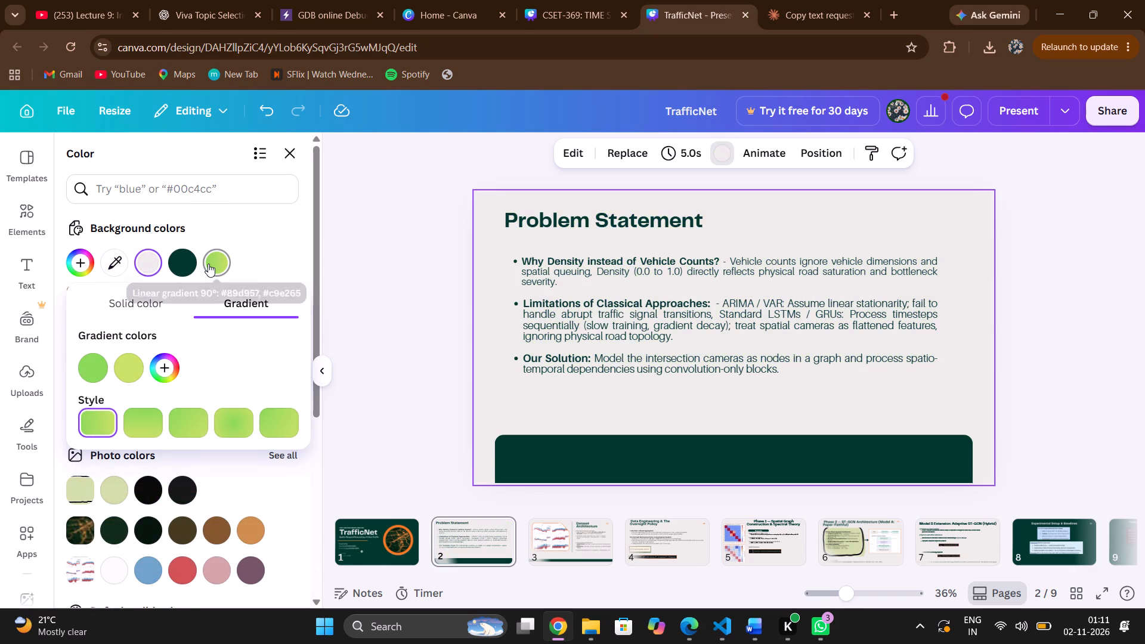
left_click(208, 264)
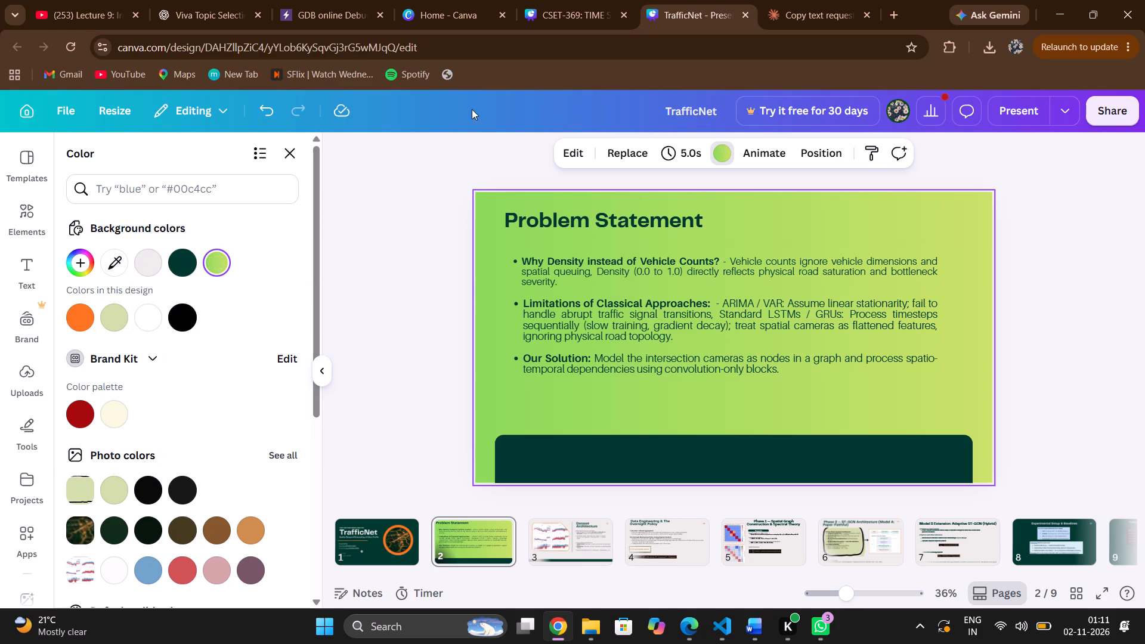
Add the light grey #EDECE9 to the slide's background gradient by sampling it, and delete the yellow-green #c9e265.
left_click(215, 263)
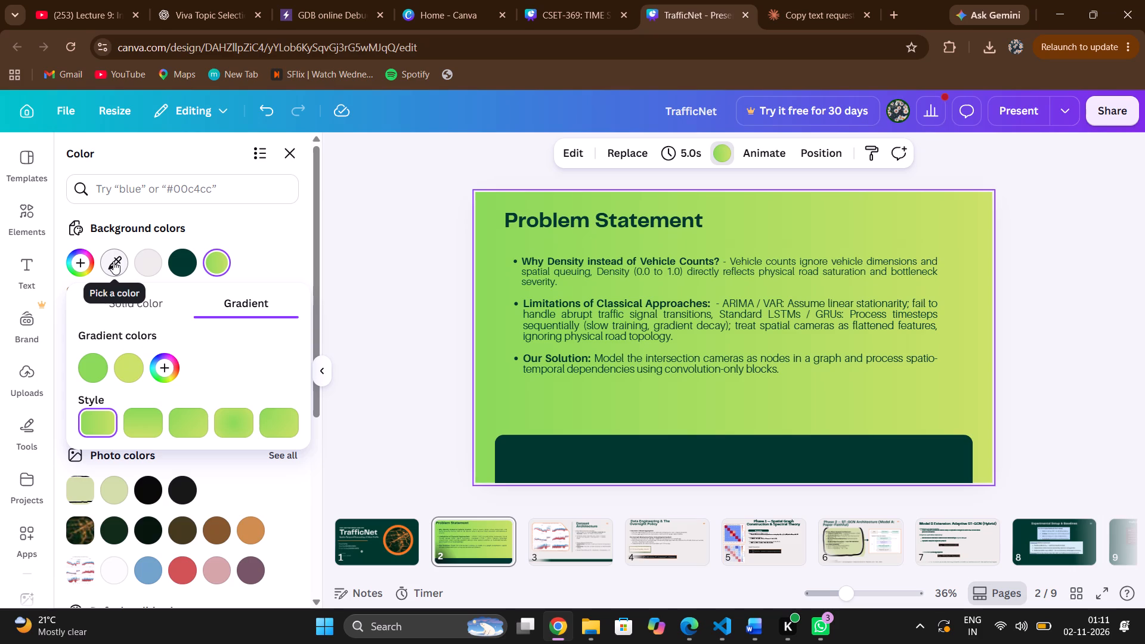
left_click_drag(119, 266, 139, 233)
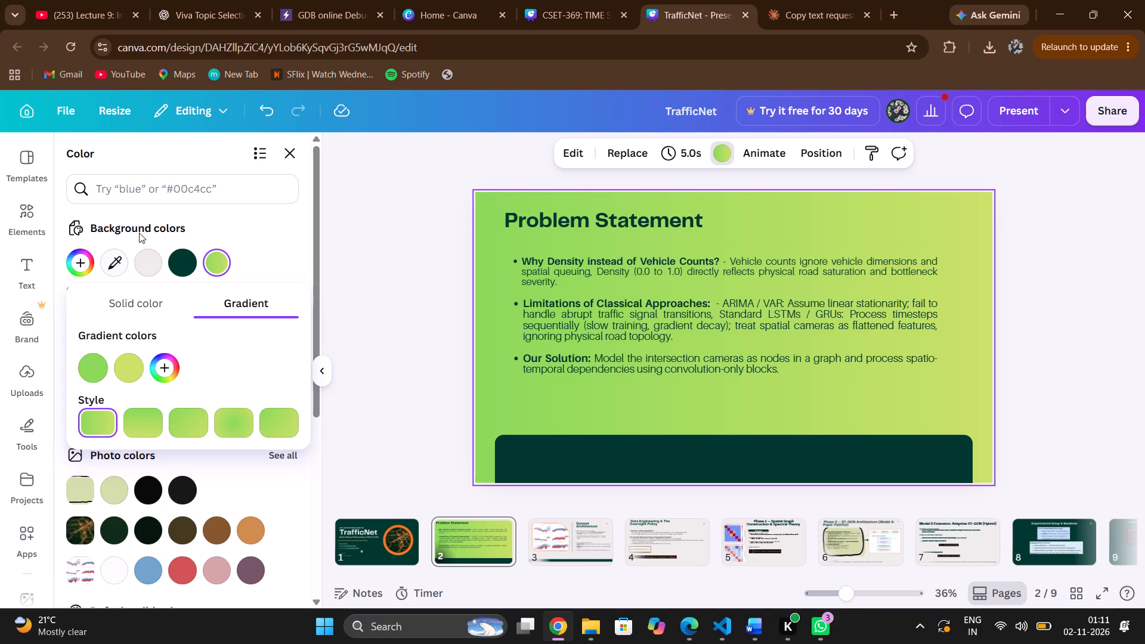
left_click(172, 370)
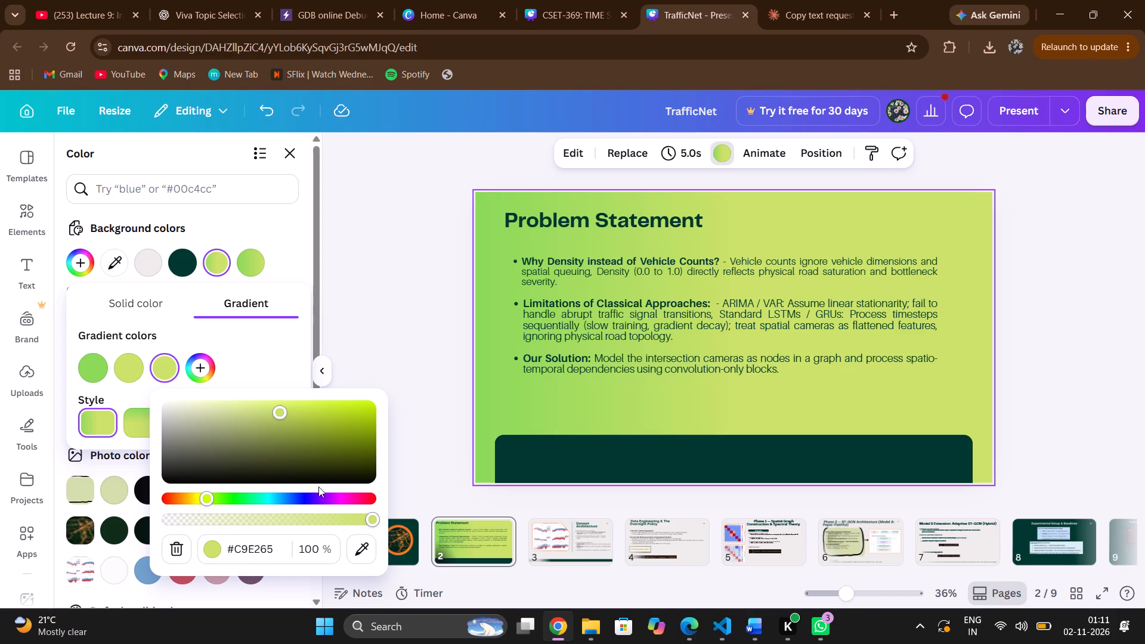
left_click(369, 555)
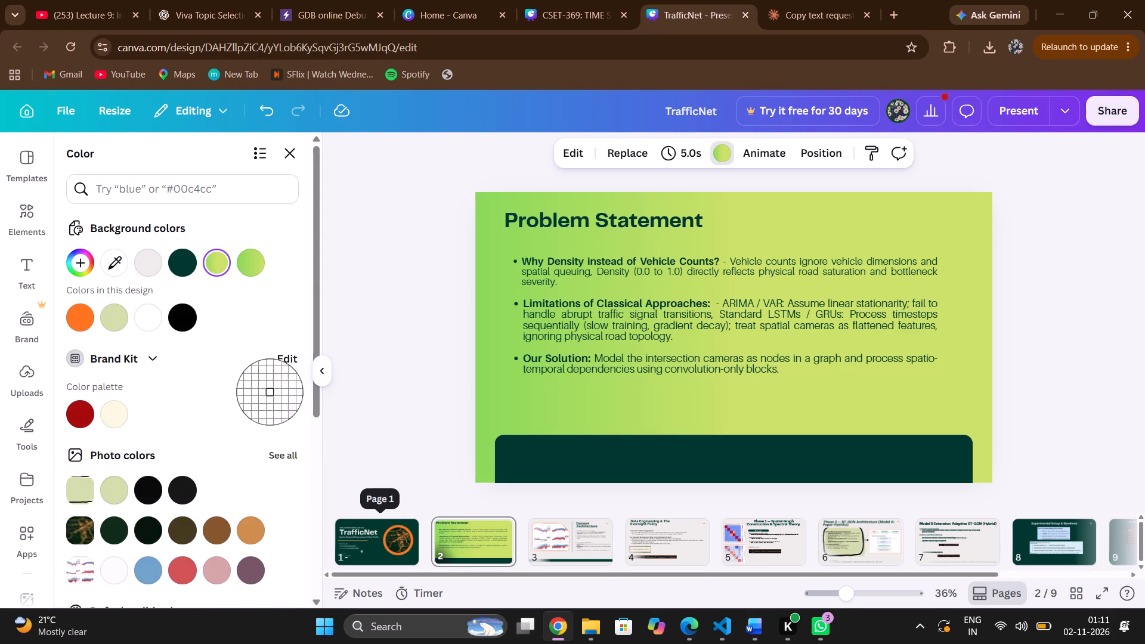
left_click(141, 267)
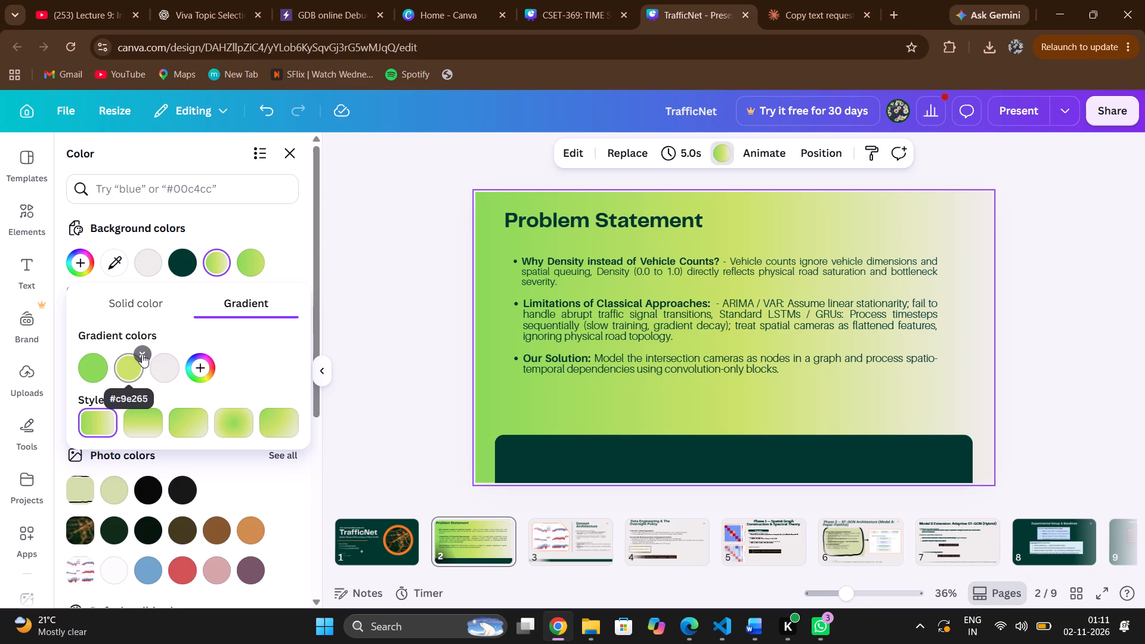
left_click(143, 352)
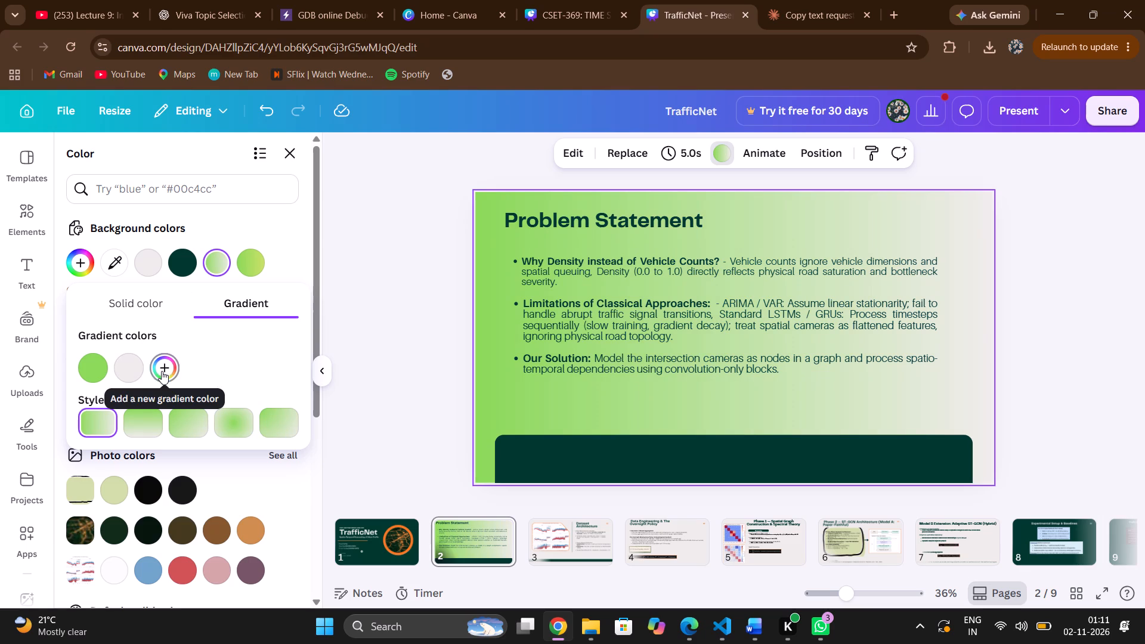
Add the dark green #00372e to the background gradient by sampling it, and delete the bright green #89D957.
left_click(164, 369)
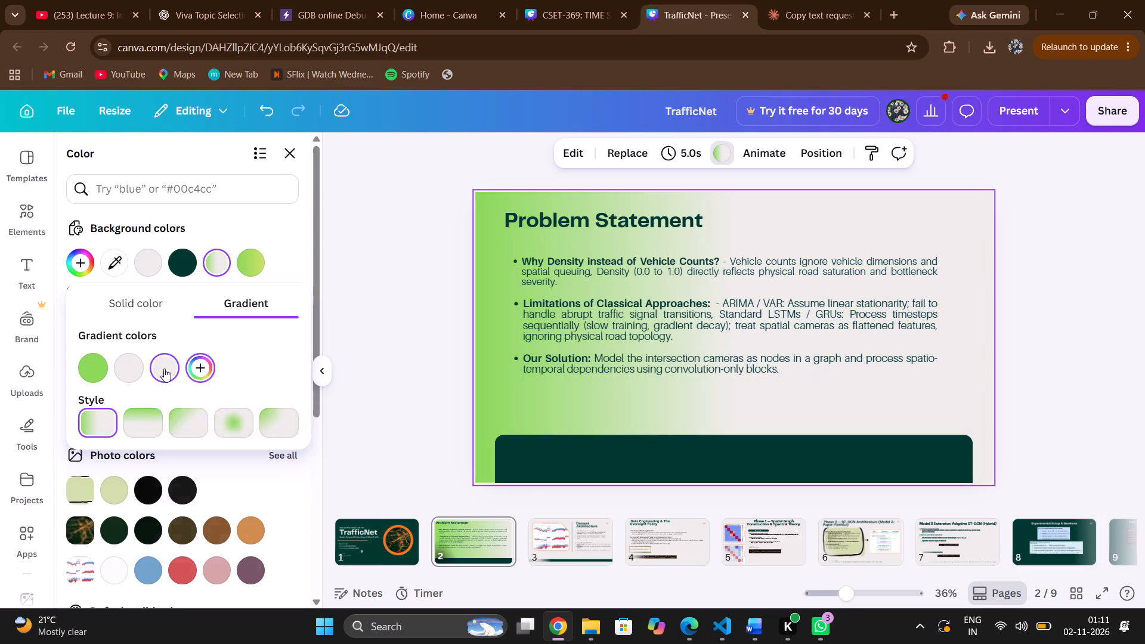
left_click(357, 546)
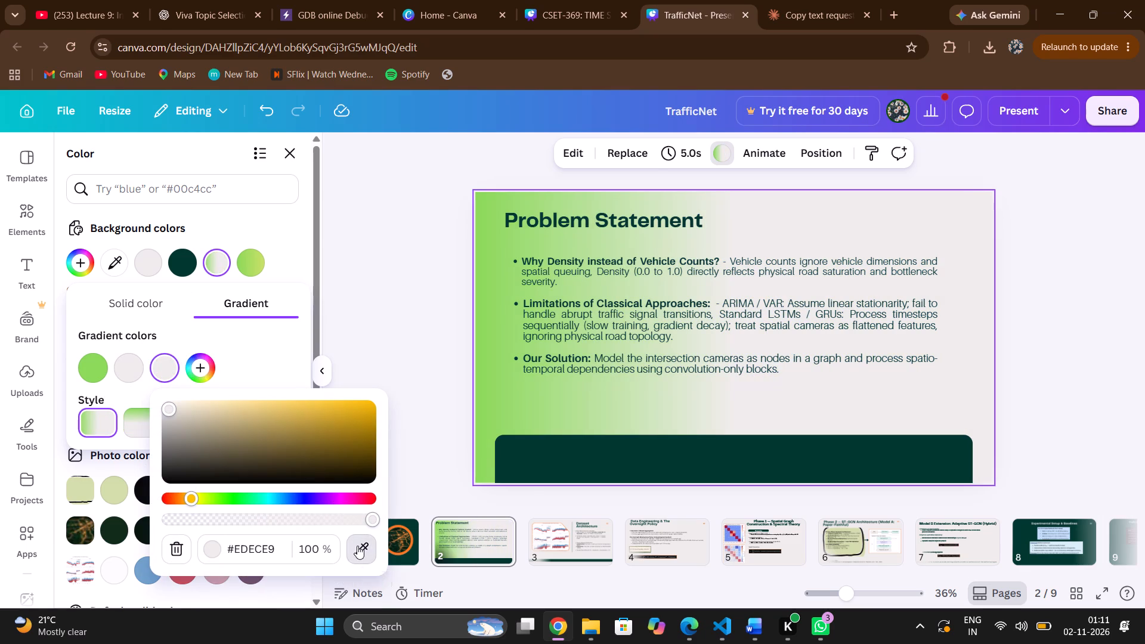
left_click(181, 262)
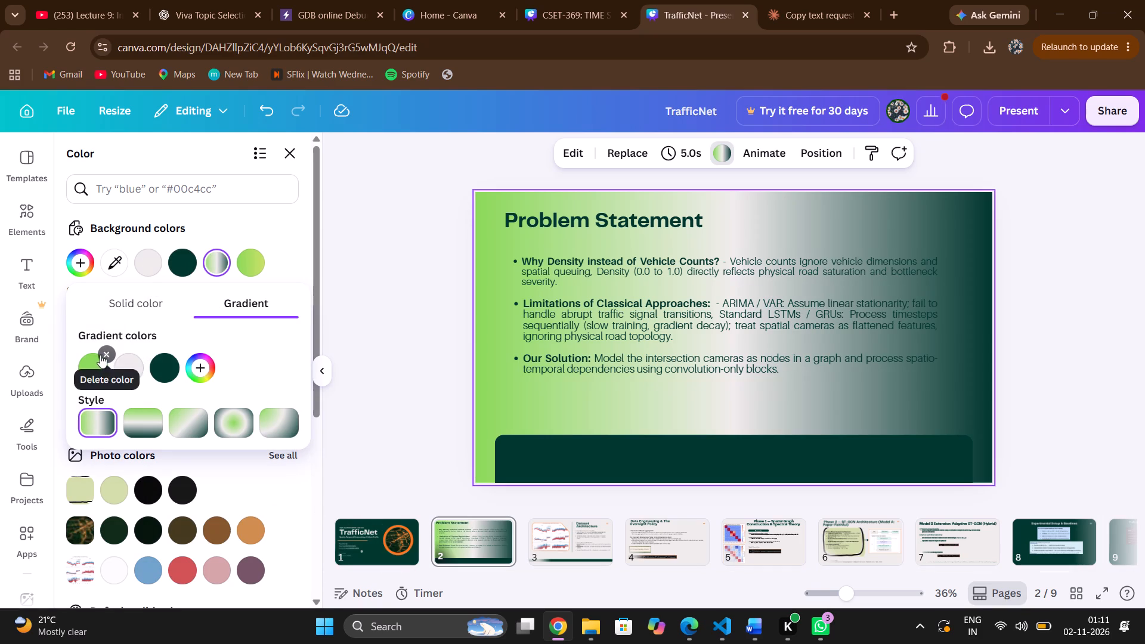
left_click(102, 353)
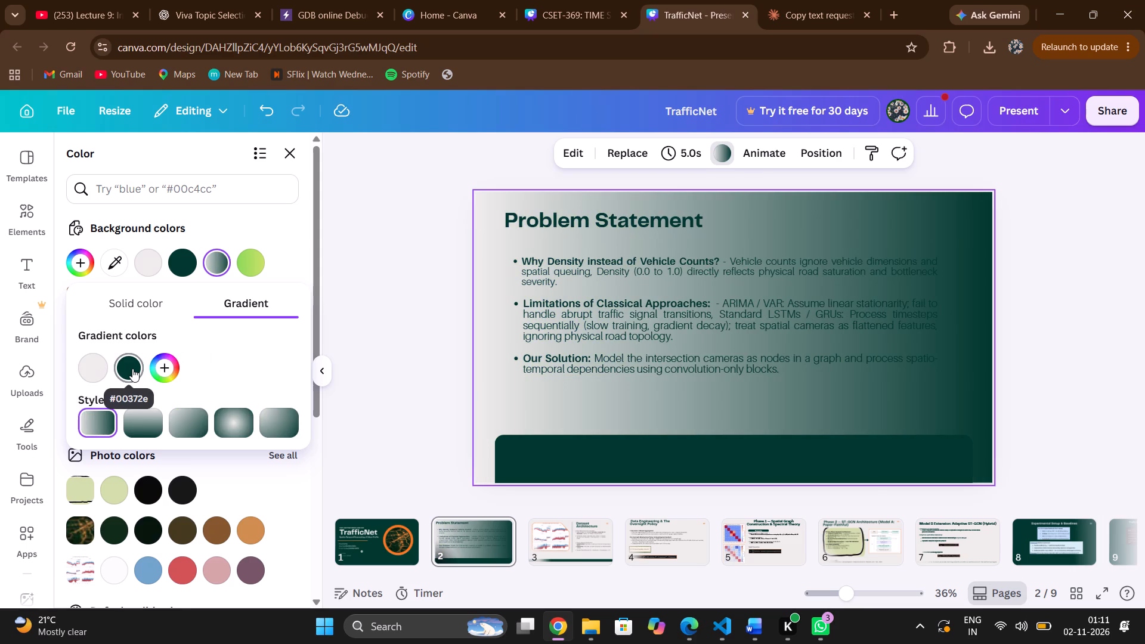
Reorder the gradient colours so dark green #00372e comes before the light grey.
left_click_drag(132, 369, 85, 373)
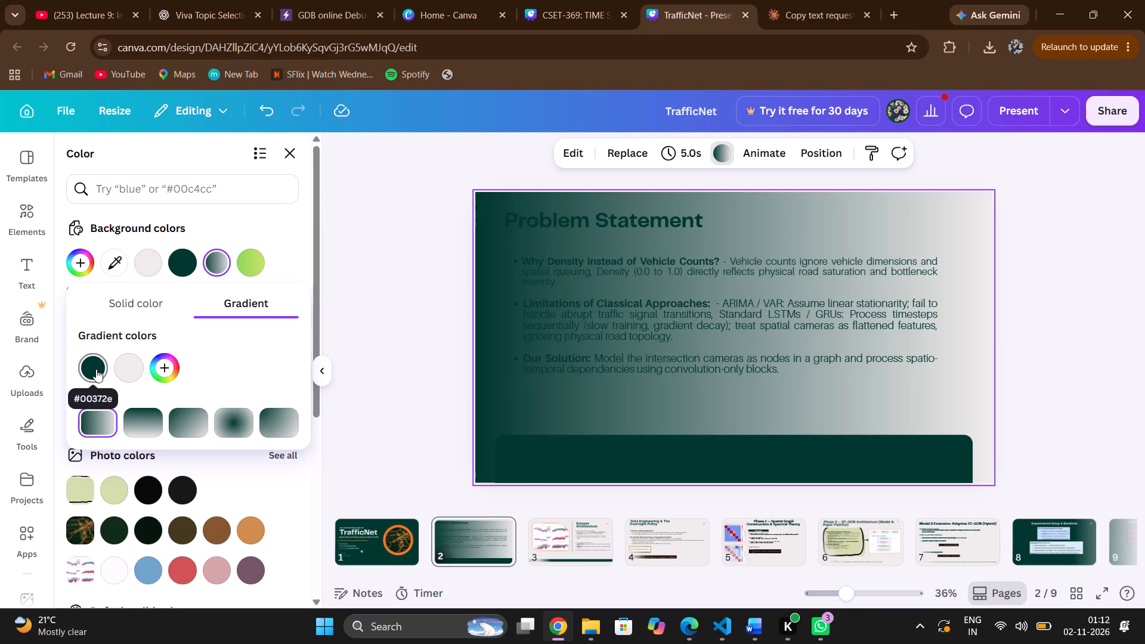
Add the pale sage green from the photo colours to the background gradient and delete the dark green #00372e.
left_click(165, 371)
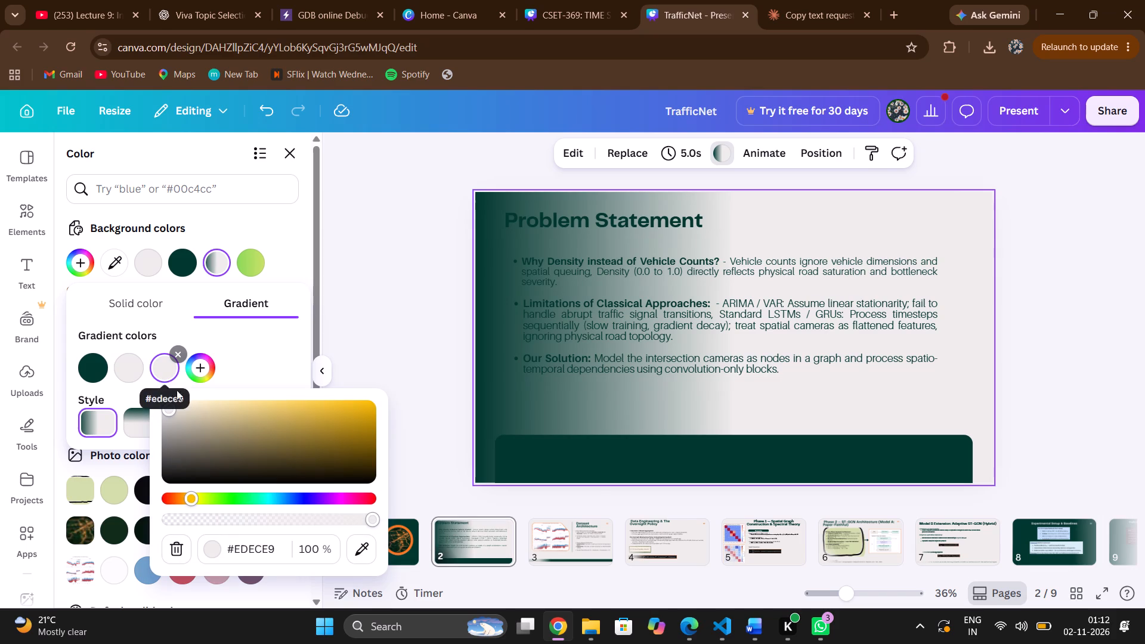
left_click(369, 556)
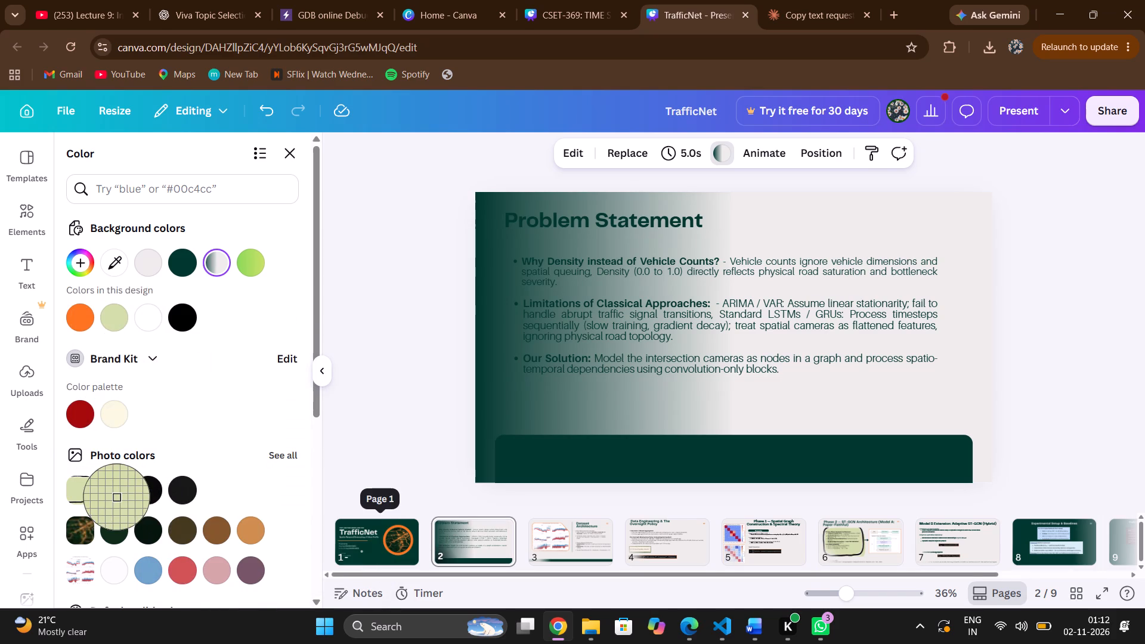
left_click(116, 497)
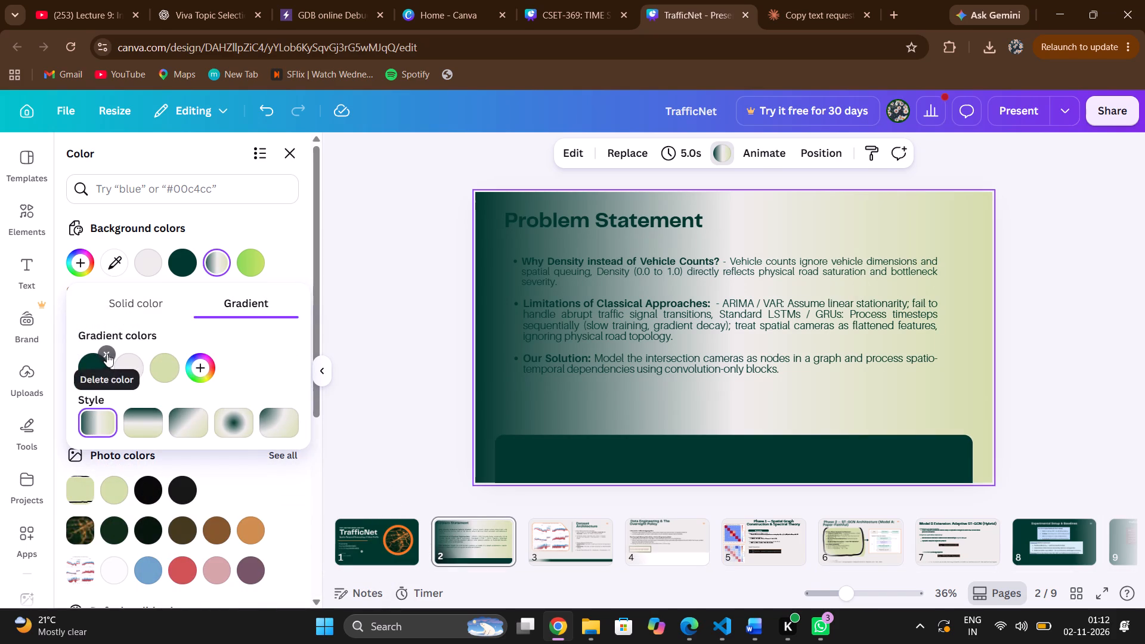
left_click(107, 354)
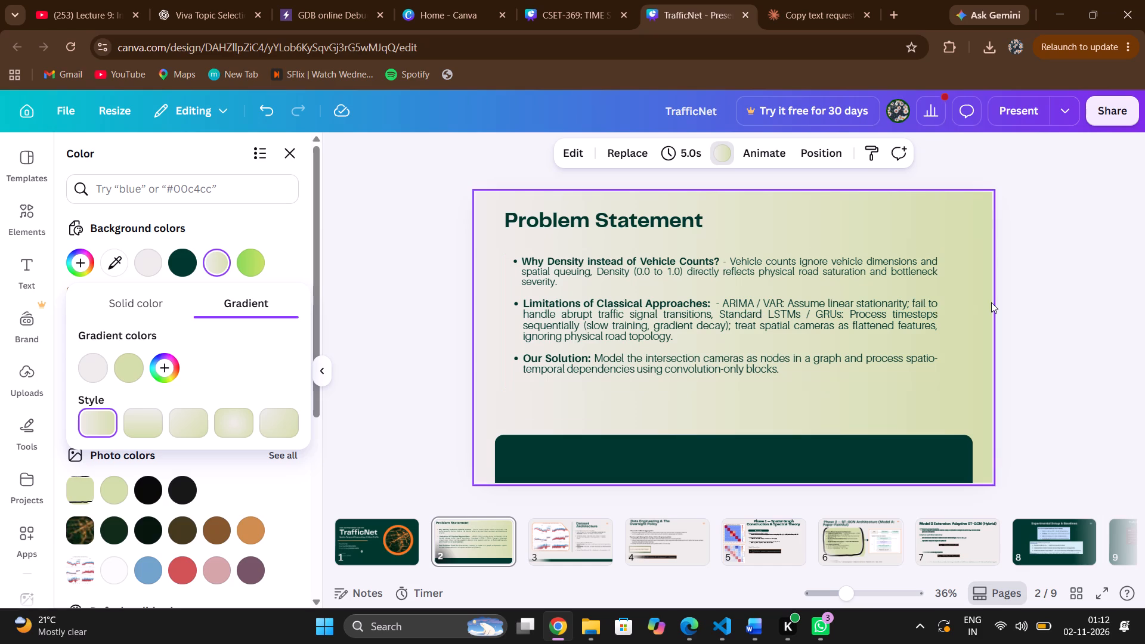
Try the other styles for the grey-to-sage gradient, apply the diagonal linear one and leave the background colour settings.
left_click(221, 429)
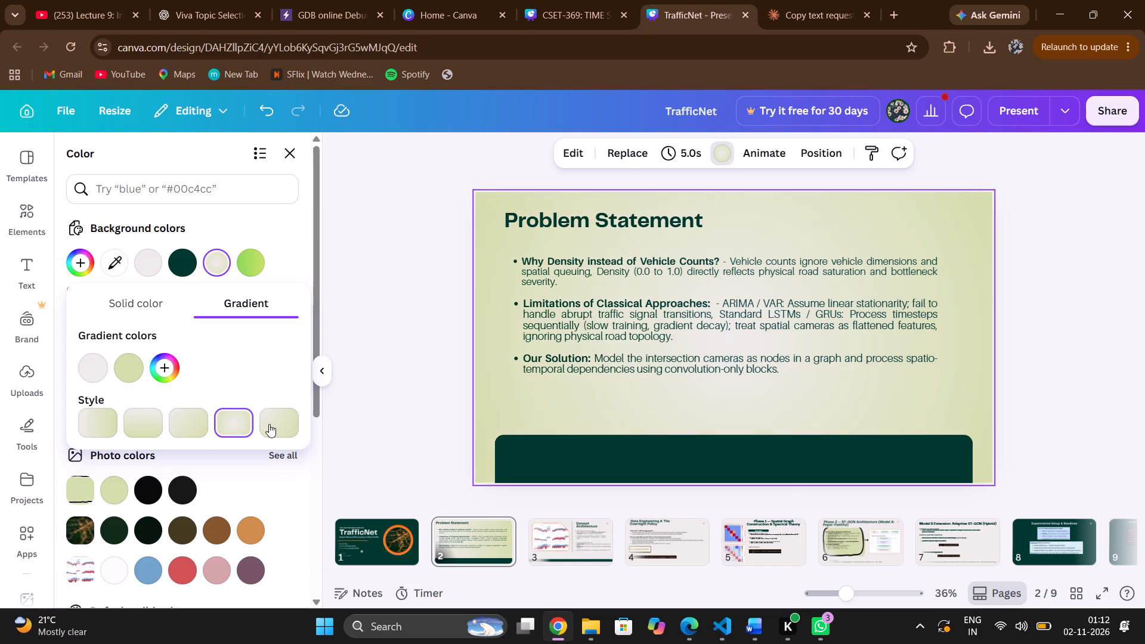
left_click(276, 424)
left_click(234, 423)
left_click(185, 428)
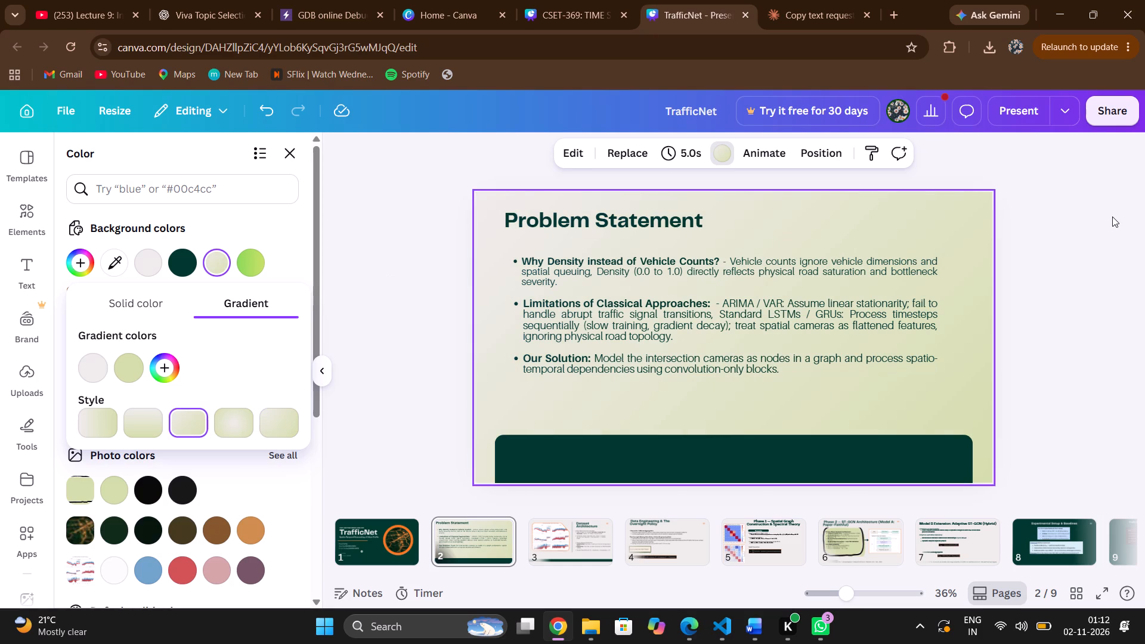
left_click(1086, 213)
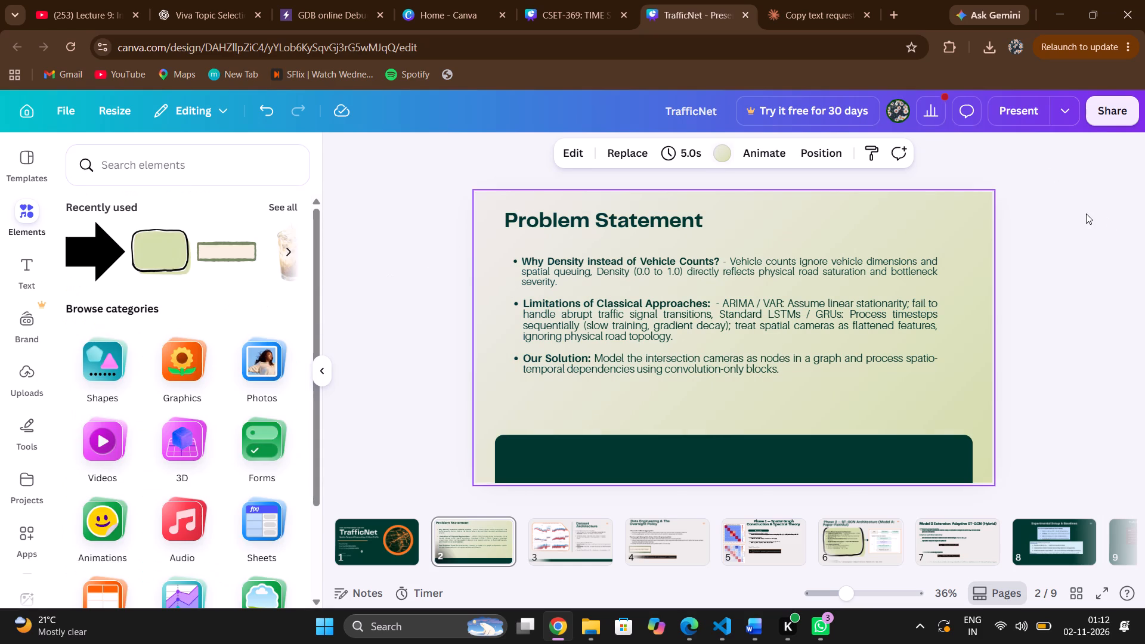
Apply the existing diagonal grey-to-sage gradient to the backgrounds of slides 3, 4 and 5.
left_click(570, 542)
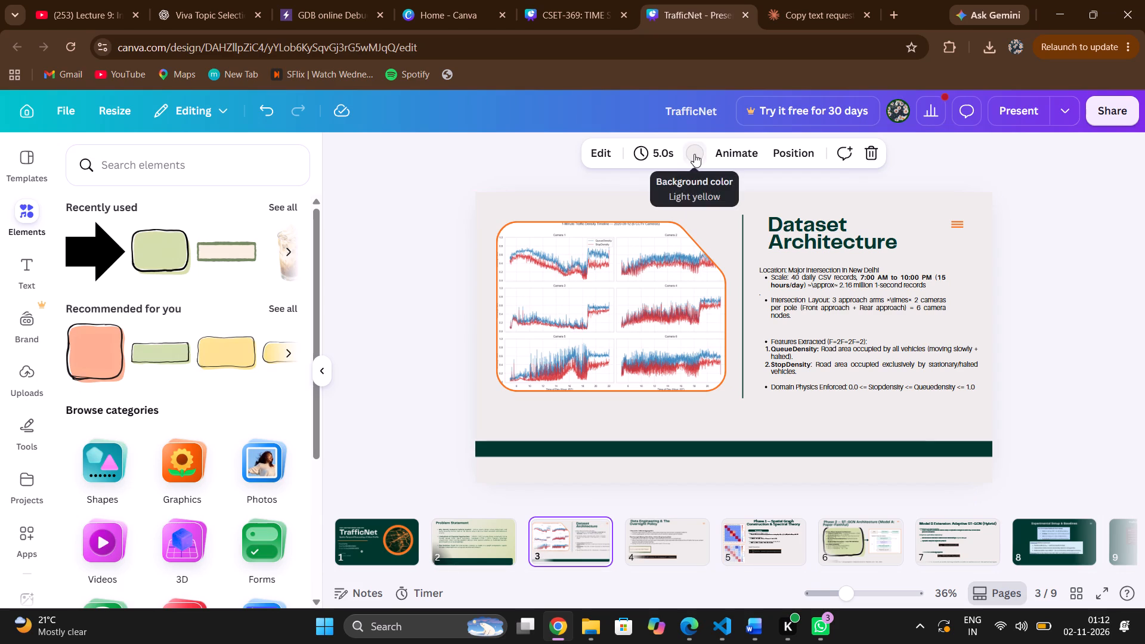
left_click(692, 149)
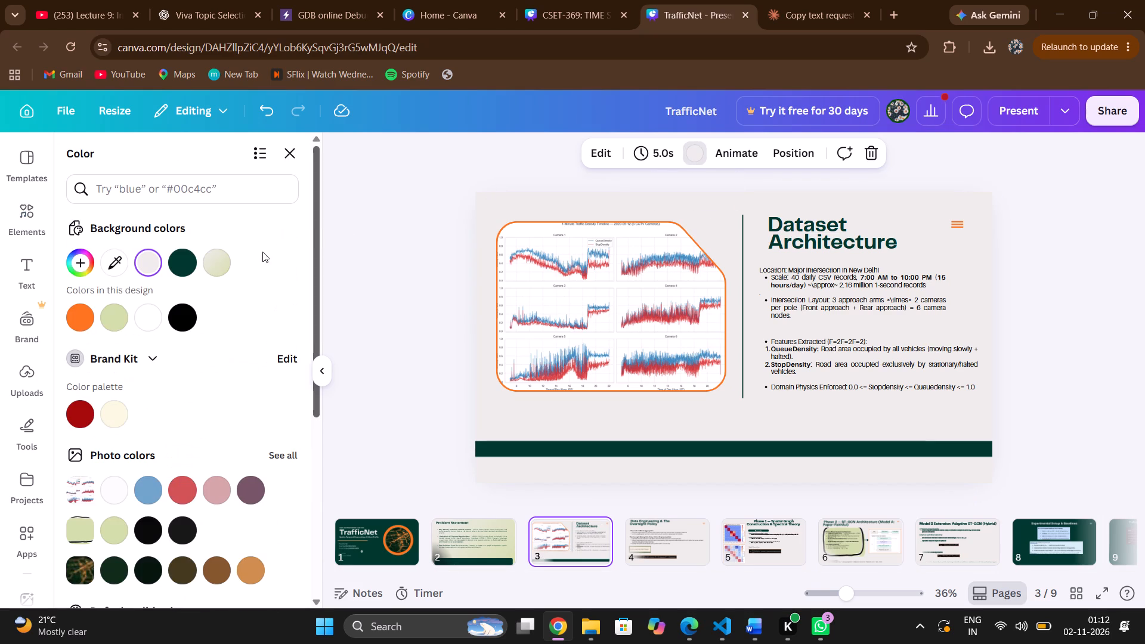
left_click(213, 264)
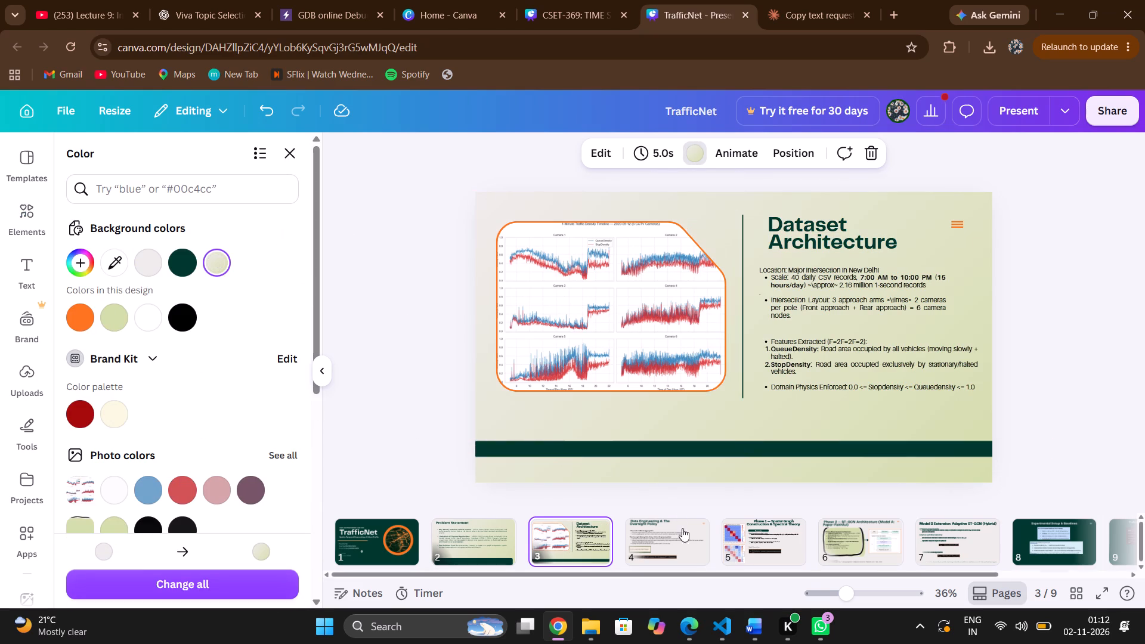
left_click(667, 532)
left_click(216, 253)
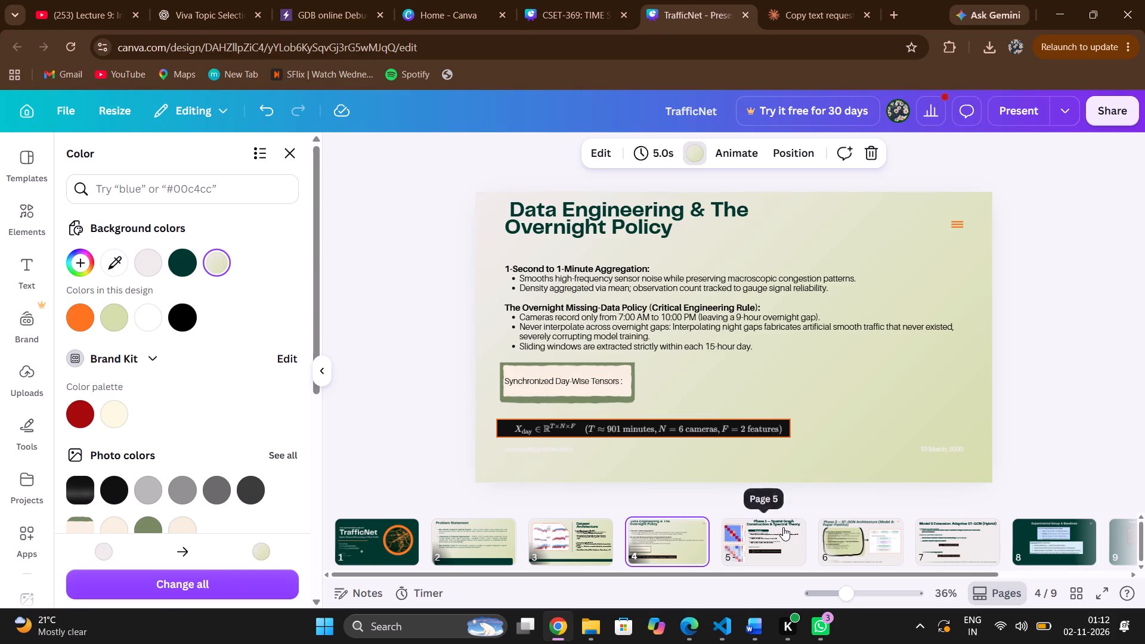
left_click(783, 527)
left_click(213, 266)
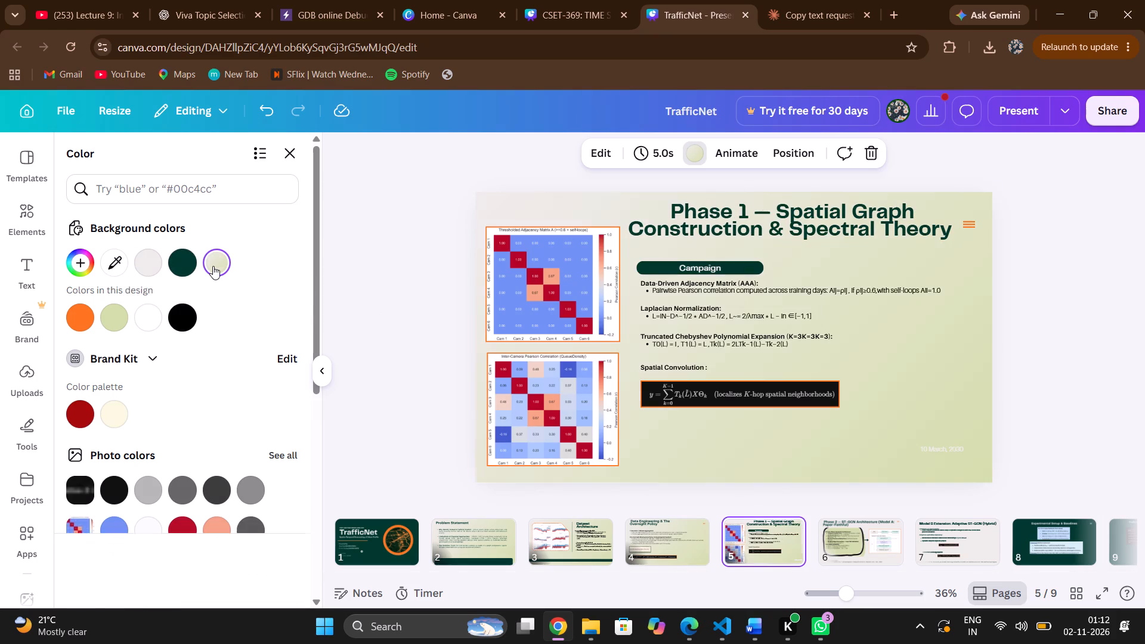
Delete the faint white date text near the lower right corner of slides 5 and 4.
left_click(948, 448)
left_click(956, 419)
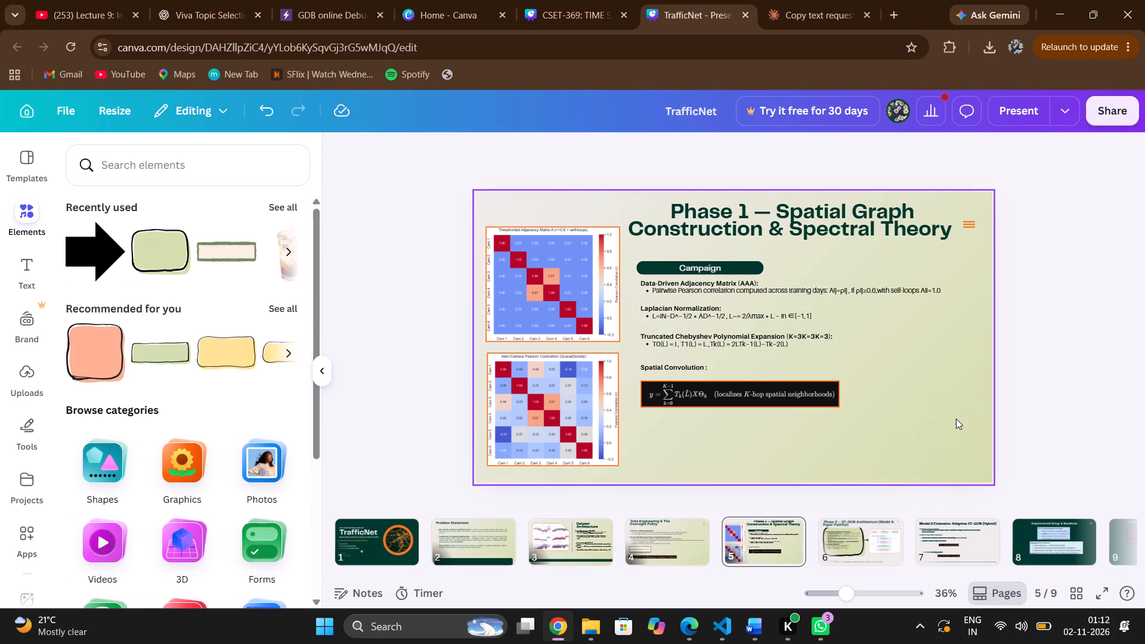
left_click(693, 538)
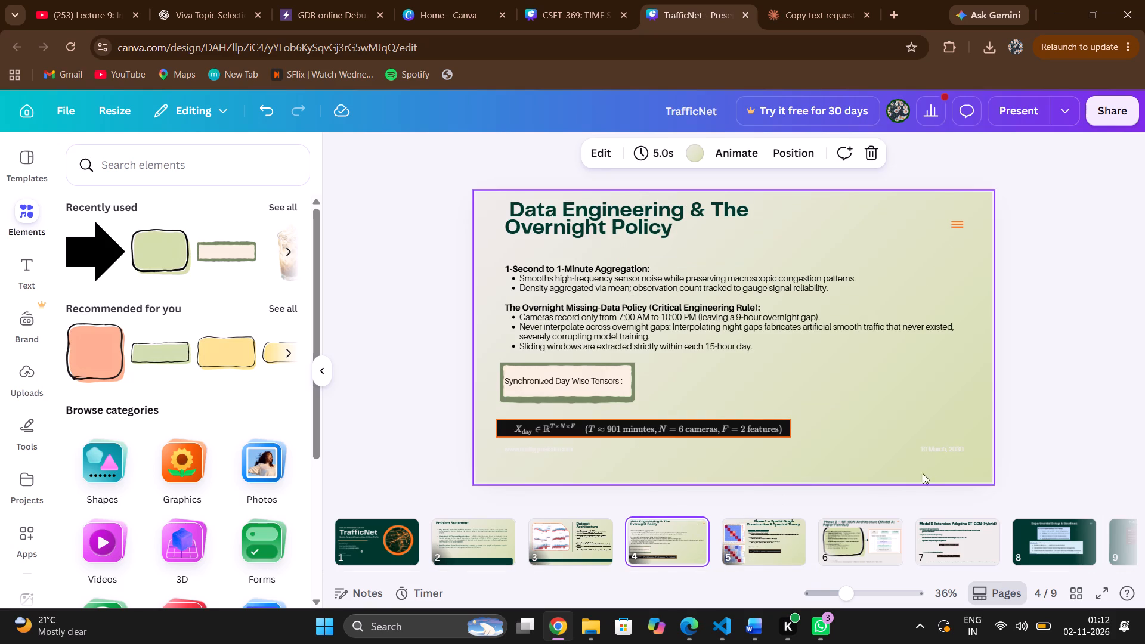
left_click(942, 451)
left_click(959, 414)
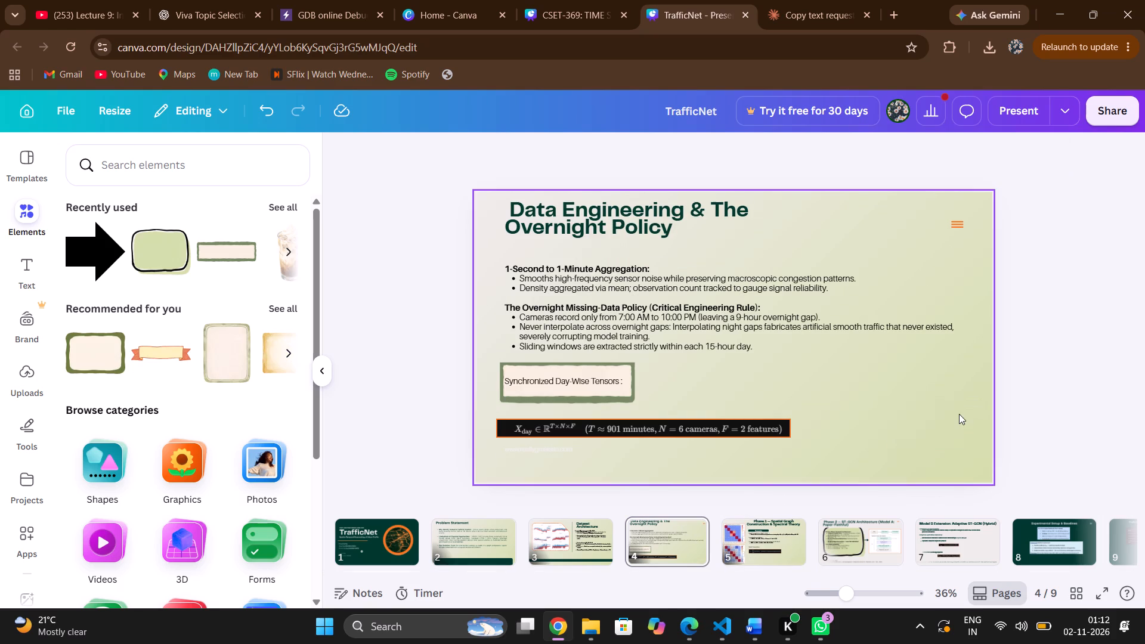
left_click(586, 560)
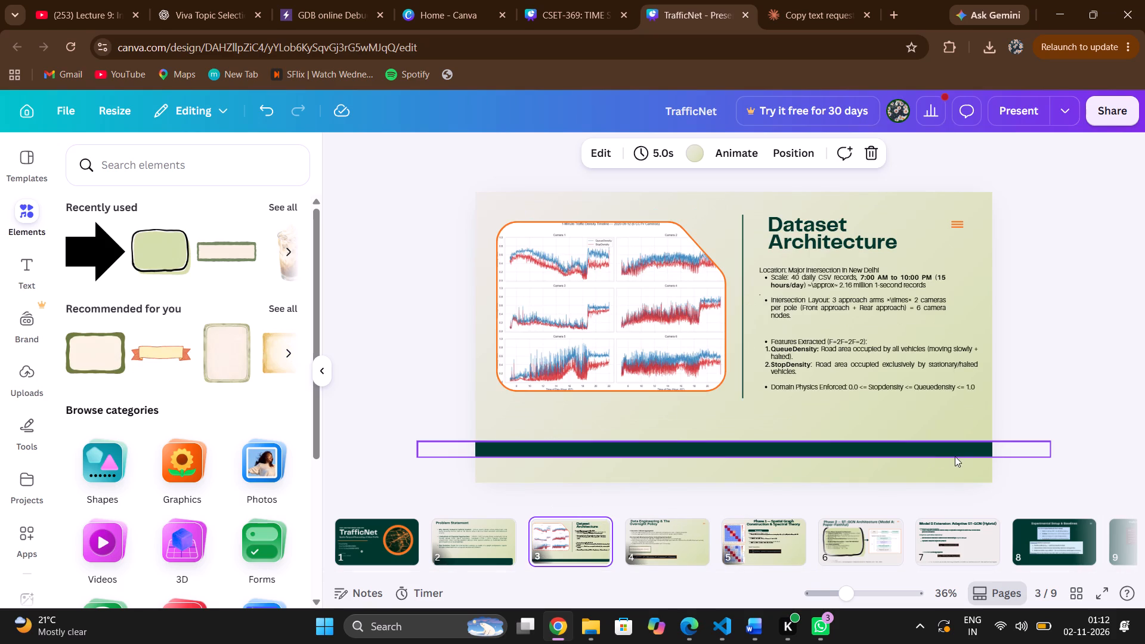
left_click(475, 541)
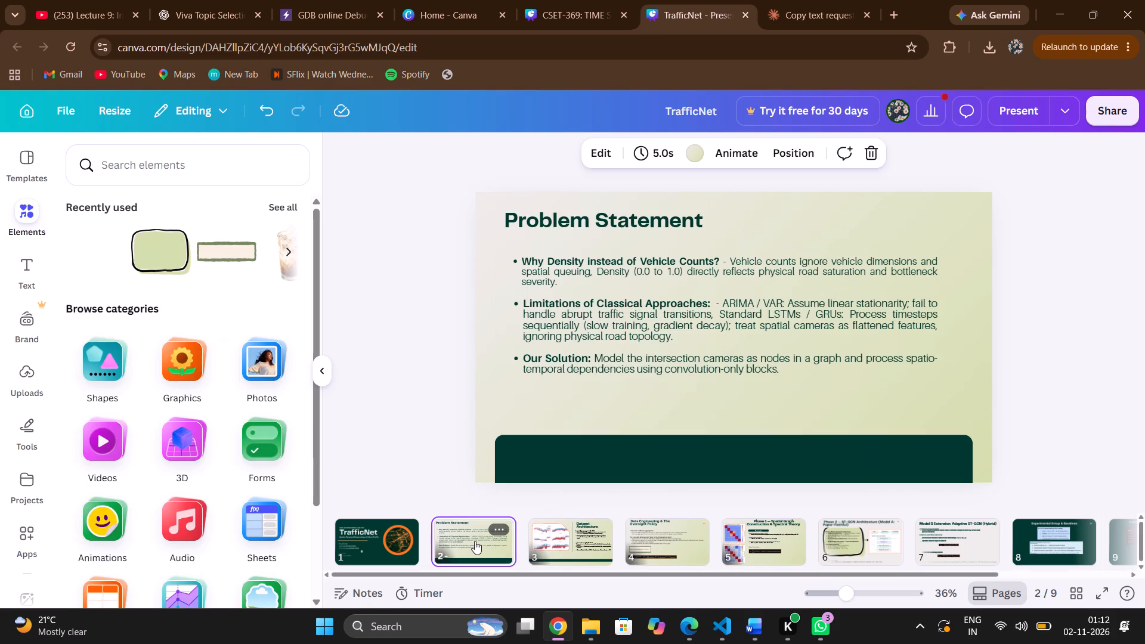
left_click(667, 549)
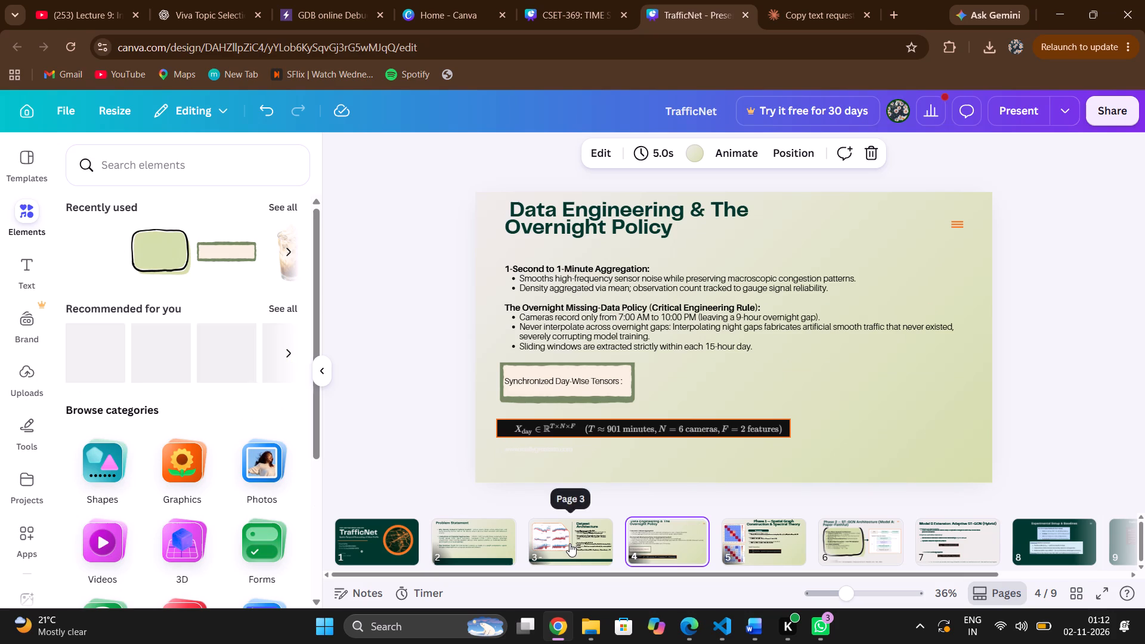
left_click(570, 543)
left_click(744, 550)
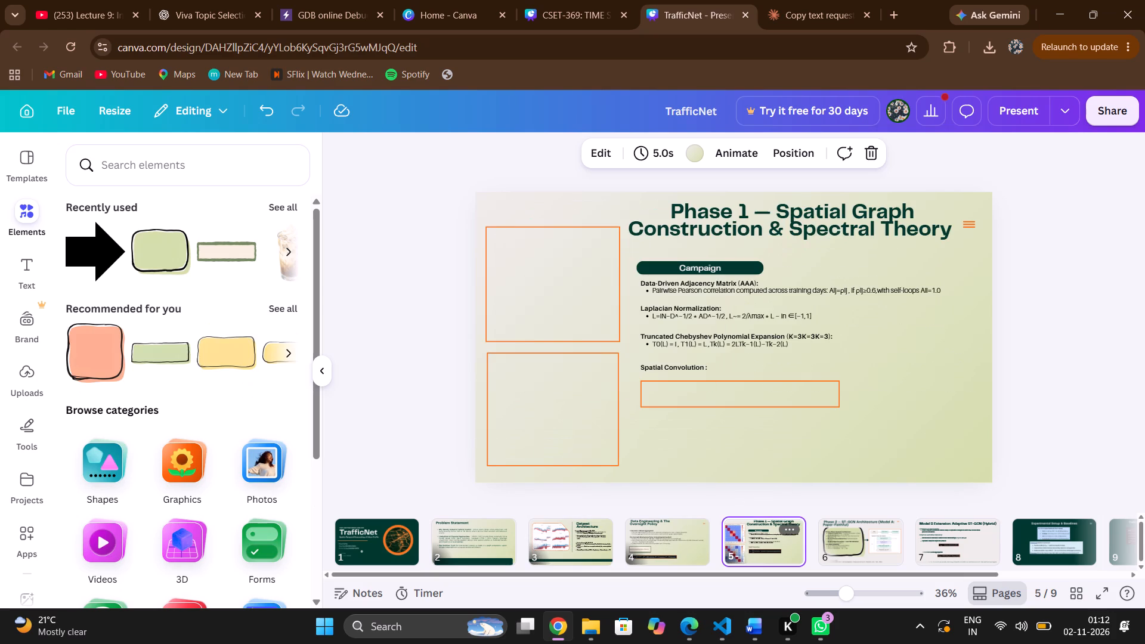
Apply the grey-to-sage gradient to the background of slide 6 and delete its faint white date text.
left_click(834, 544)
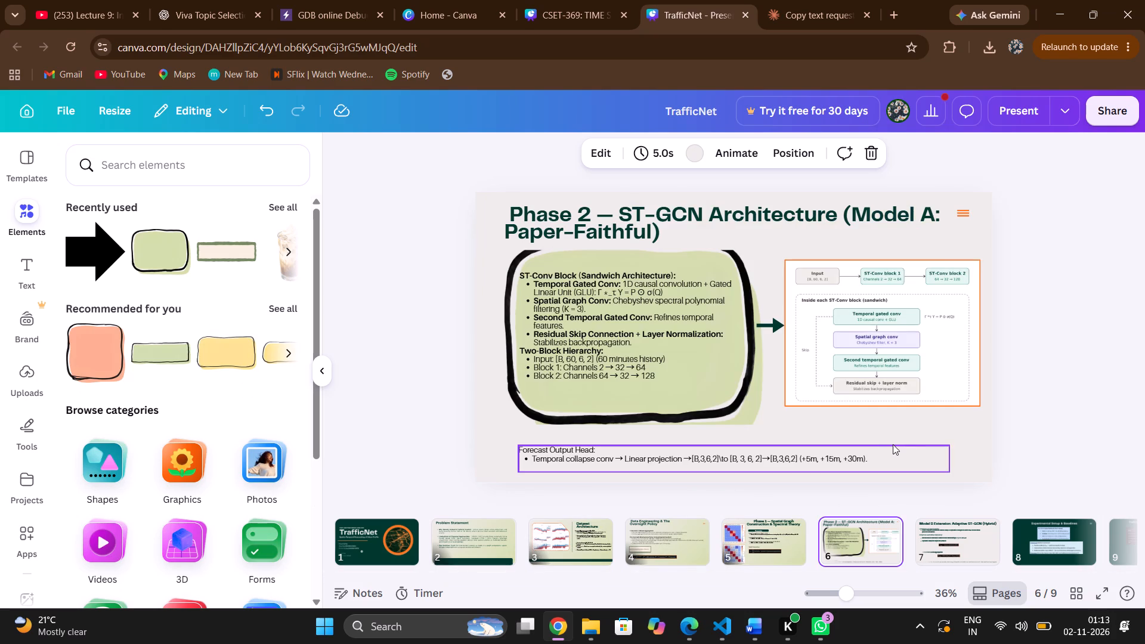
left_click(927, 438)
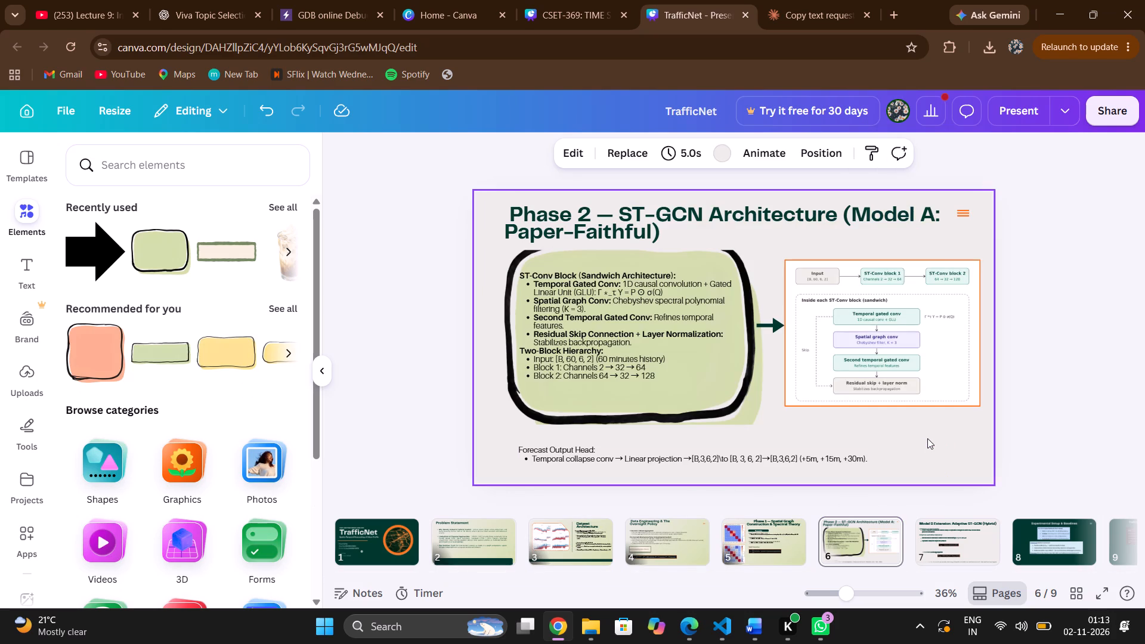
left_click(719, 149)
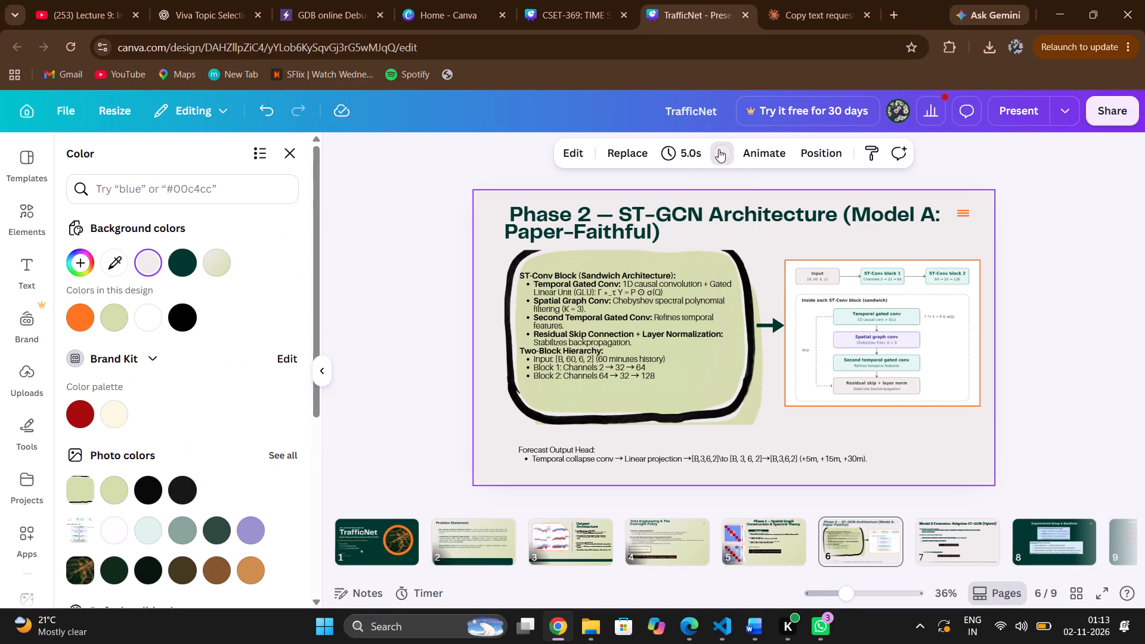
left_click(223, 257)
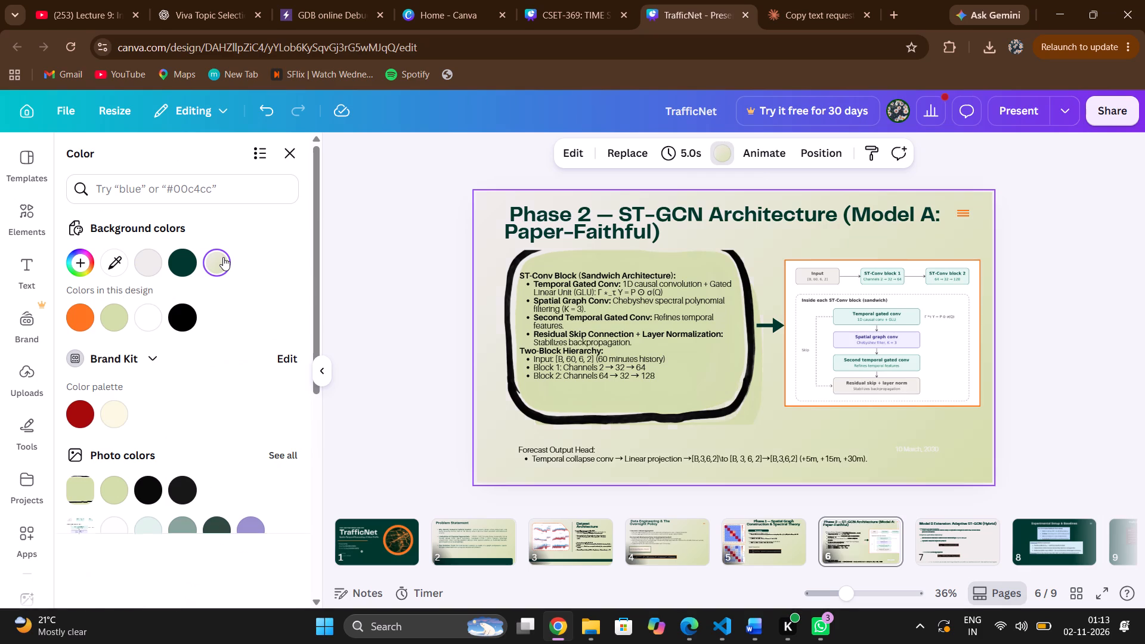
left_click(910, 450)
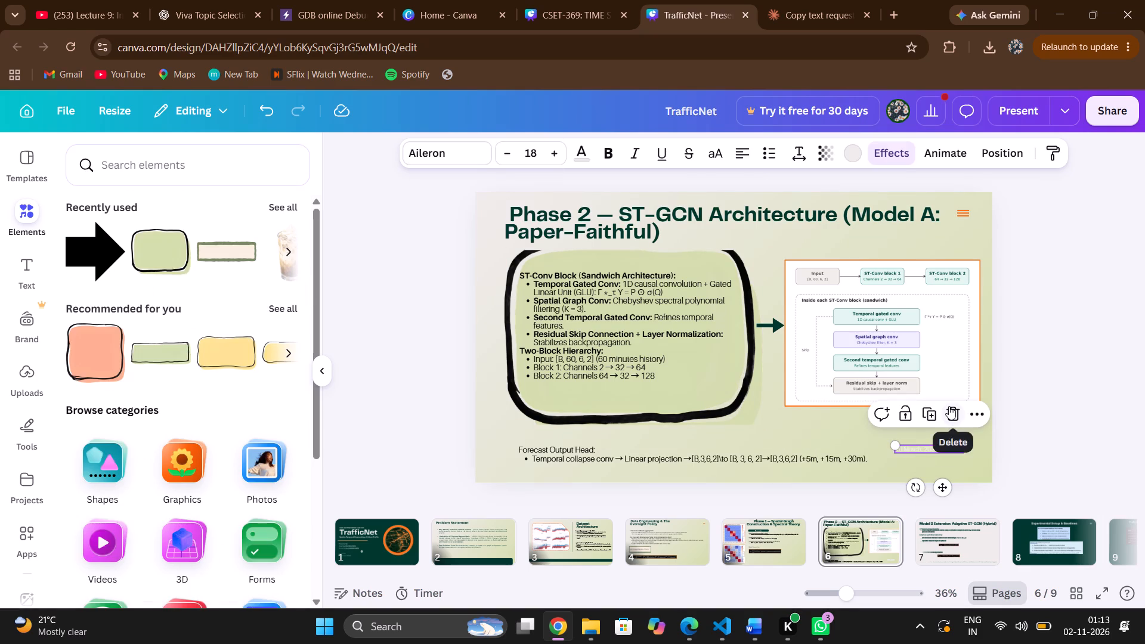
left_click(949, 406)
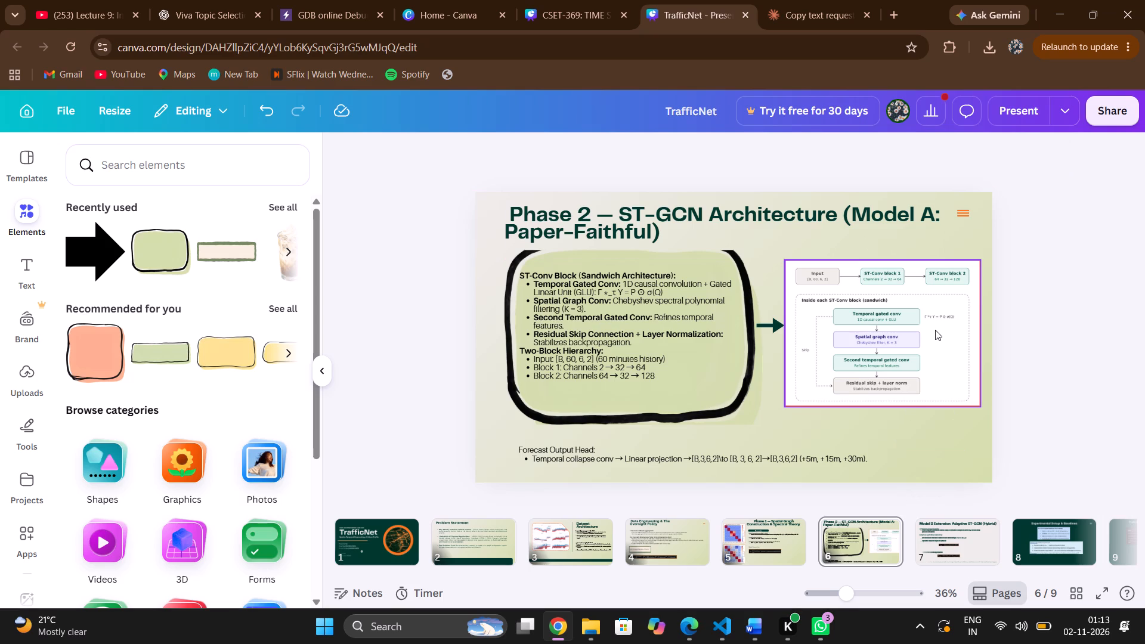
Recolour the hand-drawn box behind the ST-Conv Block text to a light yellow-orange, starting from the design's orange #FF751F and adjusting its shade and hue.
left_click(717, 382)
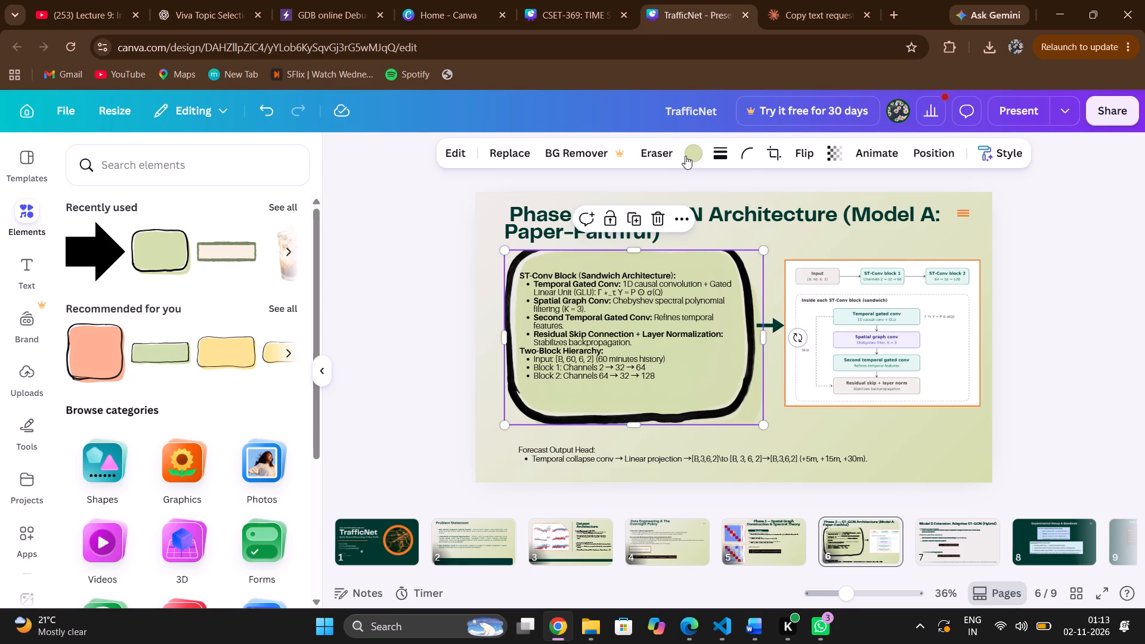
left_click(689, 155)
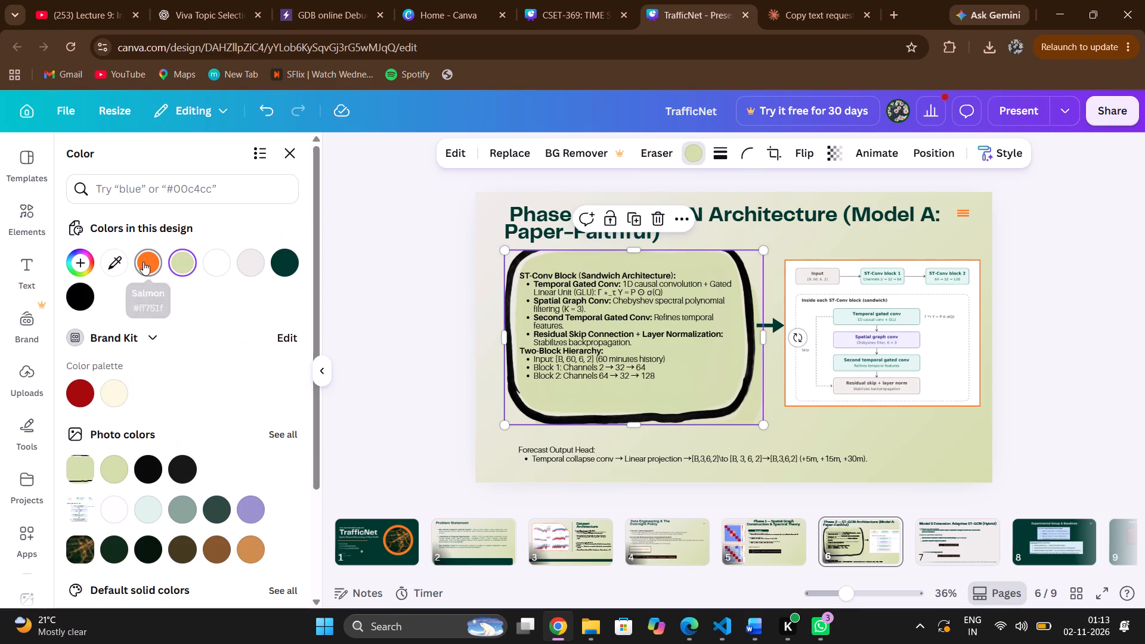
left_click(143, 262)
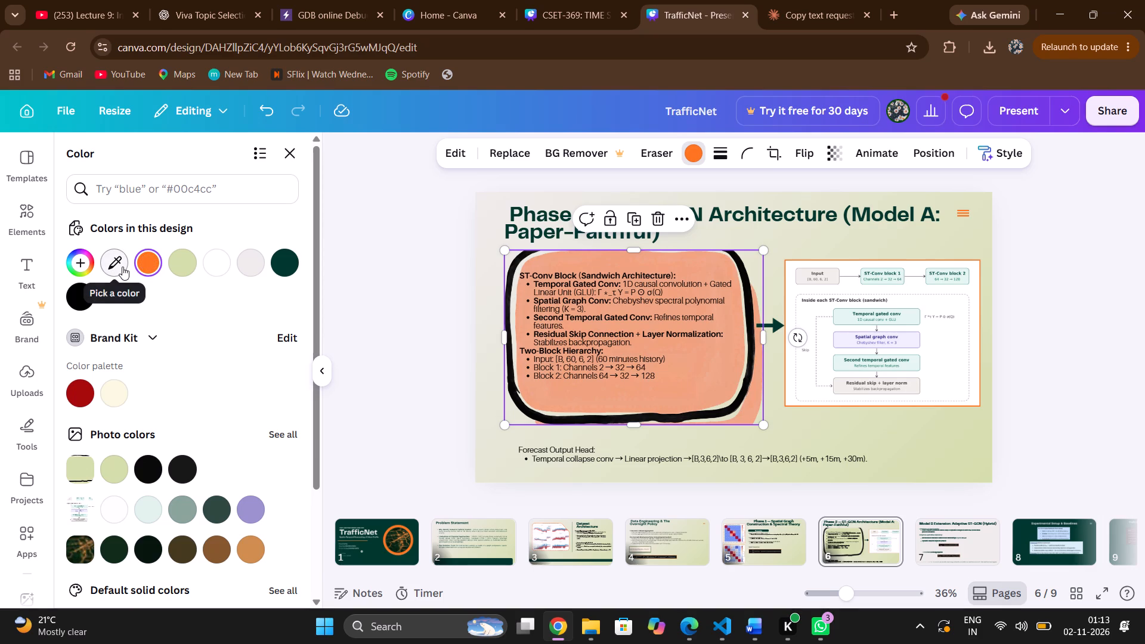
left_click(150, 255)
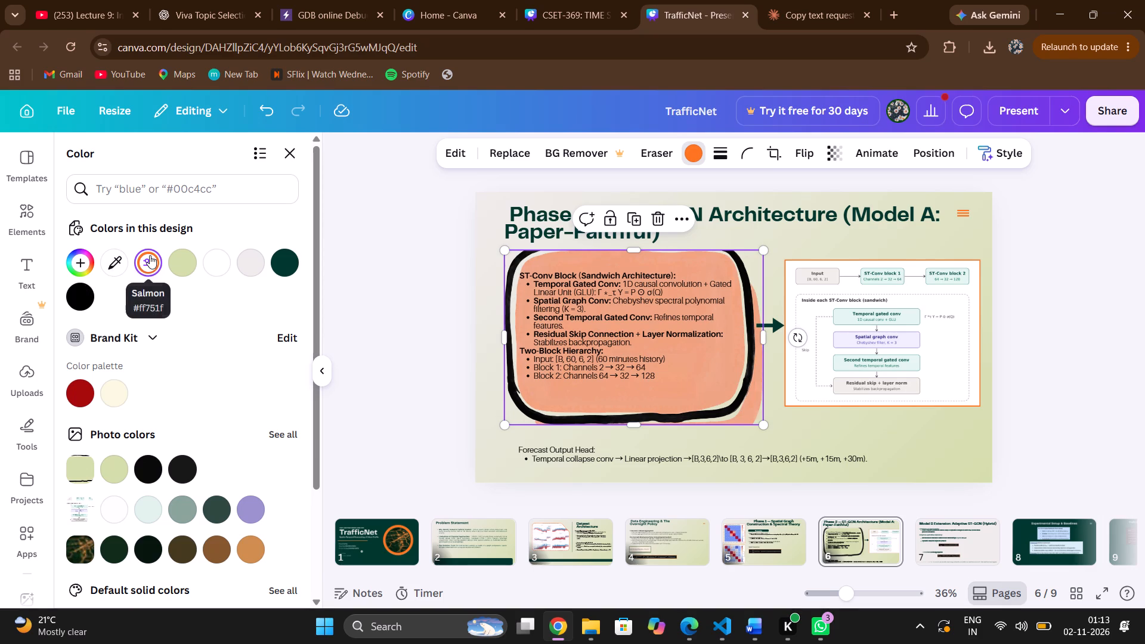
left_click(218, 297)
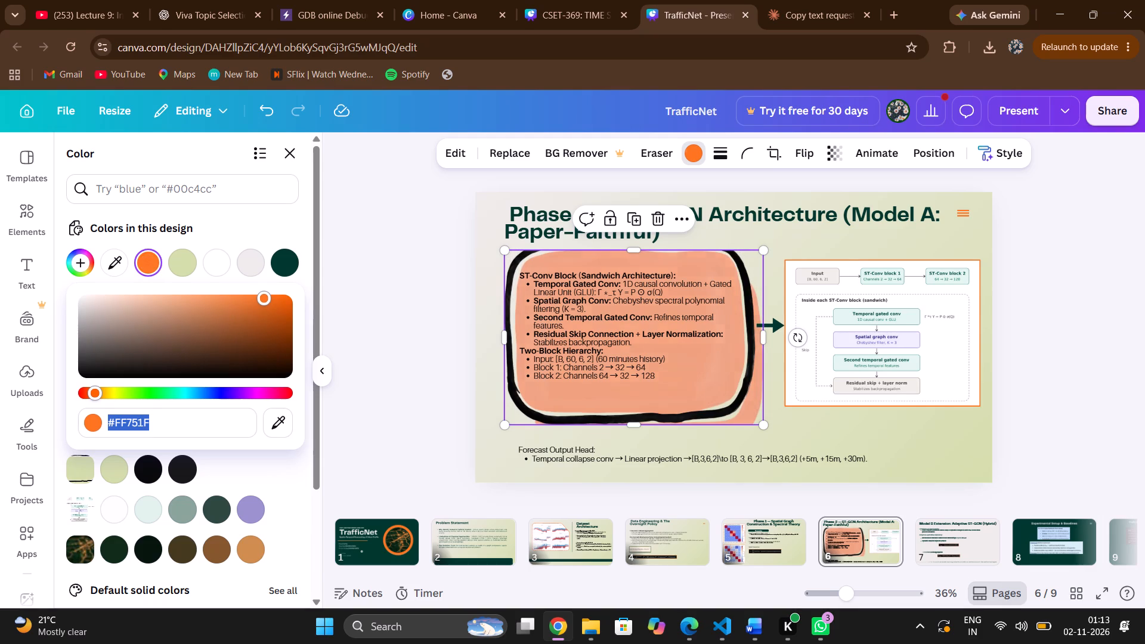
left_click(203, 298)
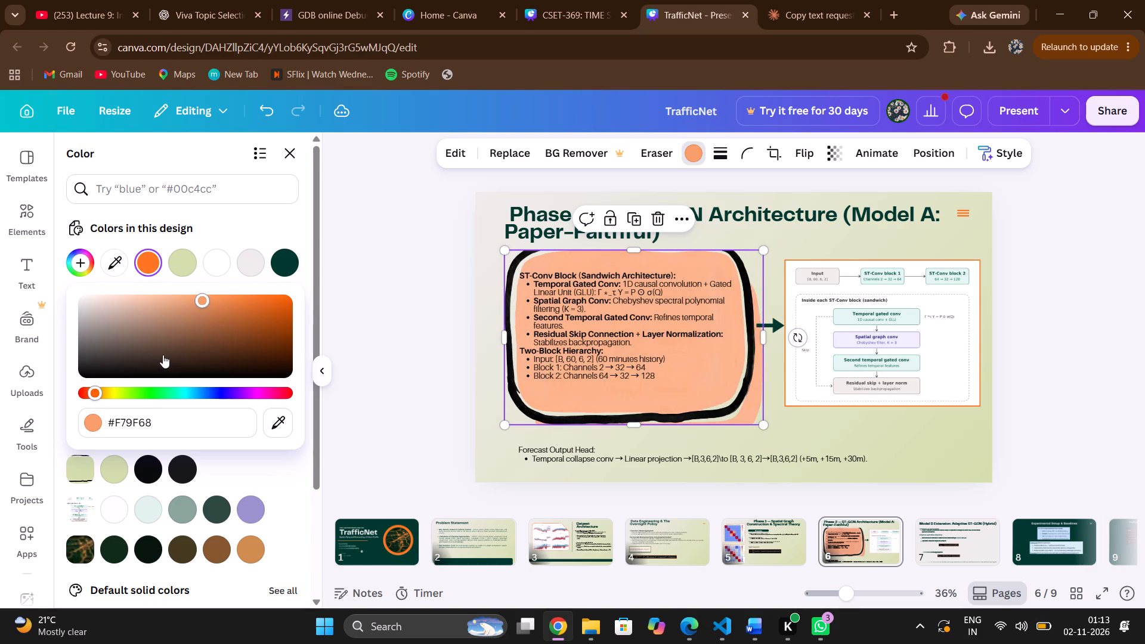
left_click(103, 391)
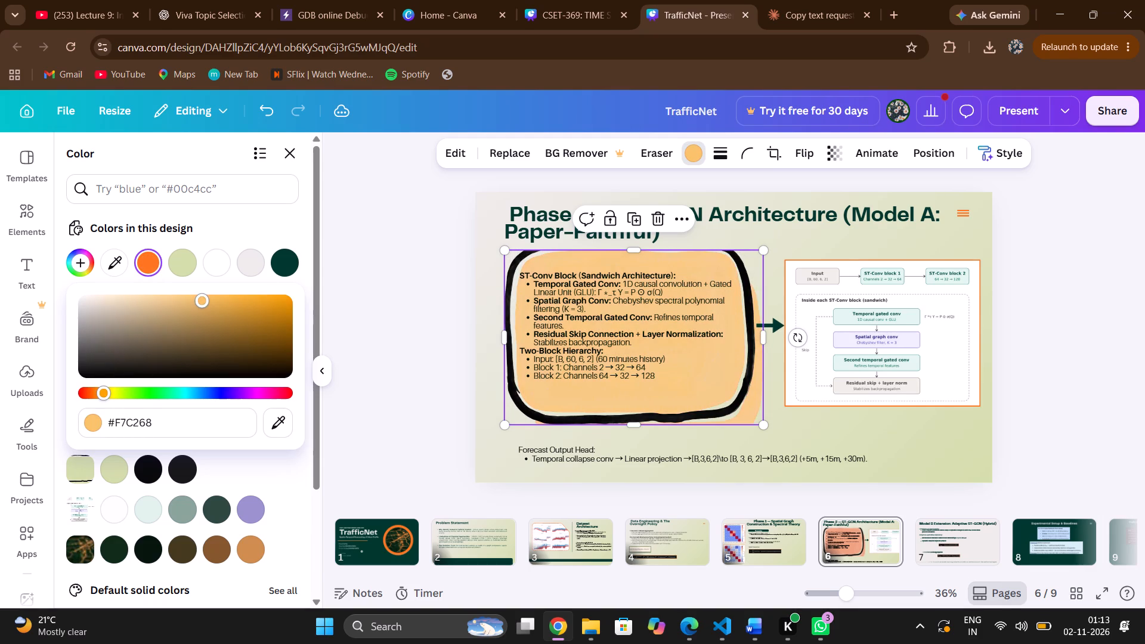
left_click(256, 299)
left_click(209, 298)
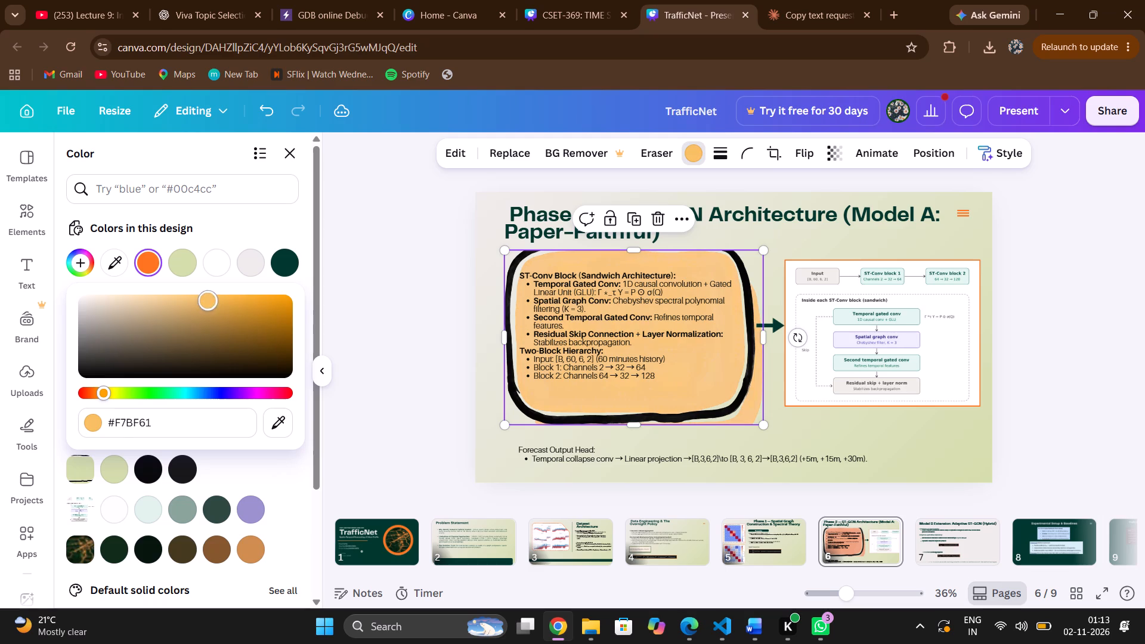
left_click(197, 298)
left_click(395, 271)
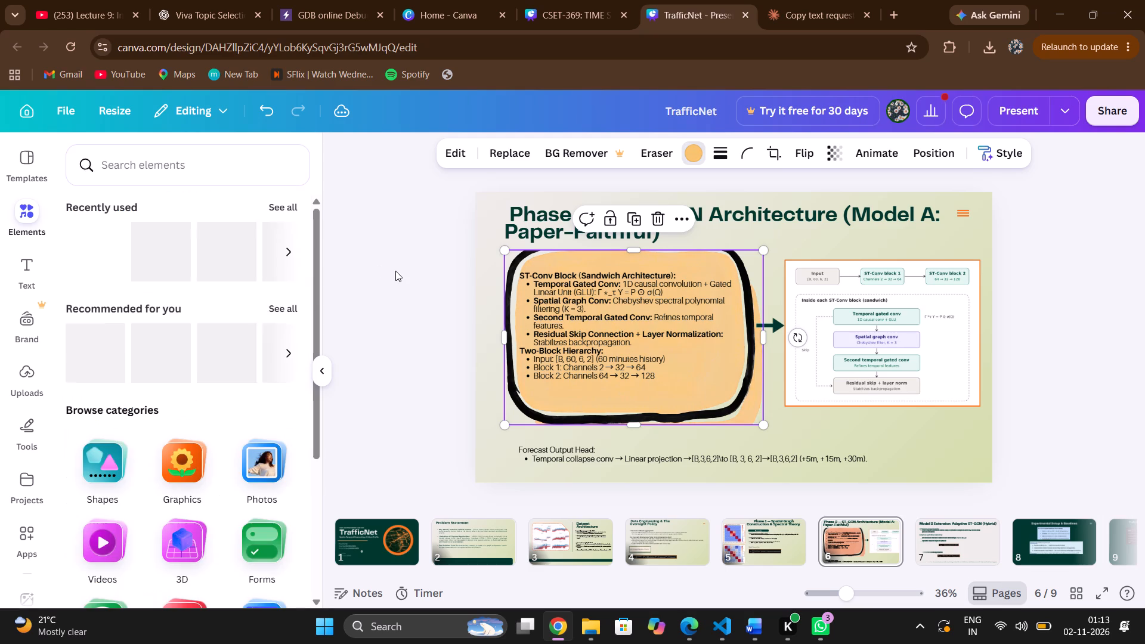
left_click(1059, 251)
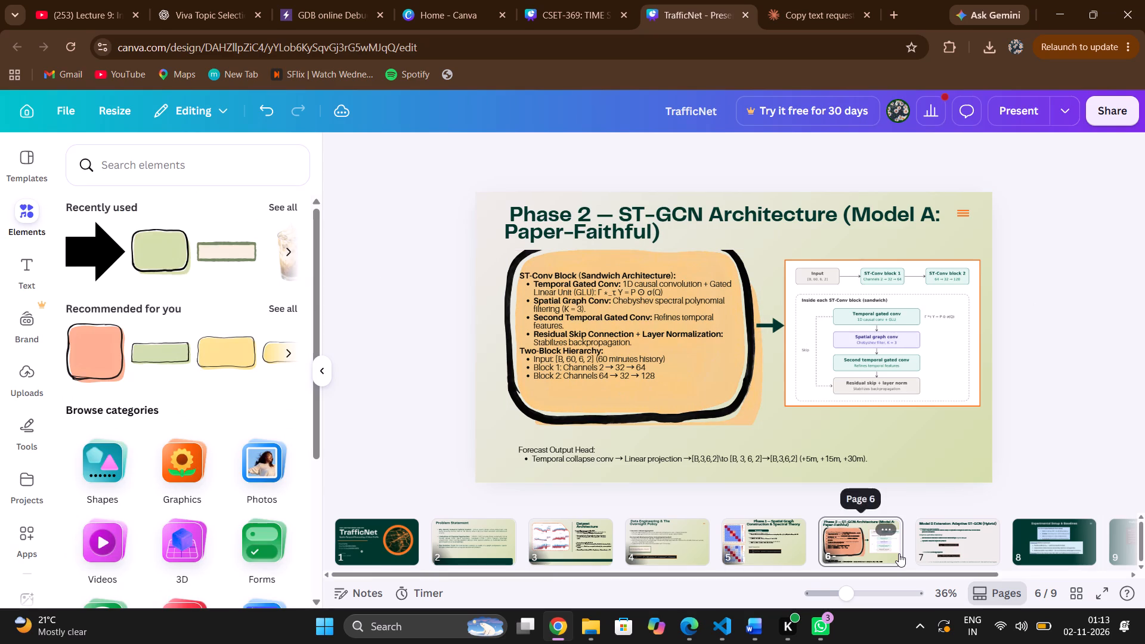
Apply the grey-to-sage gradient to the backgrounds of slide 7, Model B Extension, and slide 8, Experimental Setup & Baselines.
scroll(899, 553, "left", 1)
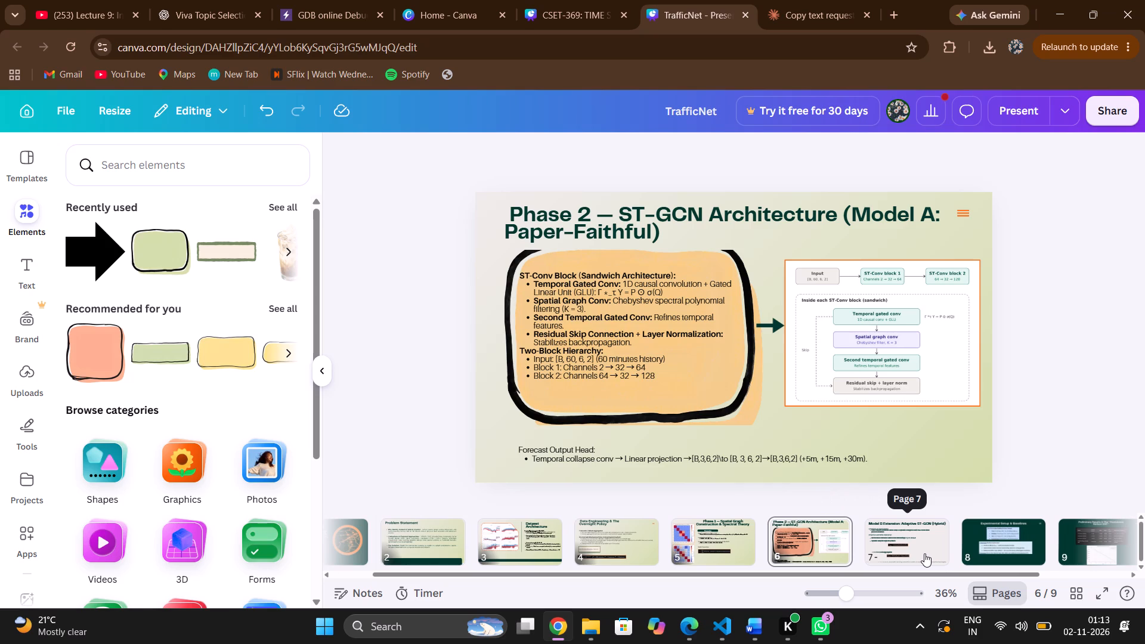
left_click(924, 553)
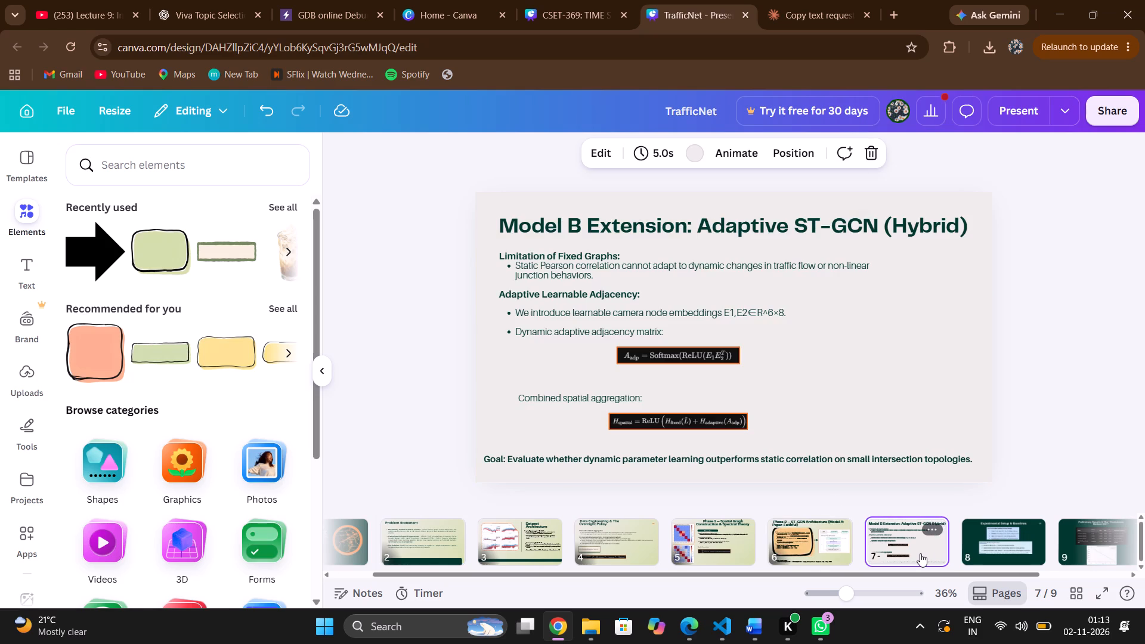
left_click(686, 156)
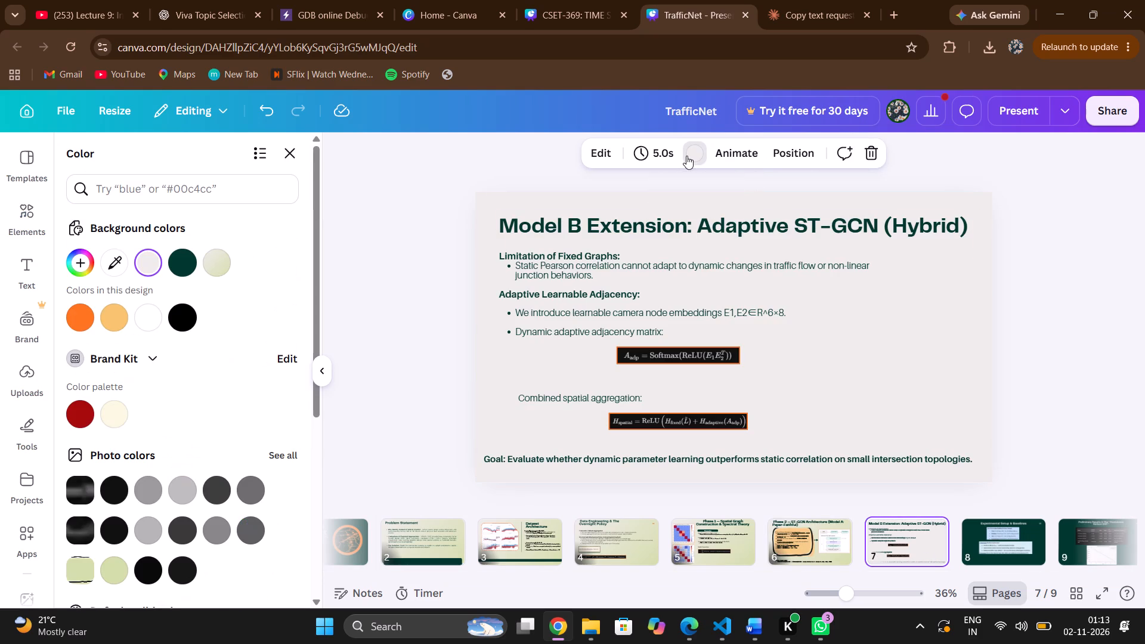
left_click(210, 263)
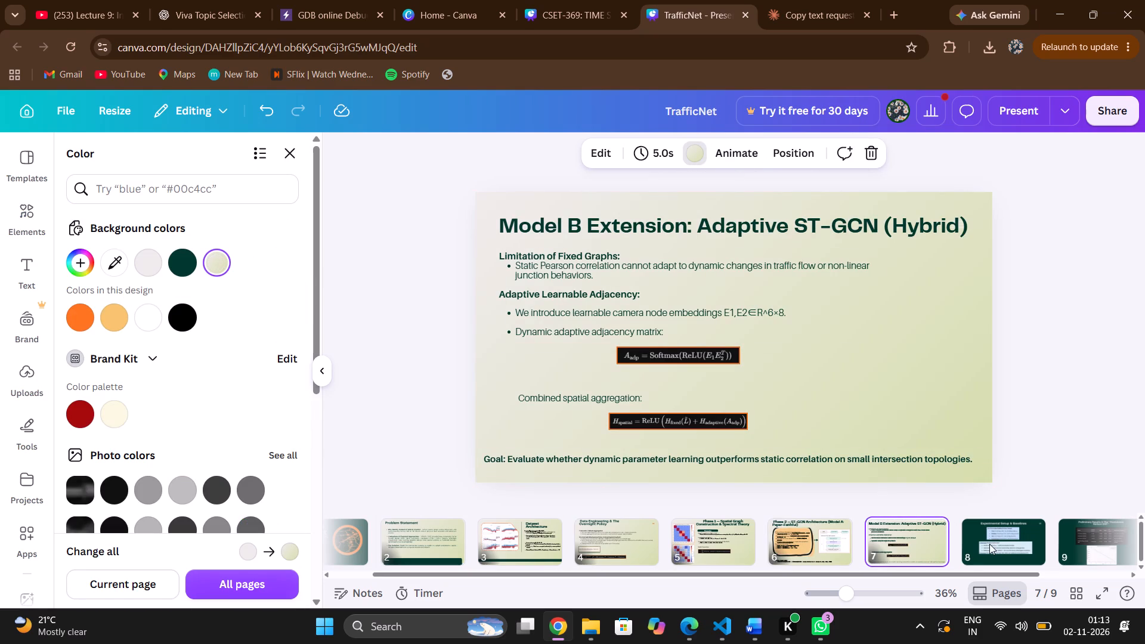
left_click(999, 548)
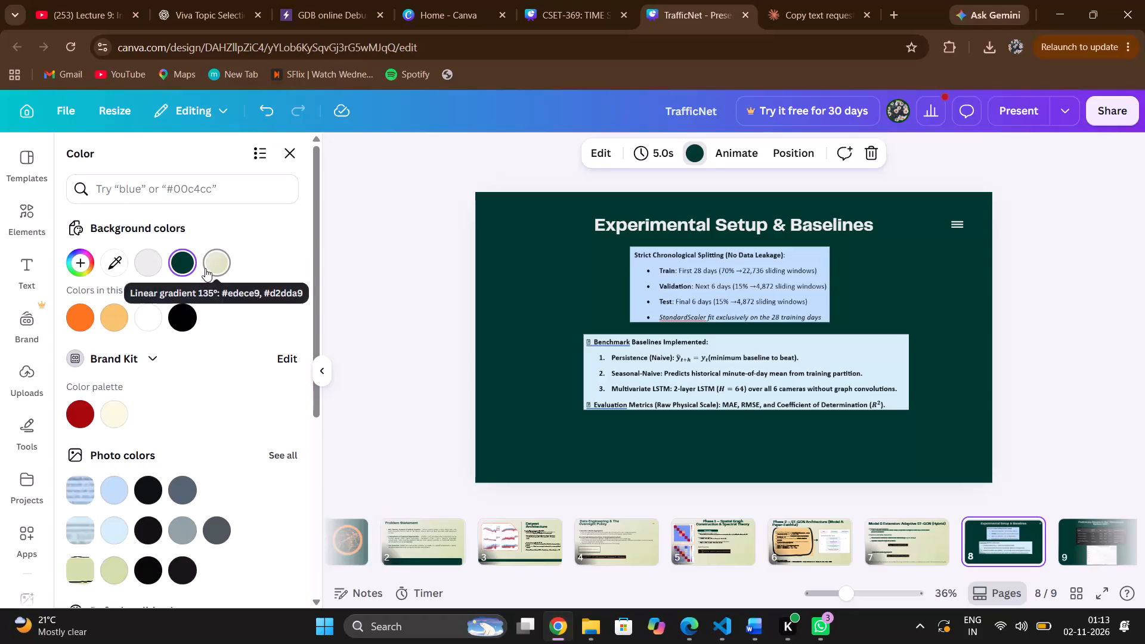
left_click(209, 268)
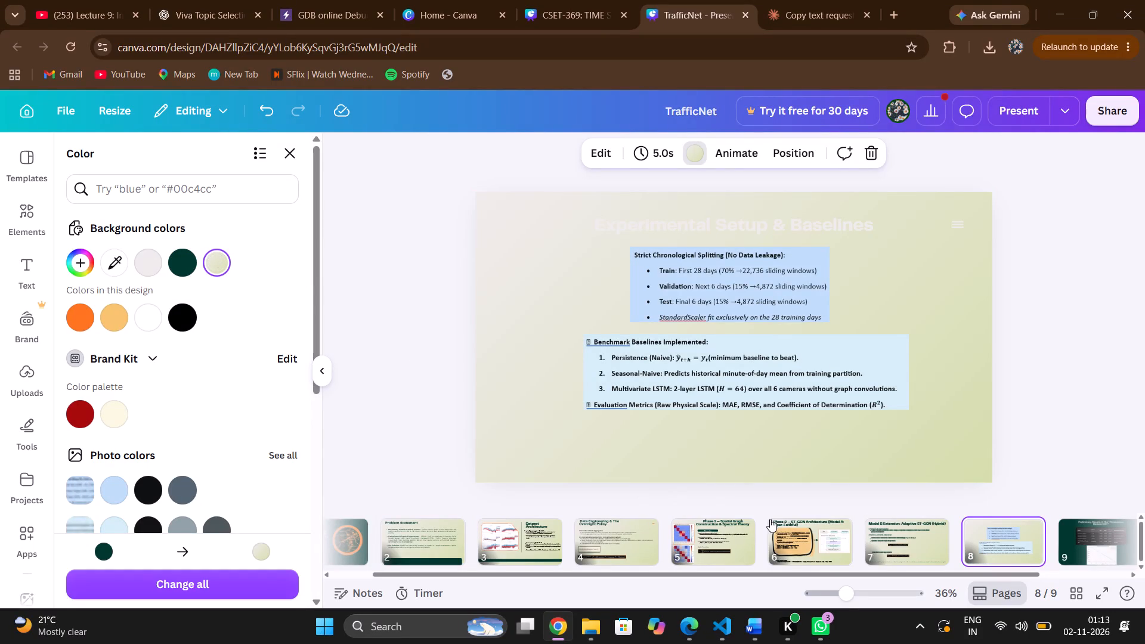
Apply the grey-to-sage gradient to the background of slide 9, Preliminary Results, and recolour its title dark turquoise #00372e.
scroll(786, 541, "left", 1)
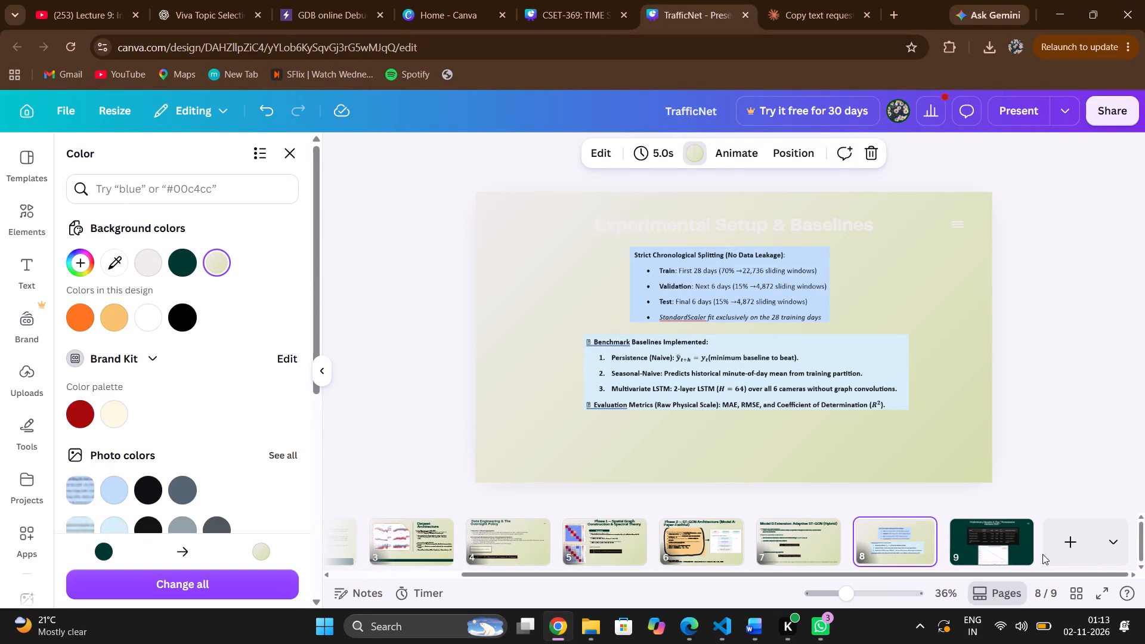
left_click(994, 546)
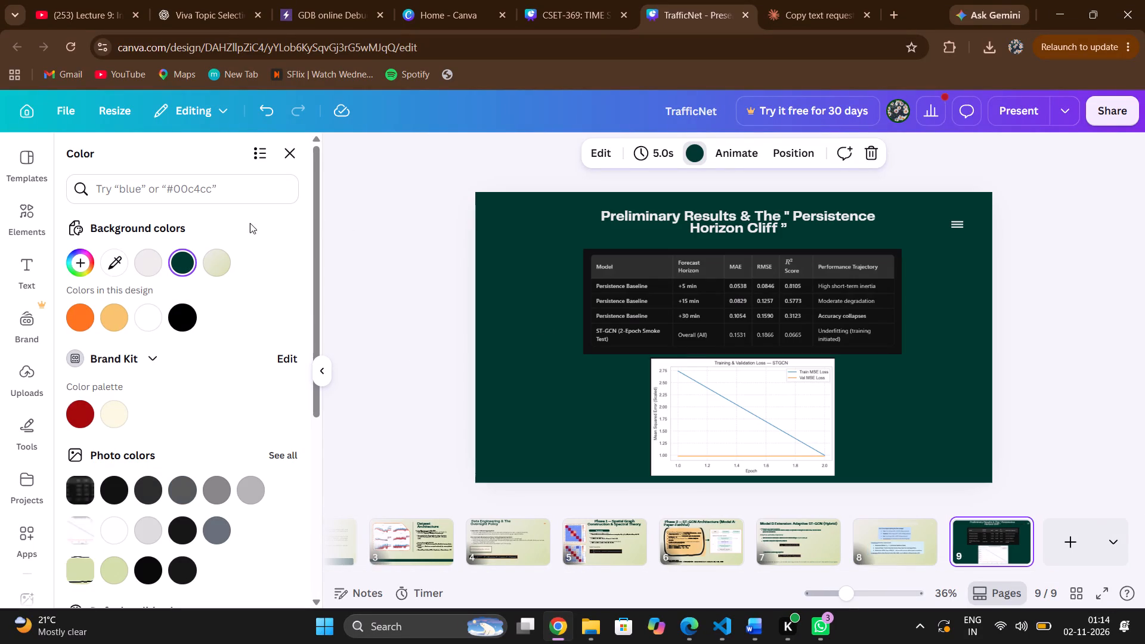
left_click(218, 258)
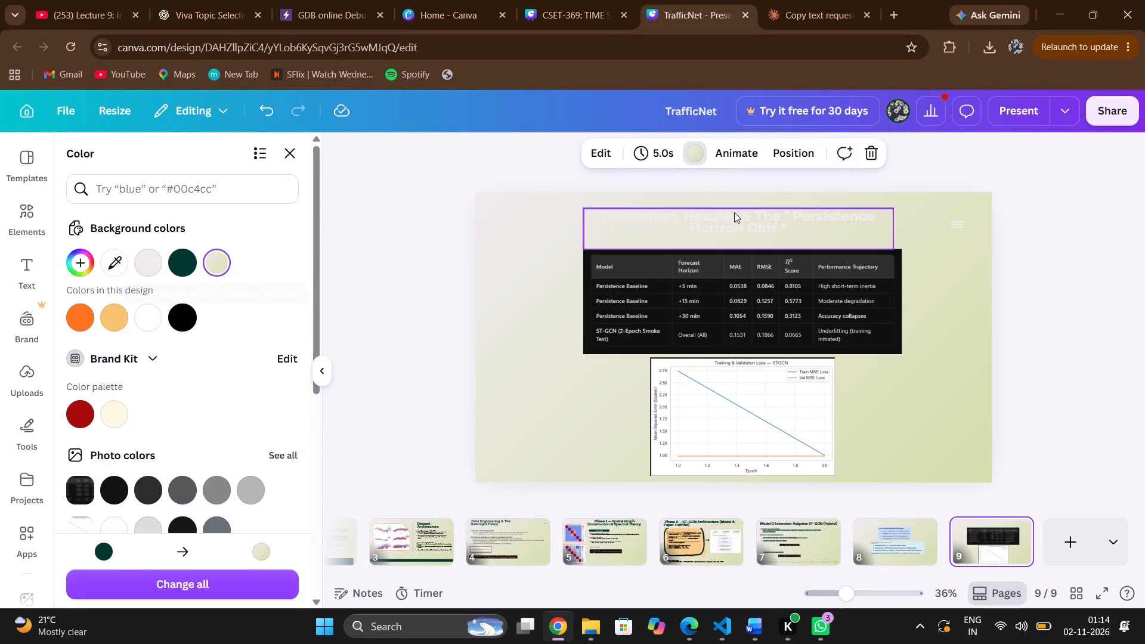
left_click(745, 220)
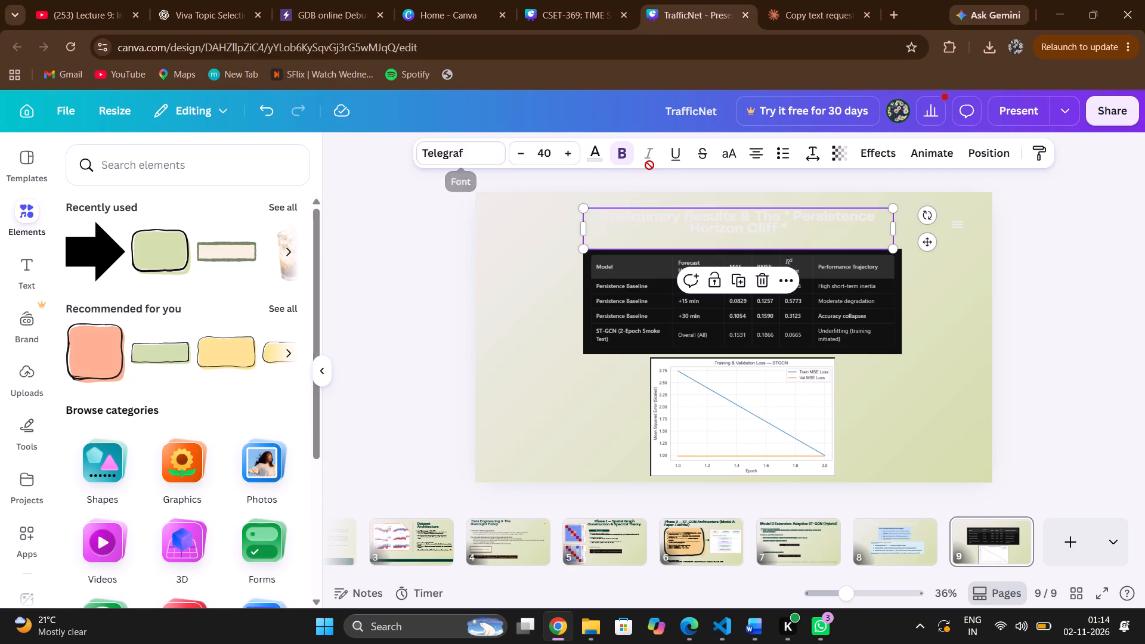
left_click(592, 154)
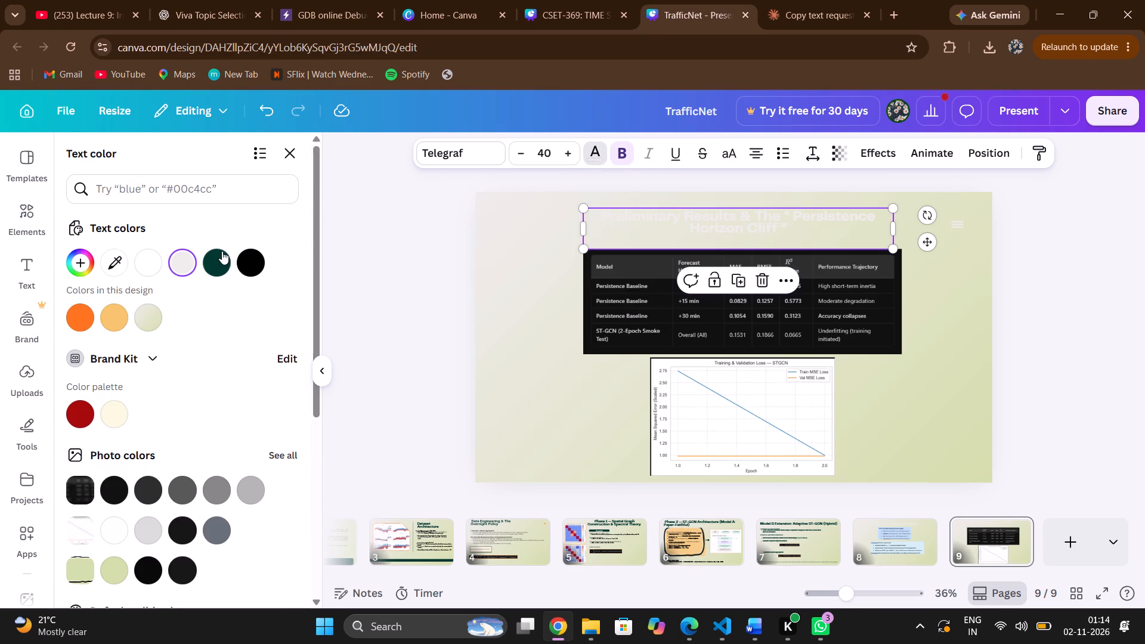
left_click(222, 251)
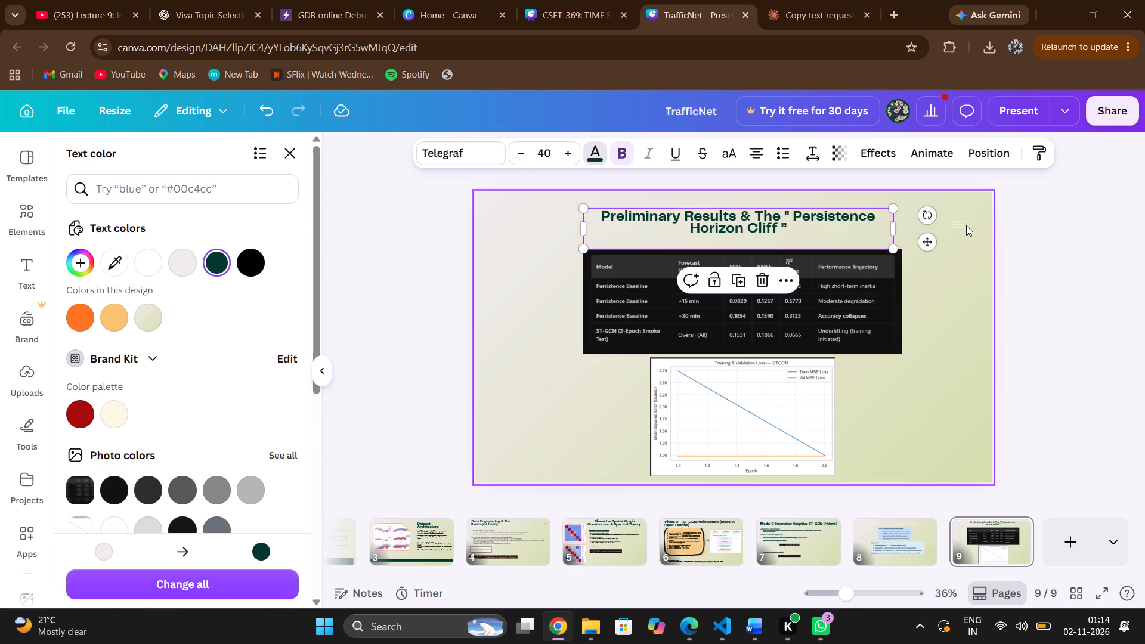
Recolour the three-line menu icon beside the title on slide 9 to the design's orange.
left_click(960, 224)
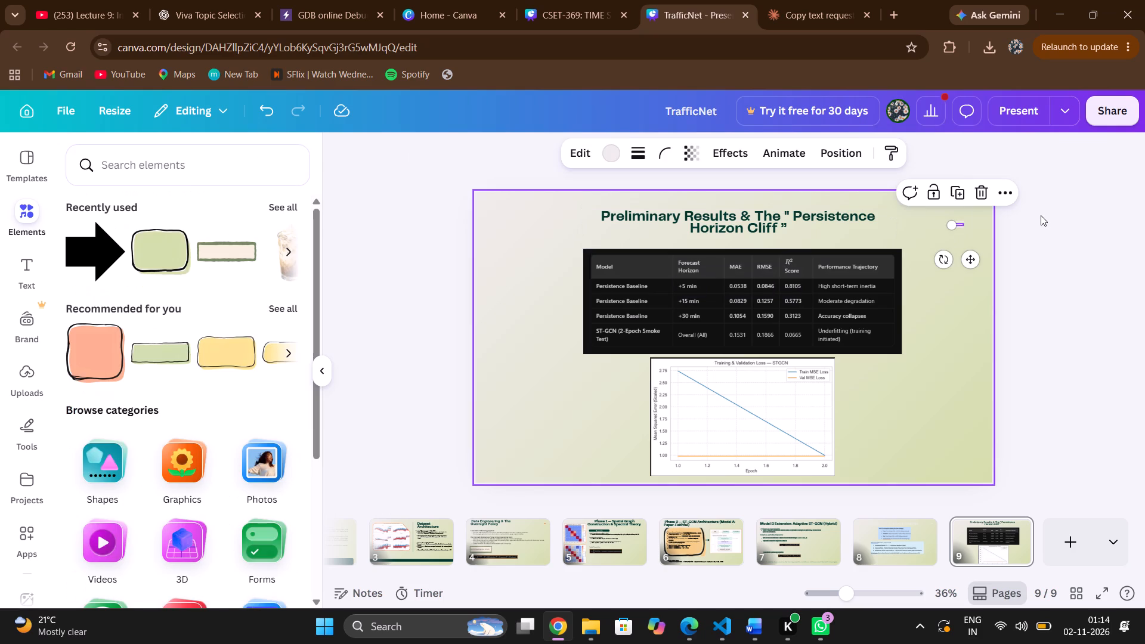
left_click(1040, 216)
left_click_drag(945, 212, 973, 234)
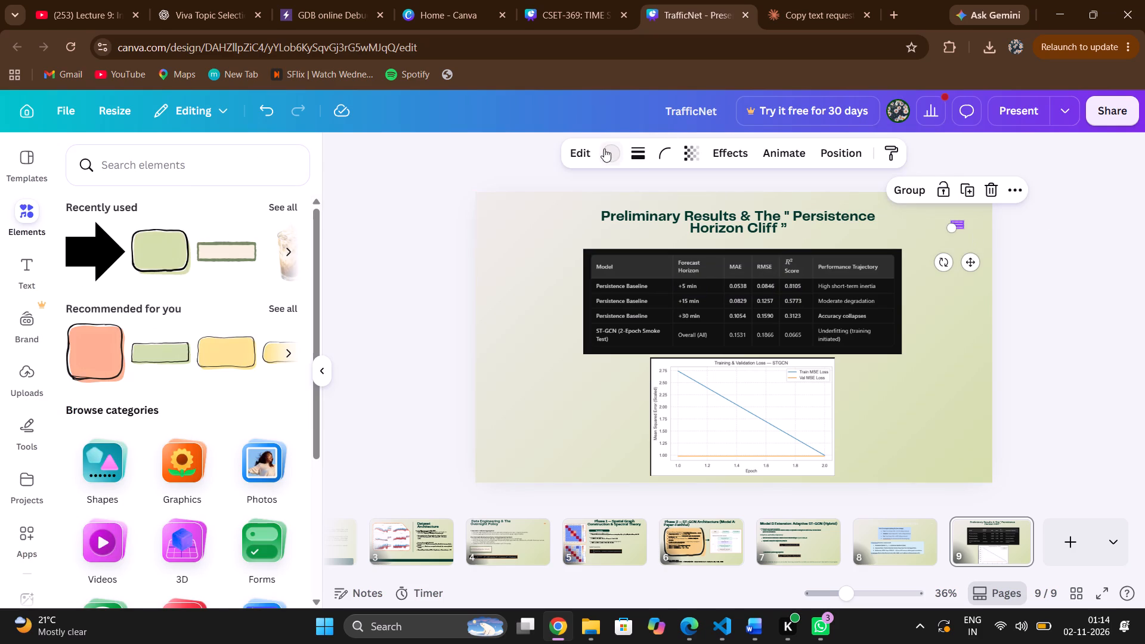
left_click(604, 148)
left_click(175, 269)
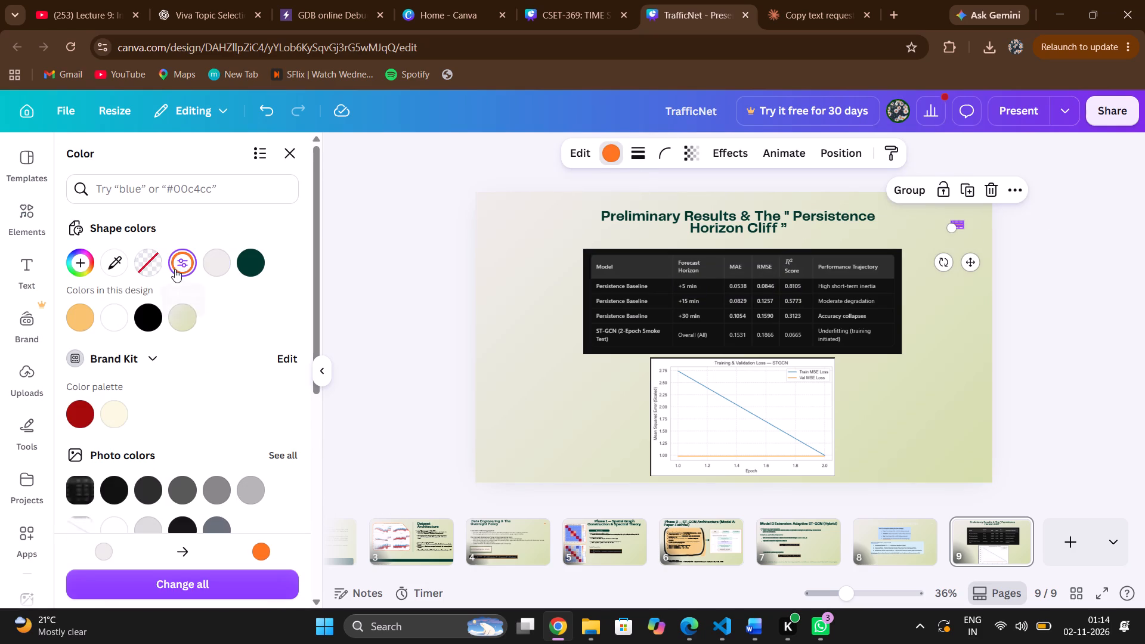
Recolour the title "Experimental Setup & Baselines" on slide 8 to dark turquoise #00372e.
left_click(924, 547)
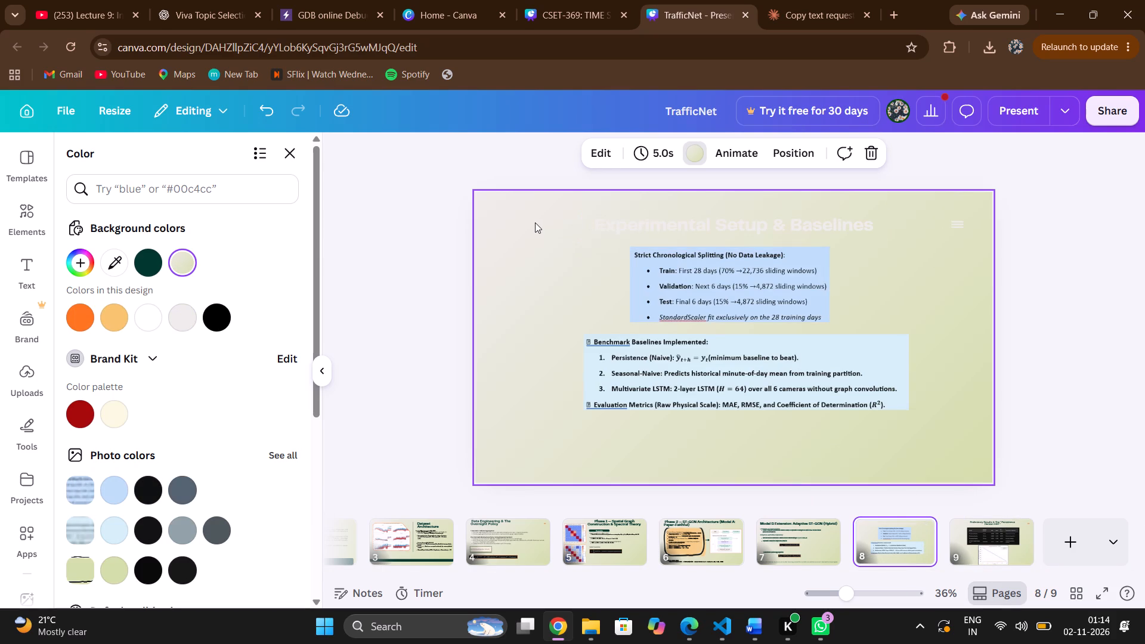
left_click(535, 222)
left_click(641, 230)
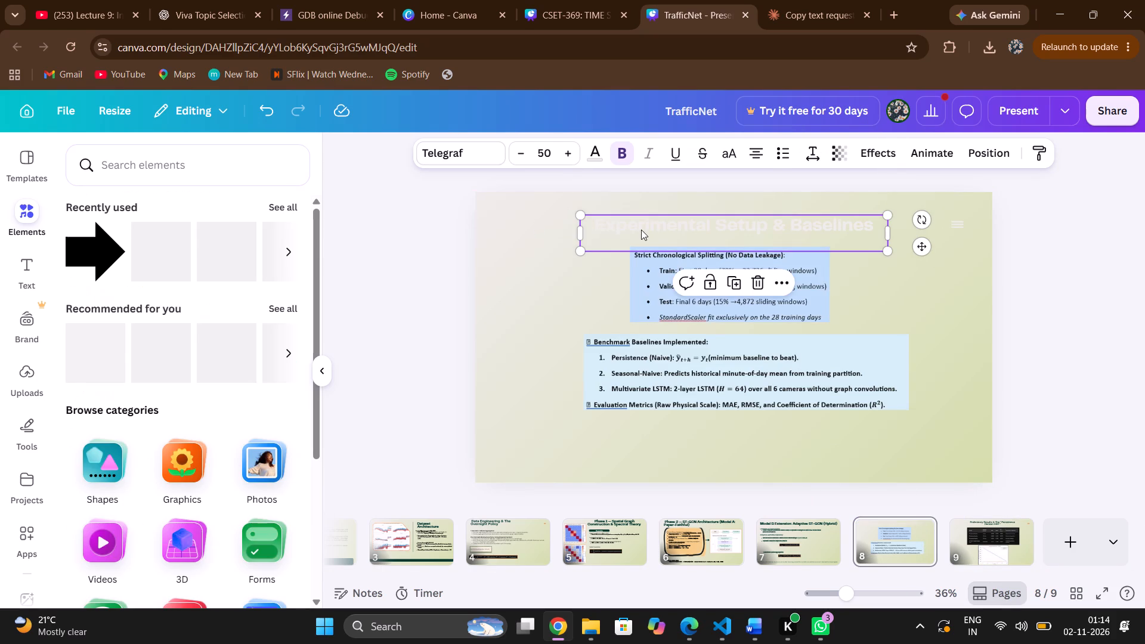
left_click(634, 228)
left_click_drag(634, 228, 635, 228)
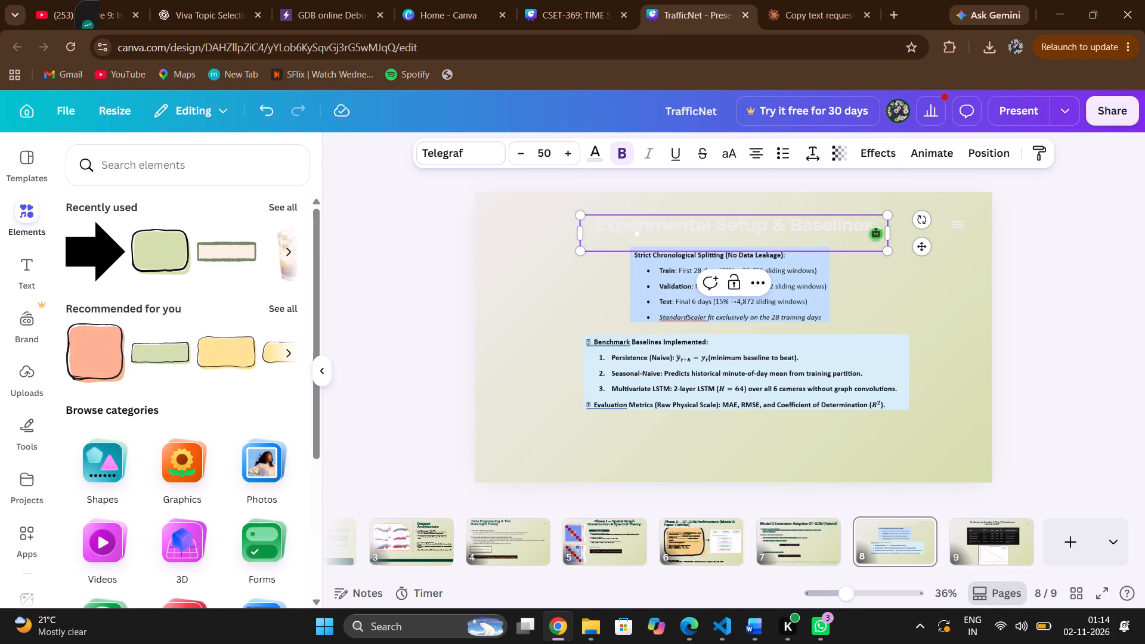
left_click_drag(635, 228, 668, 226)
key("ctrl+a")
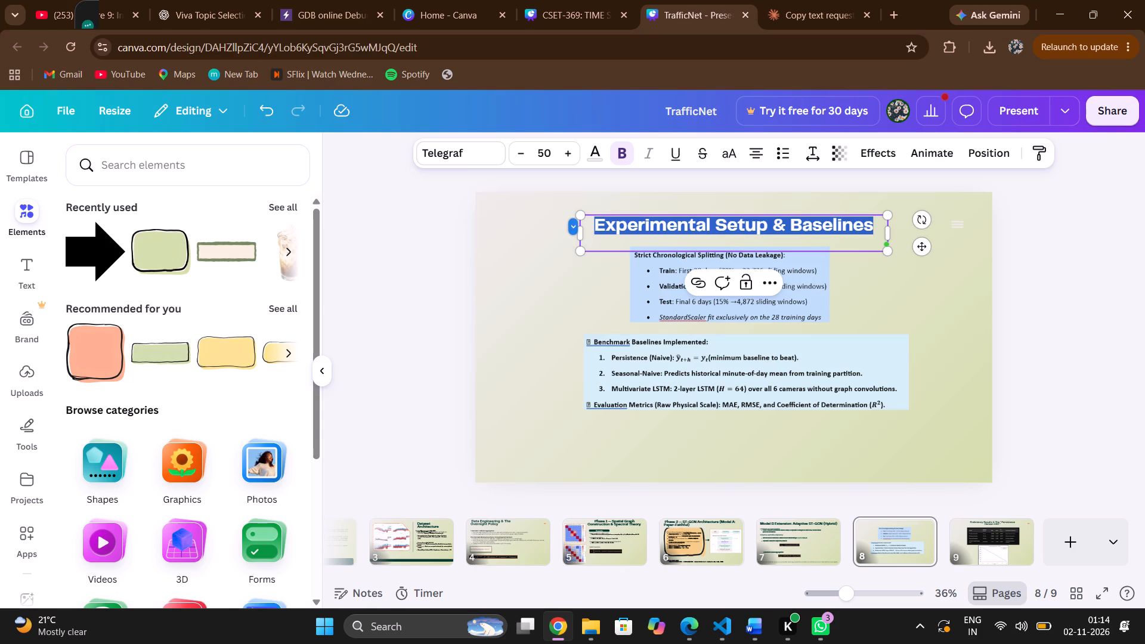
left_click(588, 156)
left_click(205, 265)
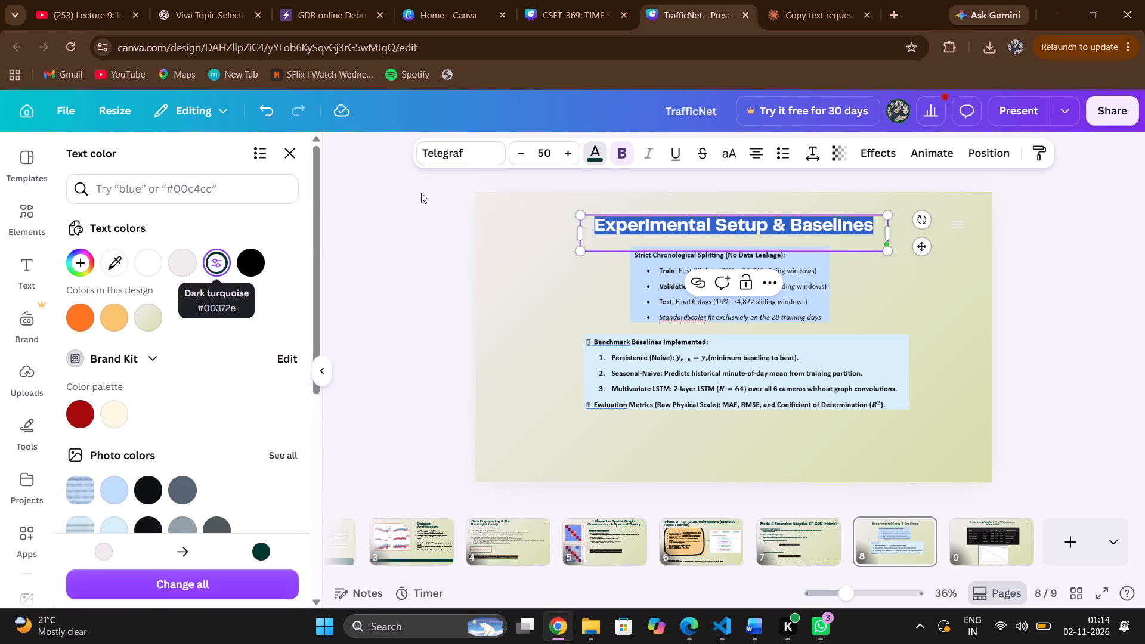
Recolour the three-line menu icon beside the title on slide 8 to the design's orange.
left_click(1042, 240)
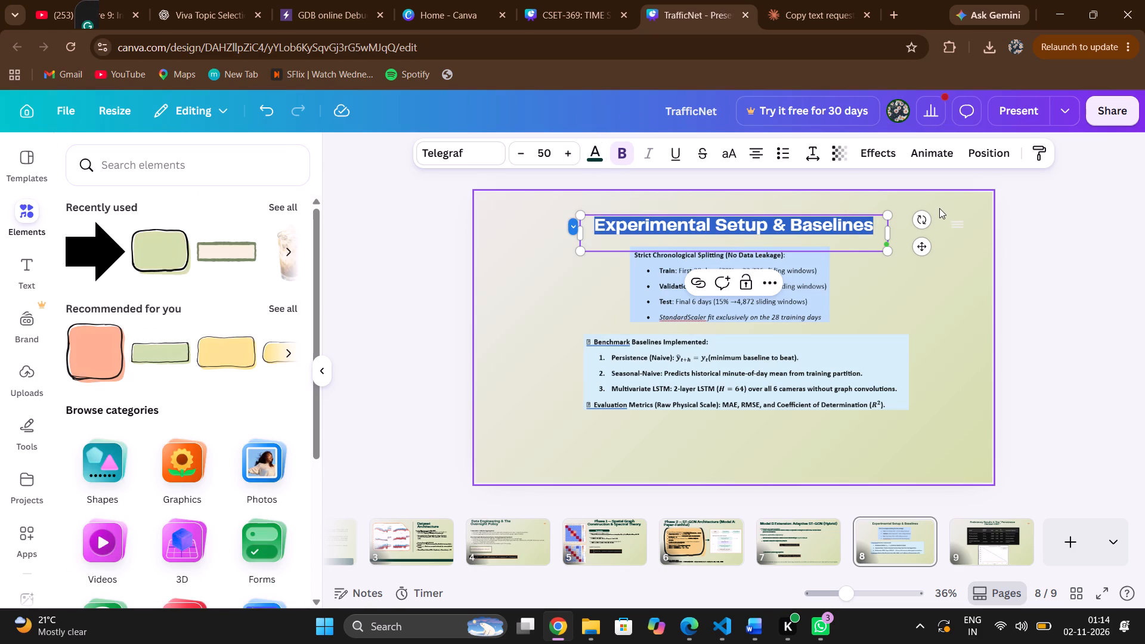
left_click_drag(940, 208, 972, 233)
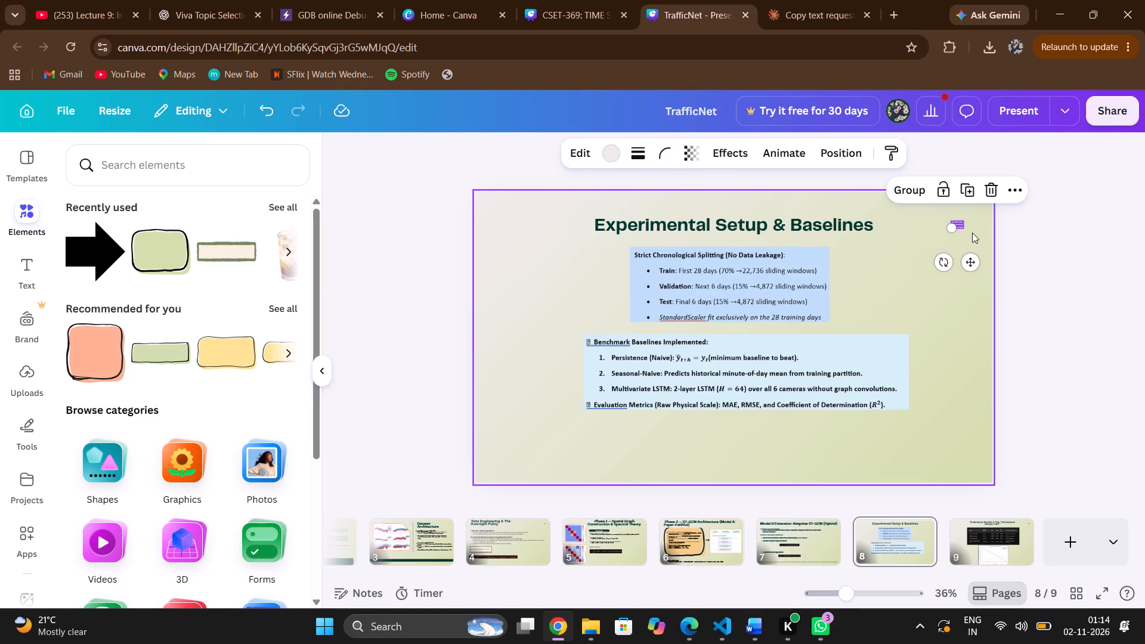
left_click(617, 156)
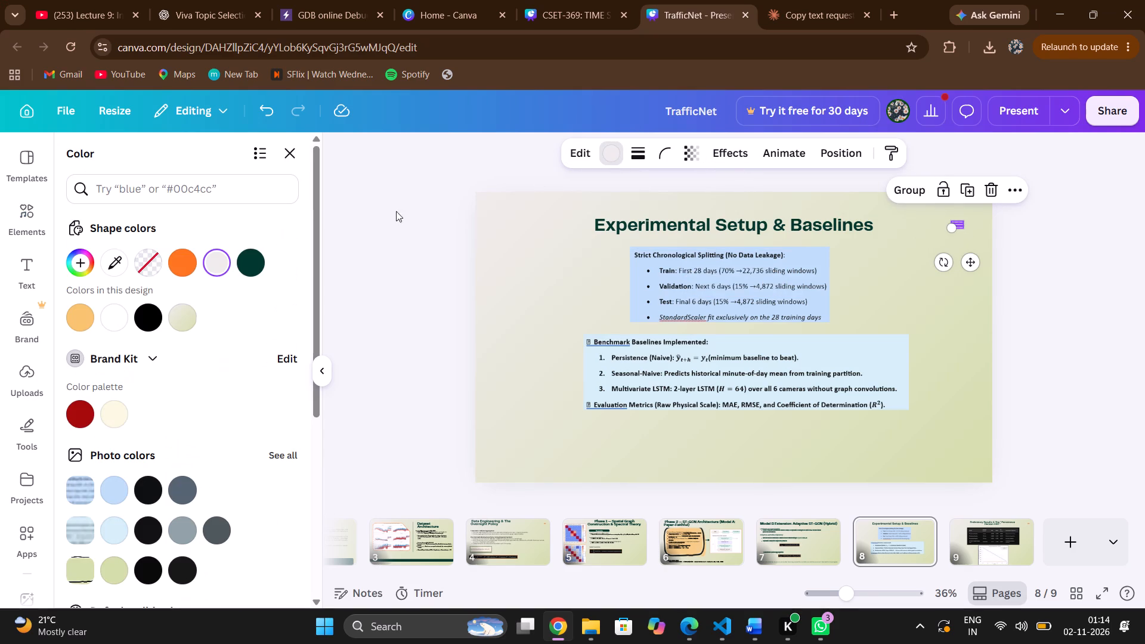
left_click(172, 267)
left_click(1078, 305)
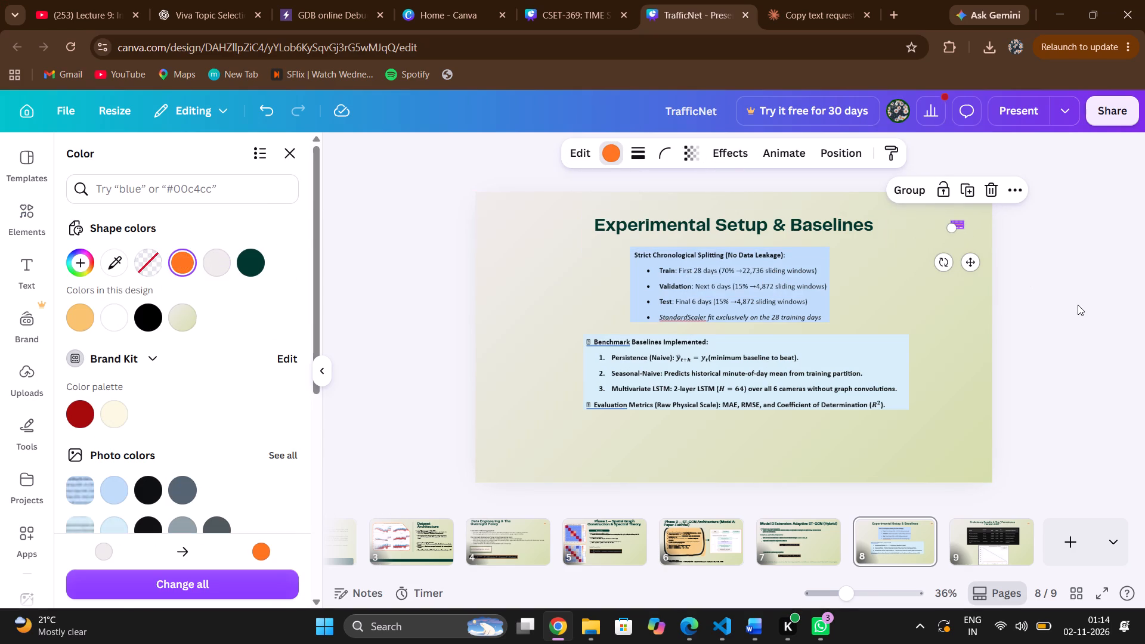
left_click(1078, 305)
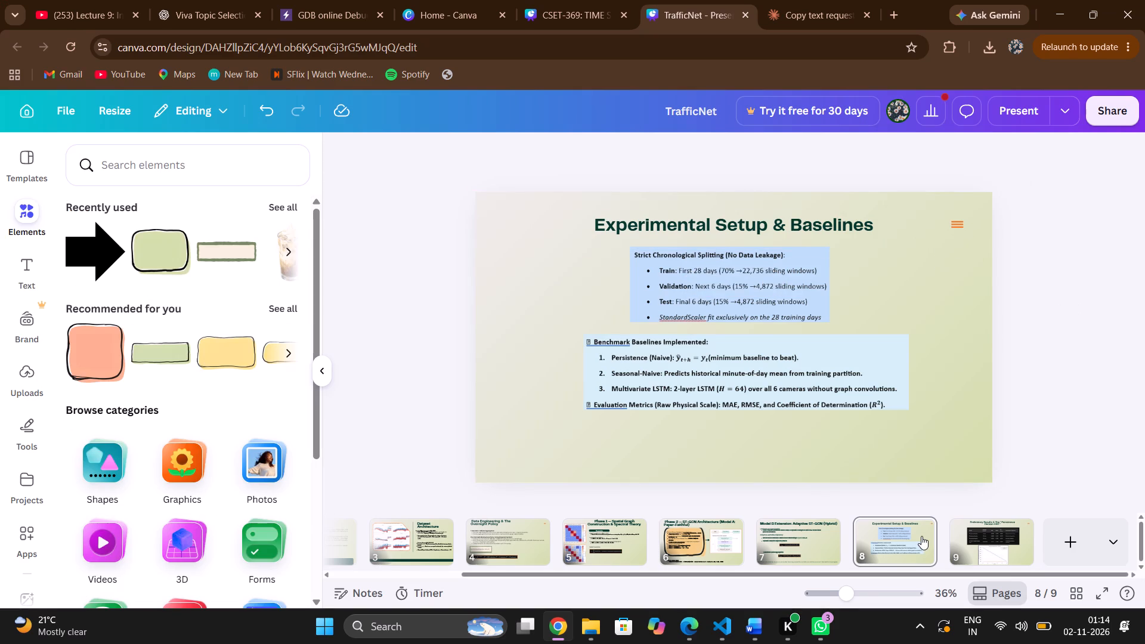
Review slides 1 to 8 for consistent backgrounds, titles and layout, and check the title formatting on slide 7, Model B Extension.
left_click(812, 538)
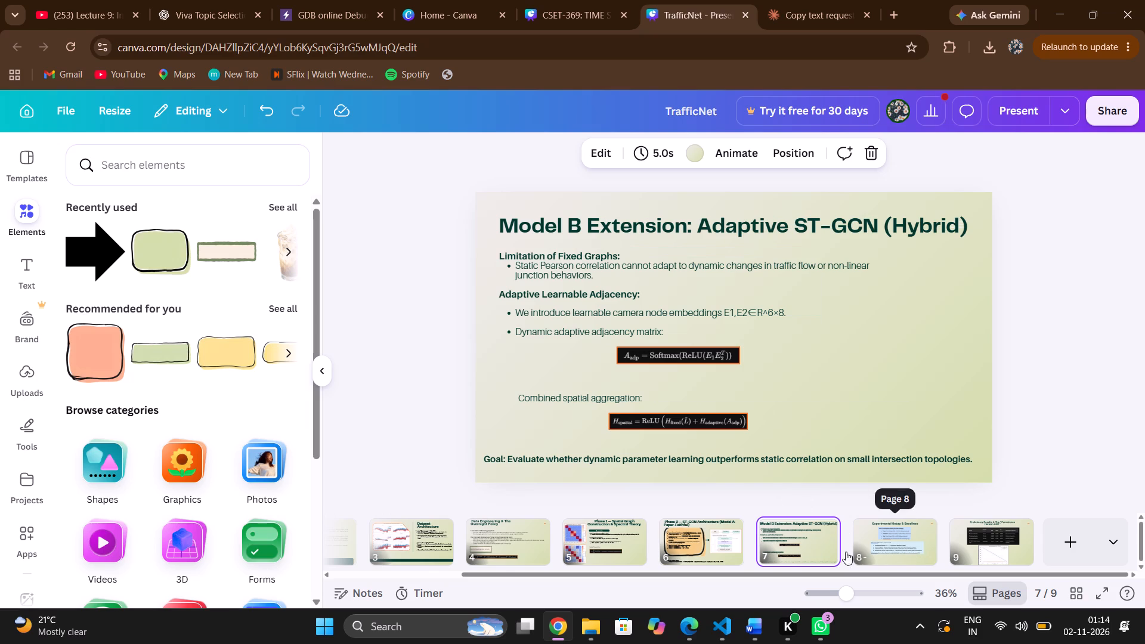
scroll(788, 556, "right", 2)
left_click(371, 556)
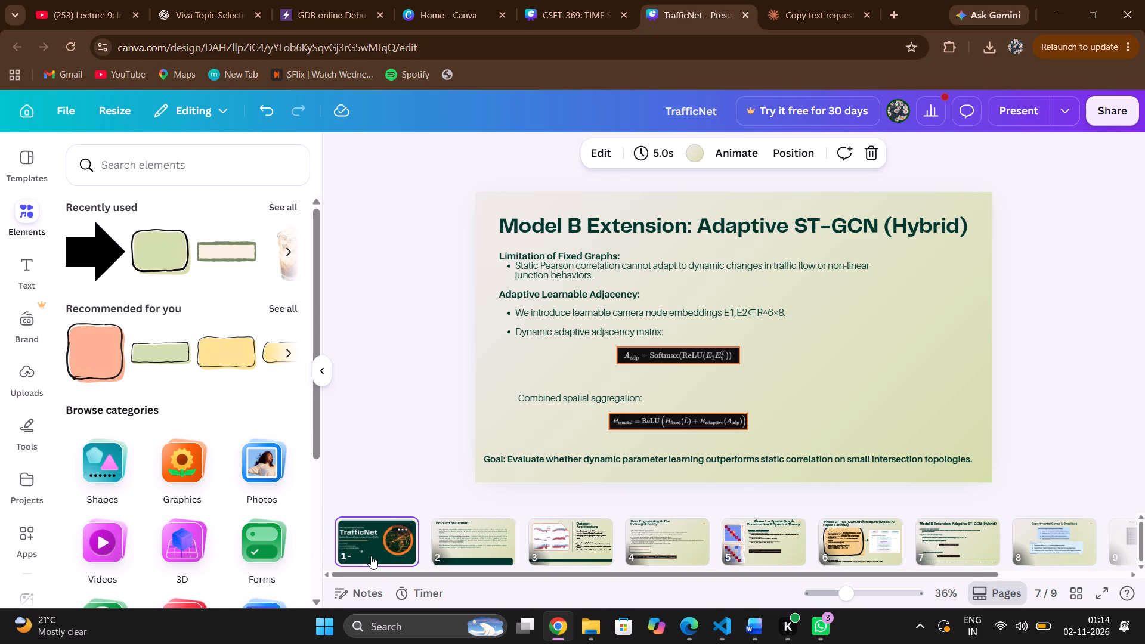
left_click(446, 555)
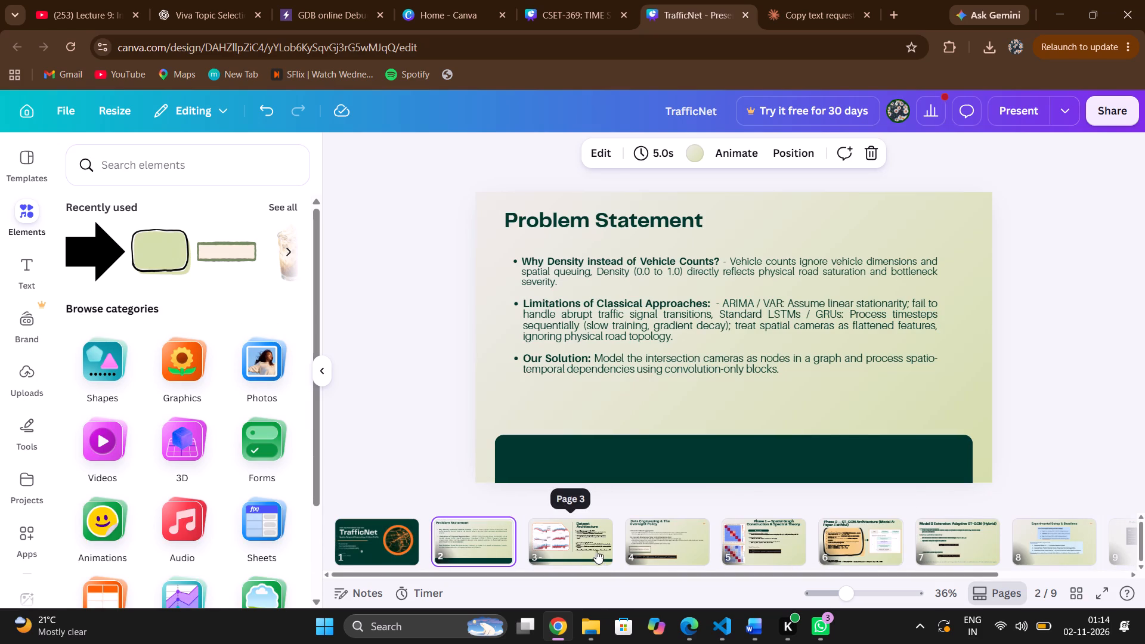
left_click(592, 549)
left_click(667, 550)
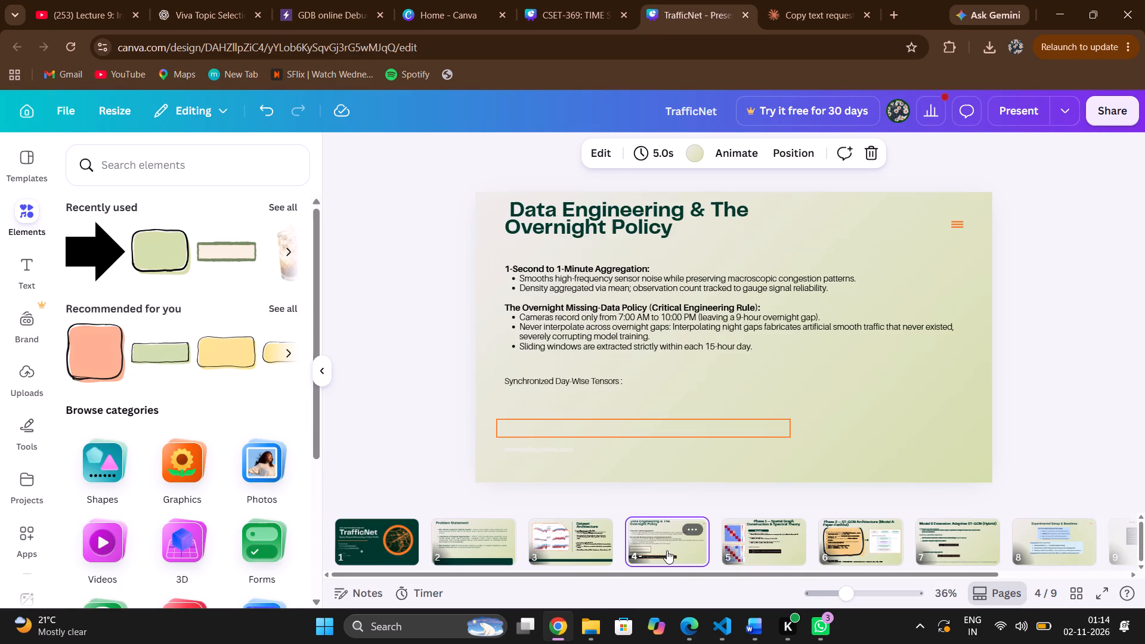
left_click(743, 549)
left_click(853, 545)
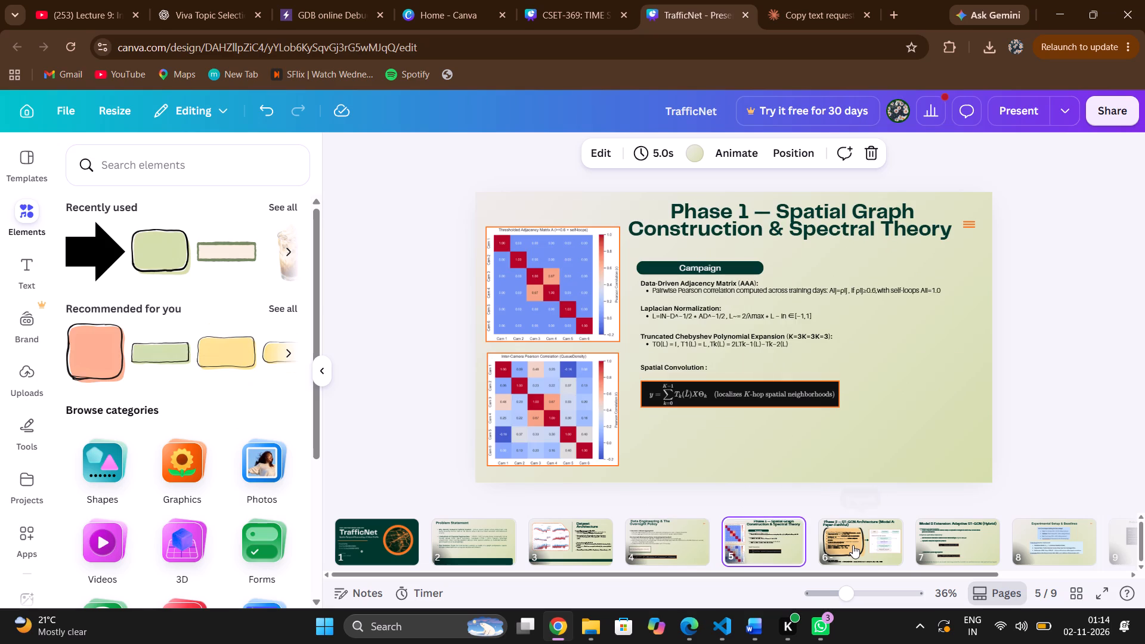
left_click(934, 558)
scroll(934, 558, "left", 1)
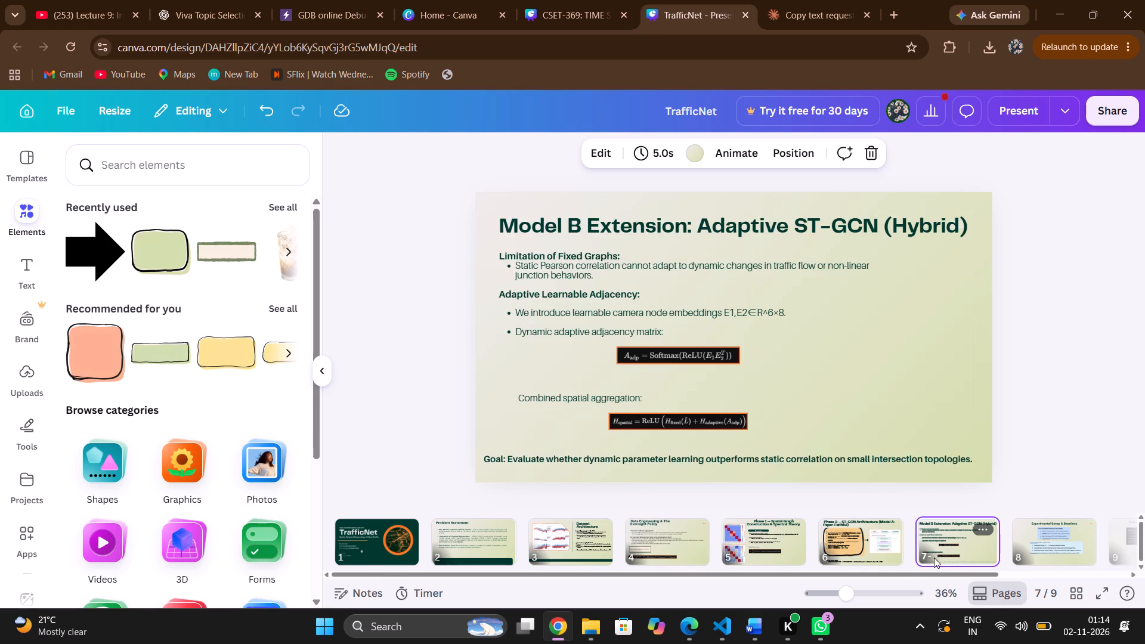
scroll(934, 558, "left", 1)
left_click(990, 552)
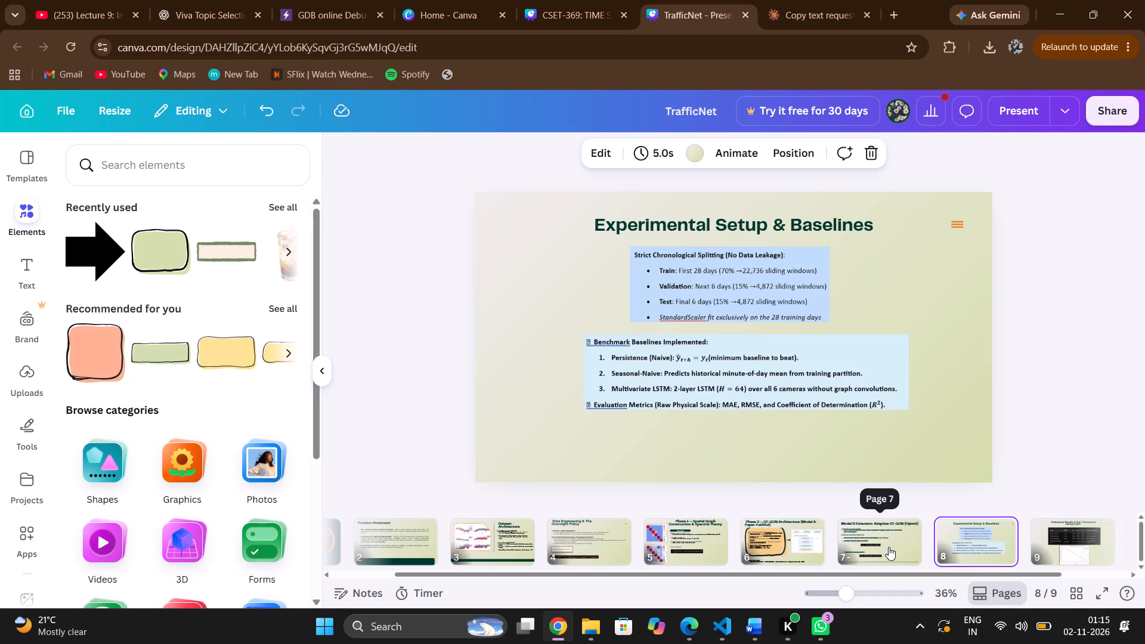
left_click(889, 547)
left_click(945, 550)
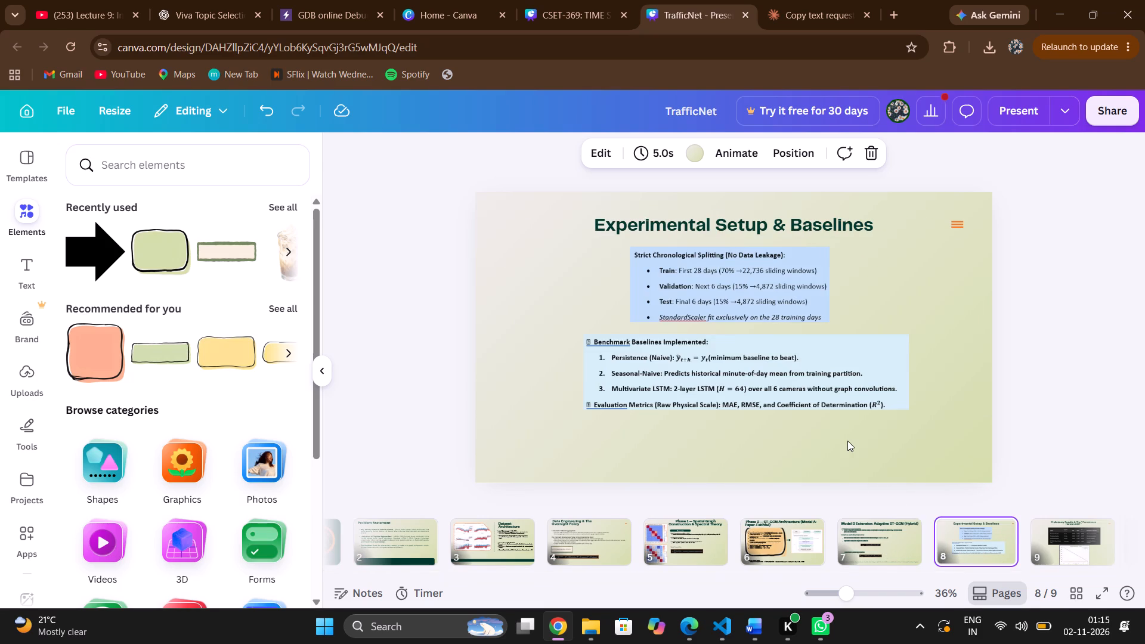
left_click(890, 546)
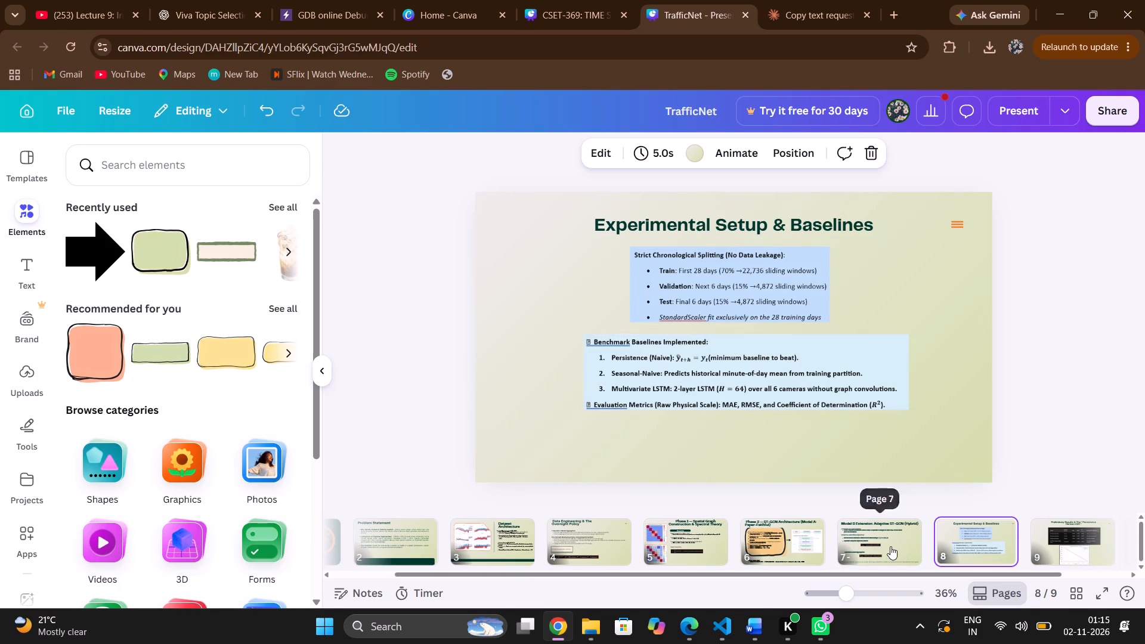
left_click(750, 219)
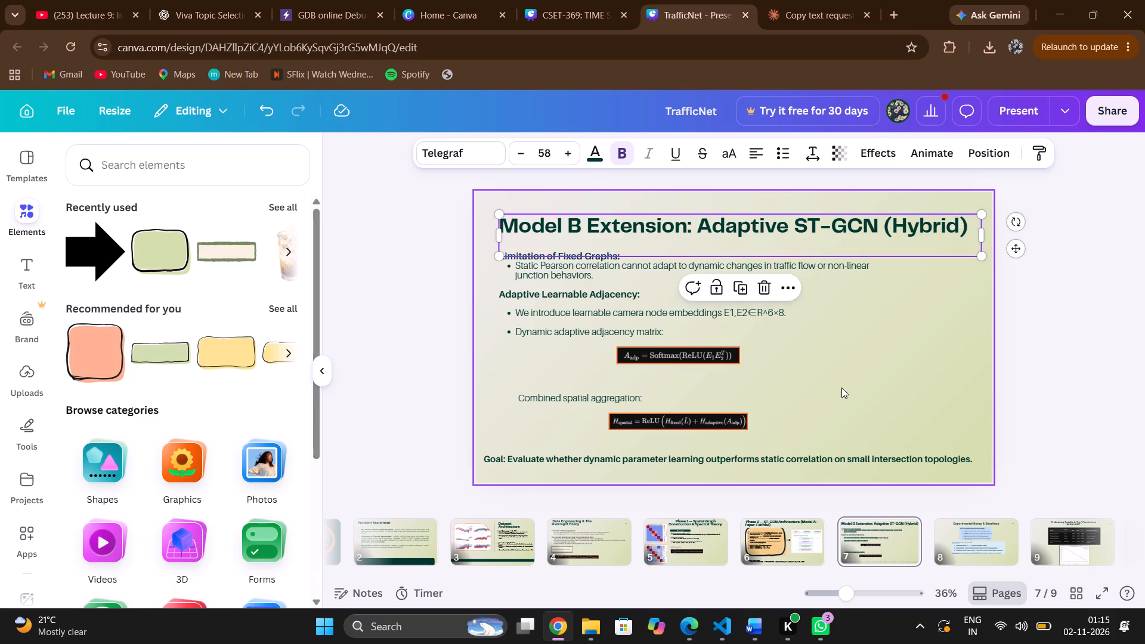
Increase the font size of the title "Experimental Setup & Baselines" on slide 8 to 58.
left_click(964, 556)
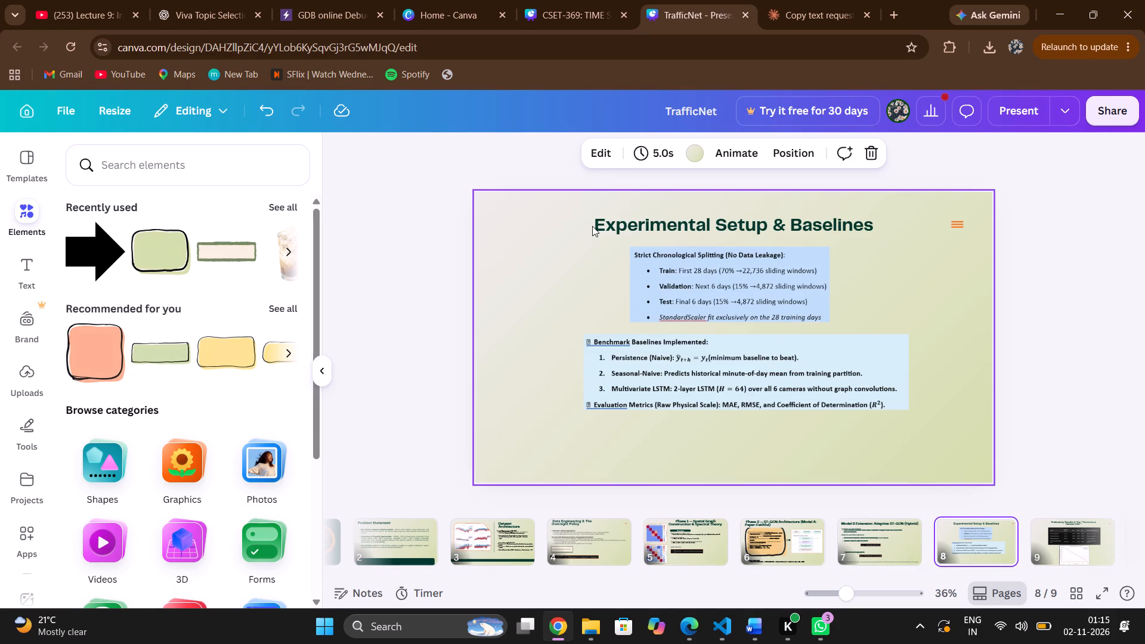
left_click(592, 224)
left_click(592, 224)
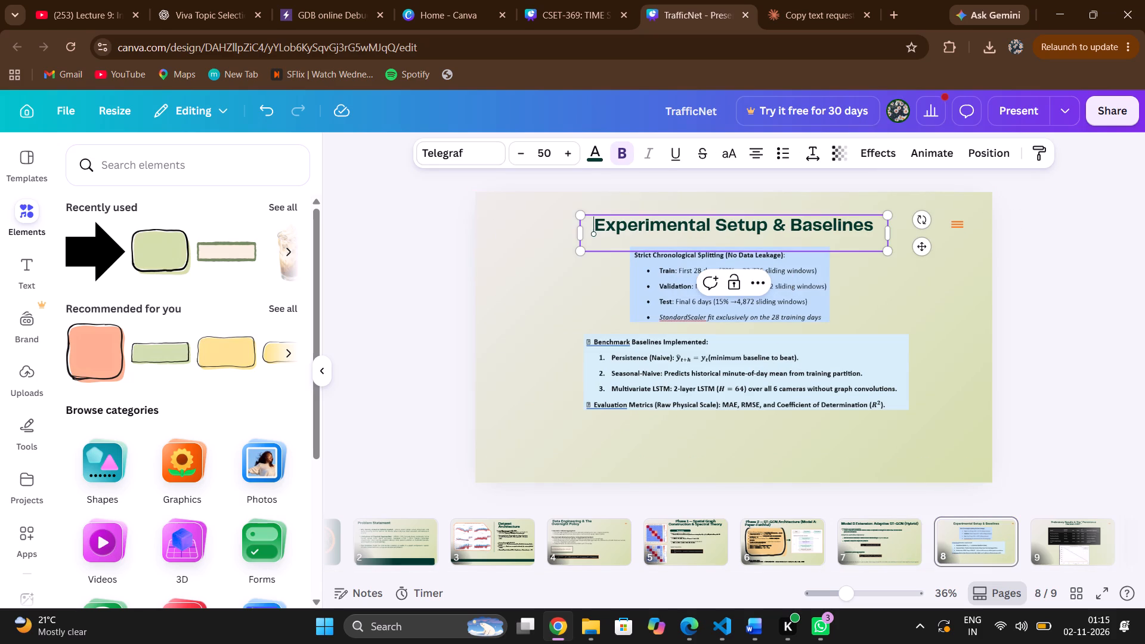
left_click_drag(593, 222, 850, 219)
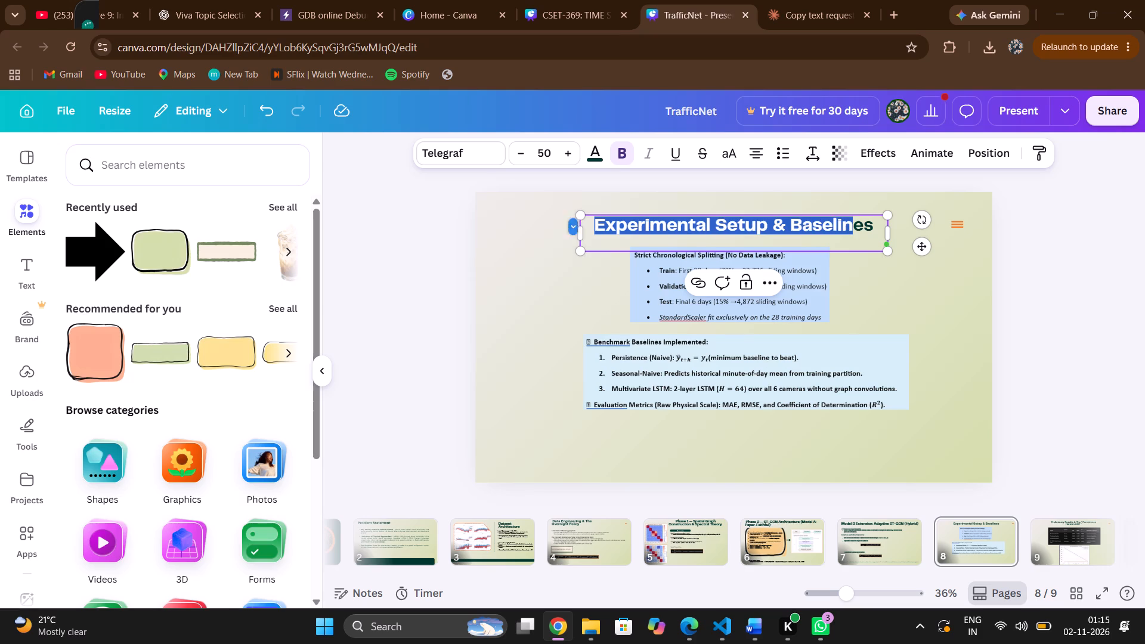
left_click_drag(850, 219, 860, 225)
left_click_drag(860, 225, 874, 227)
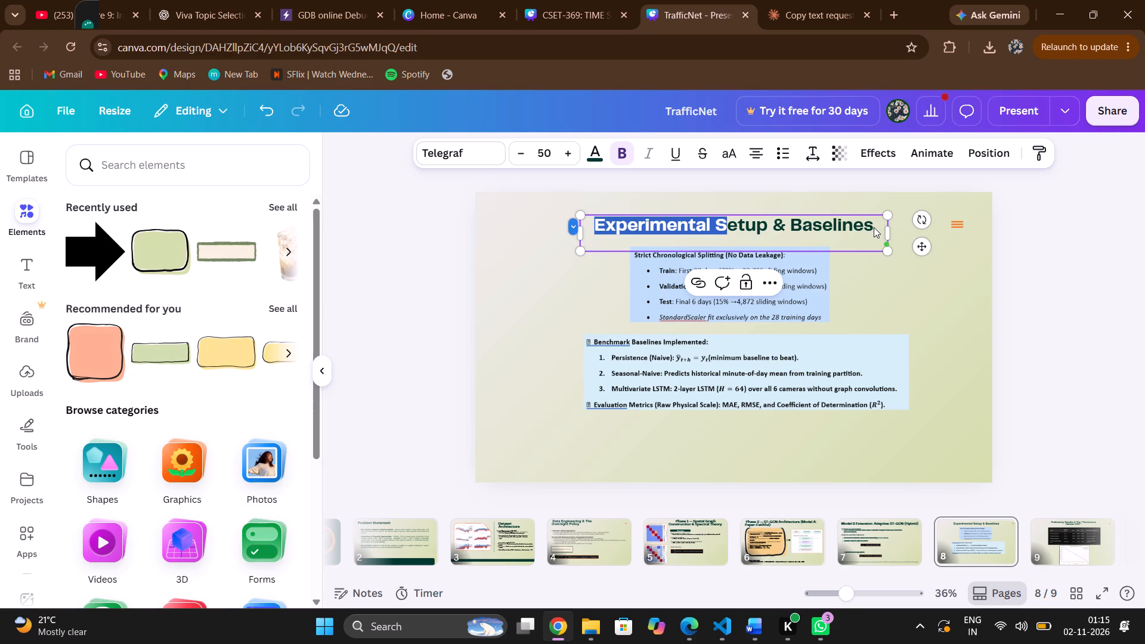
key("ctrl+a")
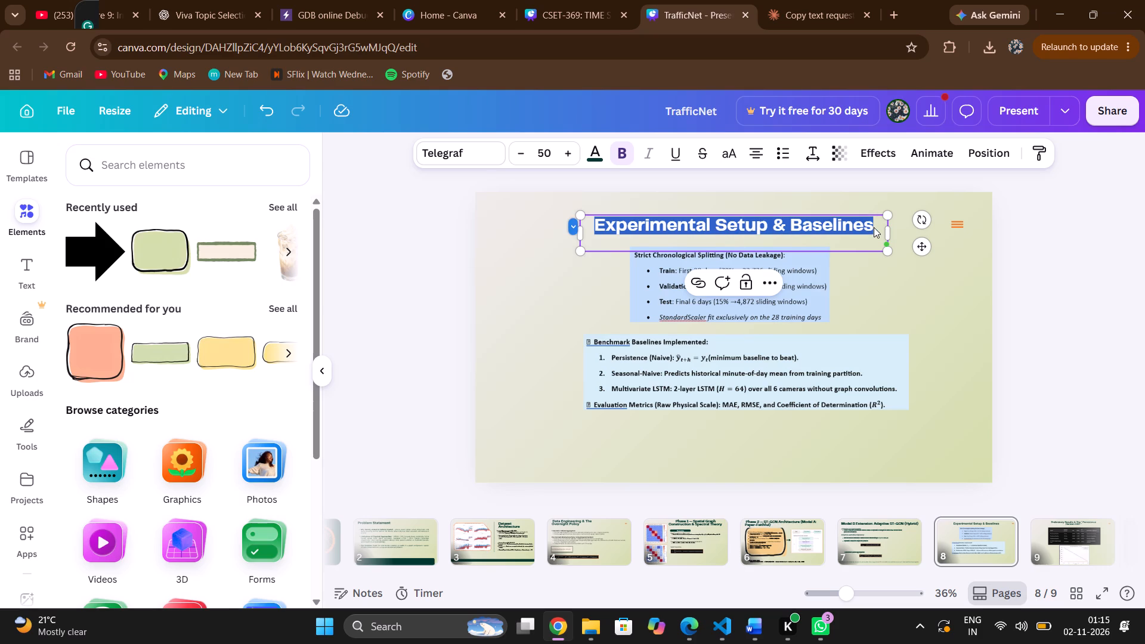
left_click(568, 163)
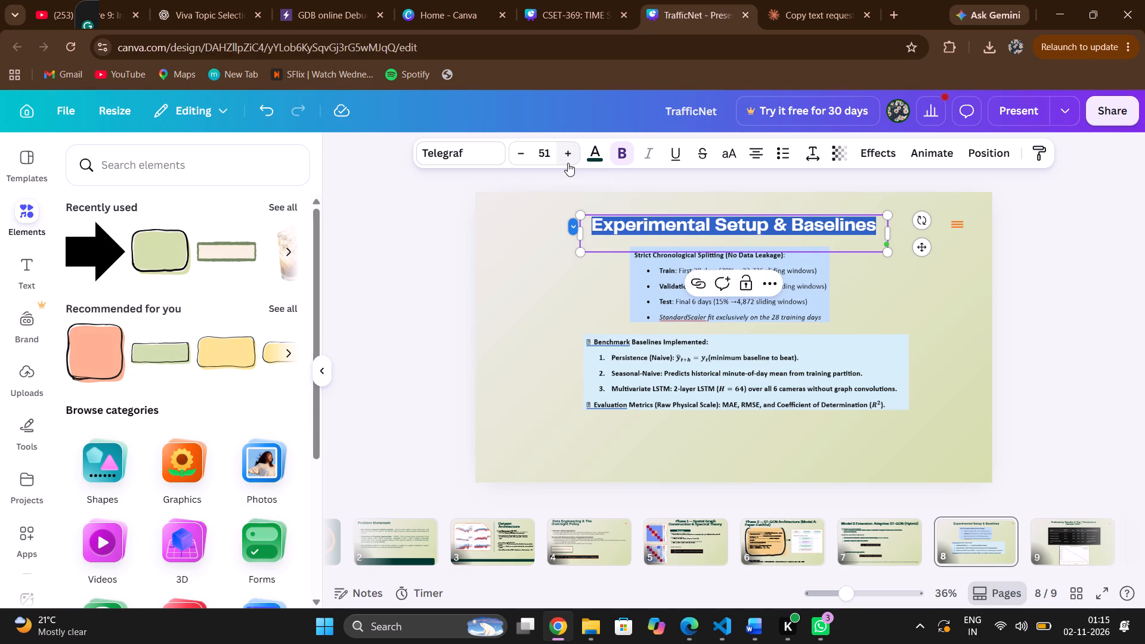
left_click(568, 163)
left_click(568, 163)
left_click(568, 163)
left_click(568, 163)
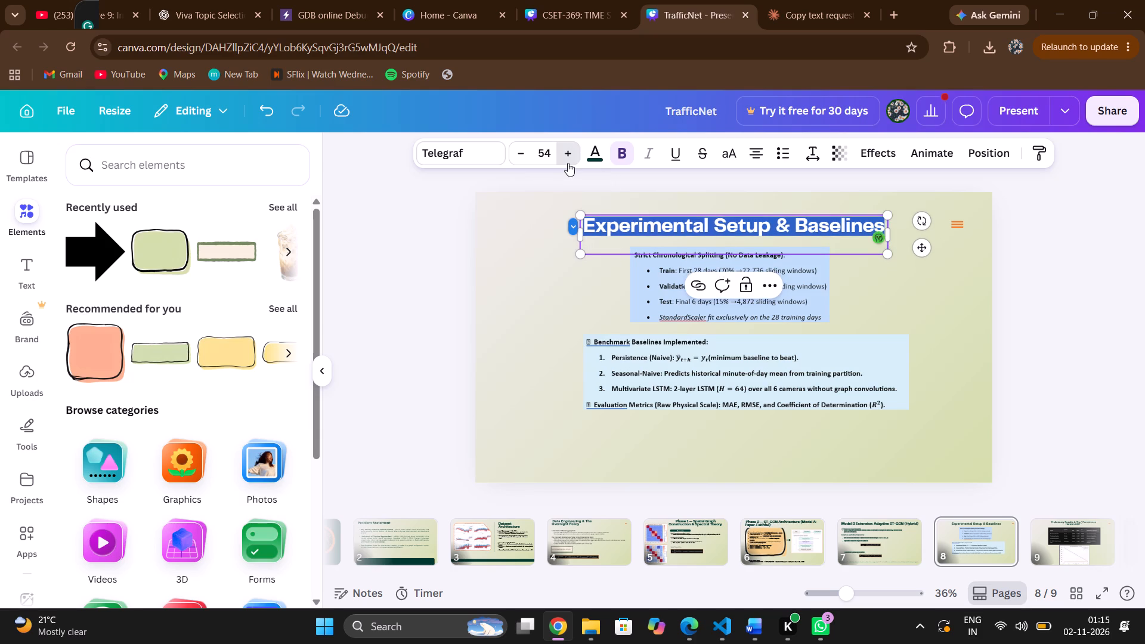
left_click(568, 163)
left_click(568, 163)
left_click(568, 163)
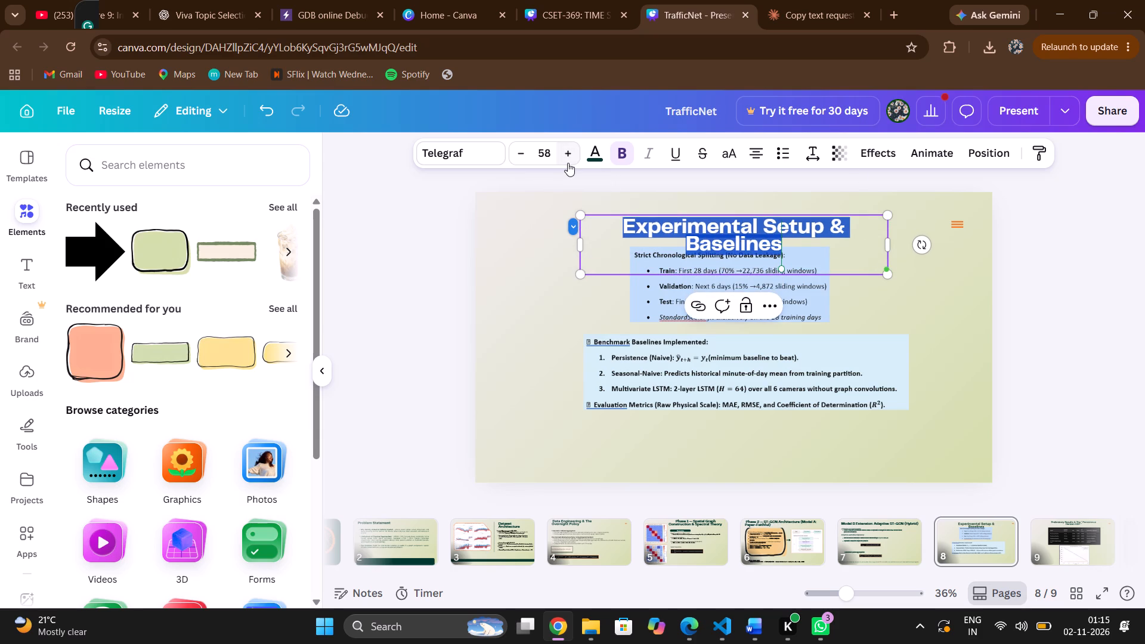
Widen the slide 8 title box to fit the title on one line, and move it to the slide's upper-left corner.
left_click_drag(892, 246, 946, 243)
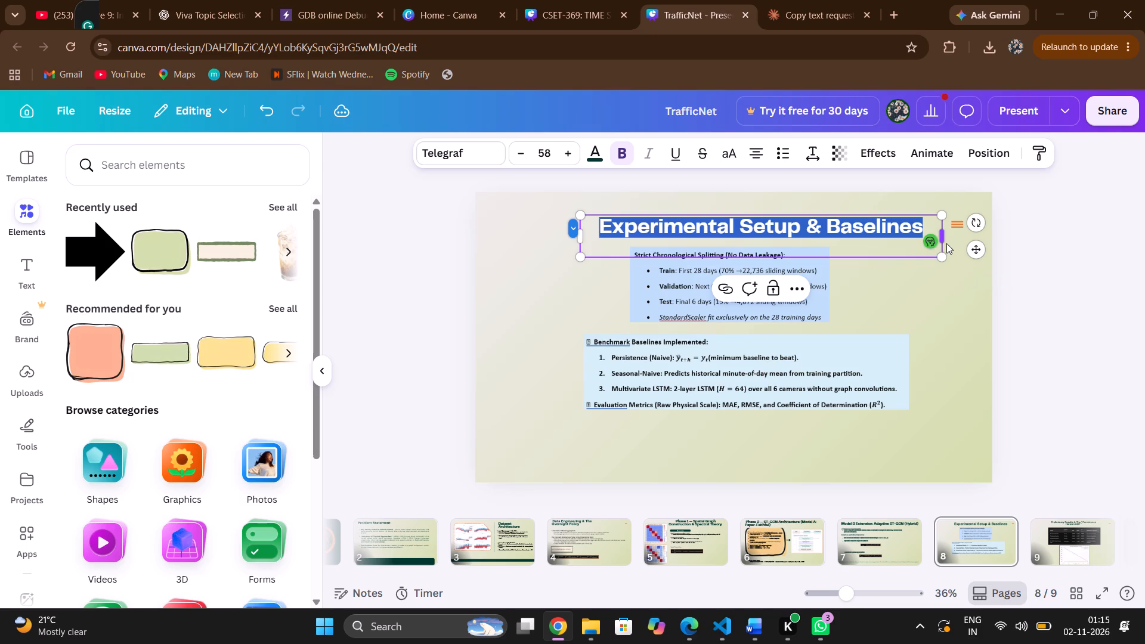
left_click(1031, 313)
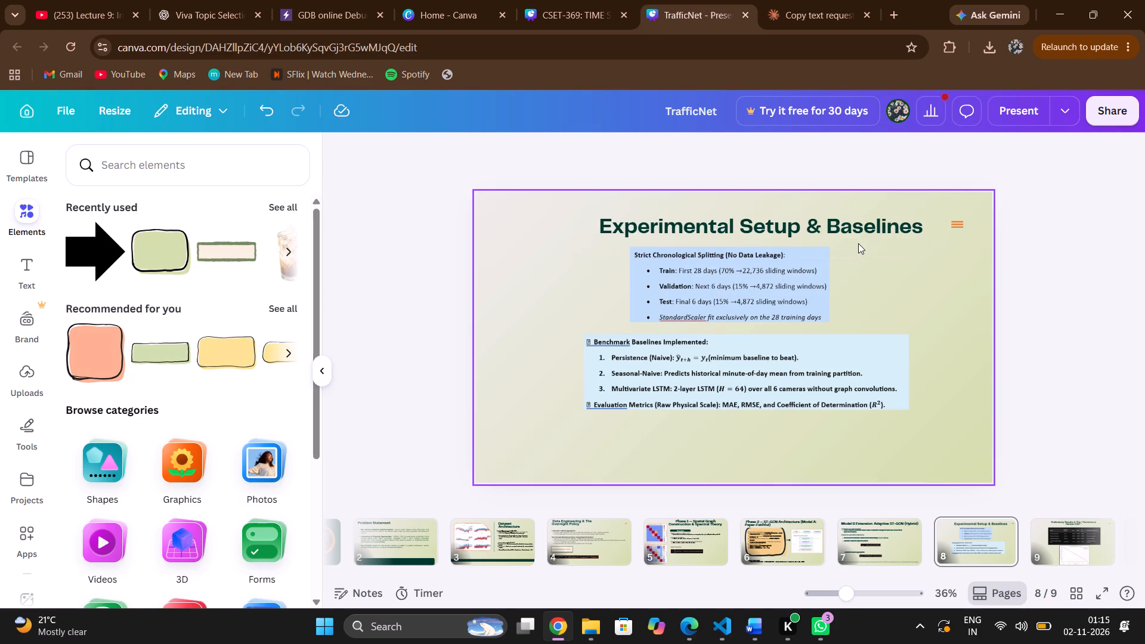
left_click_drag(858, 243, 815, 235)
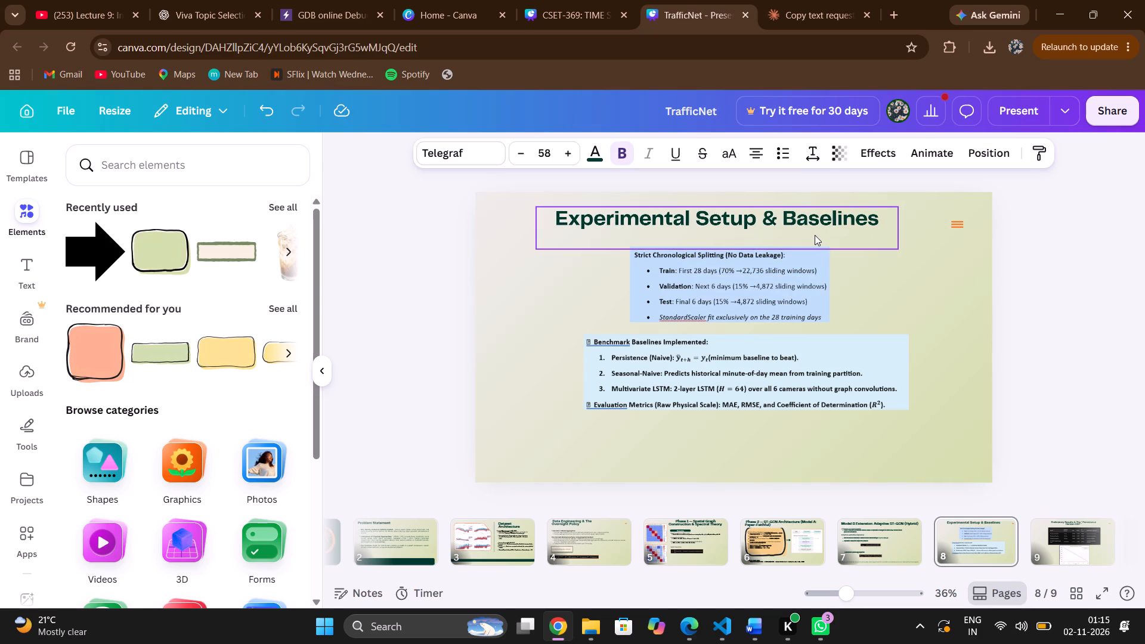
left_click_drag(815, 235, 768, 237)
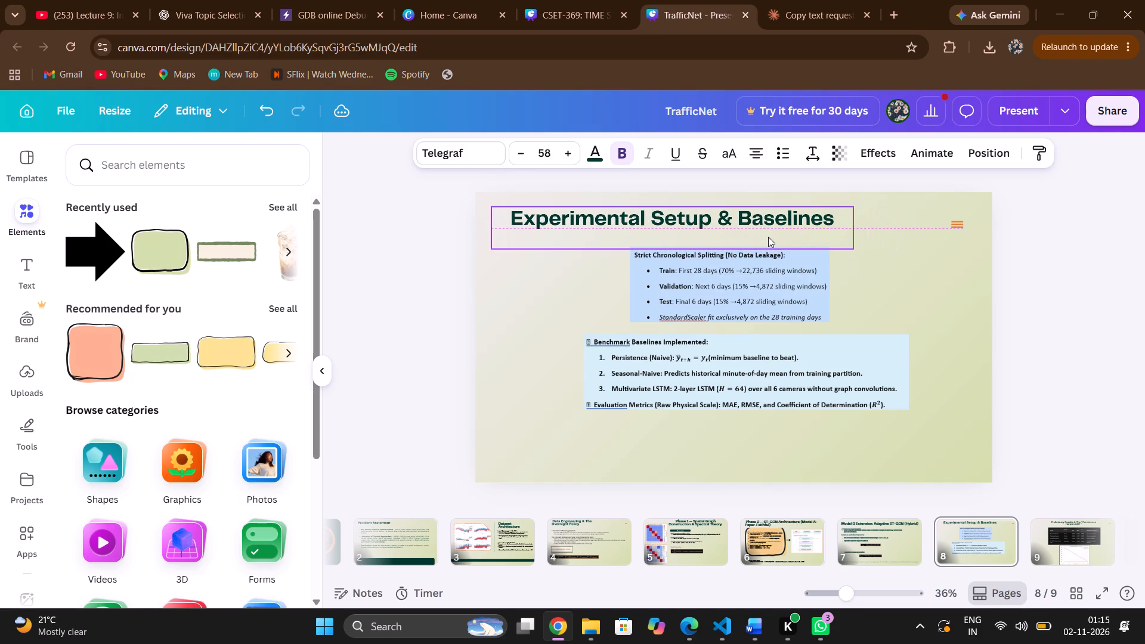
left_click_drag(768, 237, 761, 240)
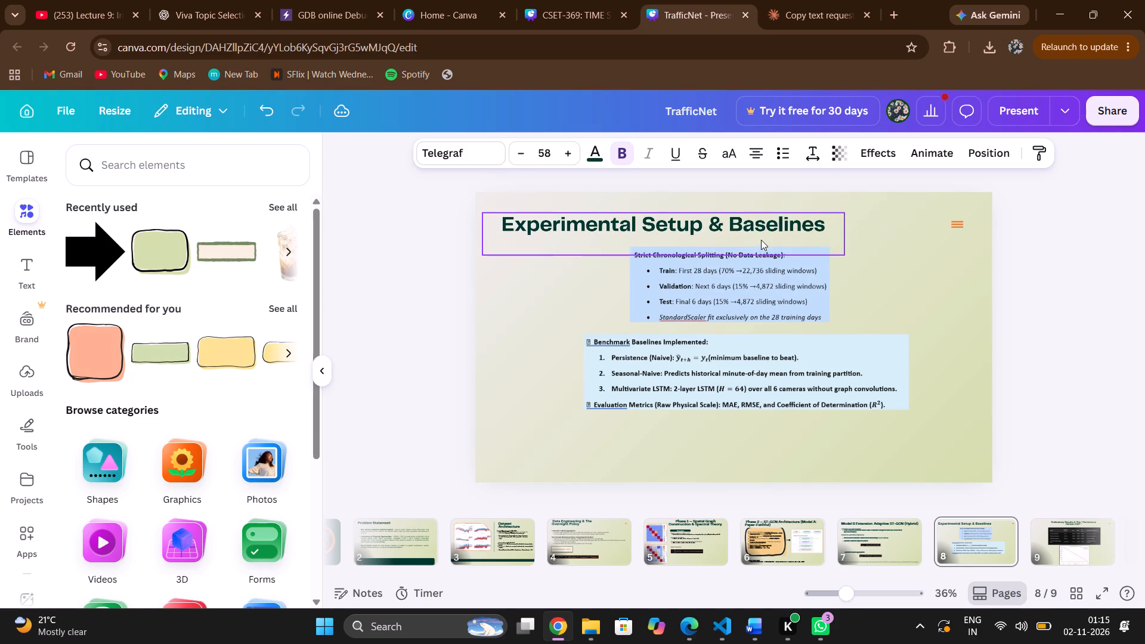
left_click_drag(761, 240, 761, 233)
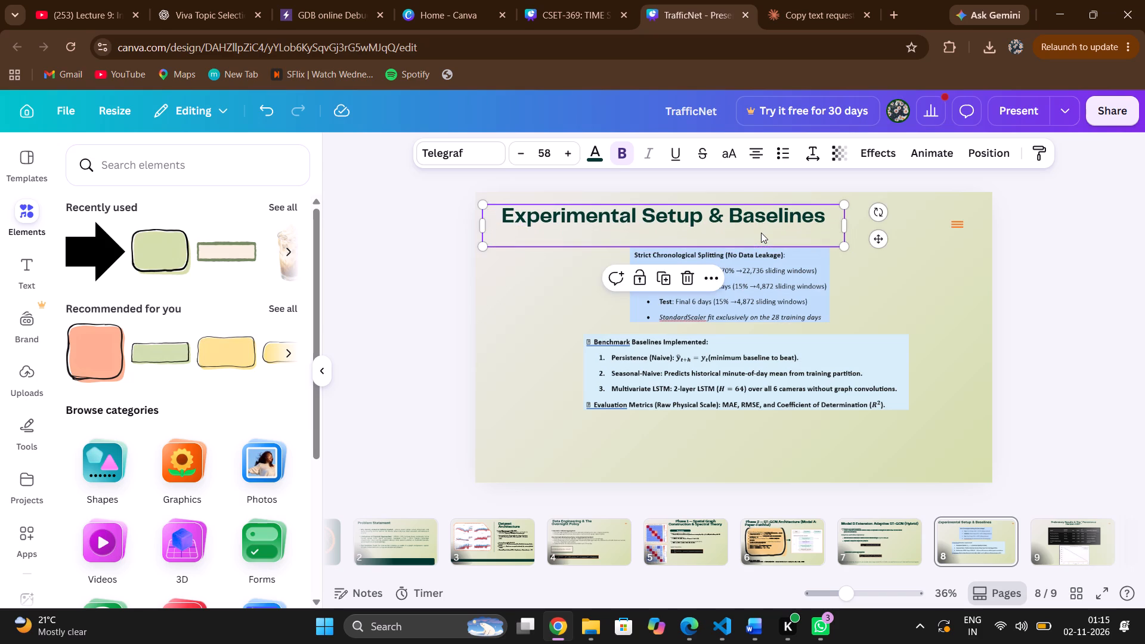
left_click(1131, 235)
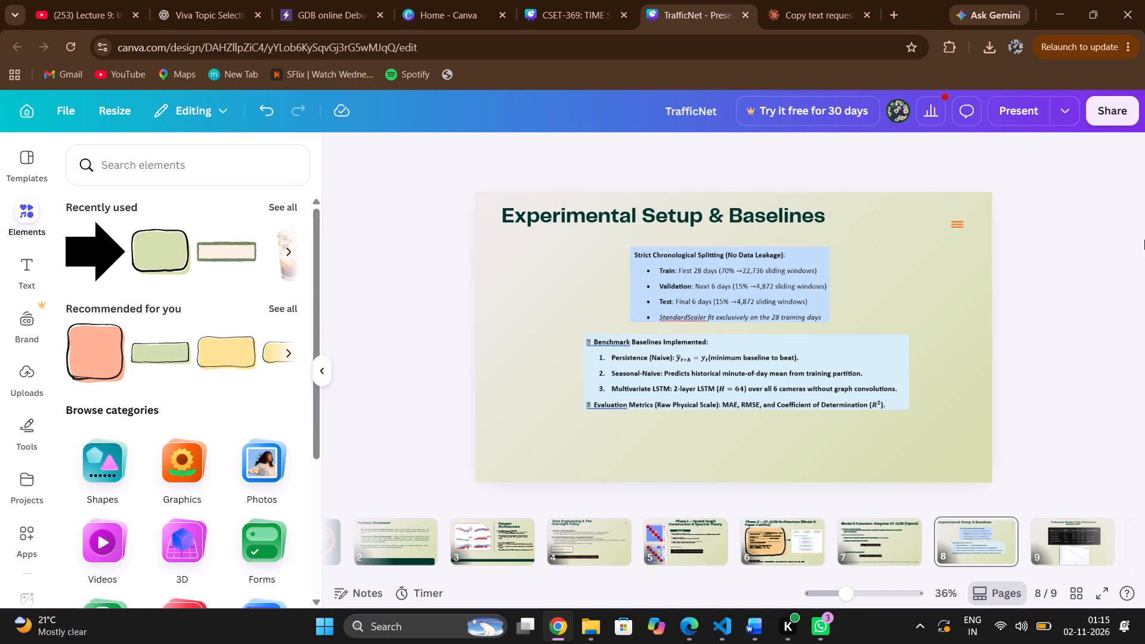
key("shift+super+s")
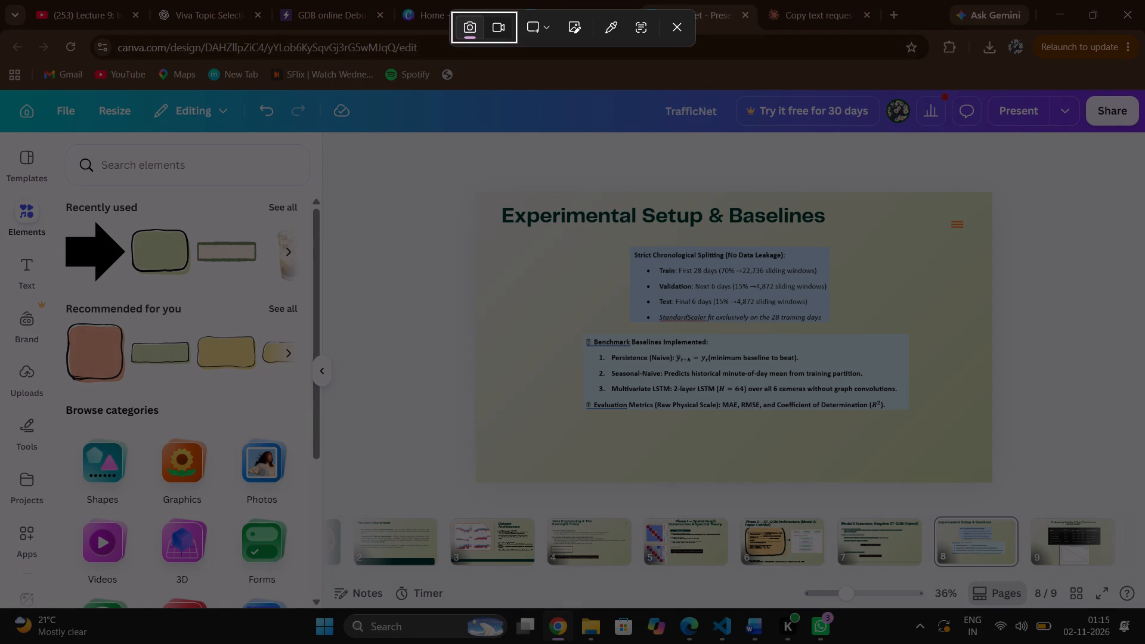
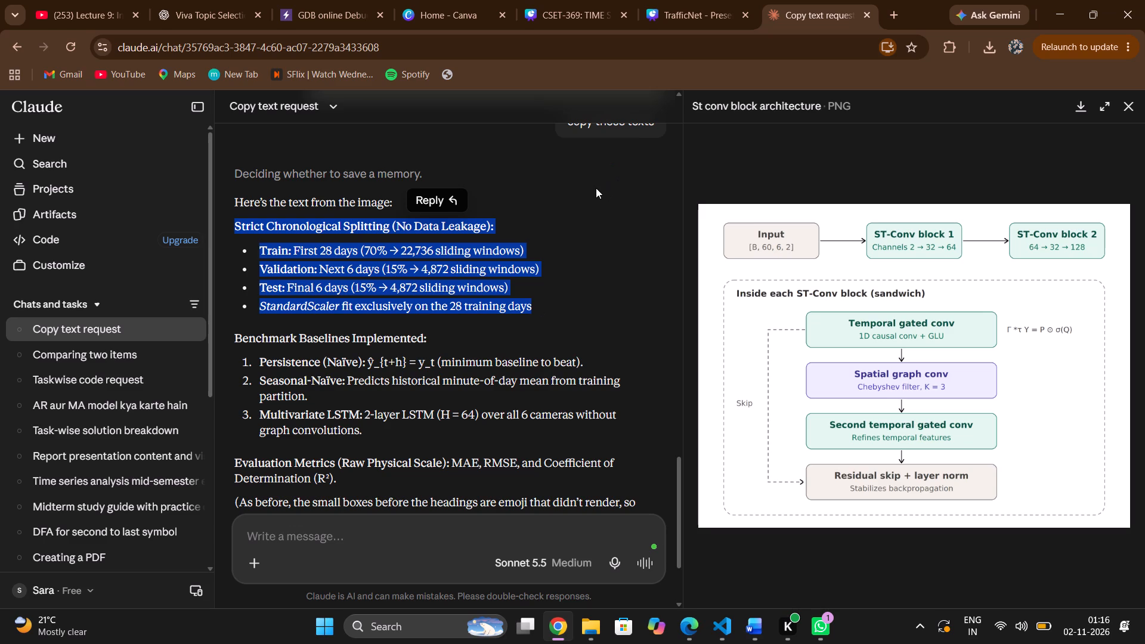
left_click(732, 0)
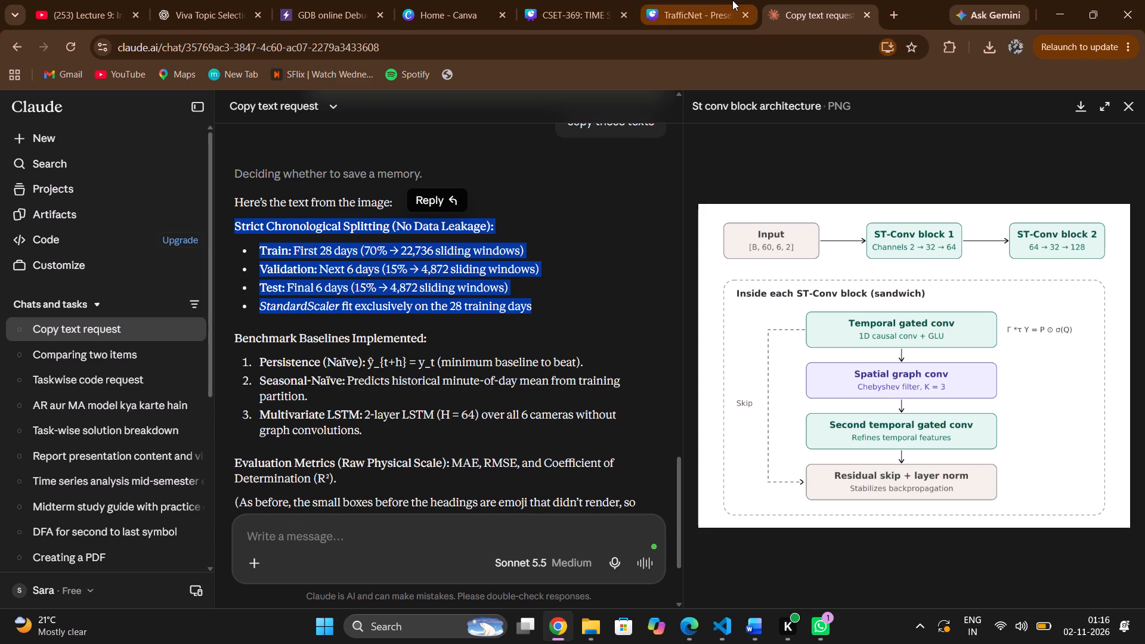
key("ctrl+v")
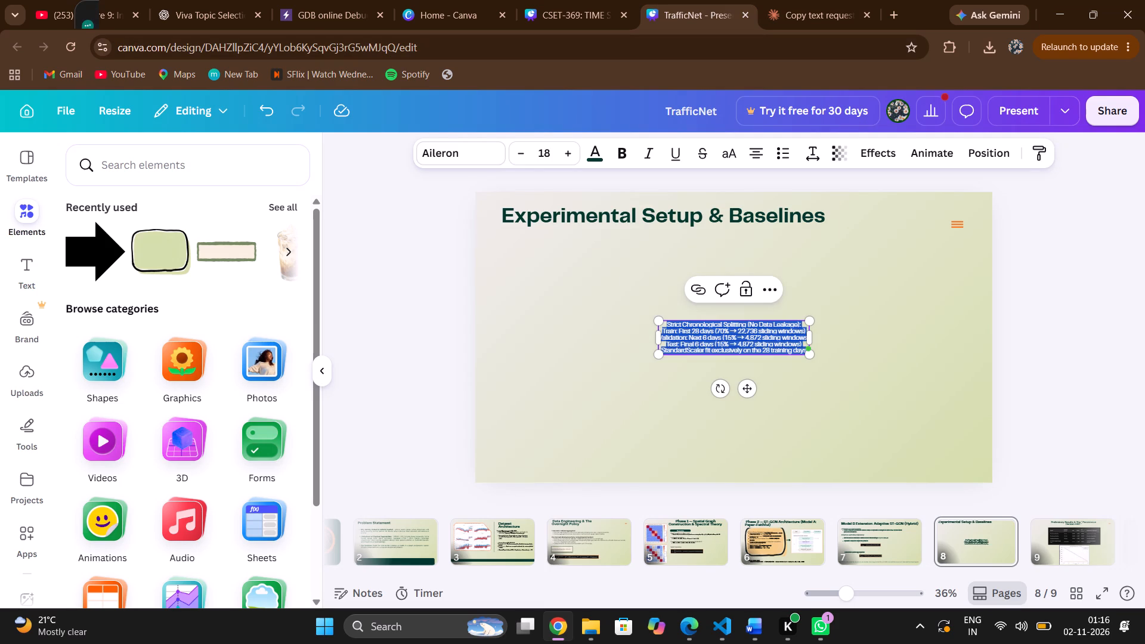
Set the pasted chronological splitting text to font size 27.
triple_click(571, 154)
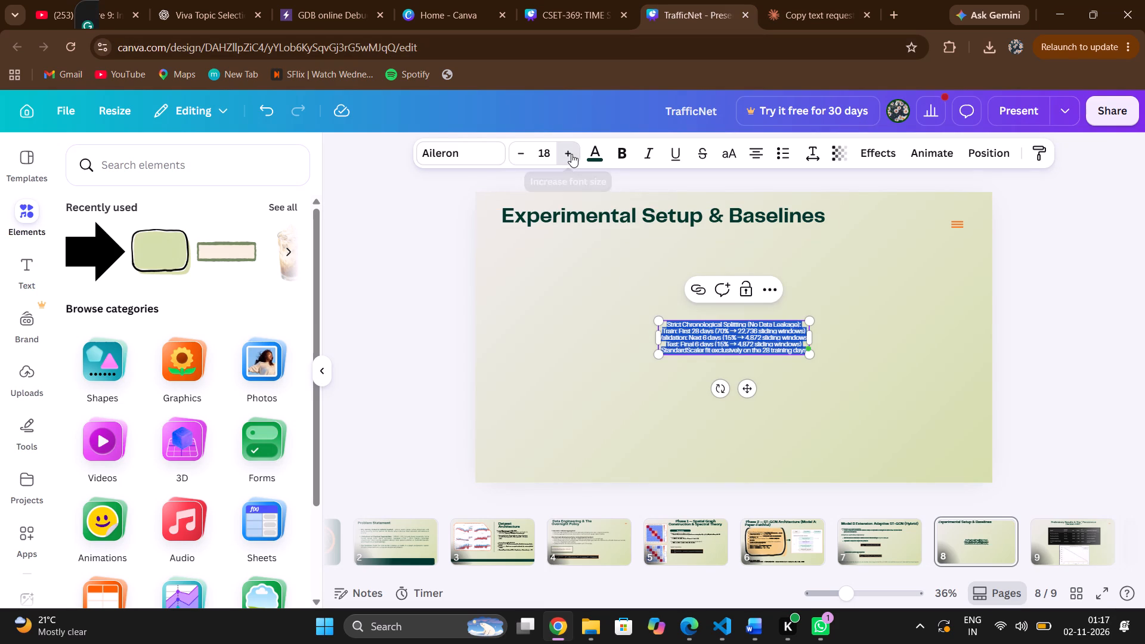
triple_click(571, 154)
triple_click(571, 154)
triple_click(571, 154)
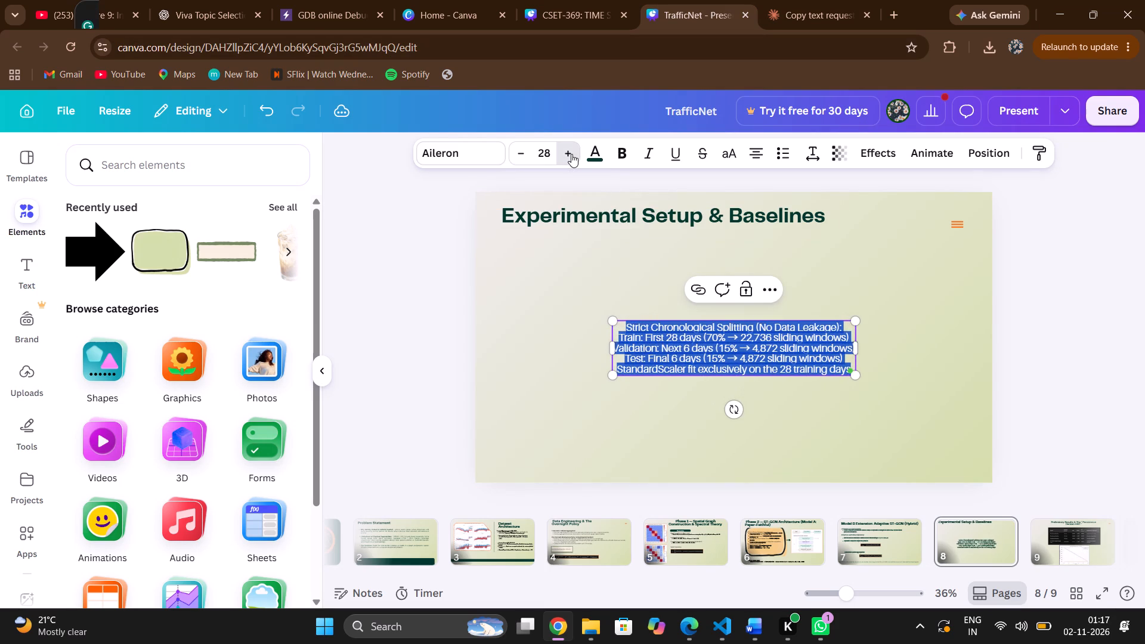
left_click(571, 154)
left_click(519, 153)
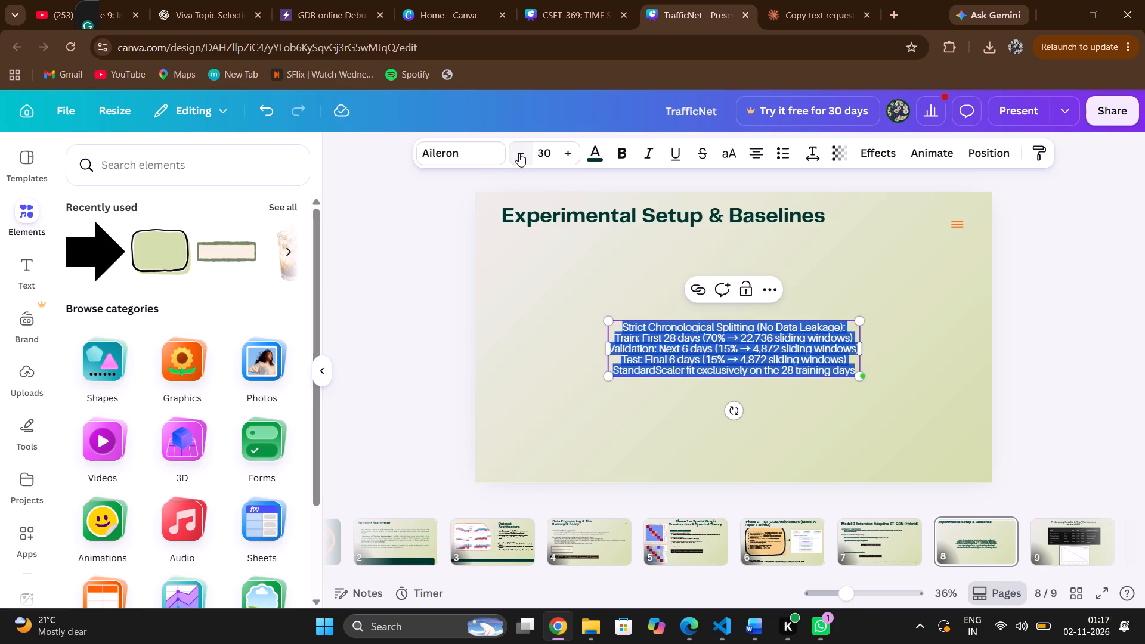
double_click(519, 153)
left_click(519, 153)
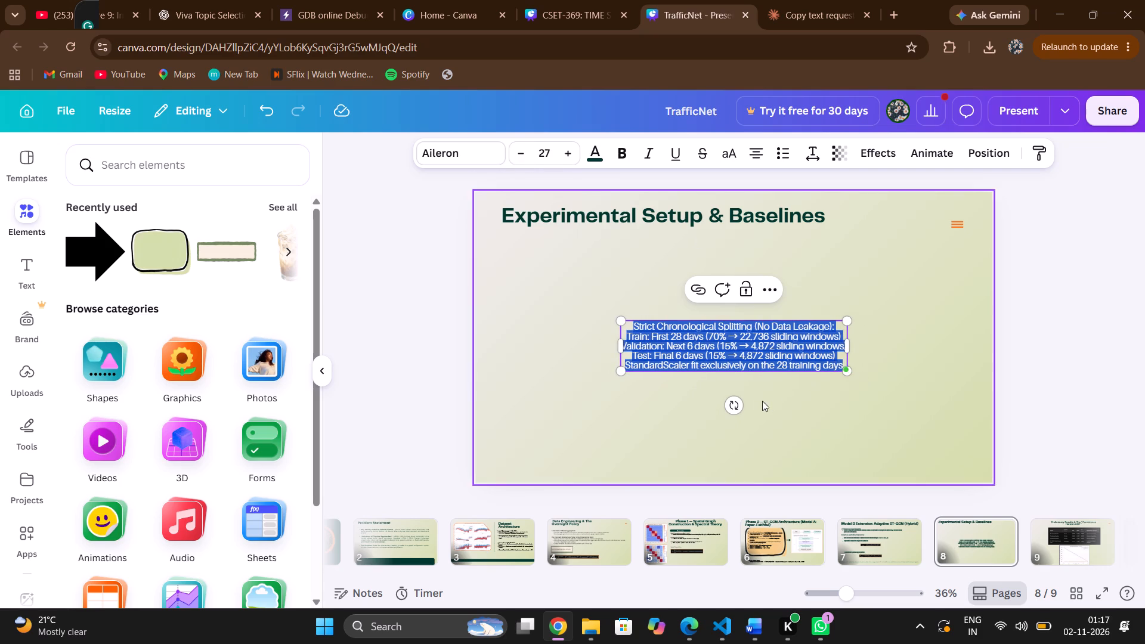
left_click(1079, 353)
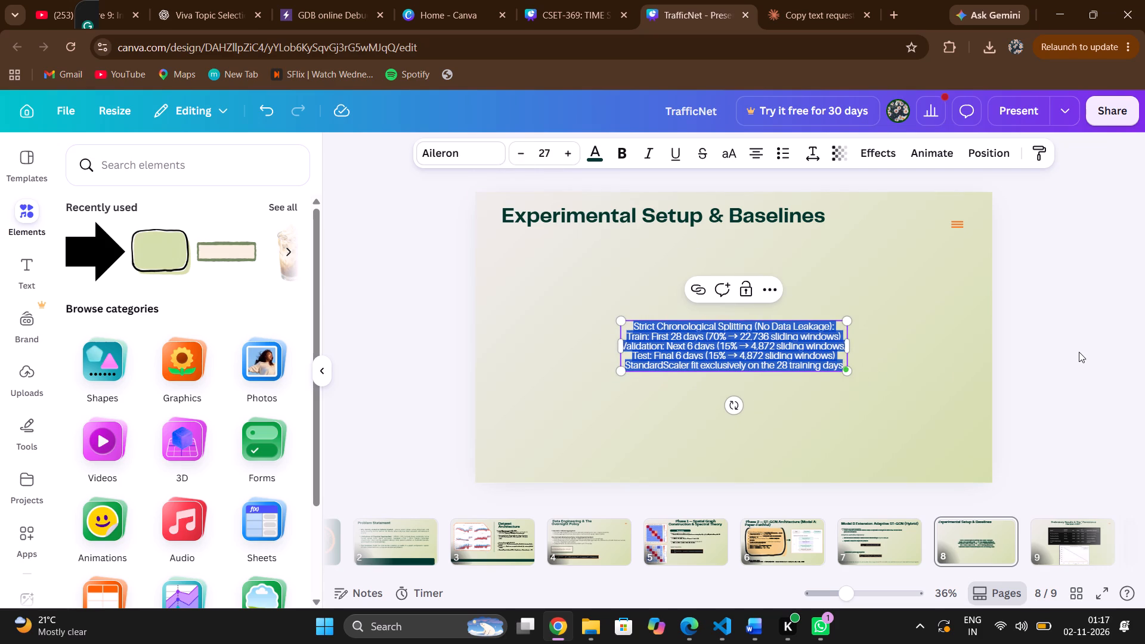
Move the chronological splitting text box to just beneath the Experimental Setup & Baselines title.
left_click_drag(792, 359, 680, 280)
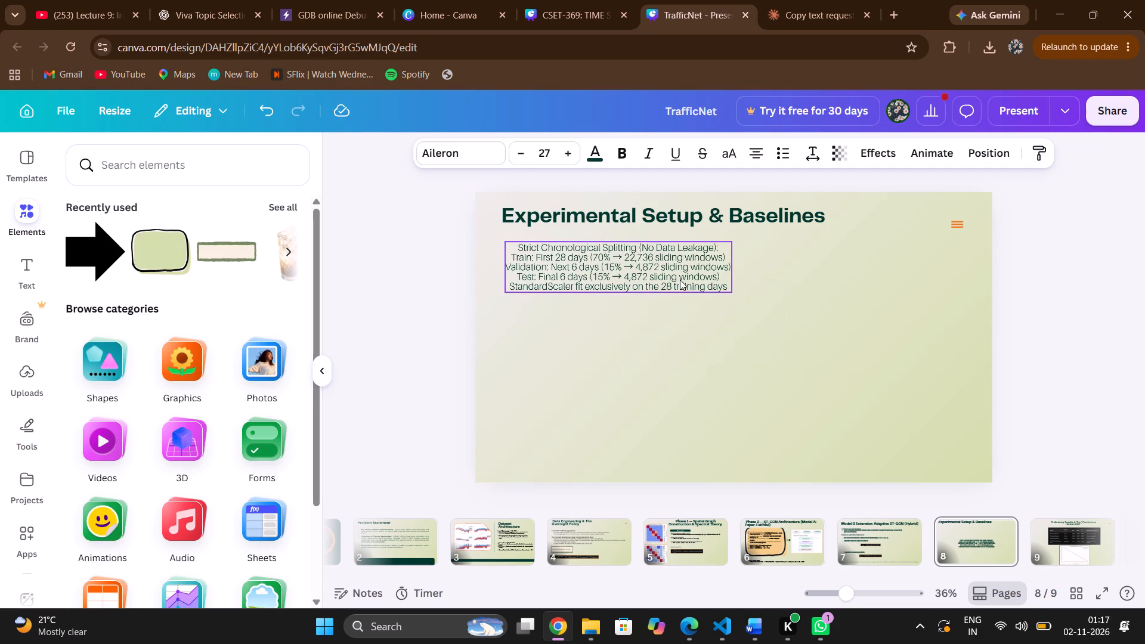
left_click_drag(680, 280, 701, 285)
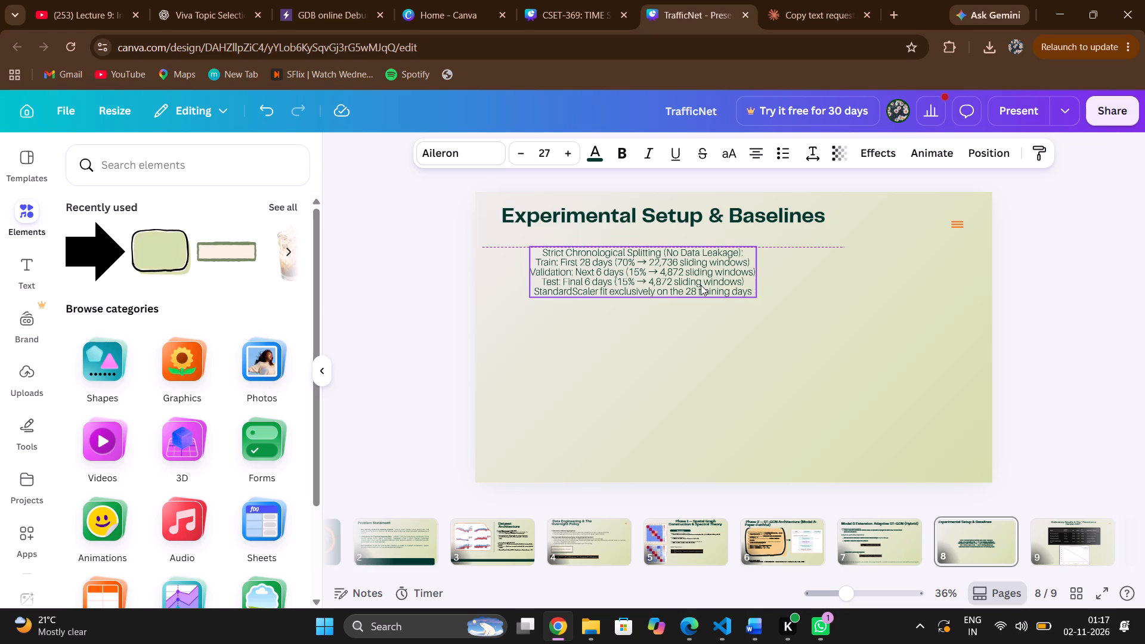
left_click_drag(701, 285, 701, 277)
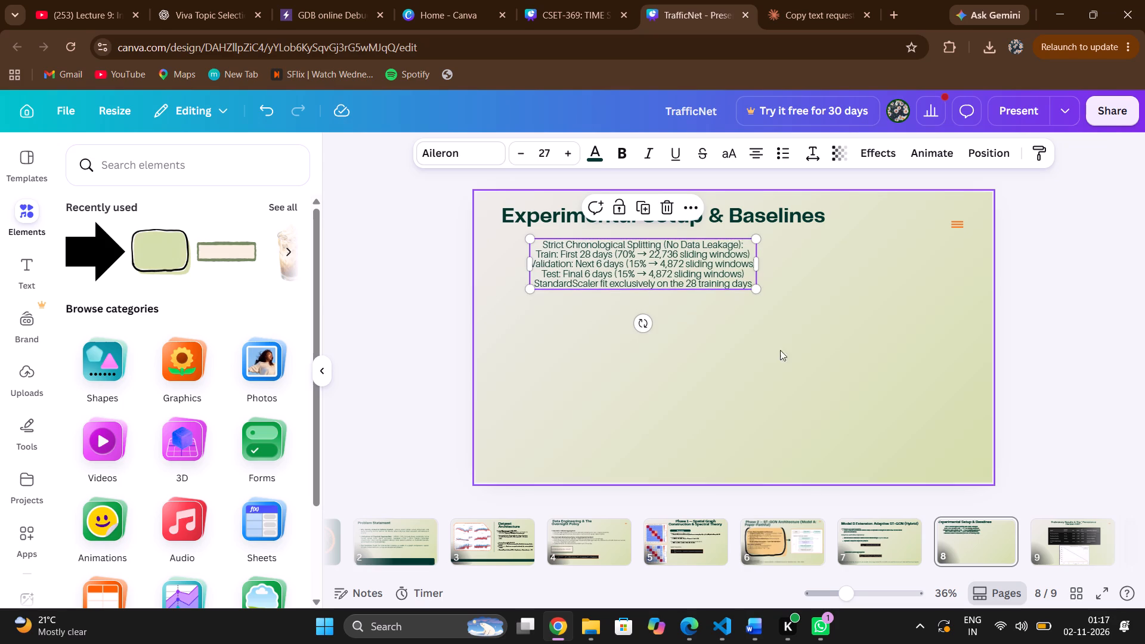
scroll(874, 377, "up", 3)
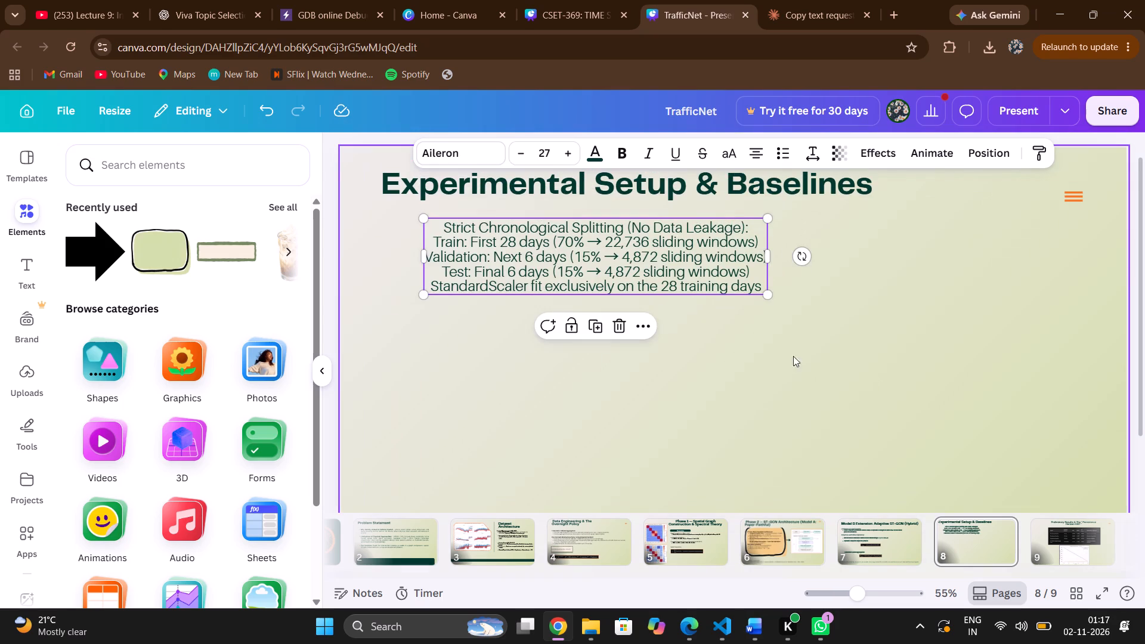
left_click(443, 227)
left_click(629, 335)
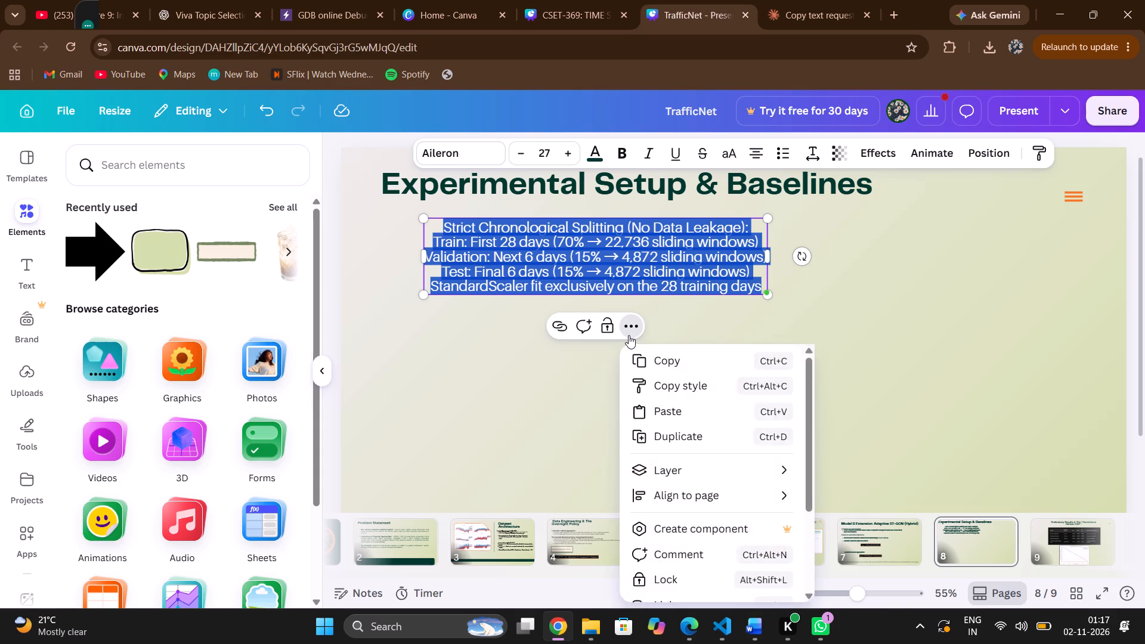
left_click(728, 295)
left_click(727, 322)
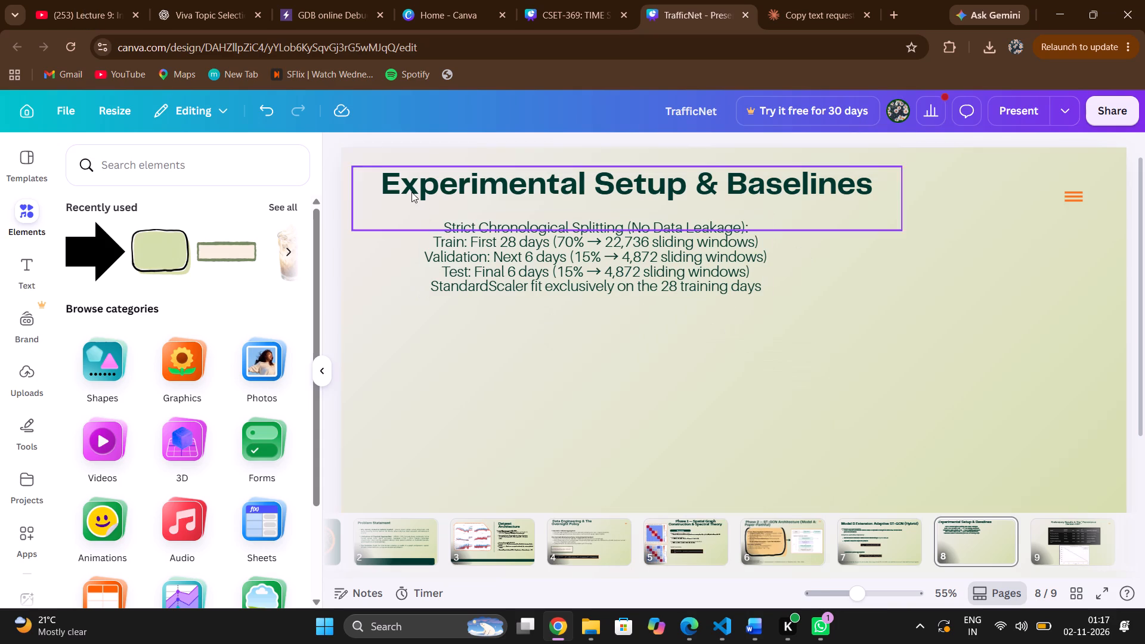
Format the Train, Validation and Test lines as a left-aligned bulleted list.
left_click(435, 239)
left_click(435, 239)
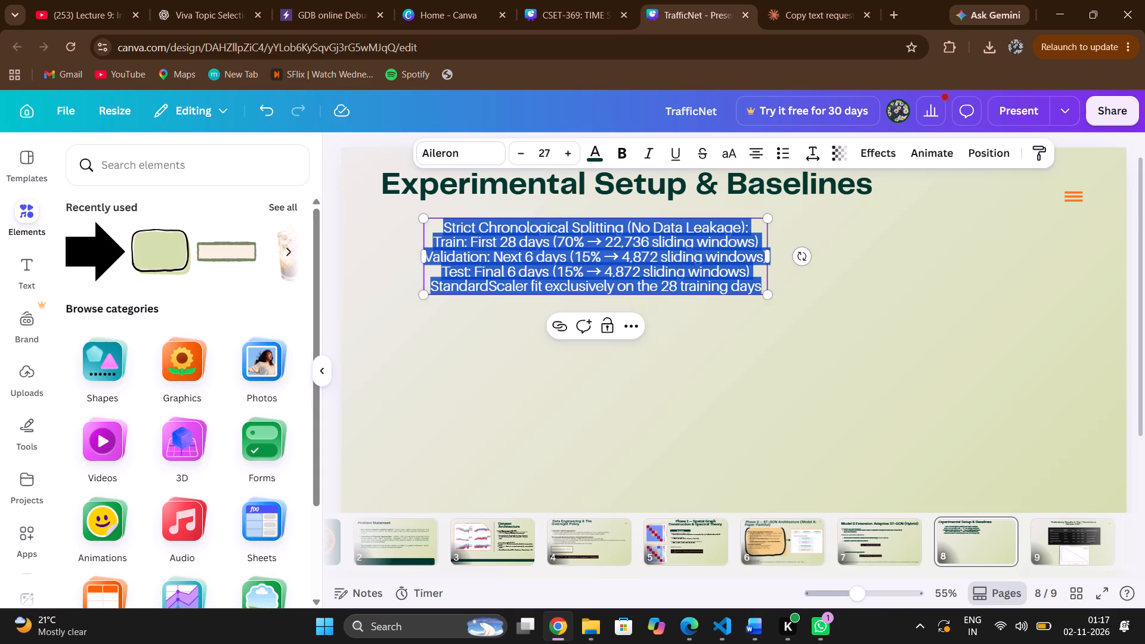
left_click(448, 239)
left_click_drag(438, 238, 459, 275)
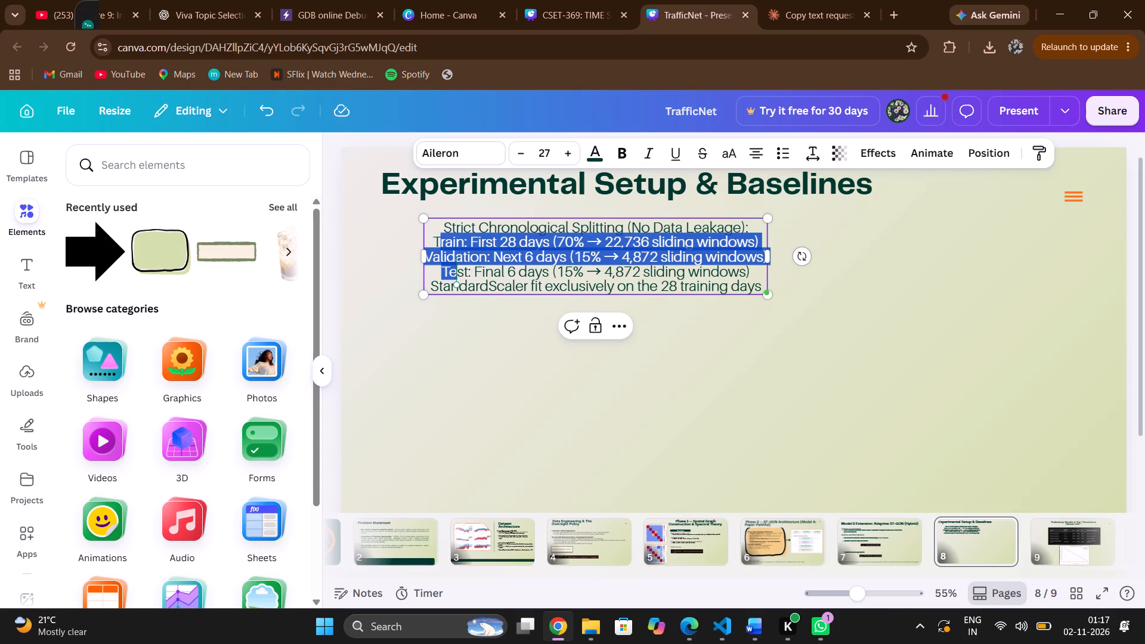
left_click_drag(459, 275, 562, 255)
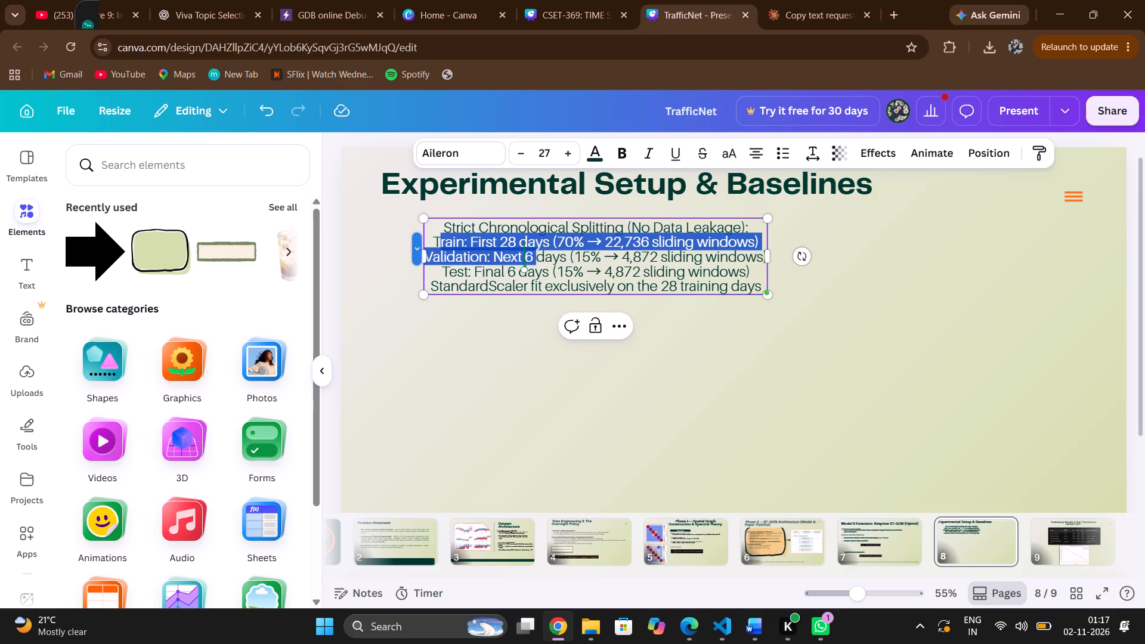
left_click_drag(562, 255, 749, 268)
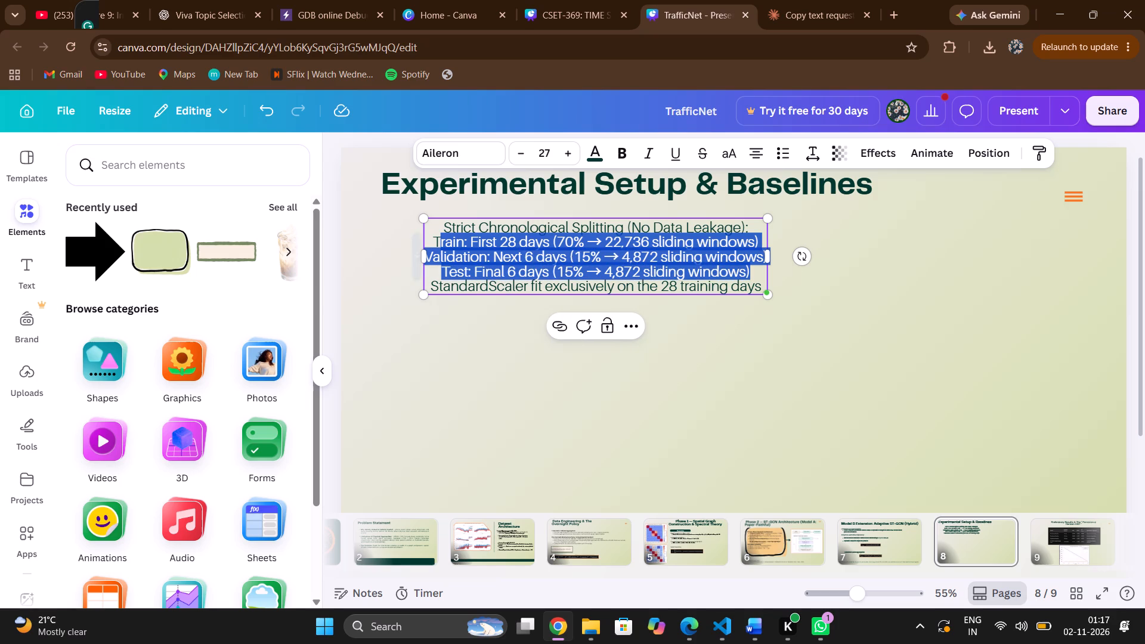
left_click_drag(749, 268, 757, 268)
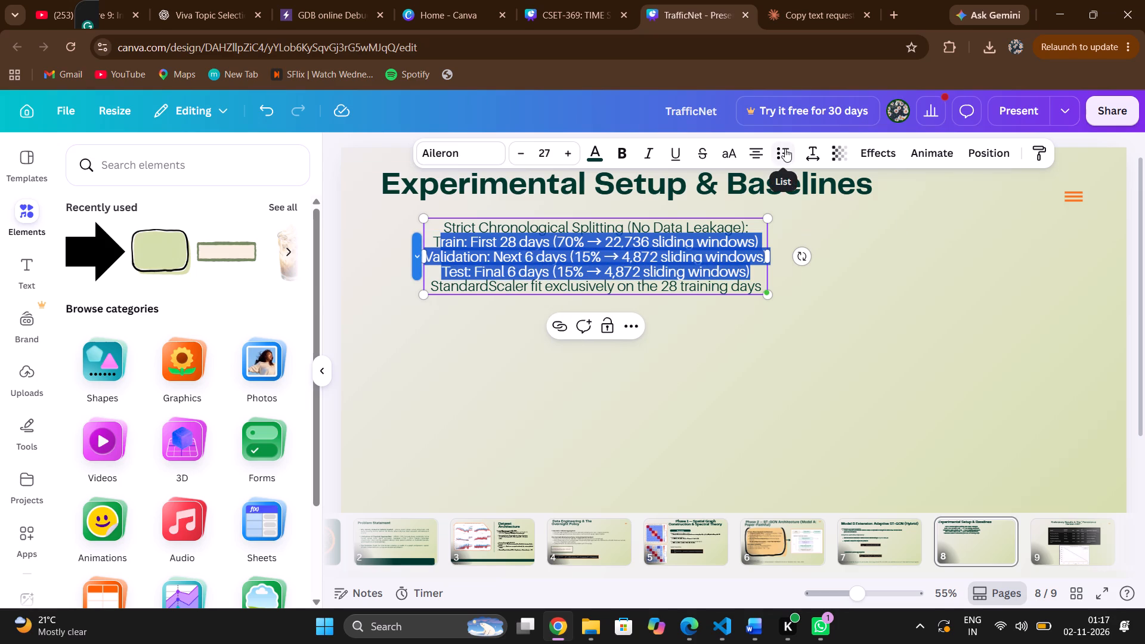
left_click(785, 148)
left_click(757, 153)
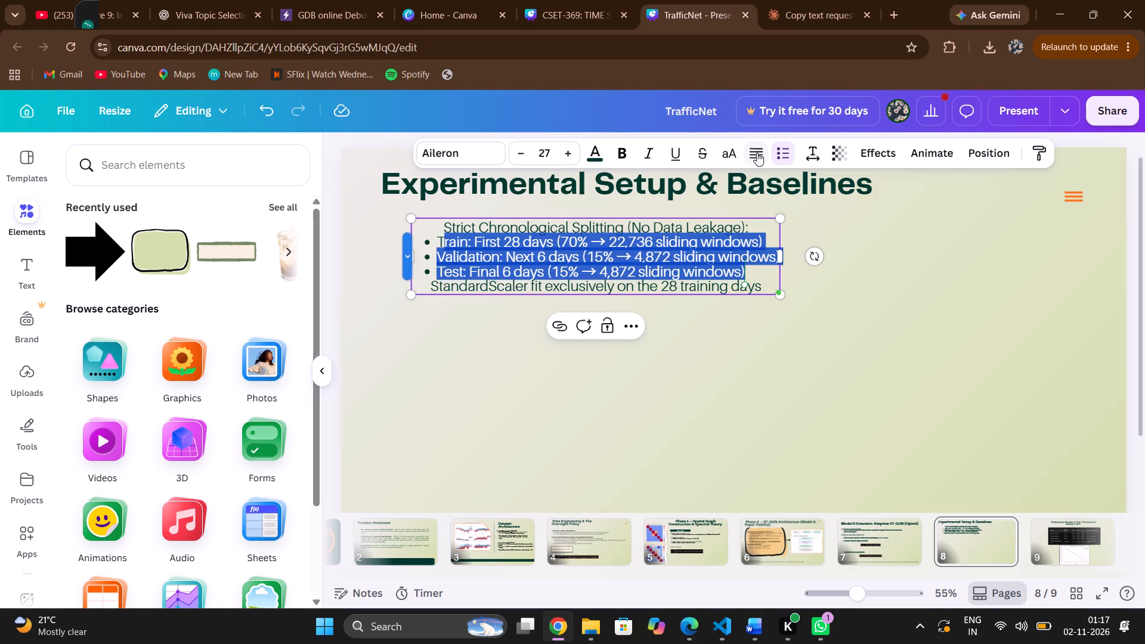
left_click(757, 153)
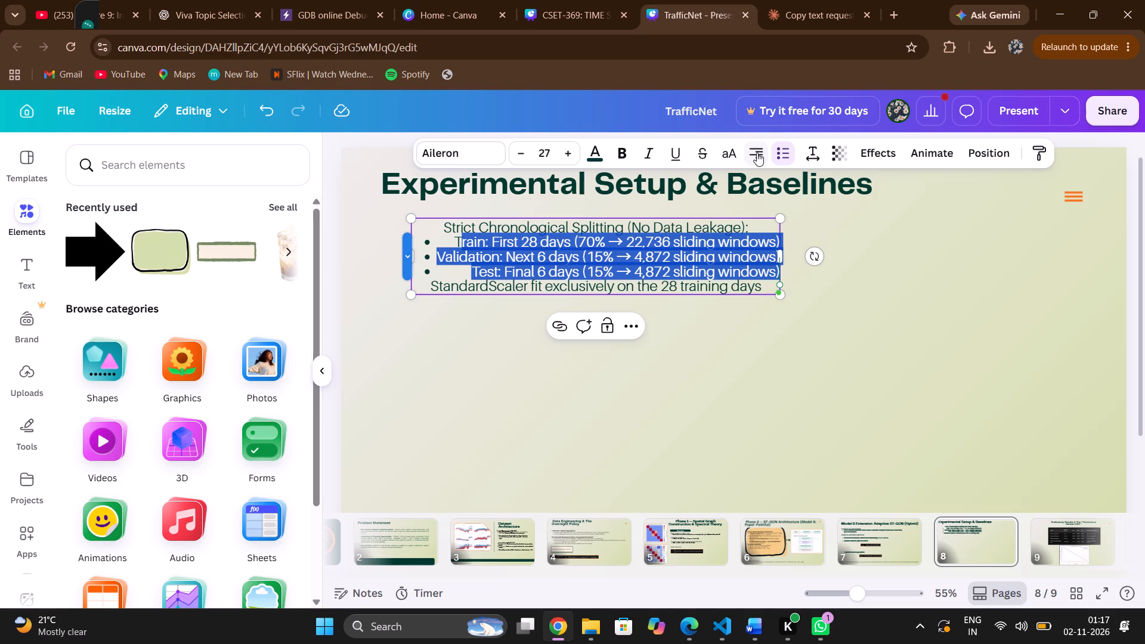
left_click(757, 153)
left_click(757, 153)
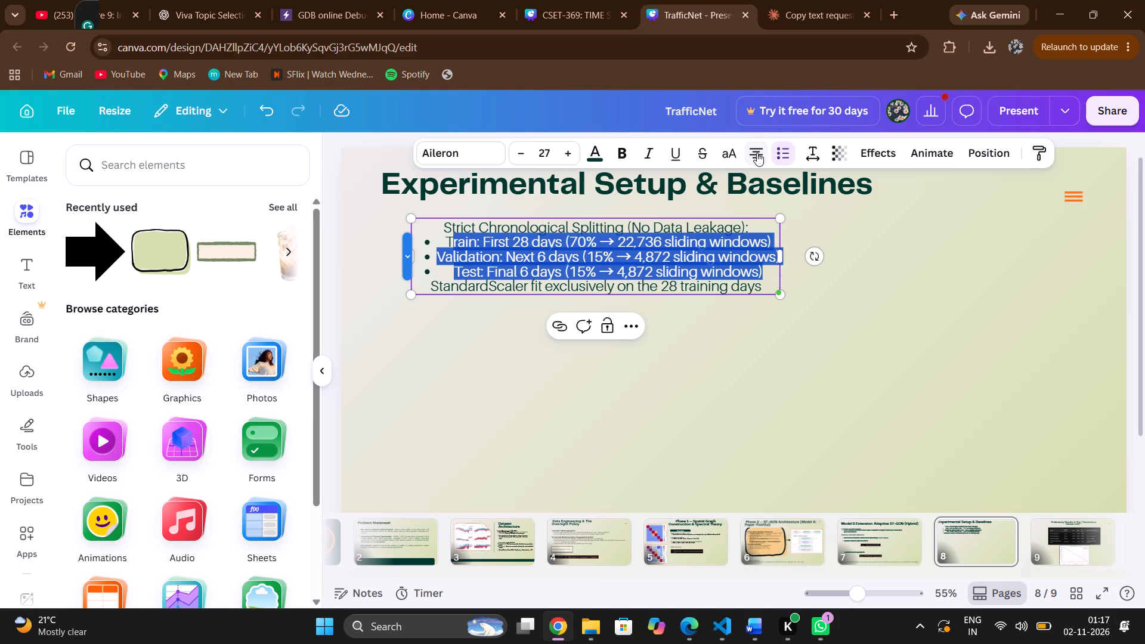
Left-align the "Strict Chronological Splitting (No Data Leakage):" heading line and make it bold.
left_click(436, 222)
left_click_drag(436, 222, 519, 228)
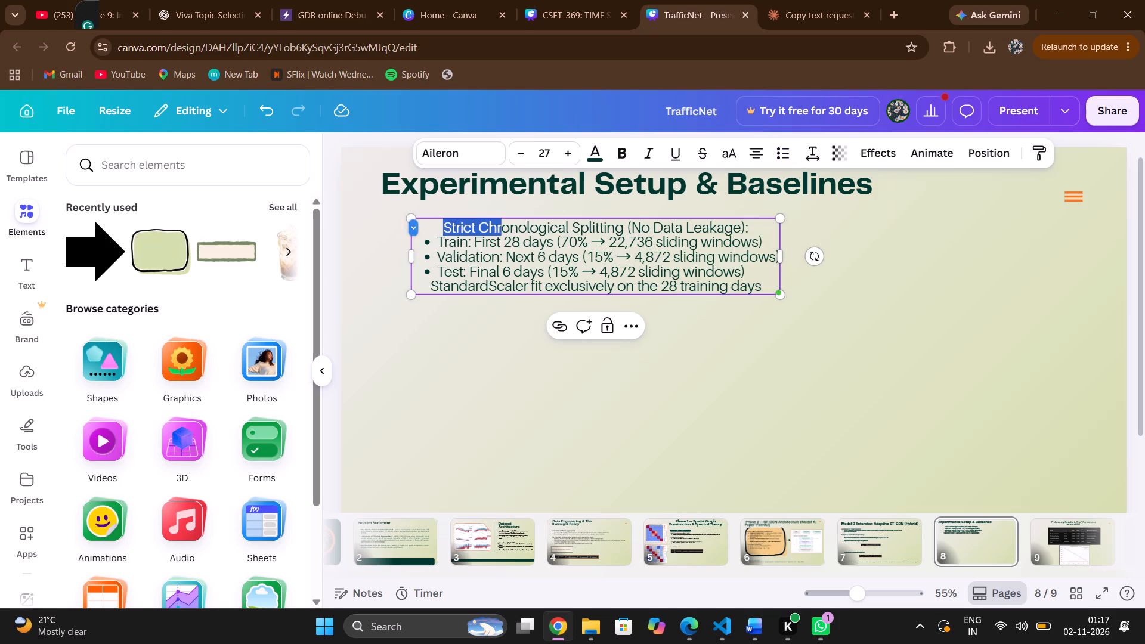
left_click_drag(519, 228, 754, 222)
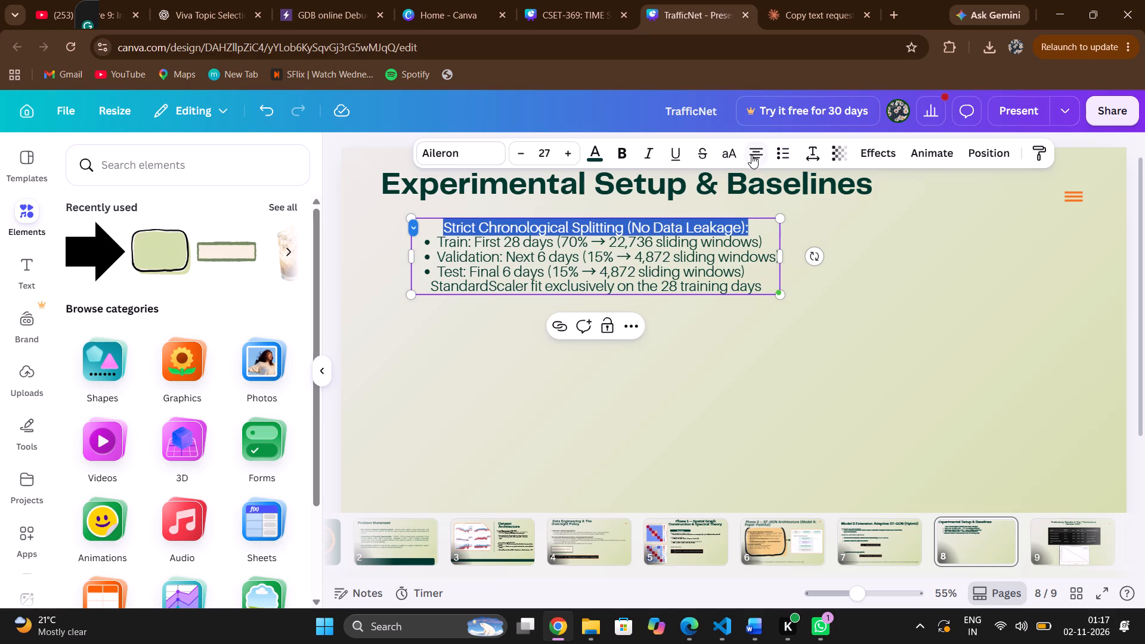
left_click(751, 154)
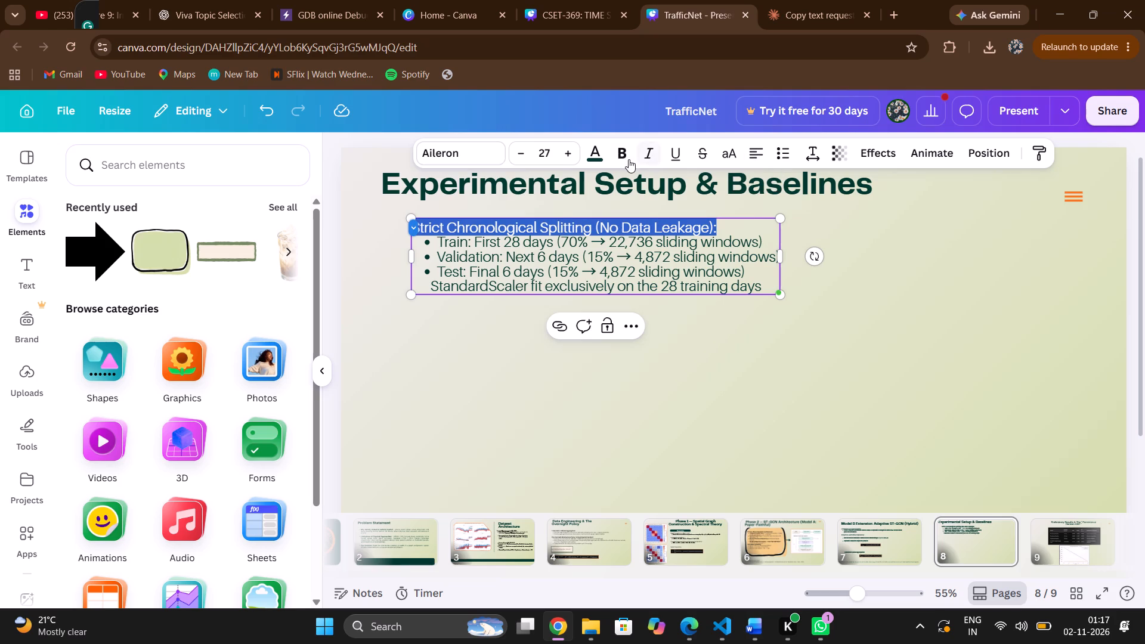
left_click(627, 159)
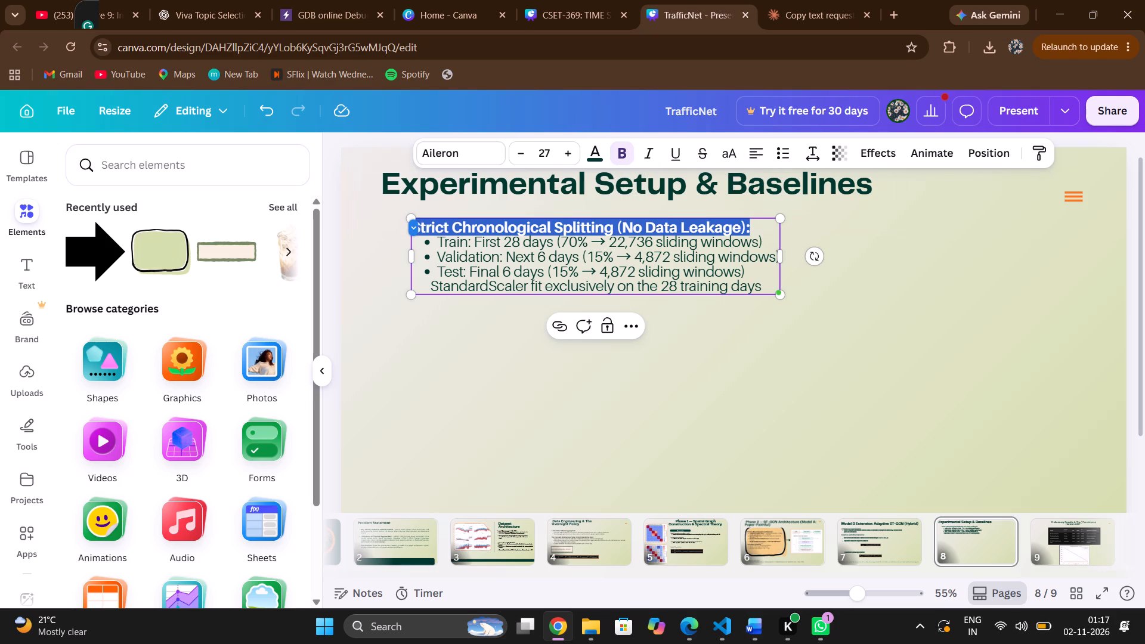
Make the "StandardScaler fit exclusively on the 28 training days" line at the end of the chronological splitting text bold.
left_click_drag(432, 283, 628, 266)
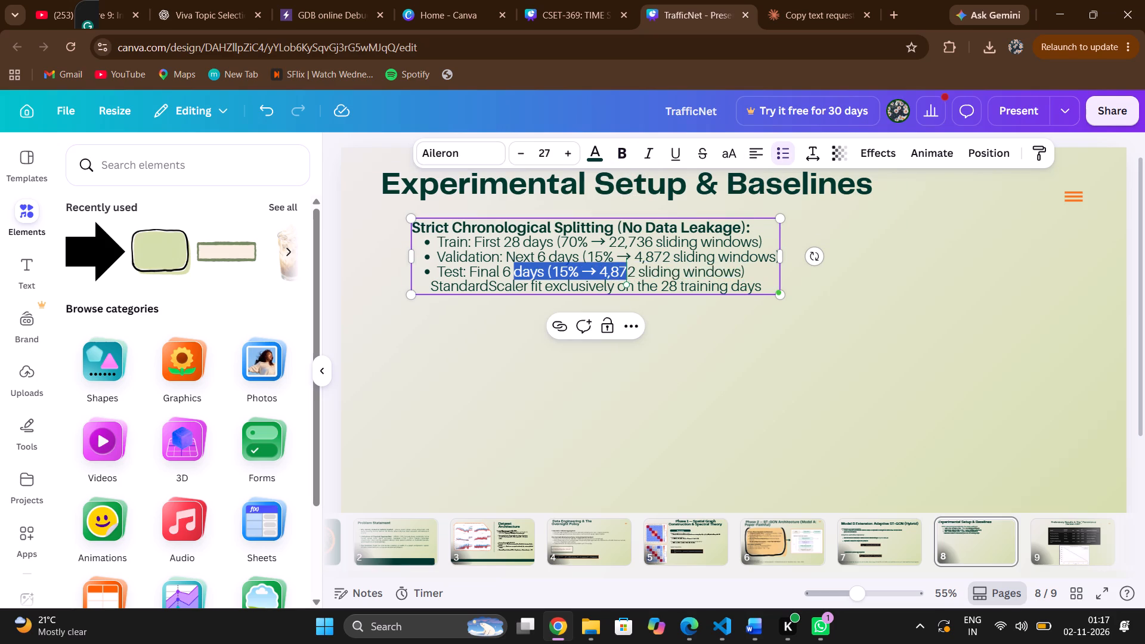
left_click_drag(628, 266, 714, 248)
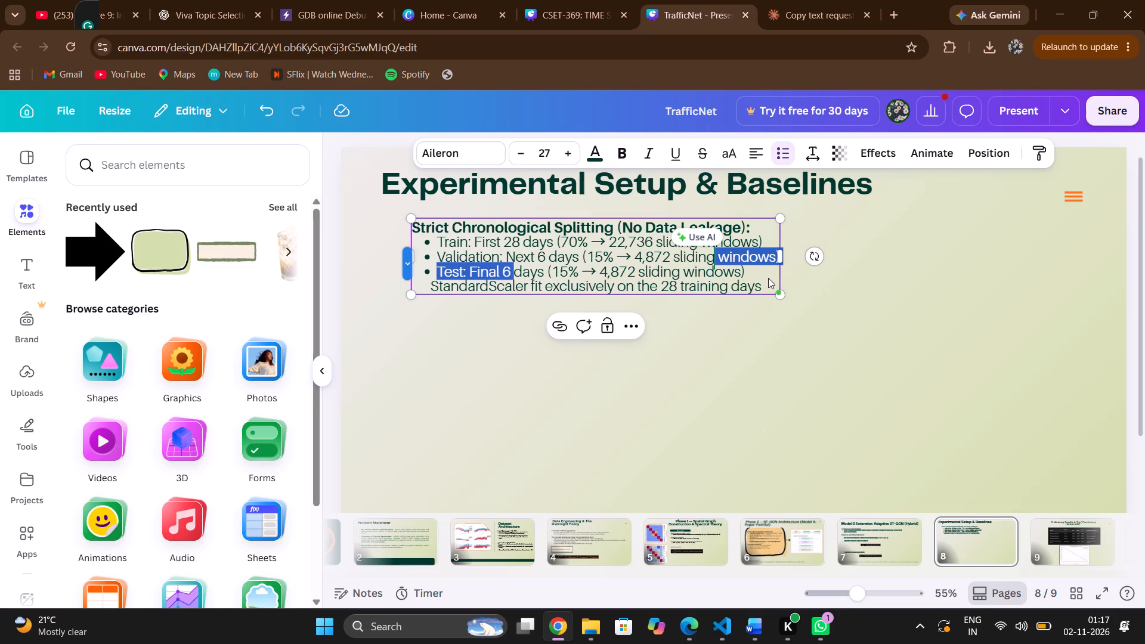
left_click(767, 278)
left_click_drag(432, 286, 544, 277)
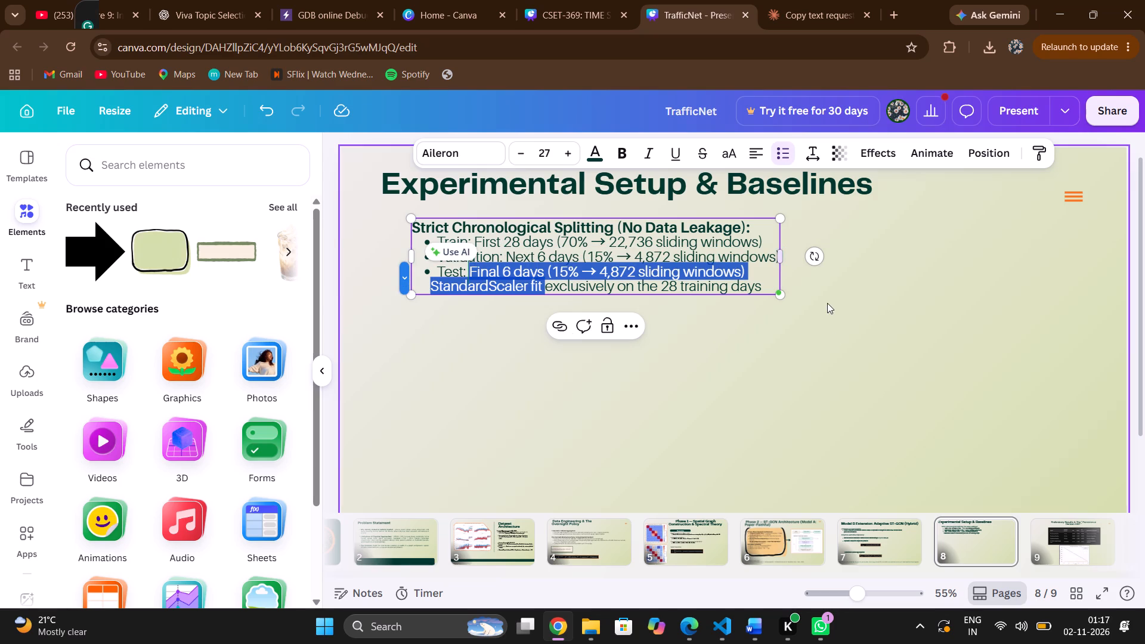
left_click(836, 338)
left_click(425, 286)
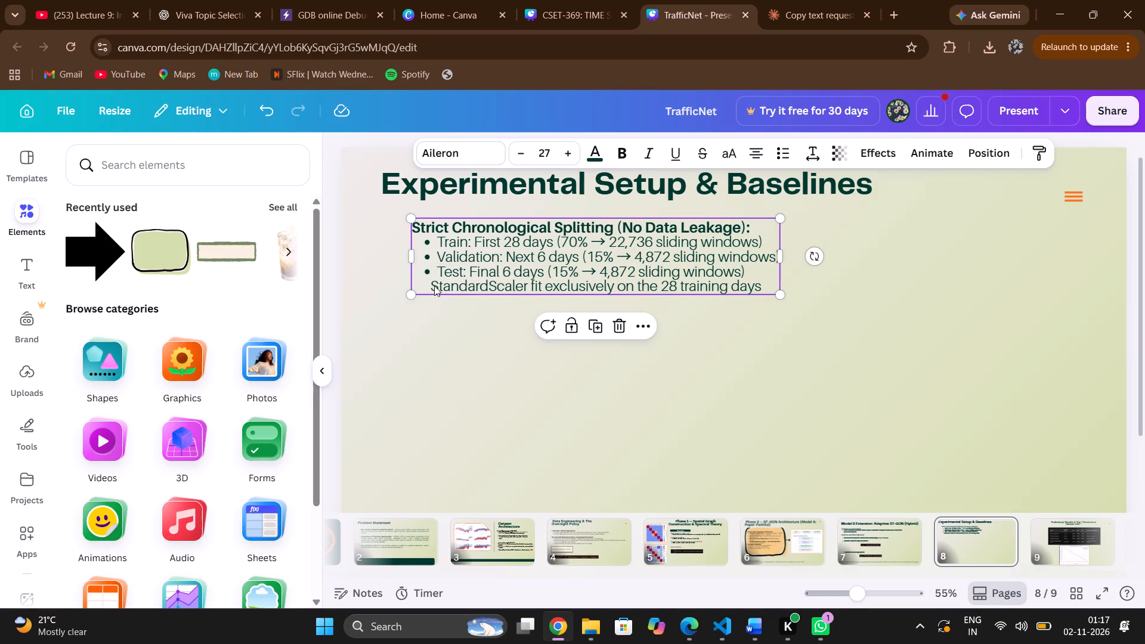
left_click(434, 287)
left_click(434, 287)
left_click_drag(434, 287, 530, 290)
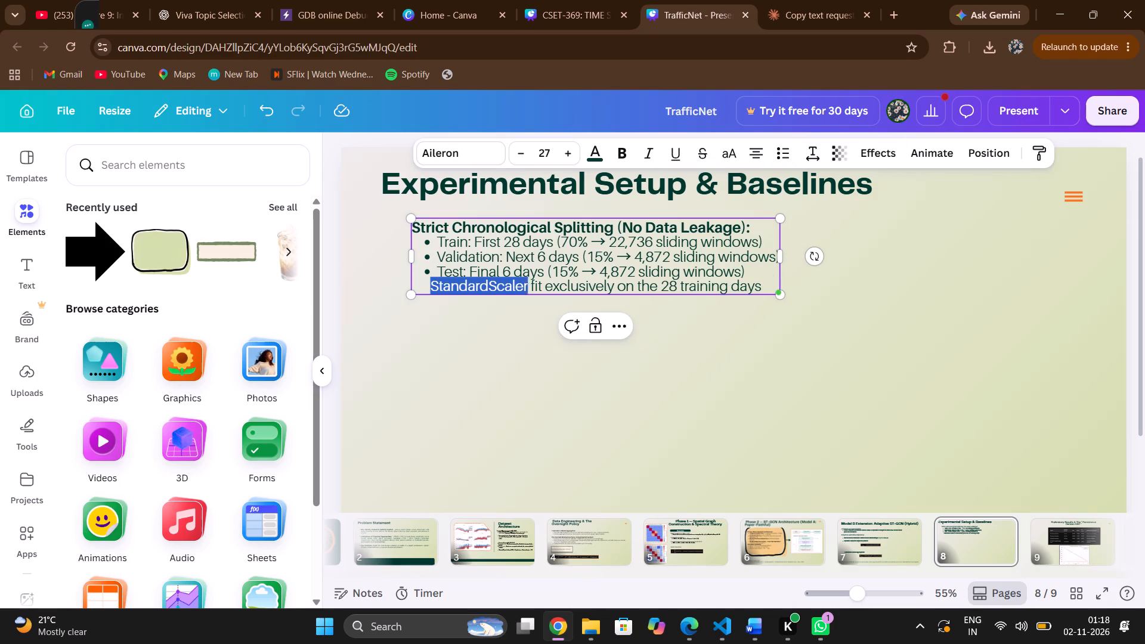
left_click_drag(530, 290, 692, 301)
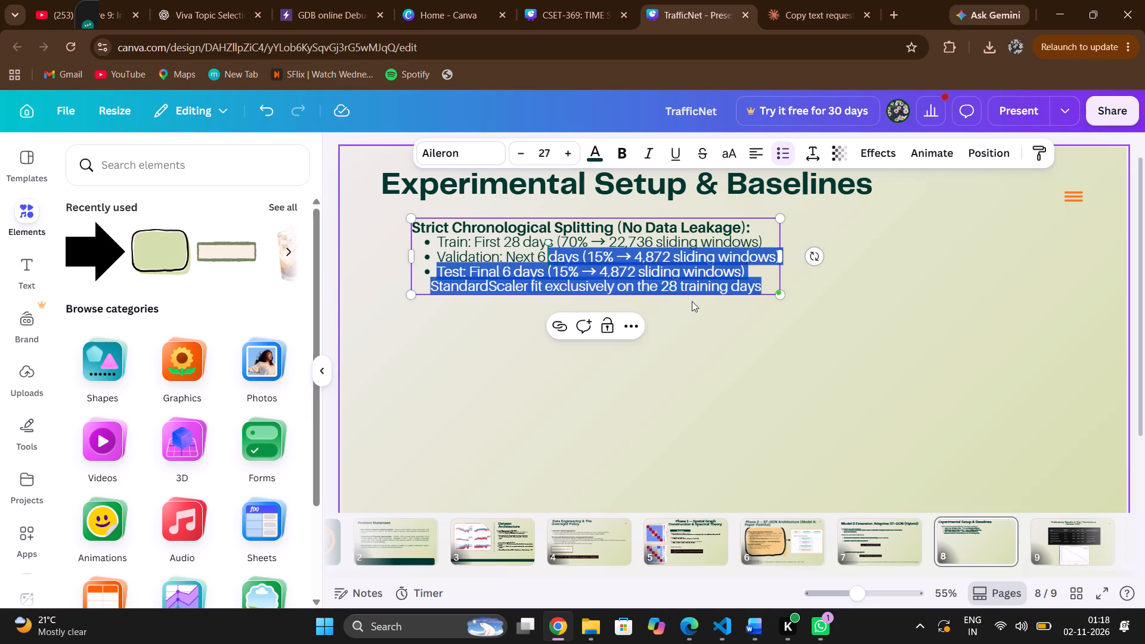
left_click_drag(692, 301, 723, 277)
left_click(868, 317)
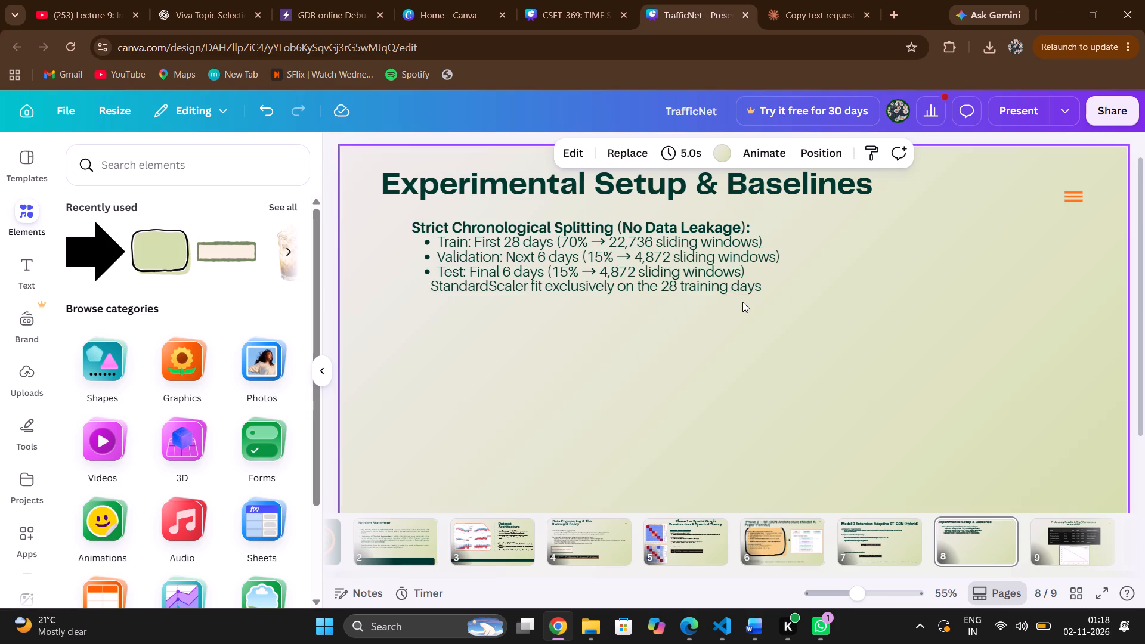
scroll(742, 302, "right", 4)
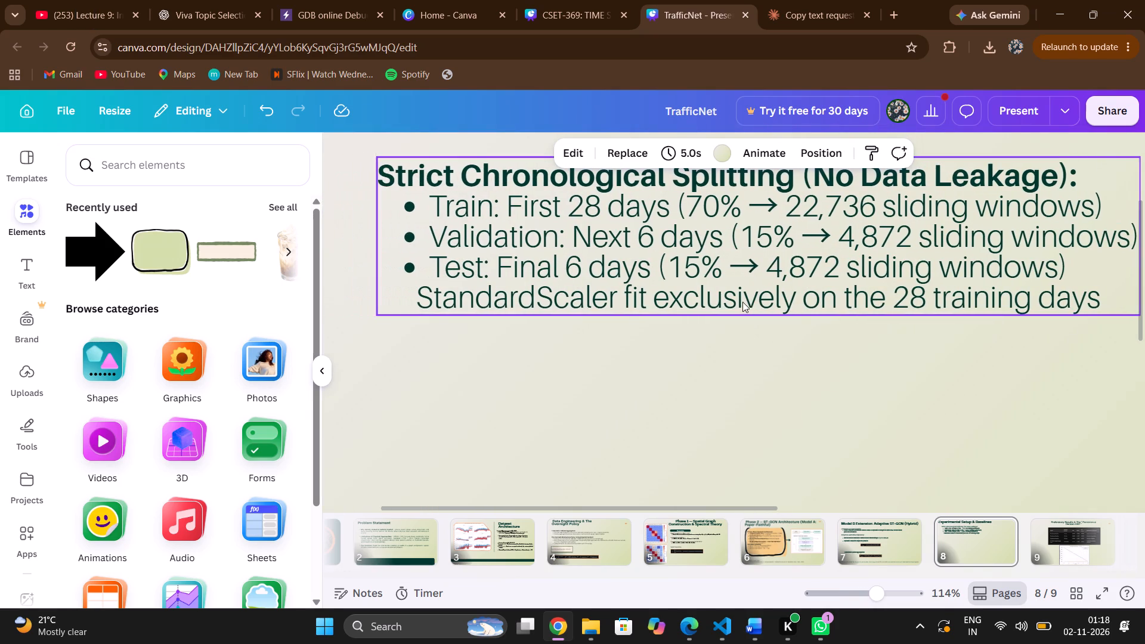
left_click(411, 301)
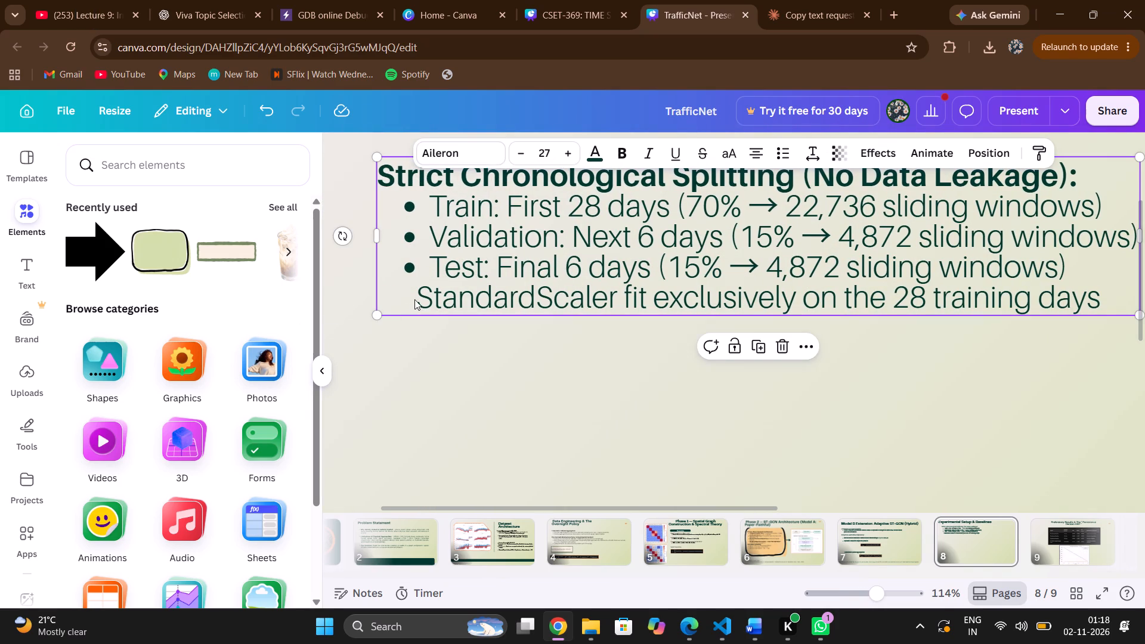
left_click(420, 299)
left_click(413, 298)
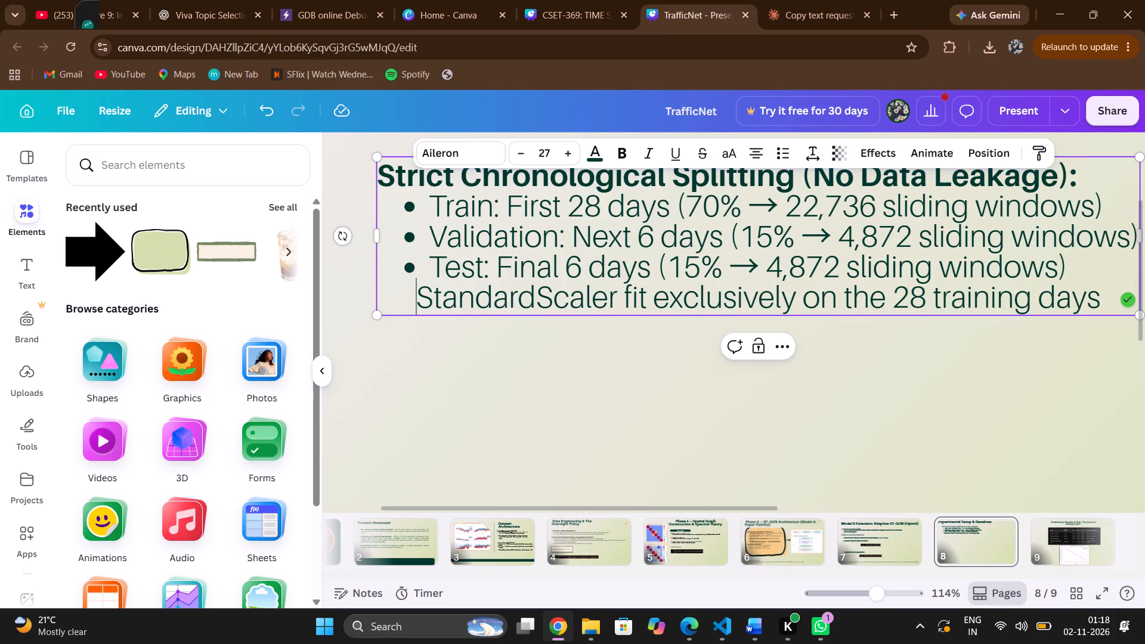
left_click_drag(417, 298, 958, 323)
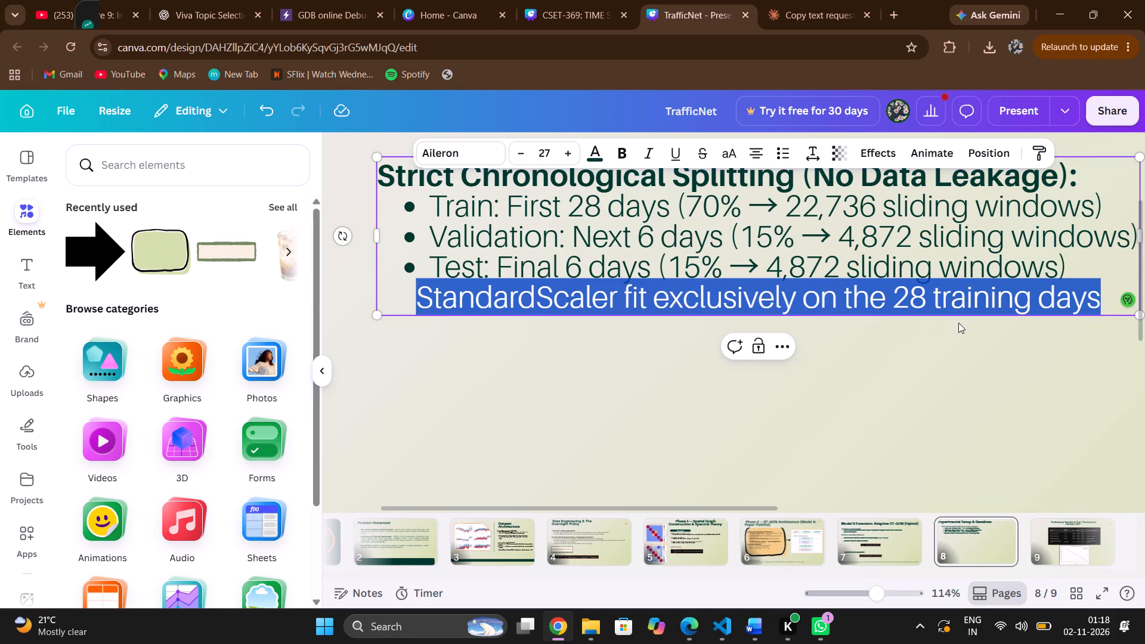
left_click_drag(958, 323, 1030, 315)
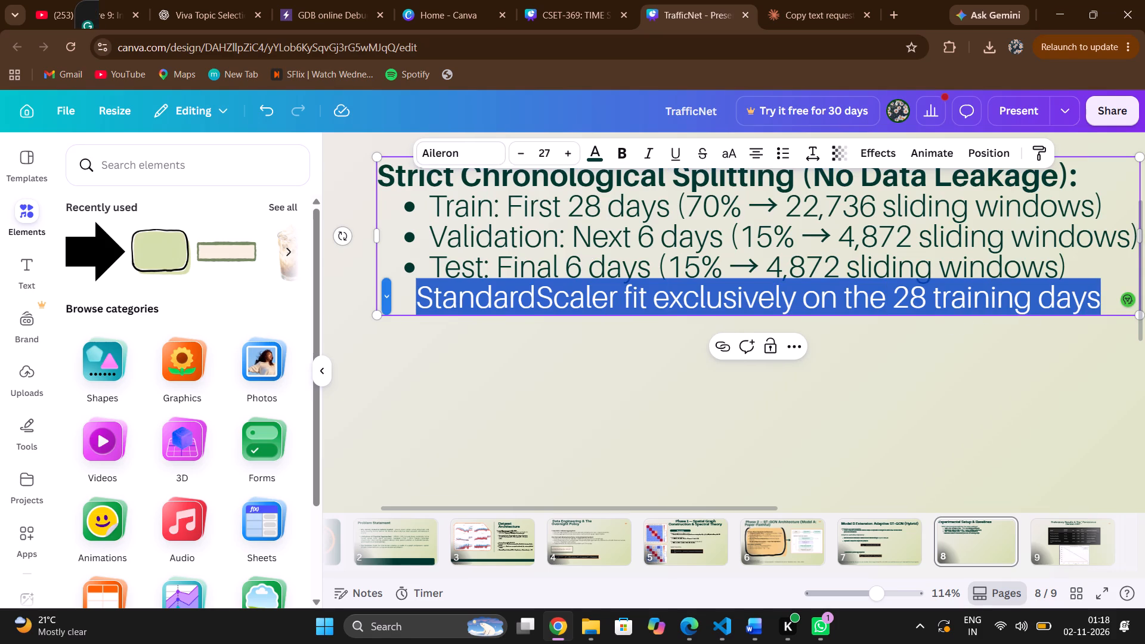
left_click(623, 159)
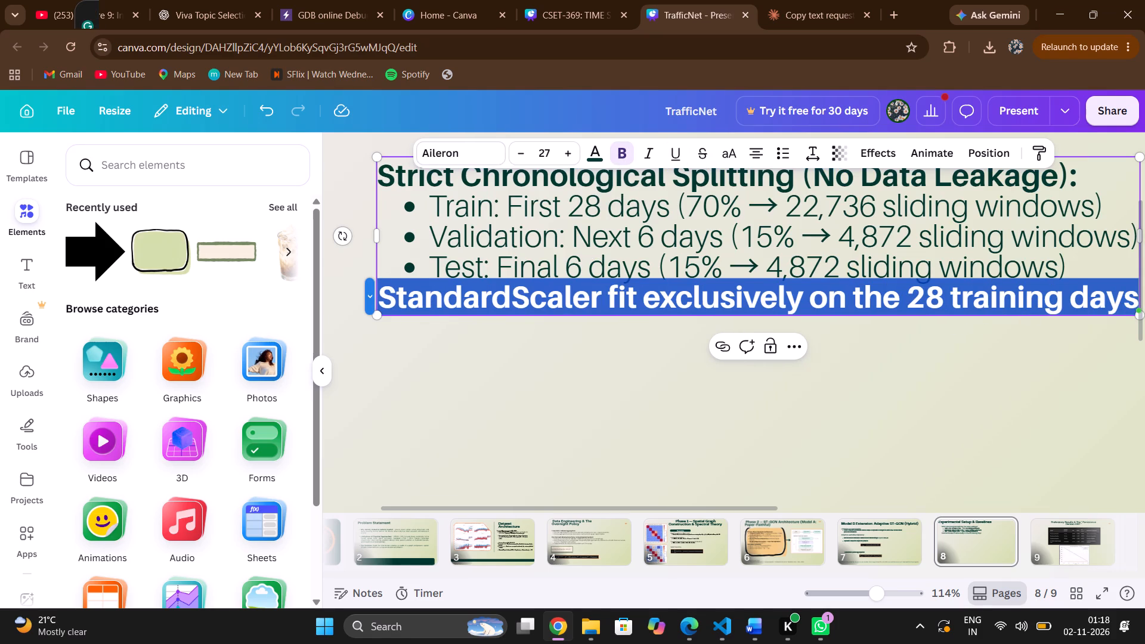
left_click(507, 389)
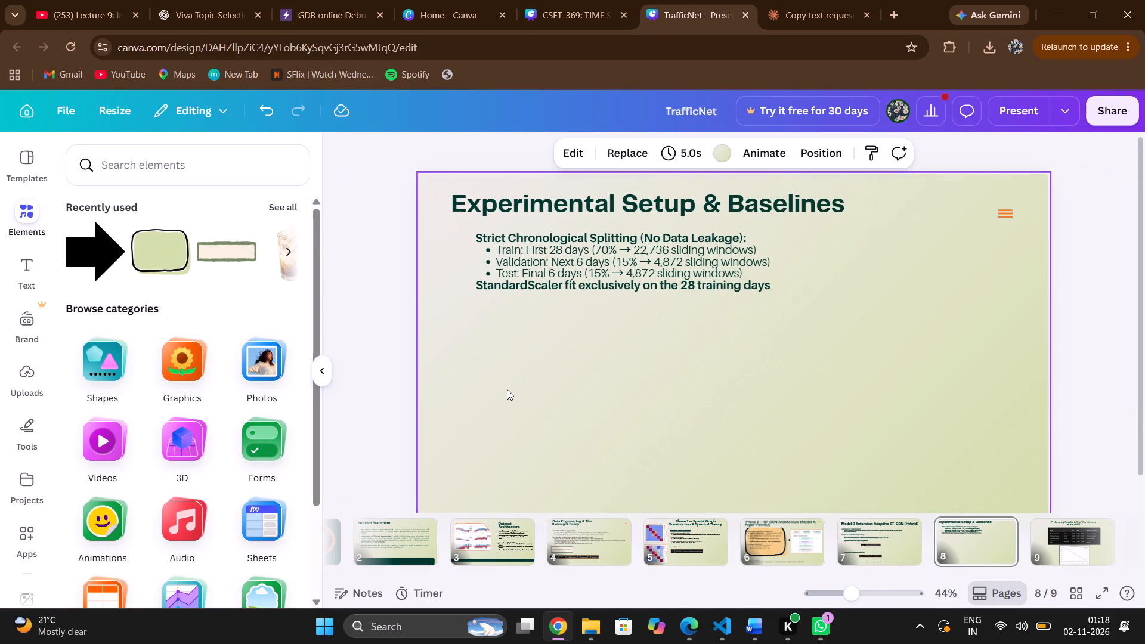
left_click(575, 0)
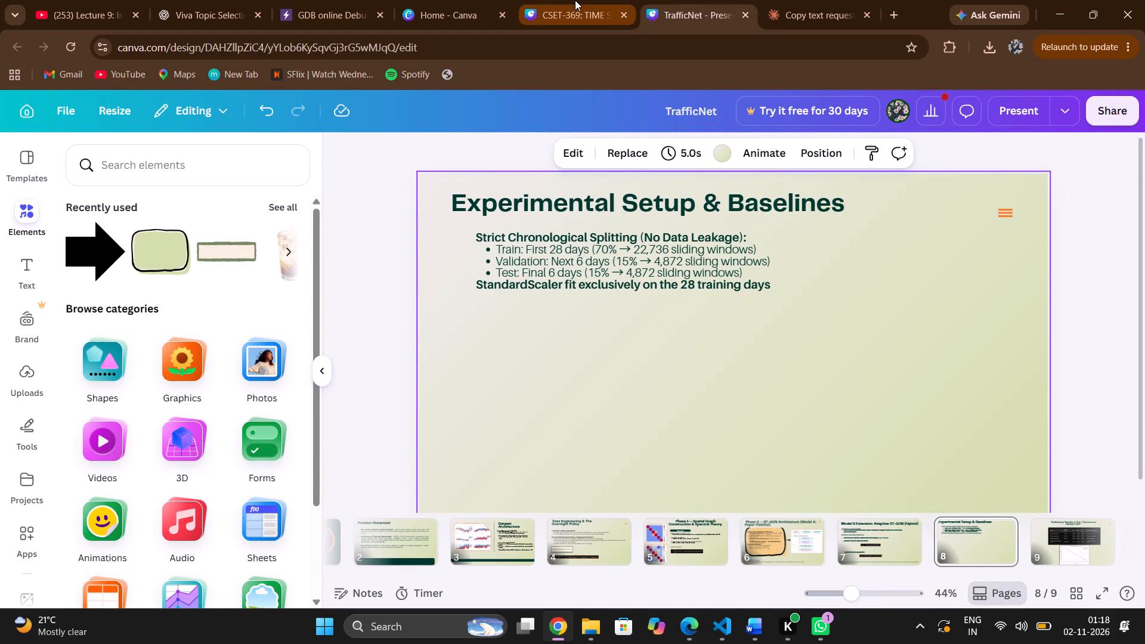
left_click(454, 0)
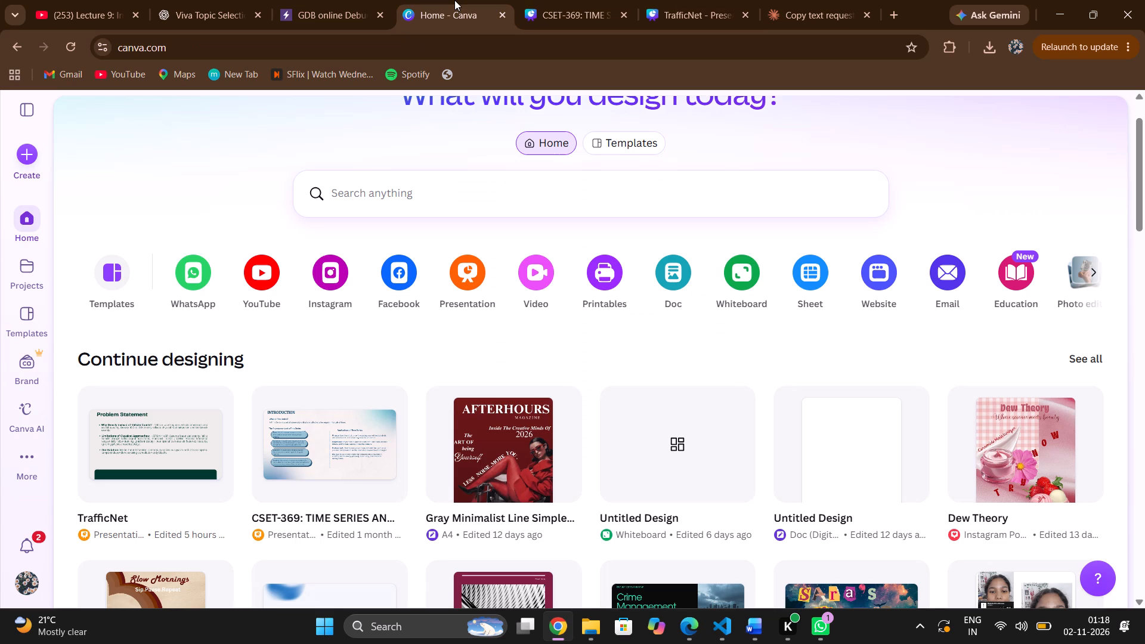
left_click(719, 0)
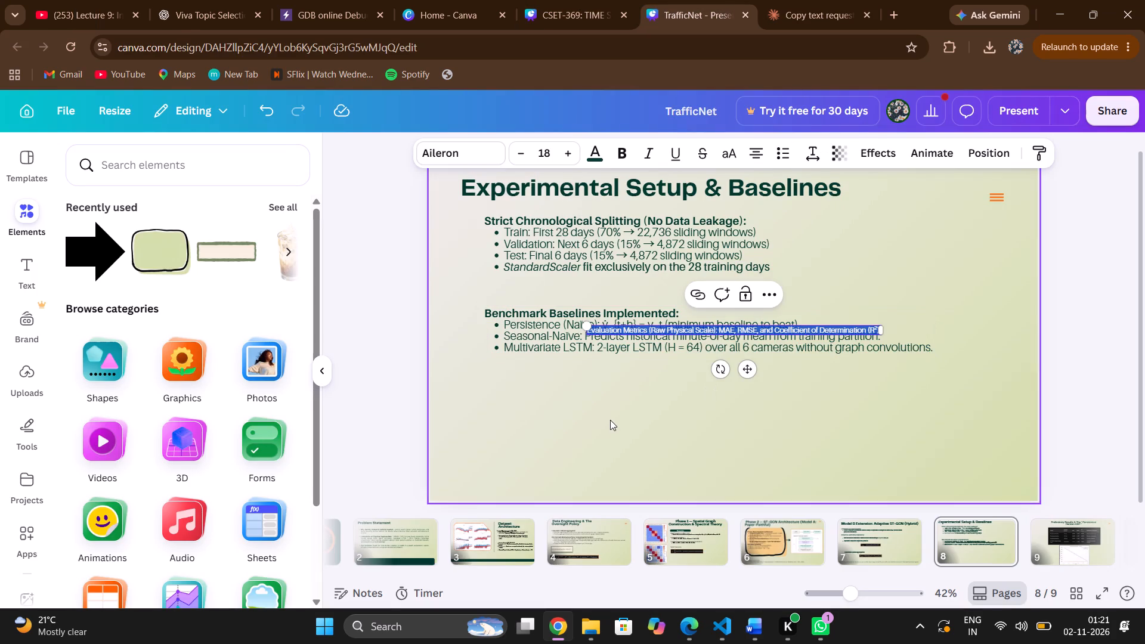
Set the Evaluation Metrics text to font size 27 and move it below the Benchmark Baselines list.
triple_click(562, 153)
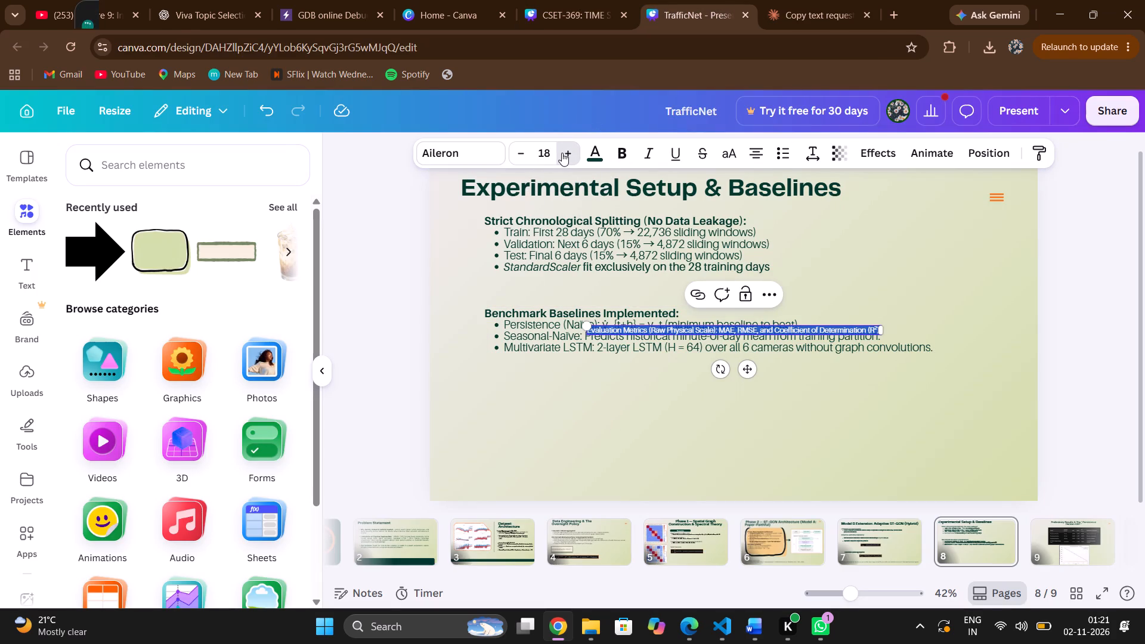
triple_click(562, 153)
double_click(562, 153)
left_click(562, 153)
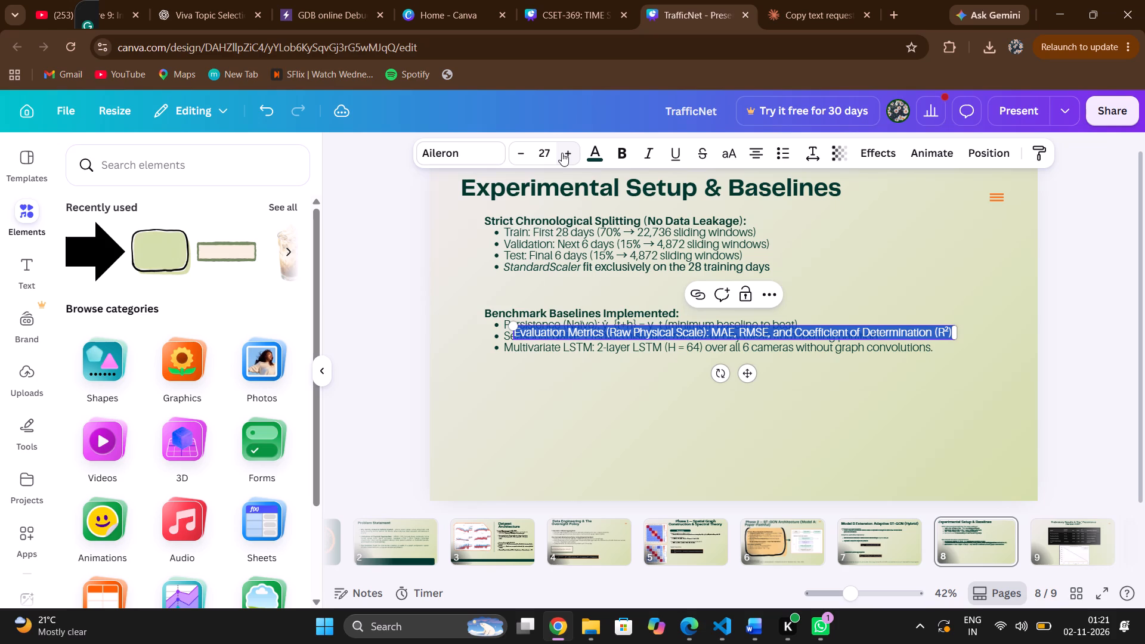
left_click_drag(750, 379, 732, 445)
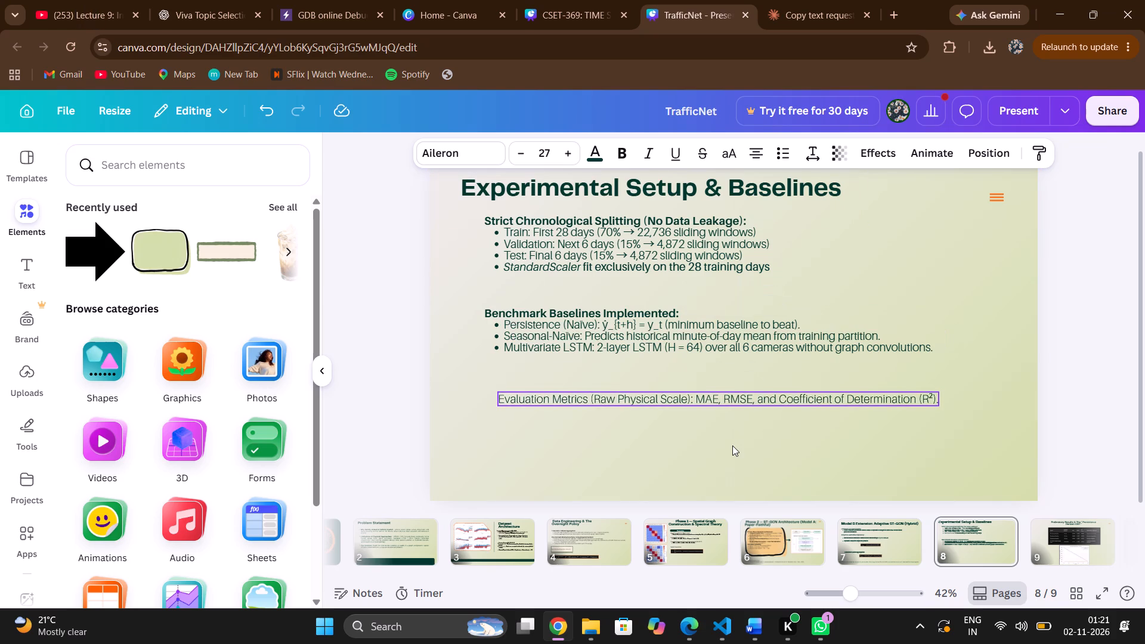
left_click_drag(732, 445, 728, 455)
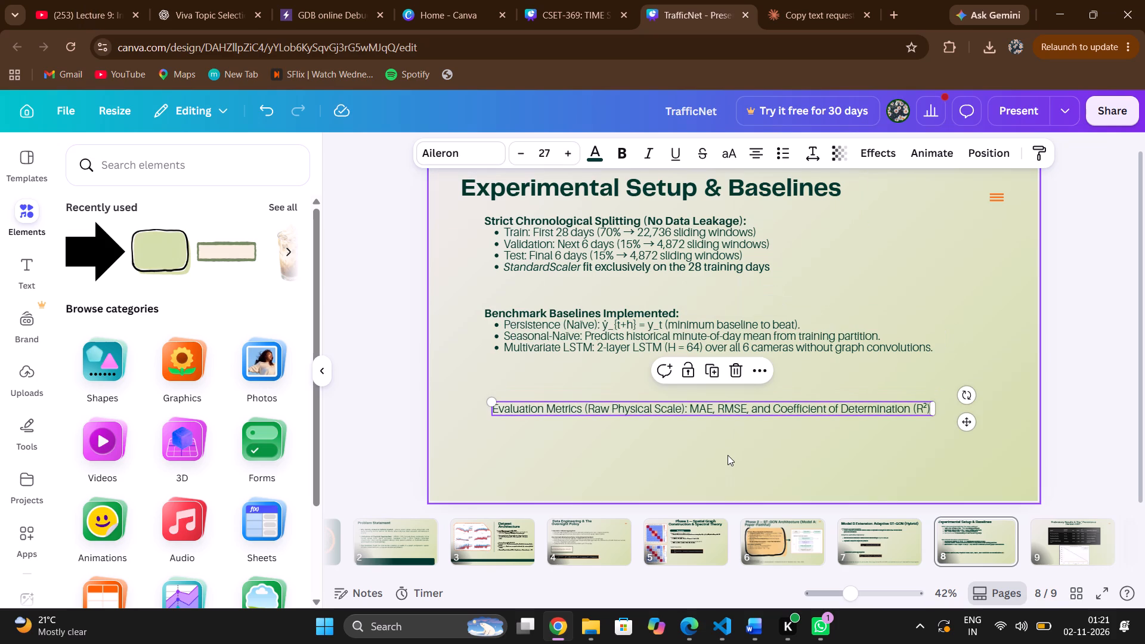
Bold the whole Evaluation Metrics sentence and widen its text box so it fits on one line.
double_click(680, 410)
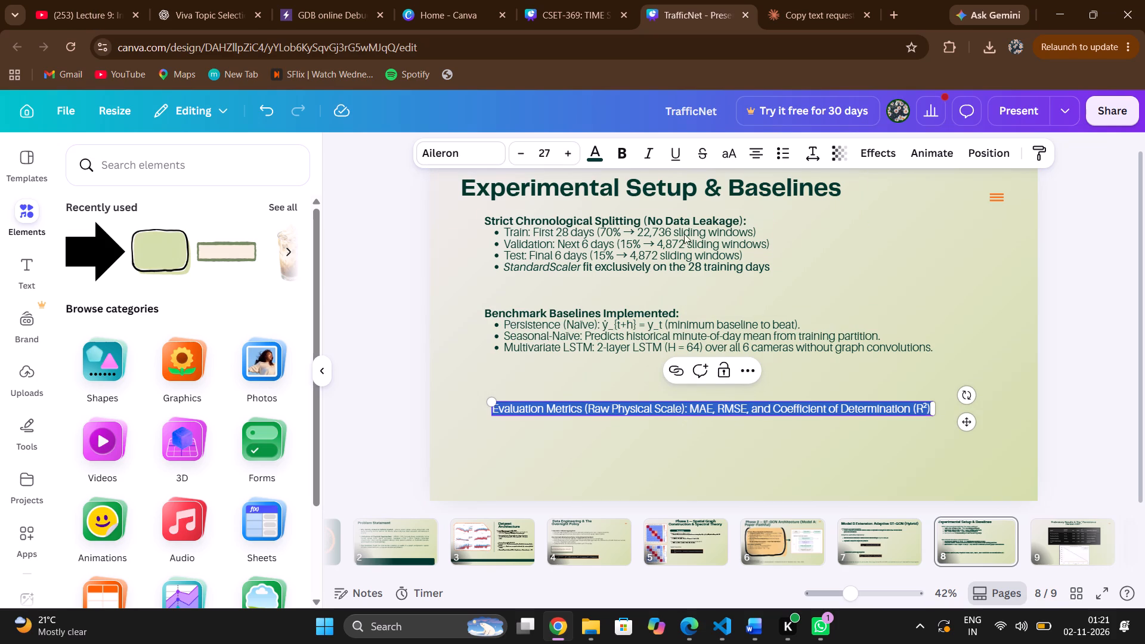
left_click(620, 153)
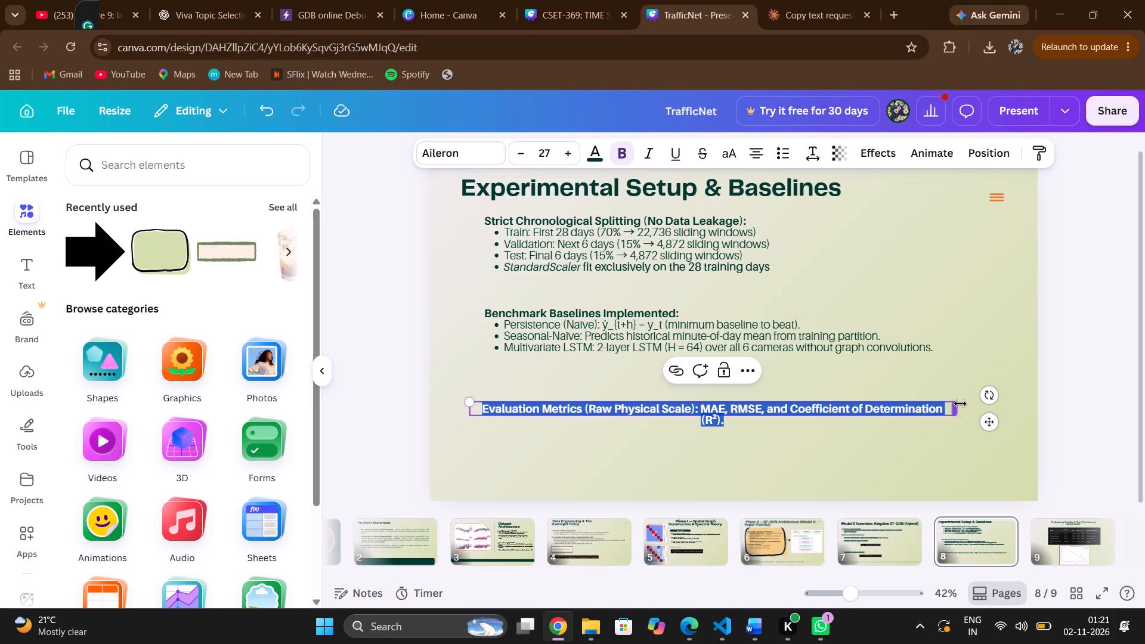
left_click_drag(960, 404, 980, 400)
left_click(1088, 388)
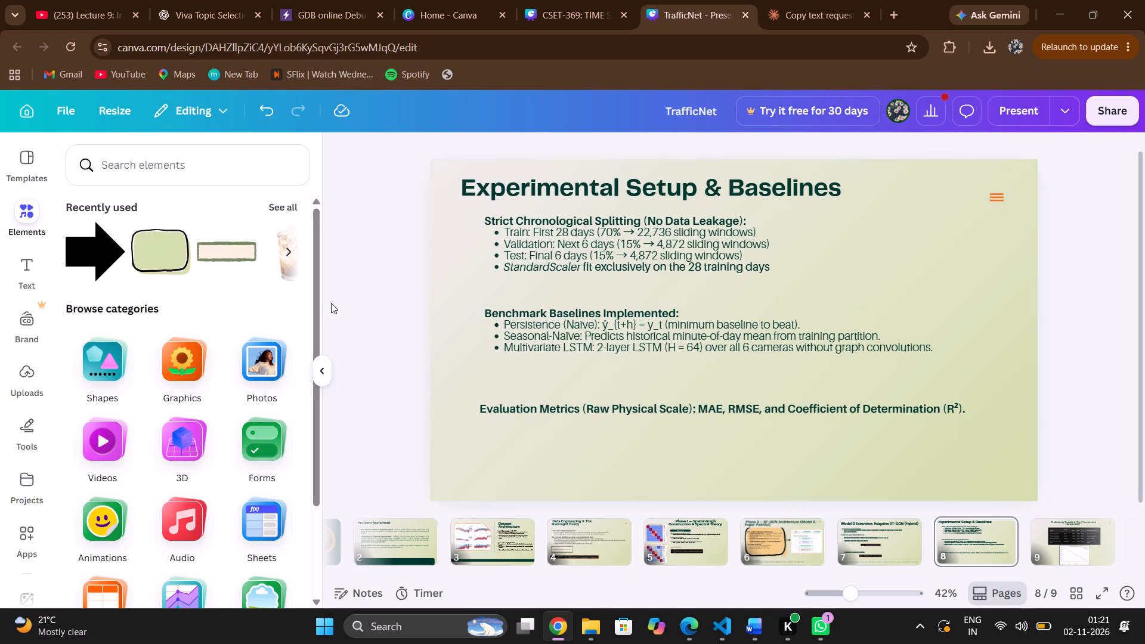
Add the recently used cream banner with green edges behind the Evaluation Metrics sentence, stretching it past the sentence's end.
left_click(223, 256)
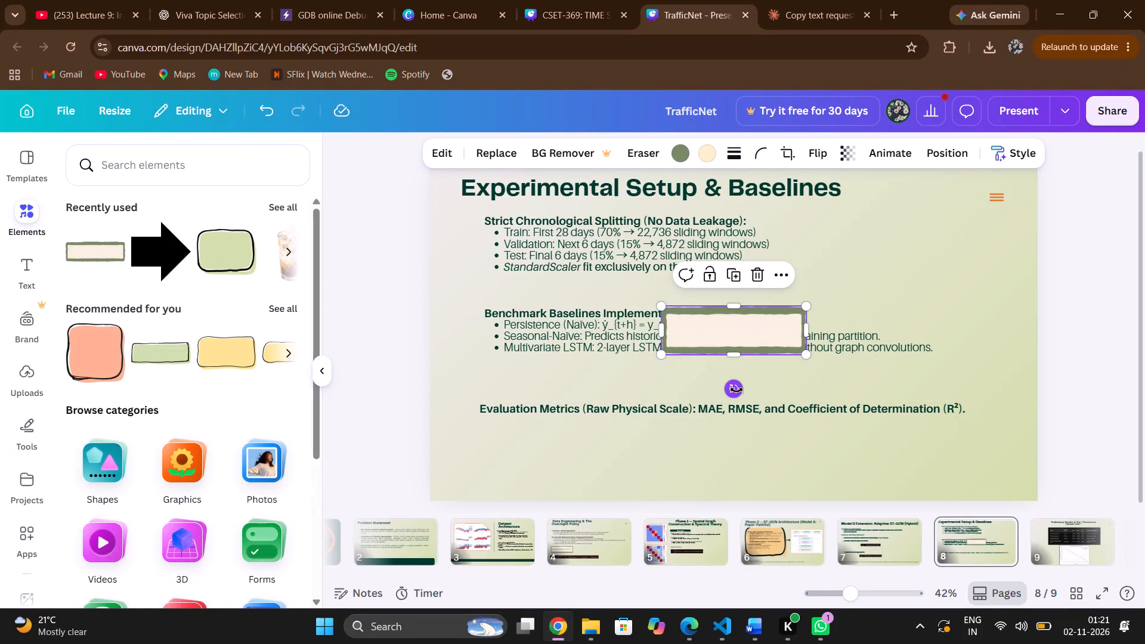
left_click(736, 389)
left_click_drag(742, 336, 627, 426)
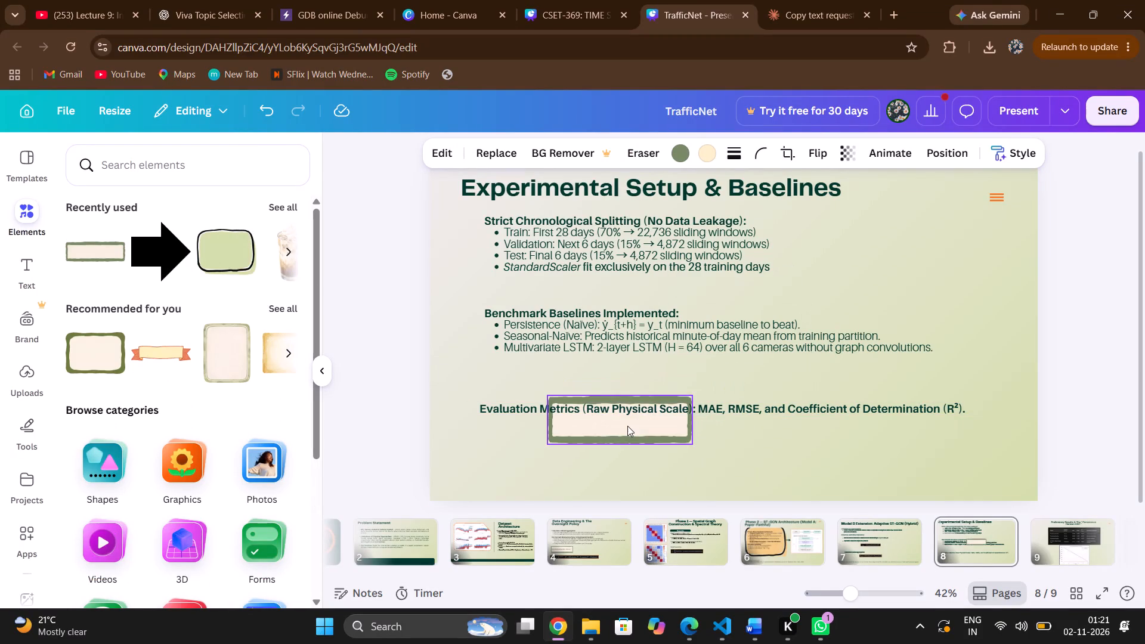
left_click_drag(627, 426, 542, 417)
left_click_drag(606, 411, 703, 398)
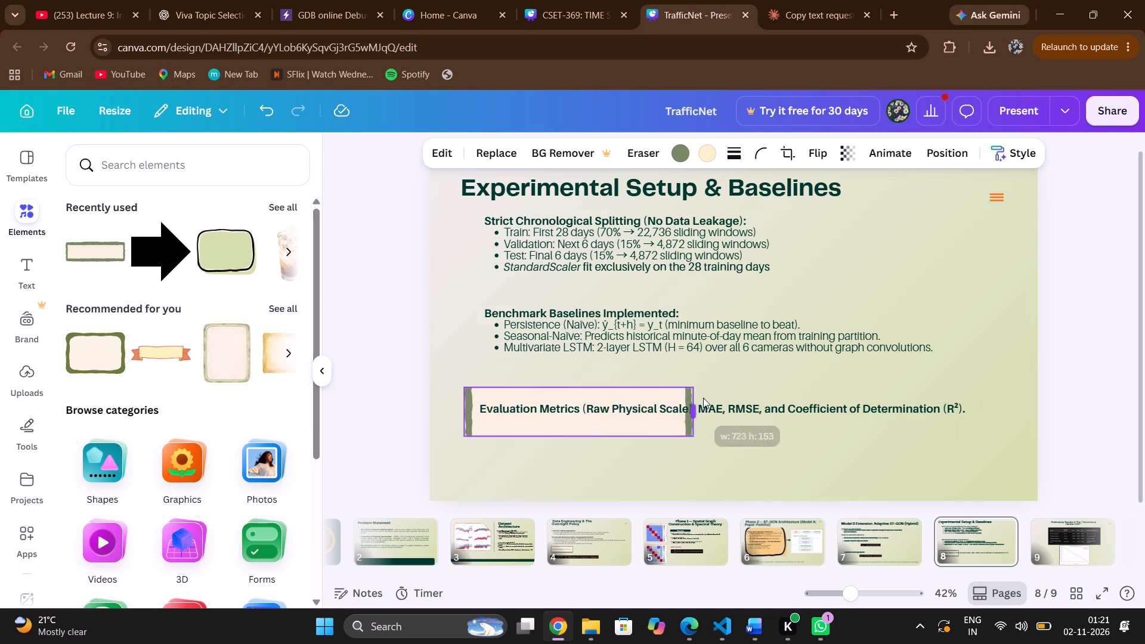
left_click_drag(703, 398, 970, 386)
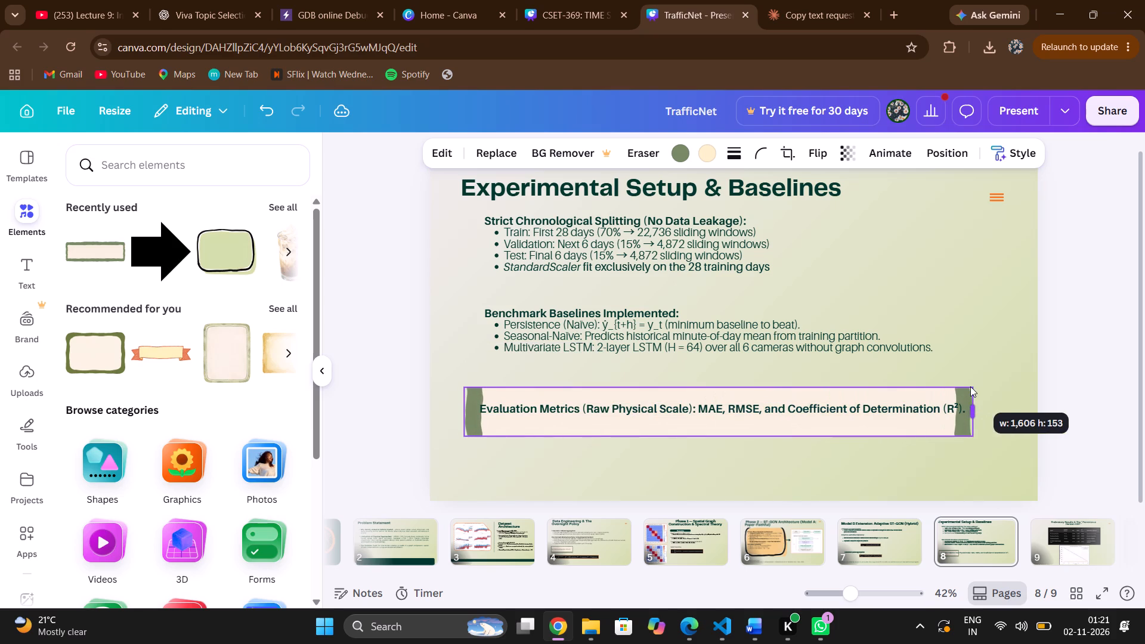
left_click_drag(970, 386, 986, 388)
left_click(1058, 337)
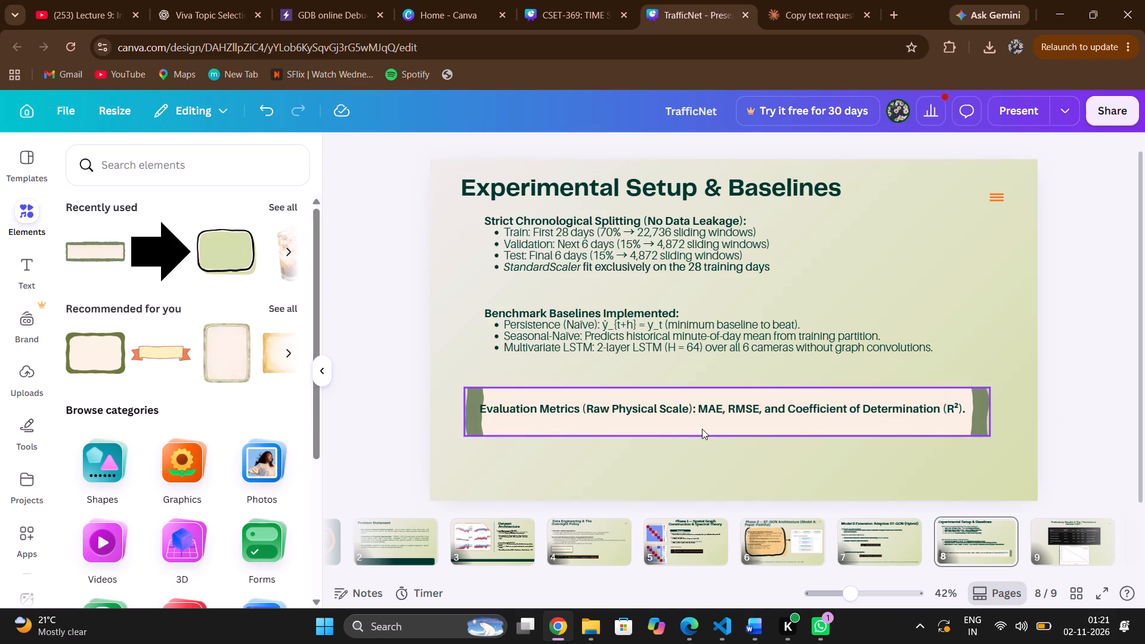
Extend the cream banner's left edge outward for more margin before the Evaluation Metrics sentence, making it about 1,700 wide.
left_click(886, 392)
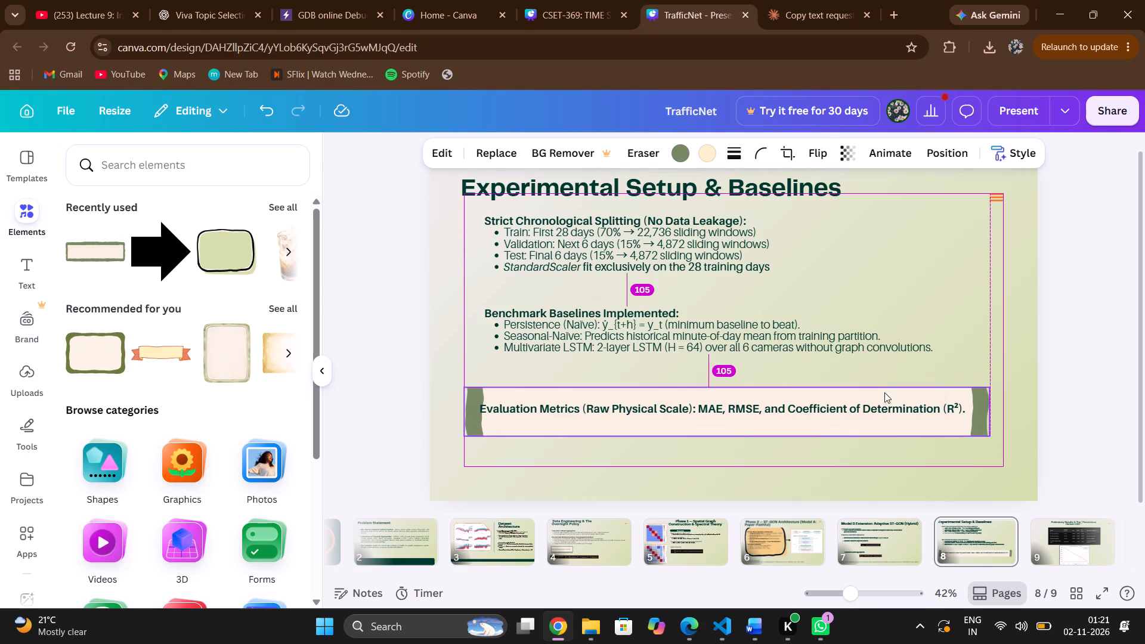
left_click_drag(466, 408, 456, 409)
left_click_drag(455, 390, 451, 376)
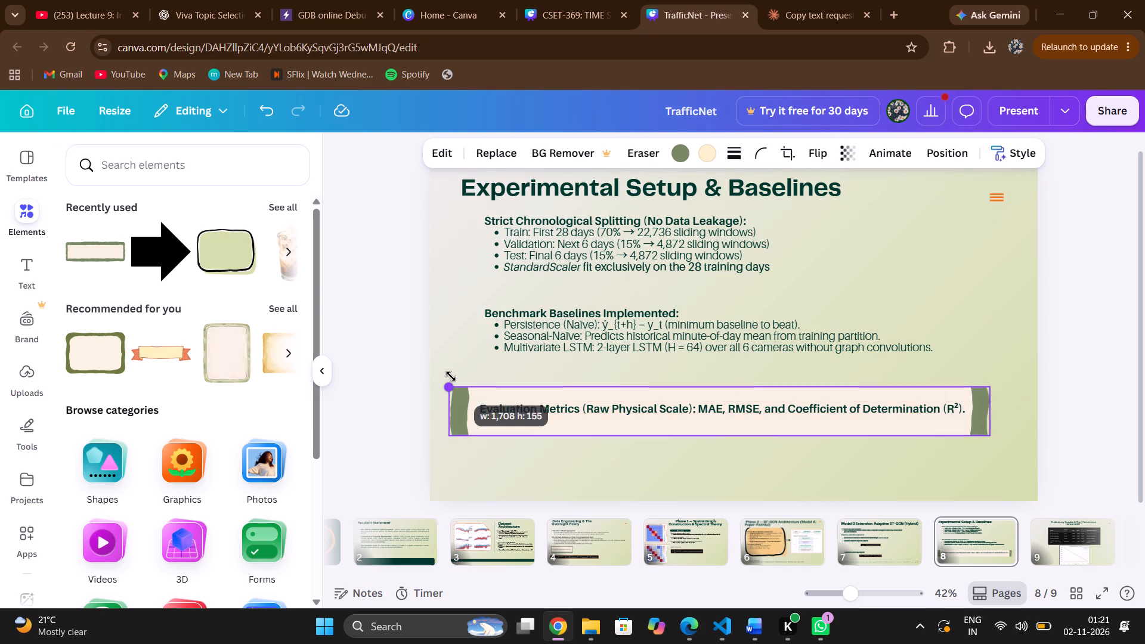
left_click_drag(451, 376, 454, 379)
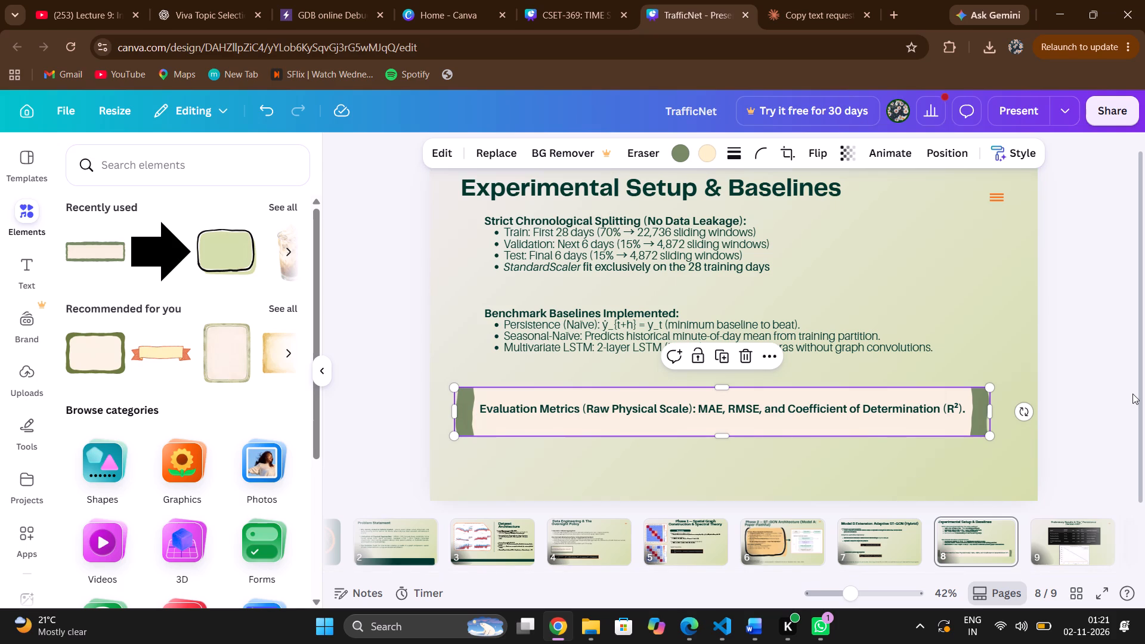
left_click(1132, 394)
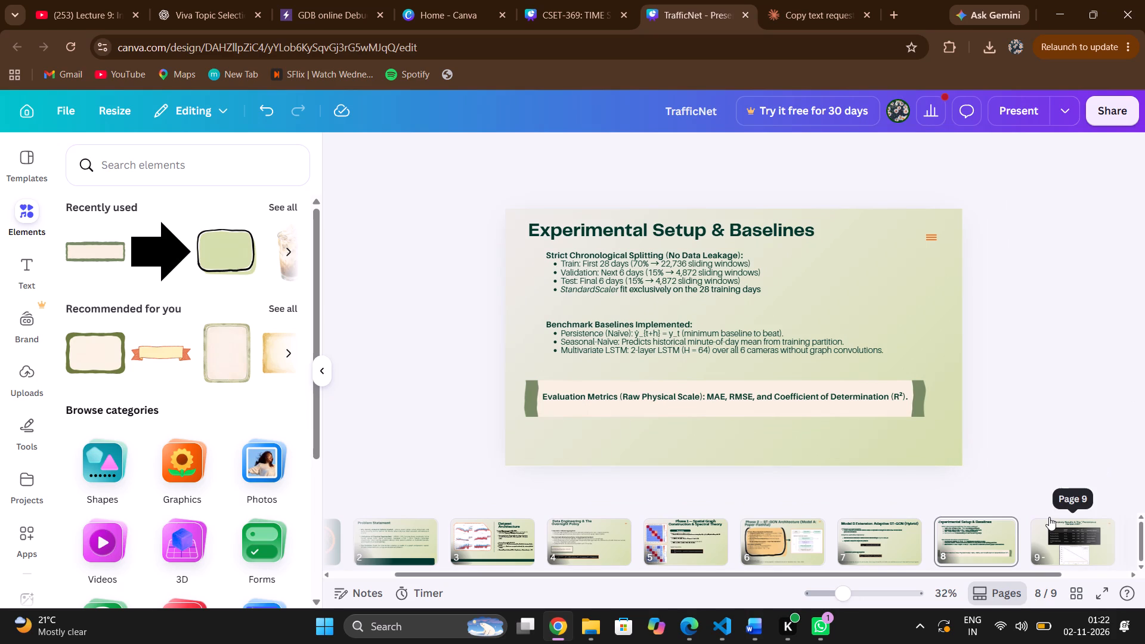
Review the deck's other slides, including Model B Extension, Problem Statement and the TrafficNet title slide.
scroll(967, 556, "left", 1)
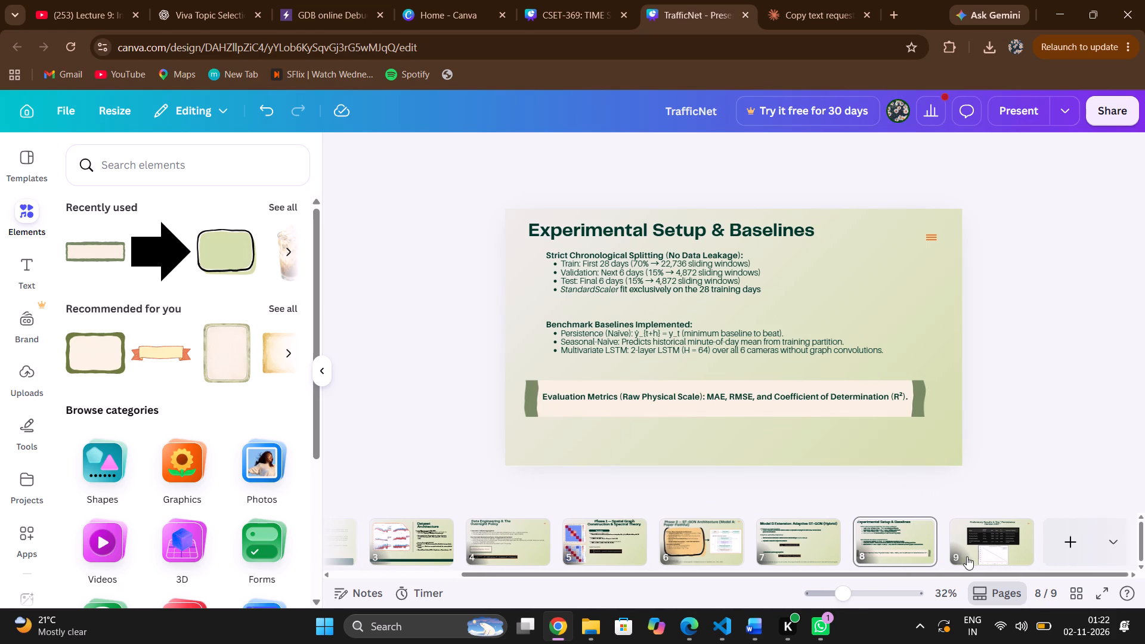
scroll(967, 556, "left", 1)
left_click(819, 546)
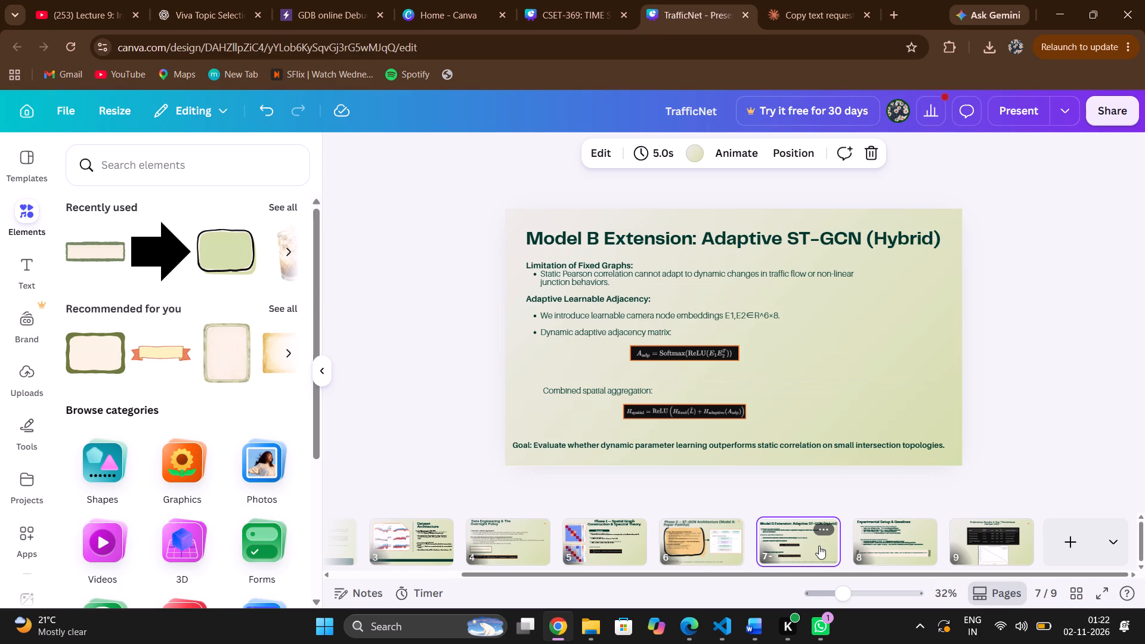
scroll(761, 554, "right", 3)
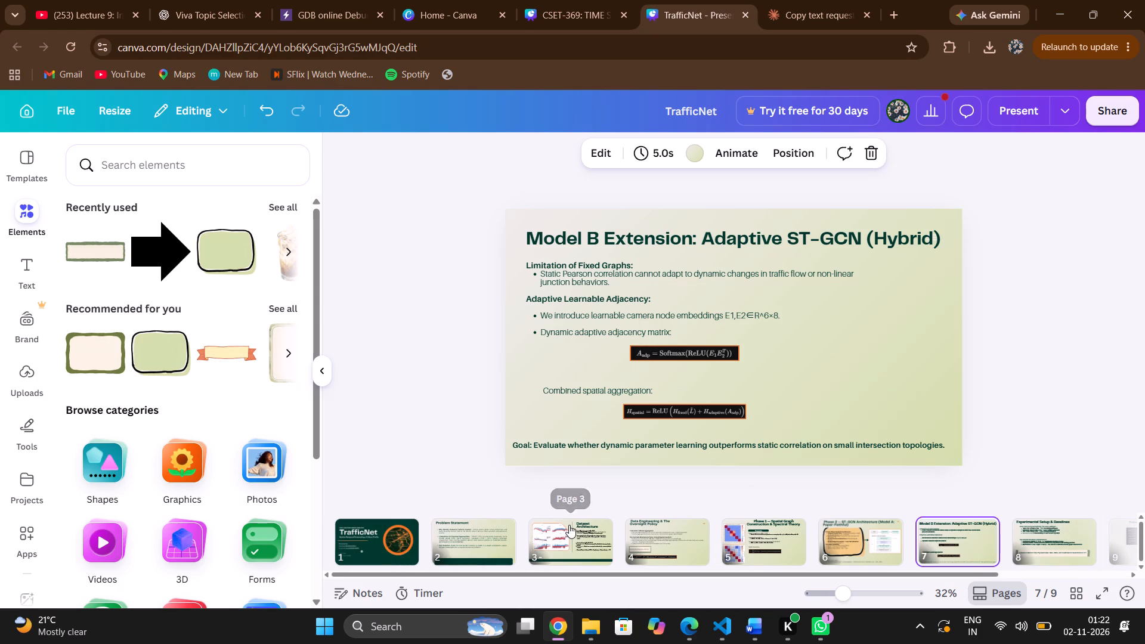
left_click(569, 525)
left_click(472, 524)
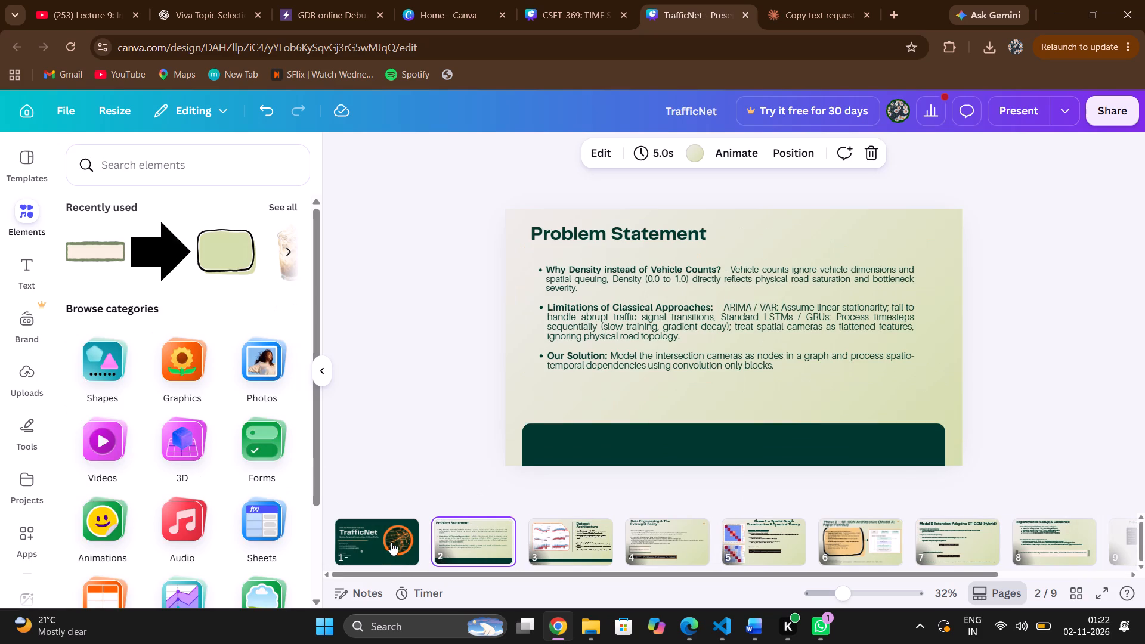
left_click(391, 542)
scroll(642, 554, "left", 3)
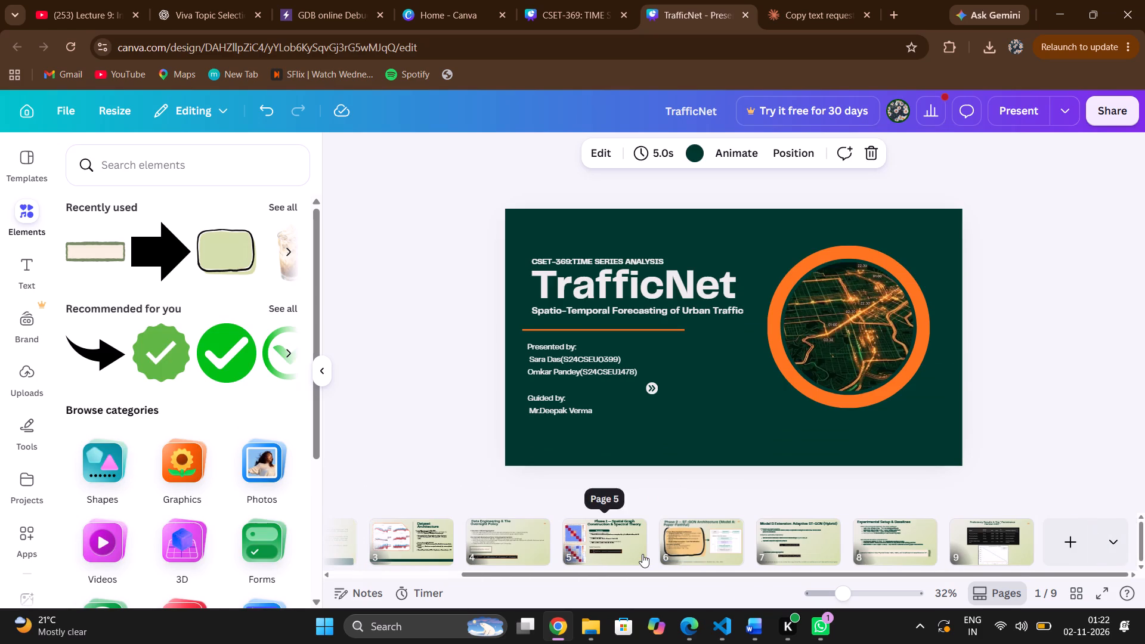
Enlarge the "Preliminary Results & The Persistence Horizon Cliff" title on slide 9 to font size 58.
scroll(614, 548, "right", 1)
scroll(614, 548, "left", 3)
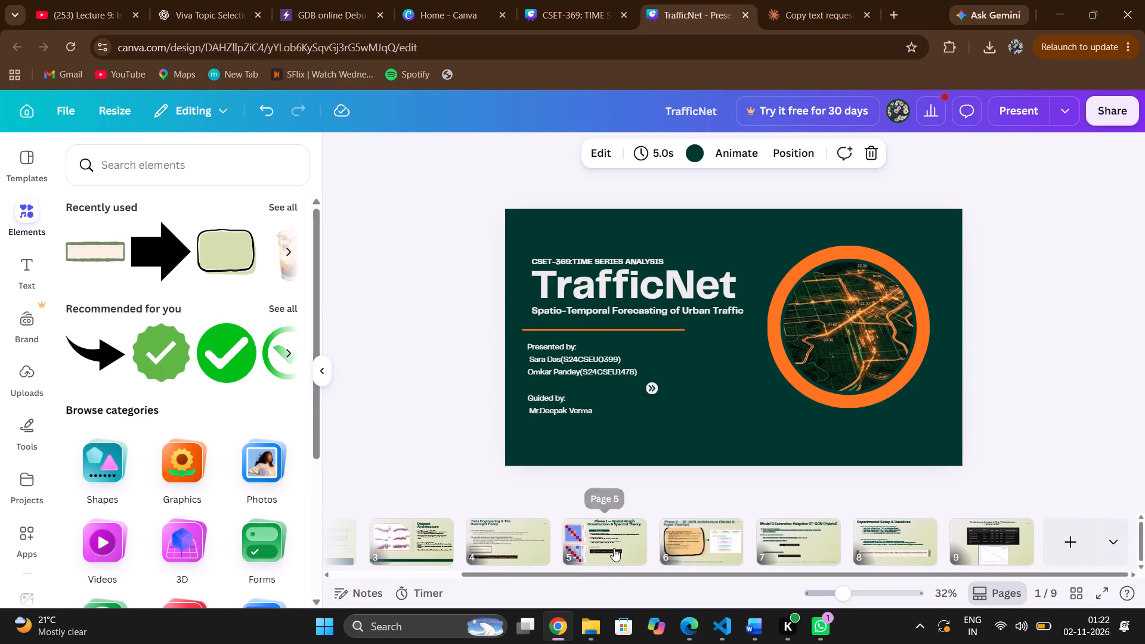
left_click(982, 534)
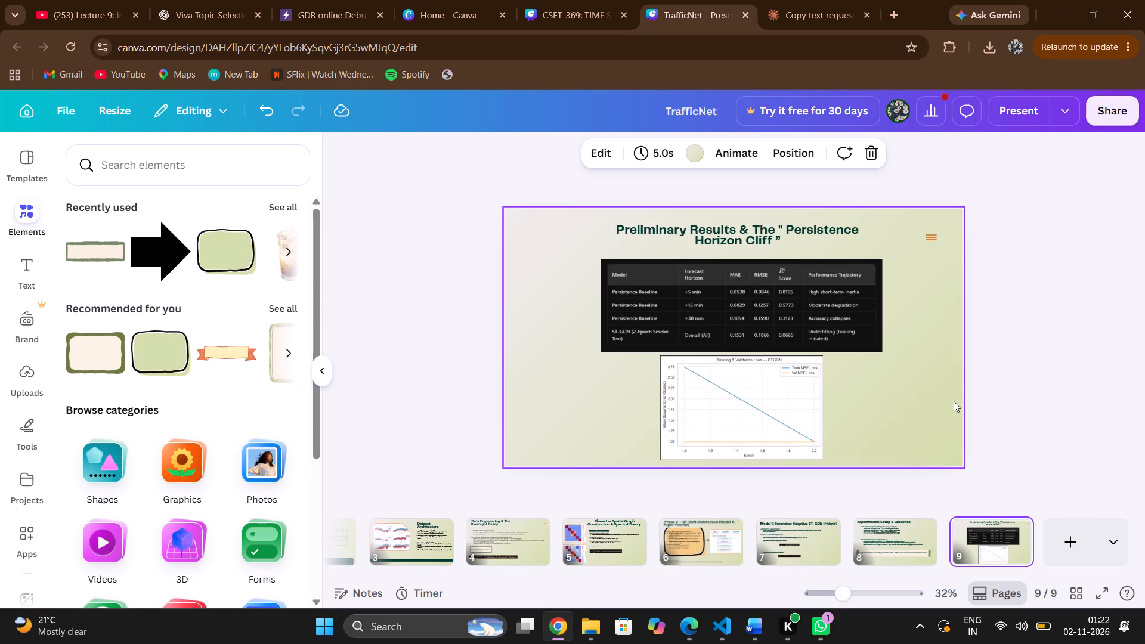
scroll(1008, 390, "up", 1)
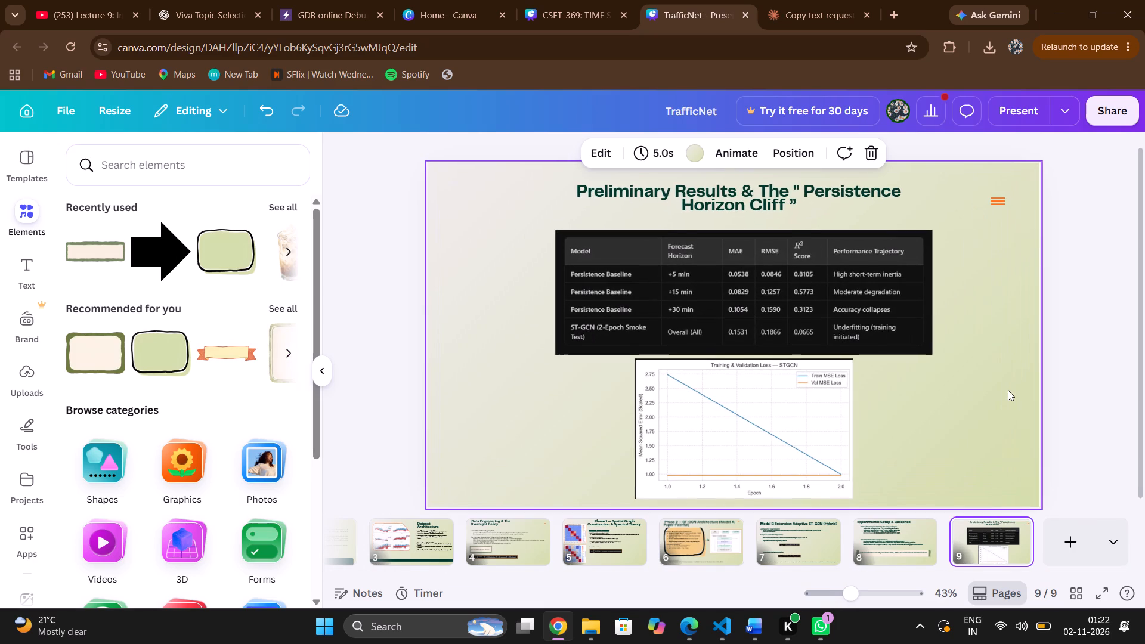
scroll(1008, 390, "up", 1)
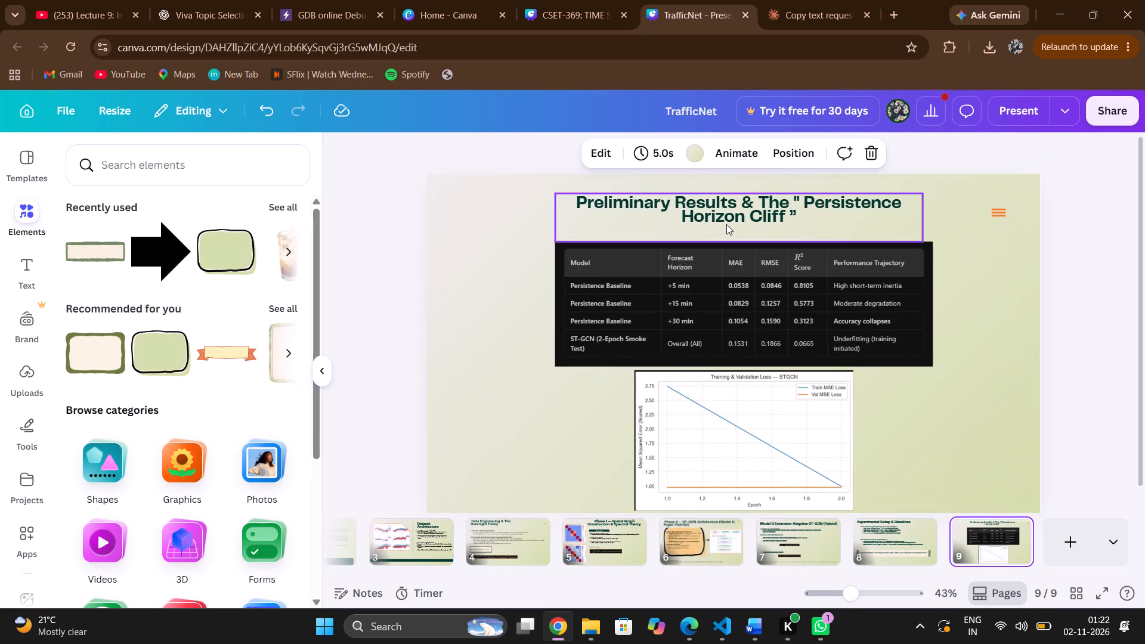
left_click(726, 224)
triple_click(565, 154)
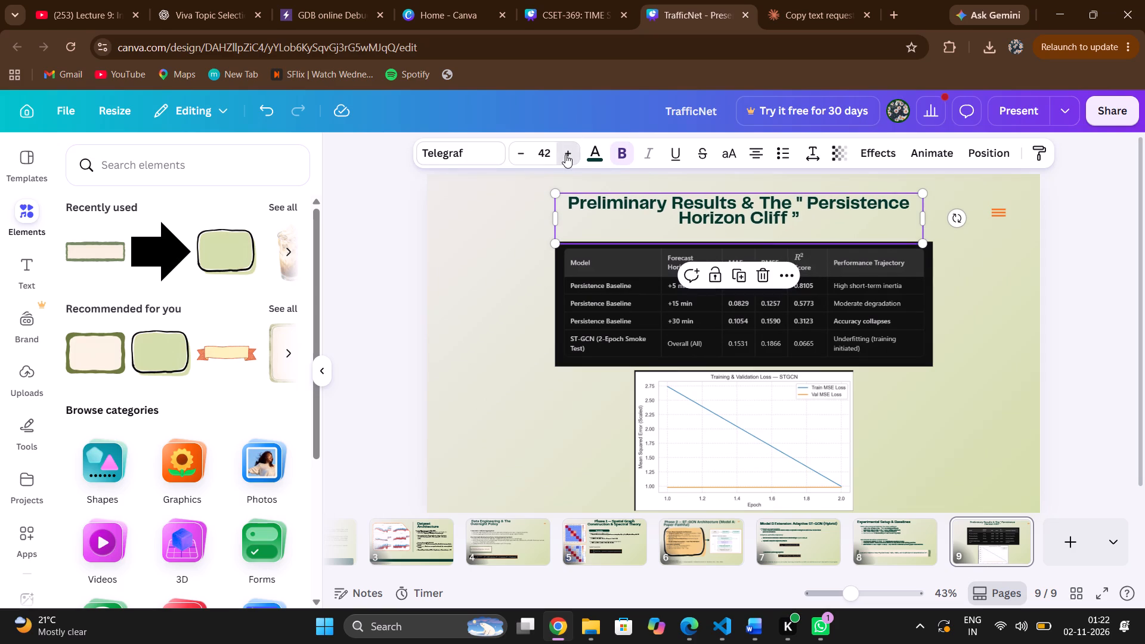
triple_click(565, 154)
triple_click(565, 154)
triple_click(565, 154)
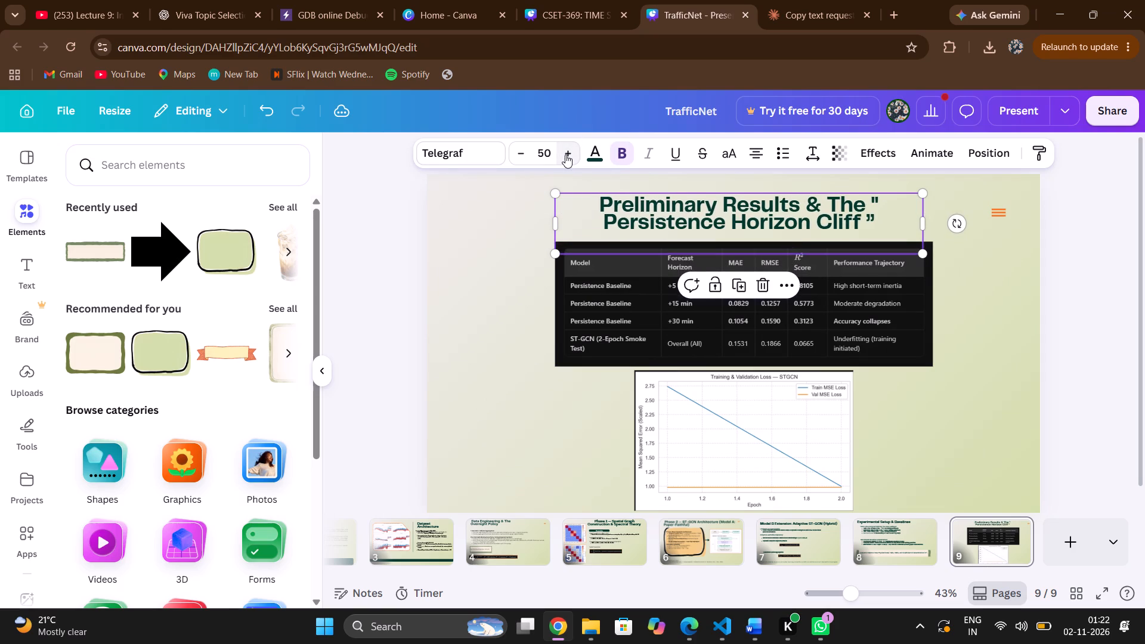
triple_click(565, 154)
double_click(565, 154)
left_click(565, 154)
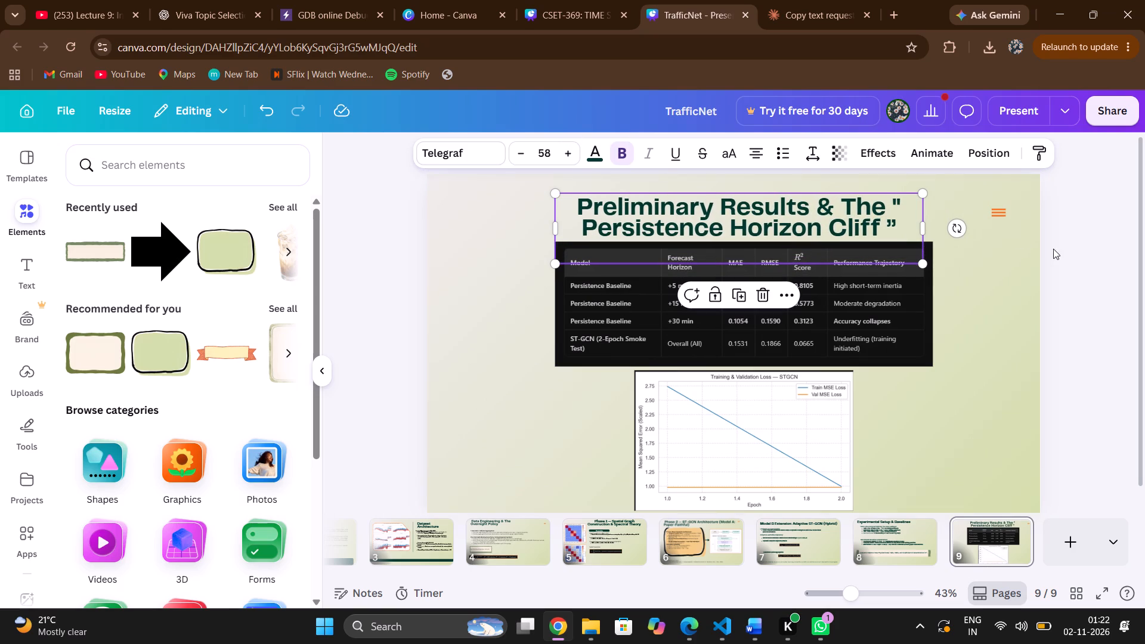
left_click(1078, 241)
Move slide 9's title up toward the slide's top edge and widen its text box so "Persistence" fits on the first line.
left_click_drag(896, 222, 891, 206)
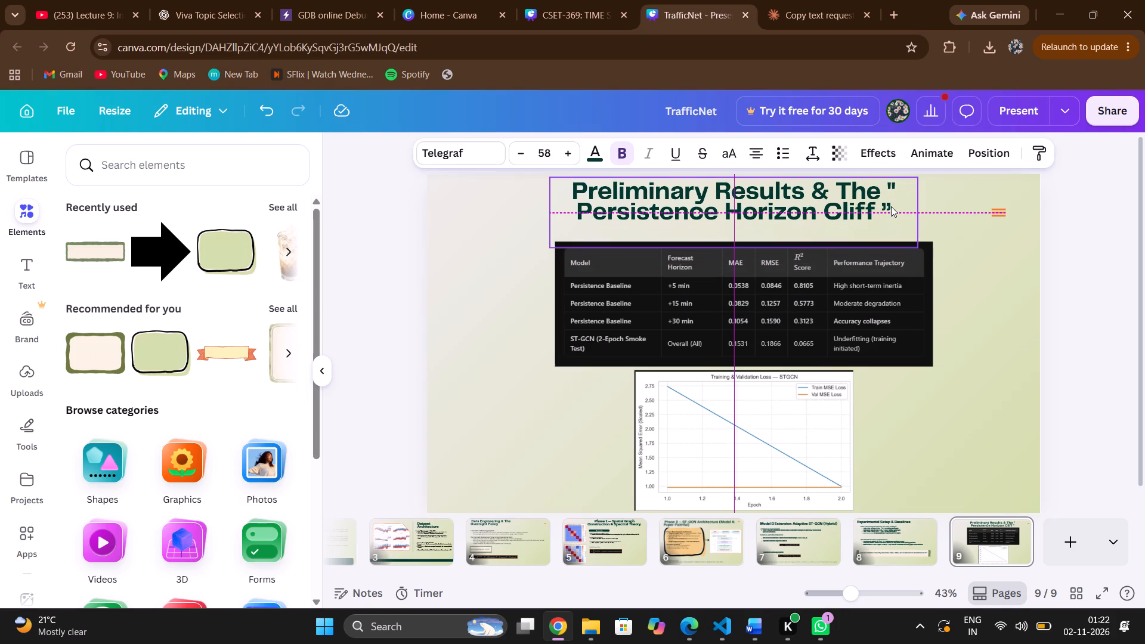
left_click_drag(891, 206, 776, 199)
left_click_drag(806, 209, 875, 202)
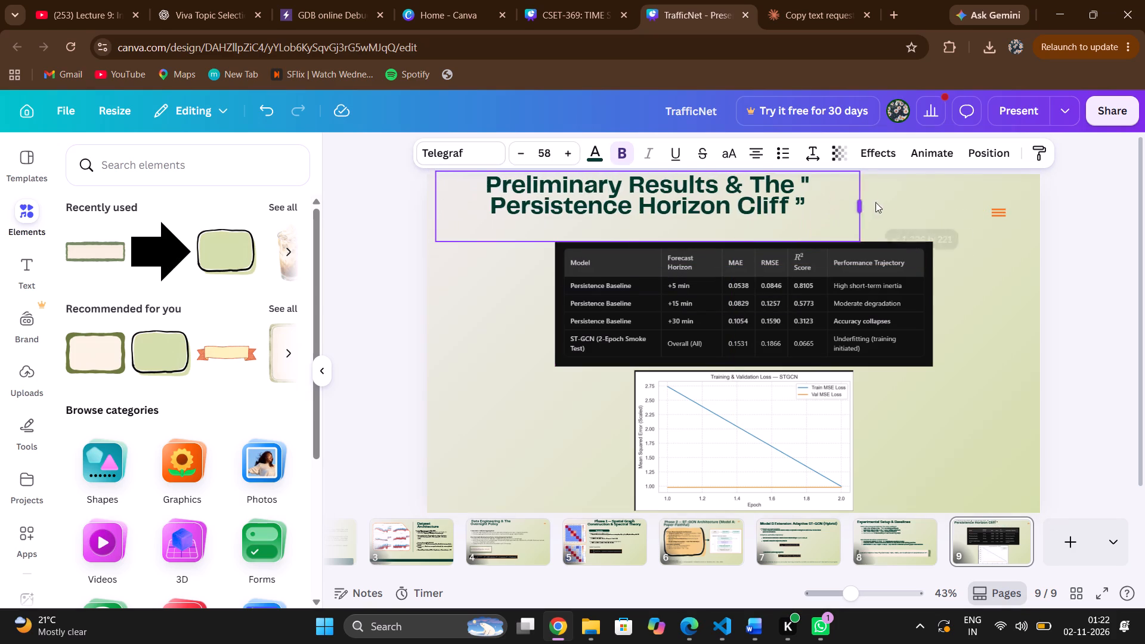
left_click_drag(875, 202, 983, 202)
left_click(1097, 201)
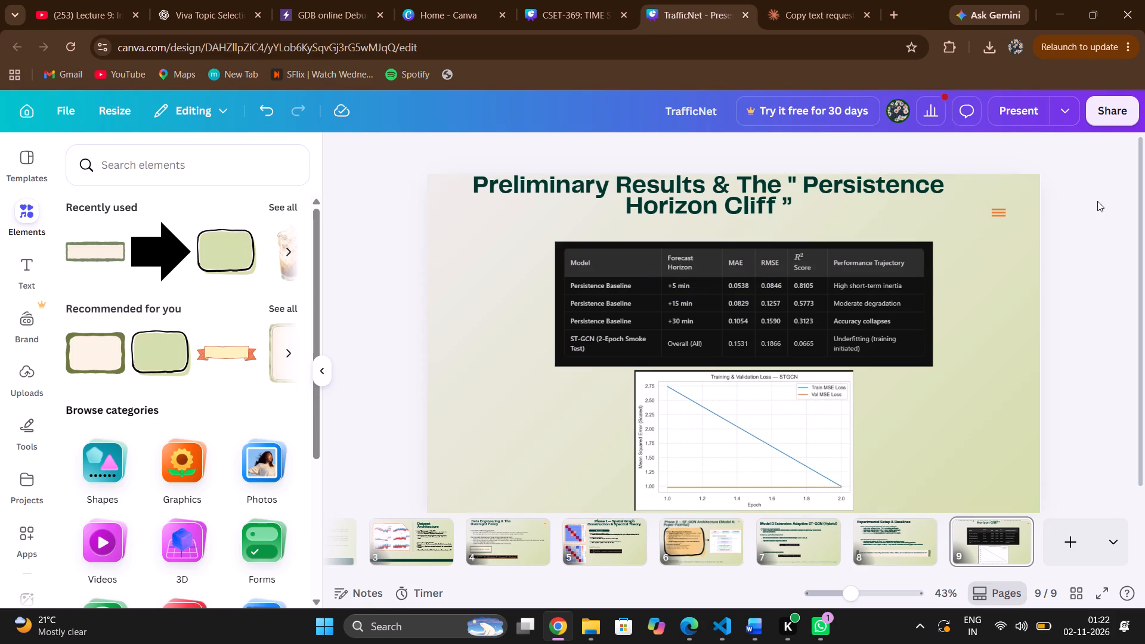
scroll(1070, 256, "up", 1)
left_click_drag(782, 182, 781, 187)
left_click(1144, 244)
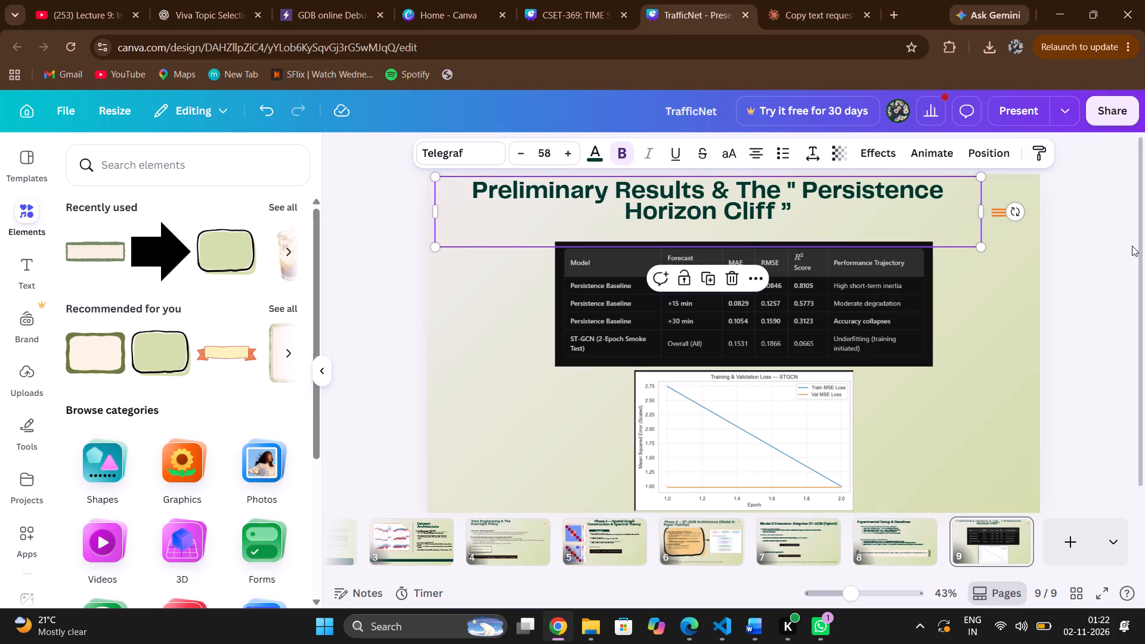
left_click(1132, 246)
Move the results table image slightly up, centred horizontally on the slide with a gap above the loss chart.
left_click_drag(880, 305, 874, 295)
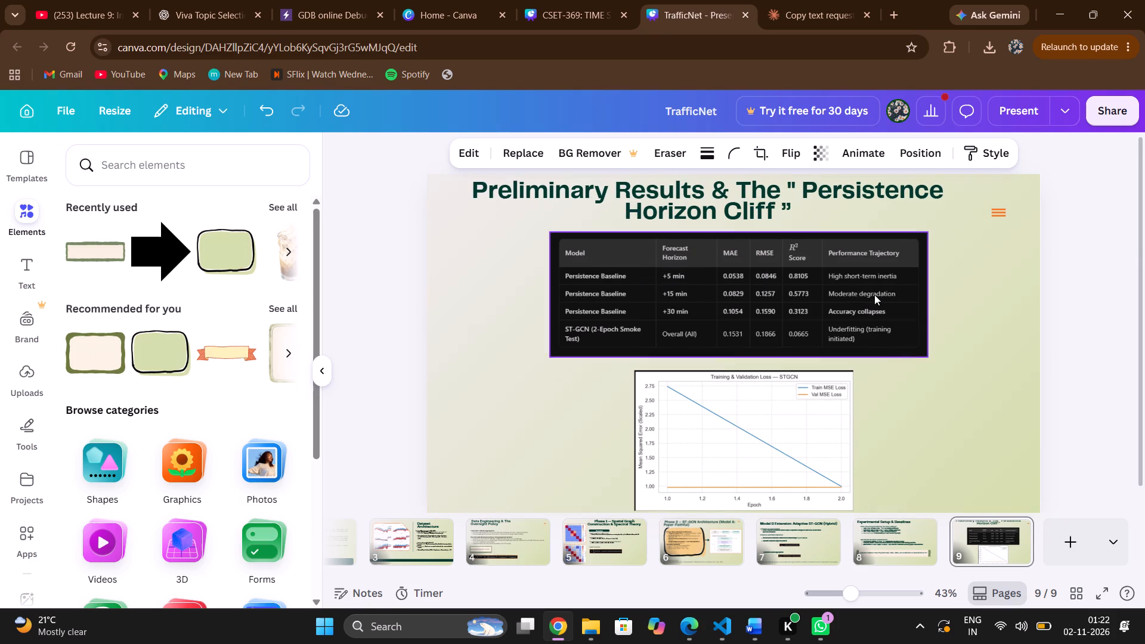
left_click_drag(874, 295, 867, 299)
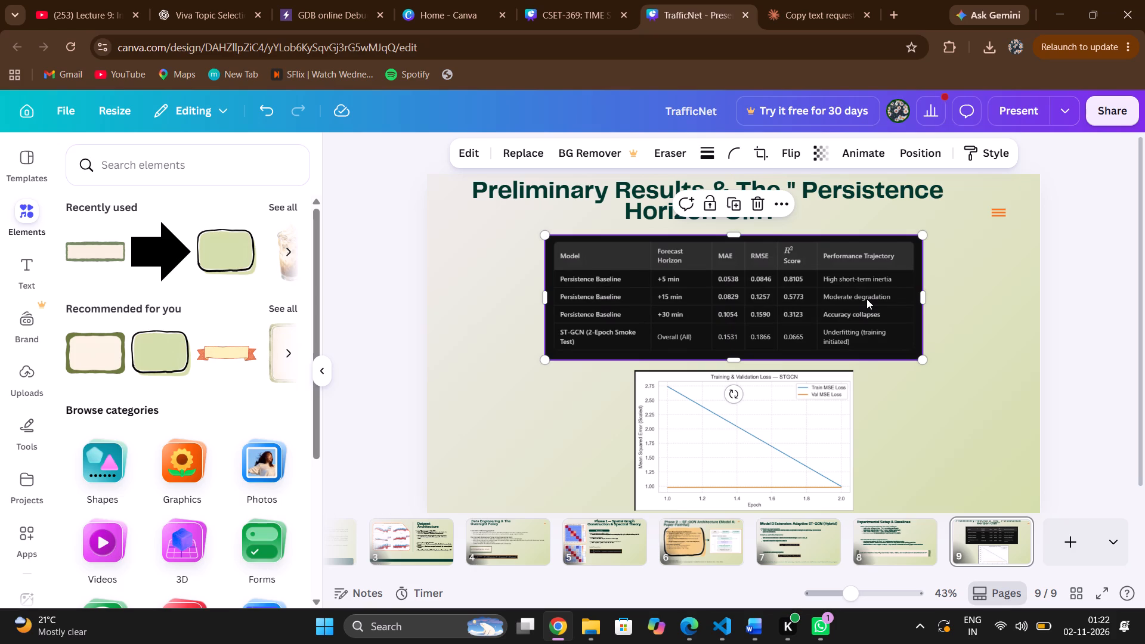
Add a solid border of weight 4 to the results table image and colour it salmon orange #ff751f.
left_click(707, 154)
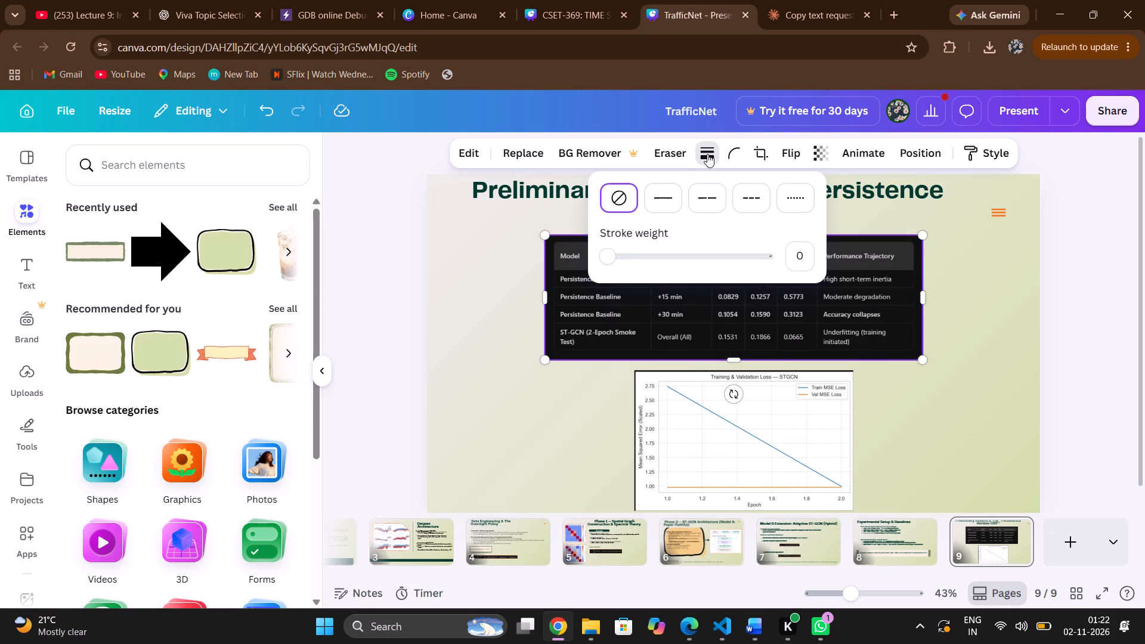
left_click(676, 199)
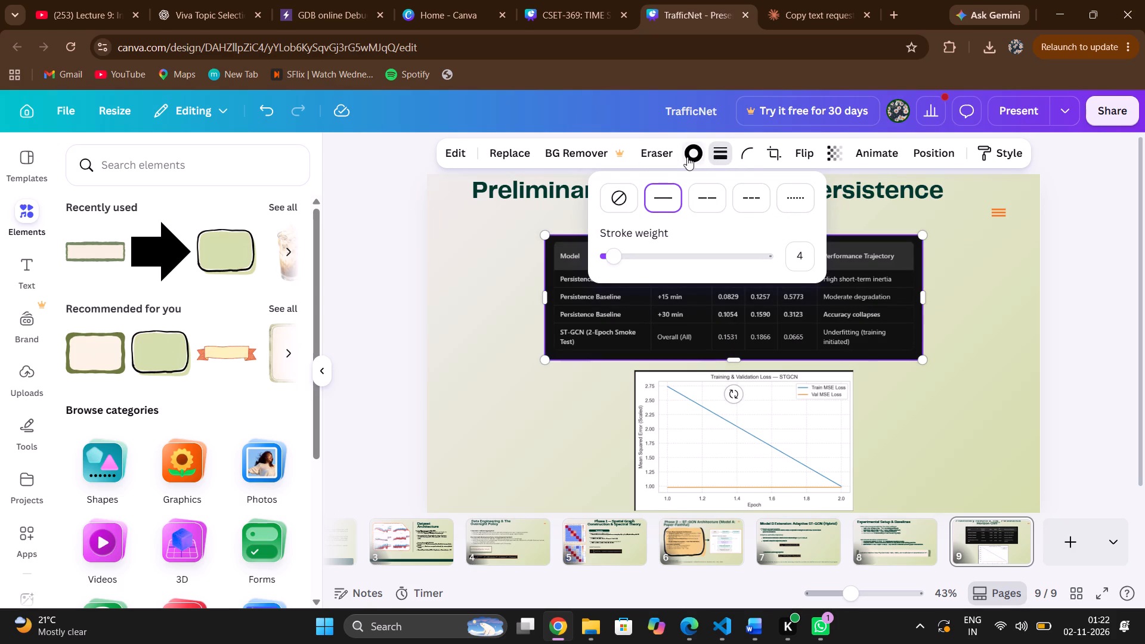
left_click(687, 157)
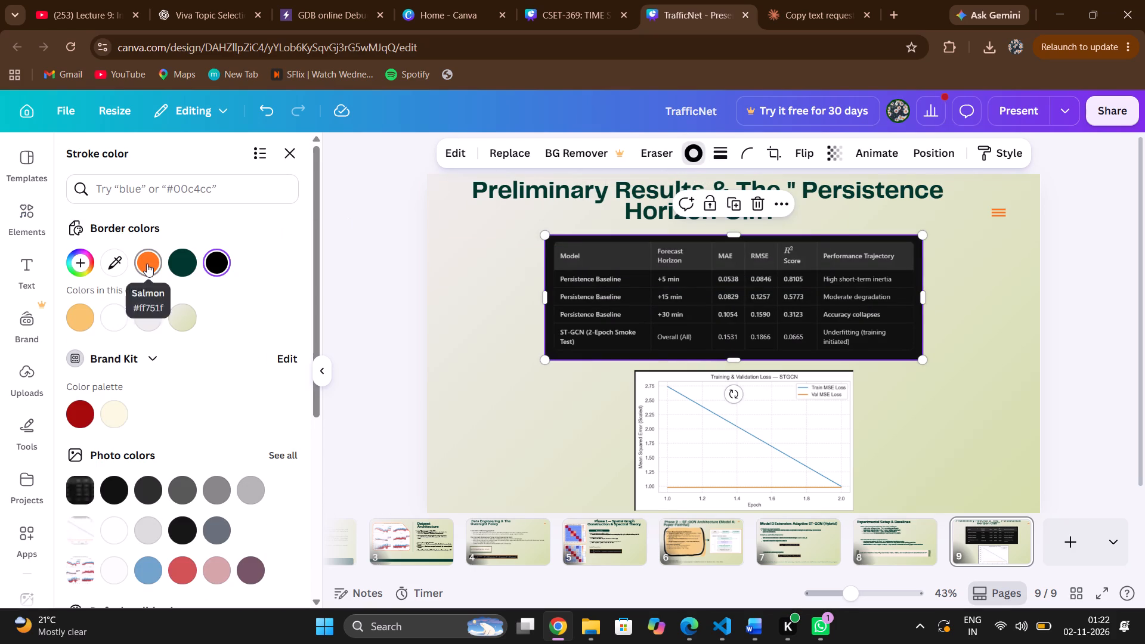
left_click(147, 264)
left_click(1094, 336)
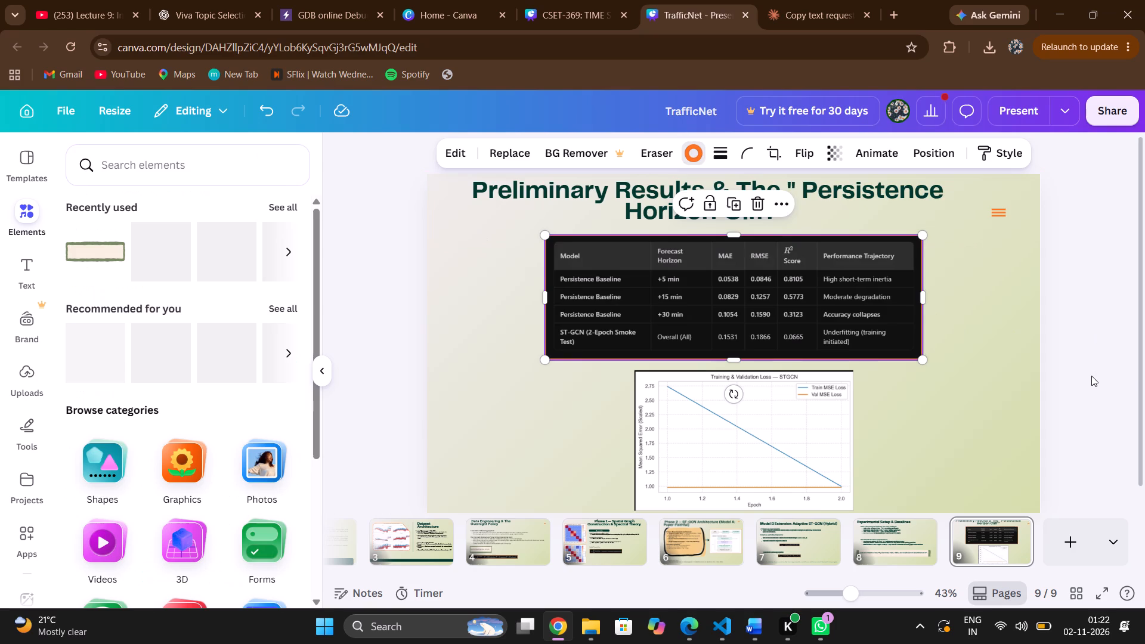
scroll(1091, 376, "down", 1)
left_click(1091, 376)
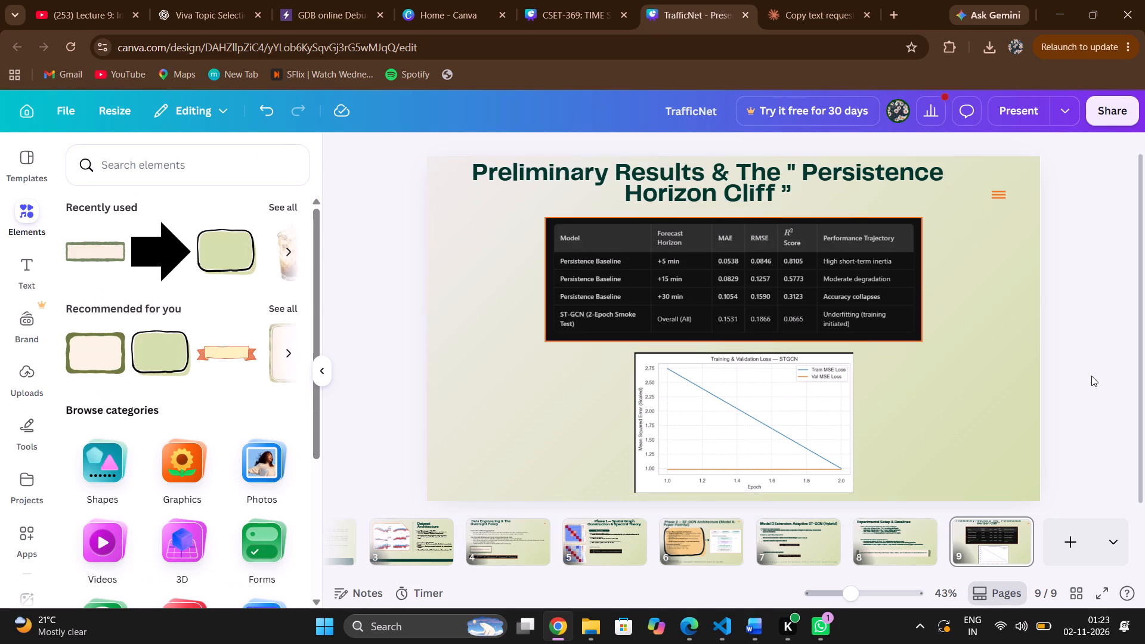
Give the Training & Validation Loss chart a matching solid border of weight 4 in salmon orange #ff751f.
left_click(791, 431)
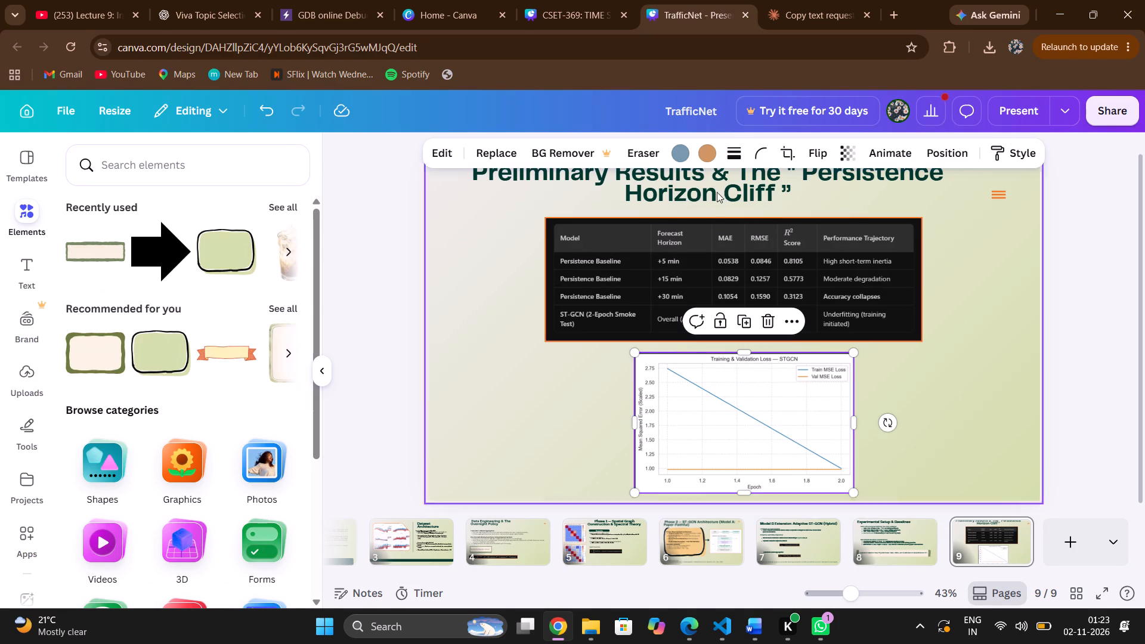
left_click(744, 155)
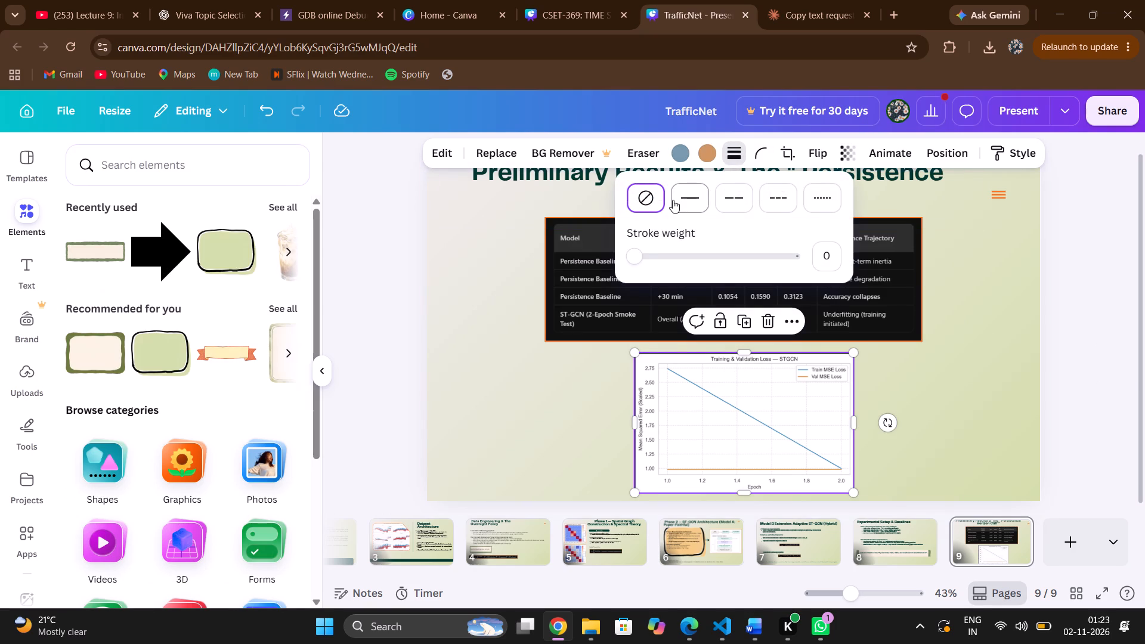
left_click(673, 200)
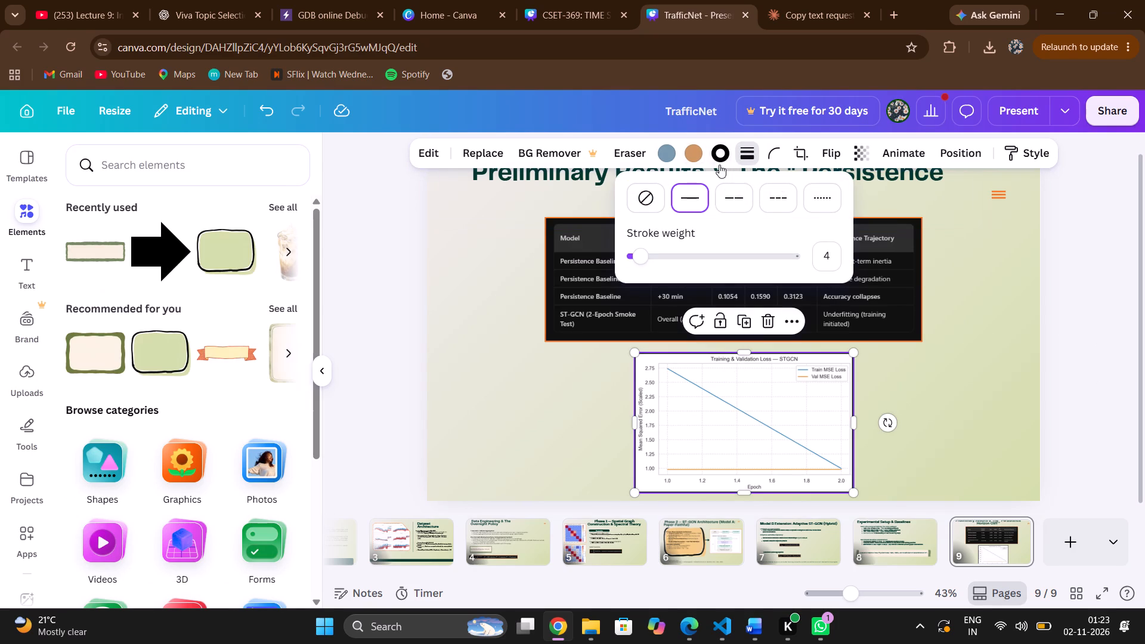
left_click(719, 160)
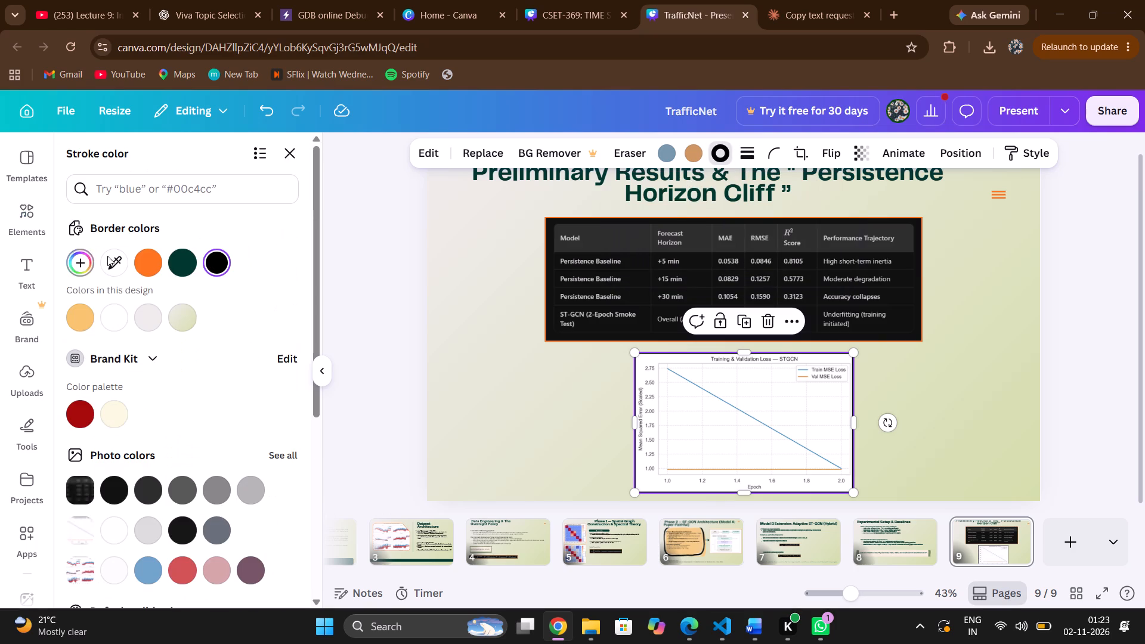
left_click(141, 265)
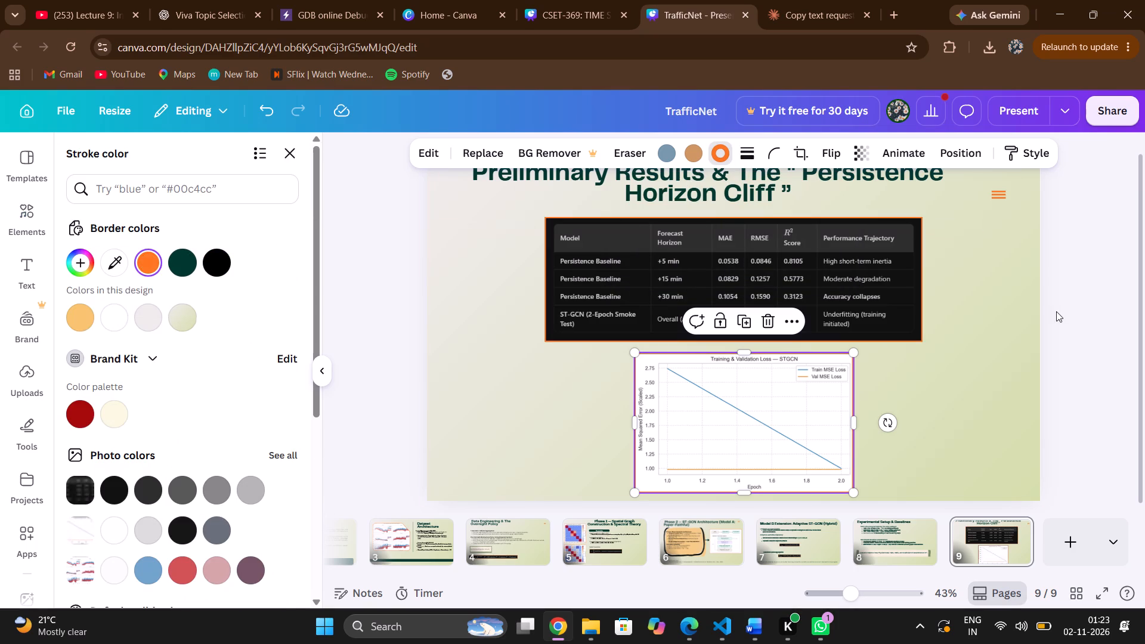
left_click(1056, 311)
left_click(1080, 305)
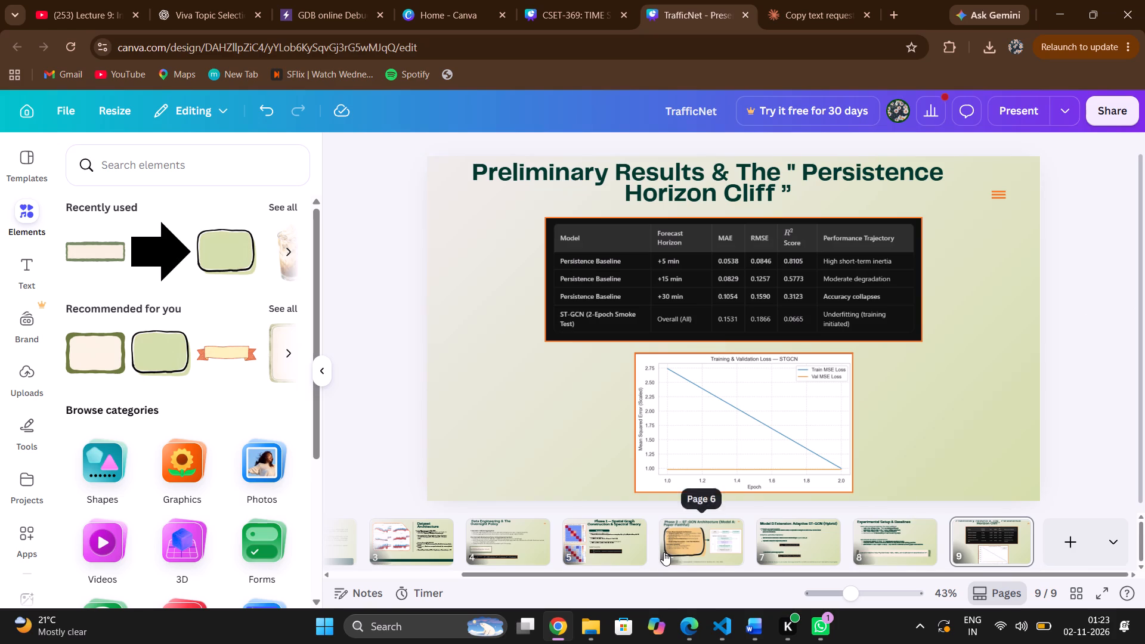
Review all nine slides in order, from the TrafficNet title slide through to Preliminary Results.
scroll(664, 552, "right", 3)
left_click(392, 540)
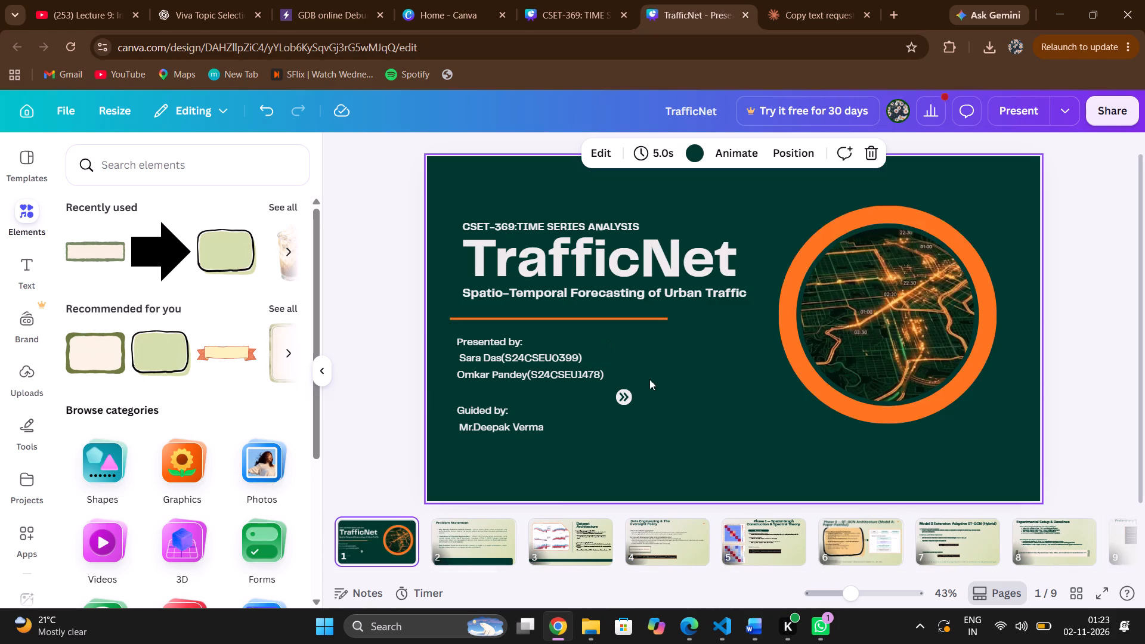
left_click(476, 543)
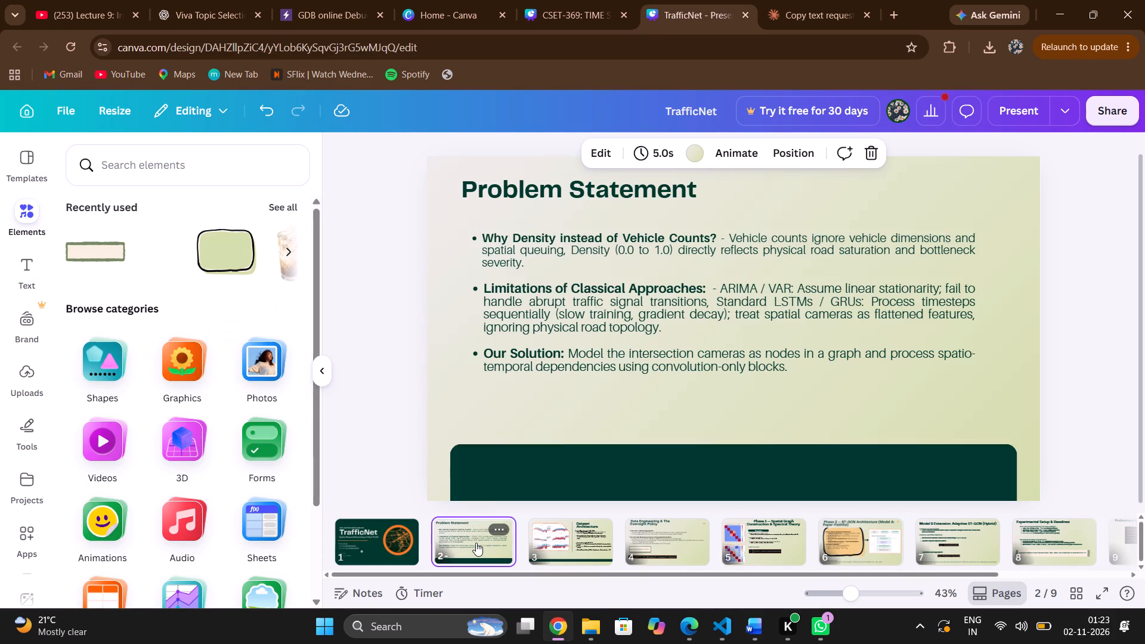
left_click(557, 547)
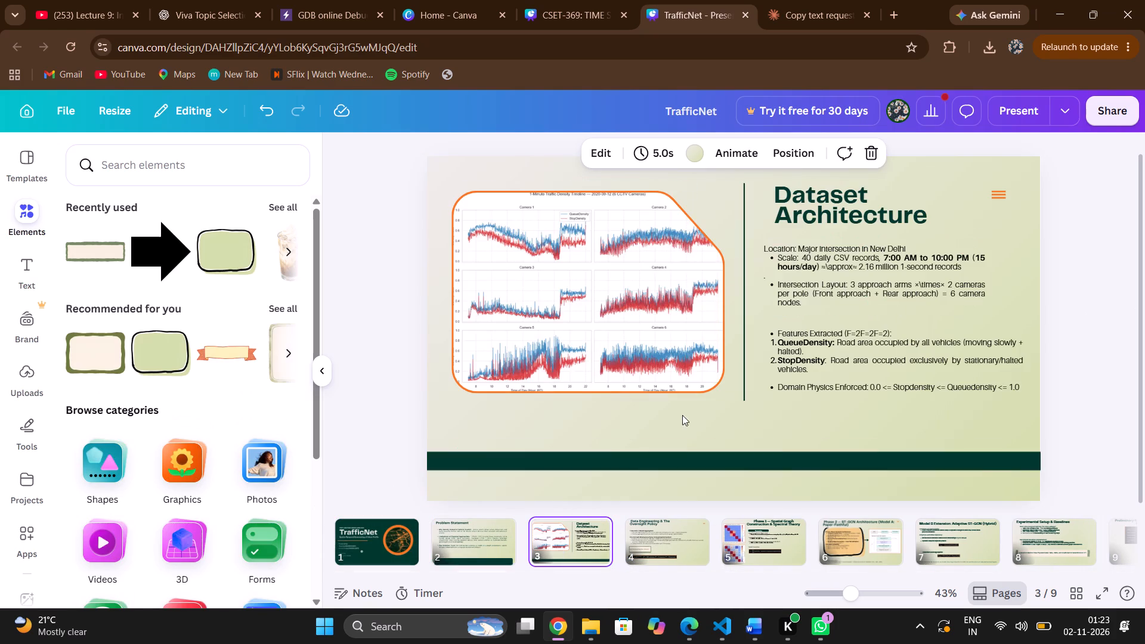
left_click(686, 547)
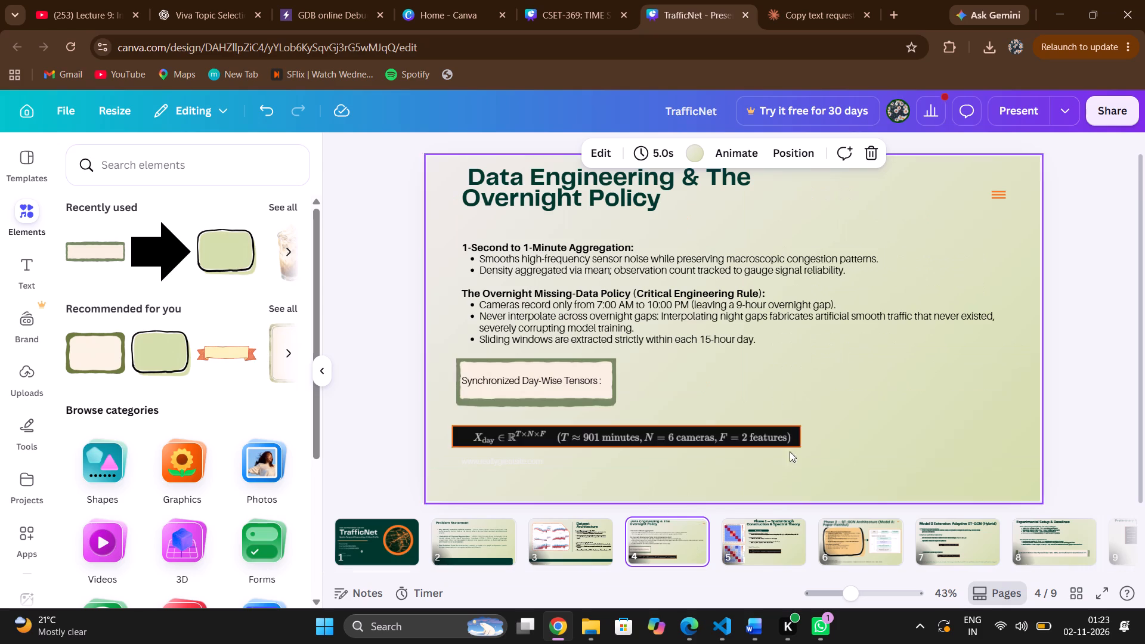
left_click(764, 541)
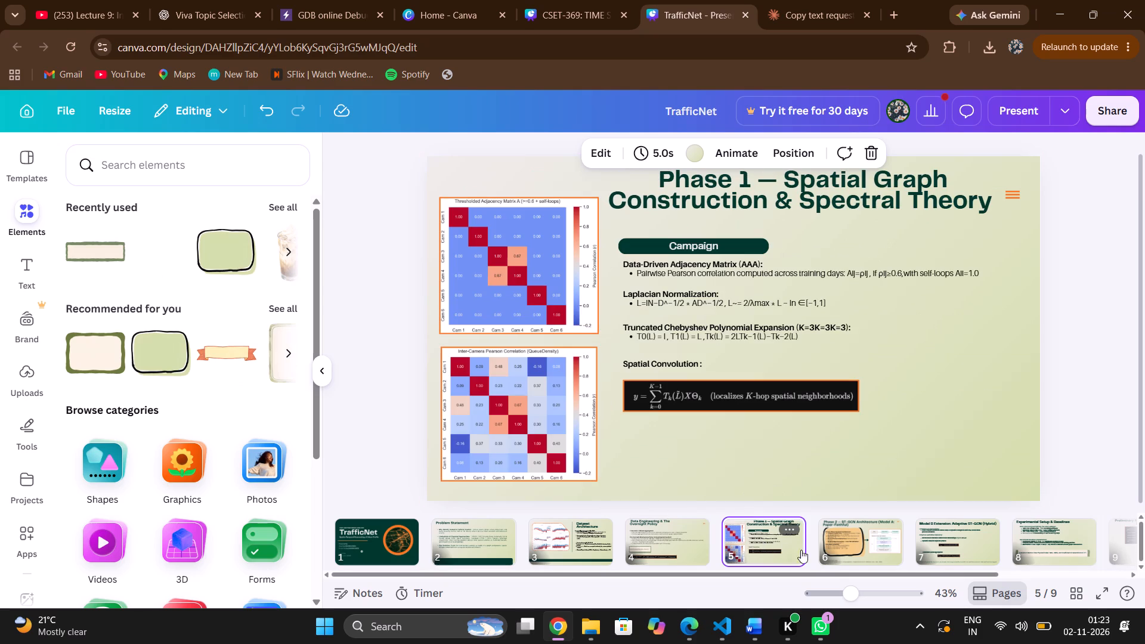
left_click(853, 558)
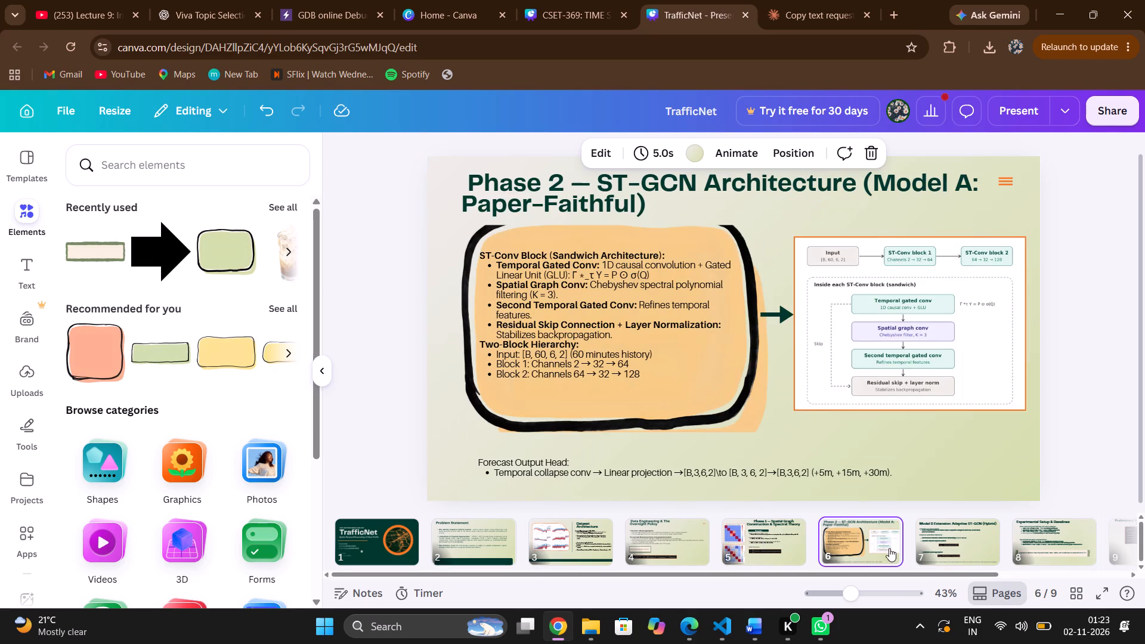
left_click(958, 549)
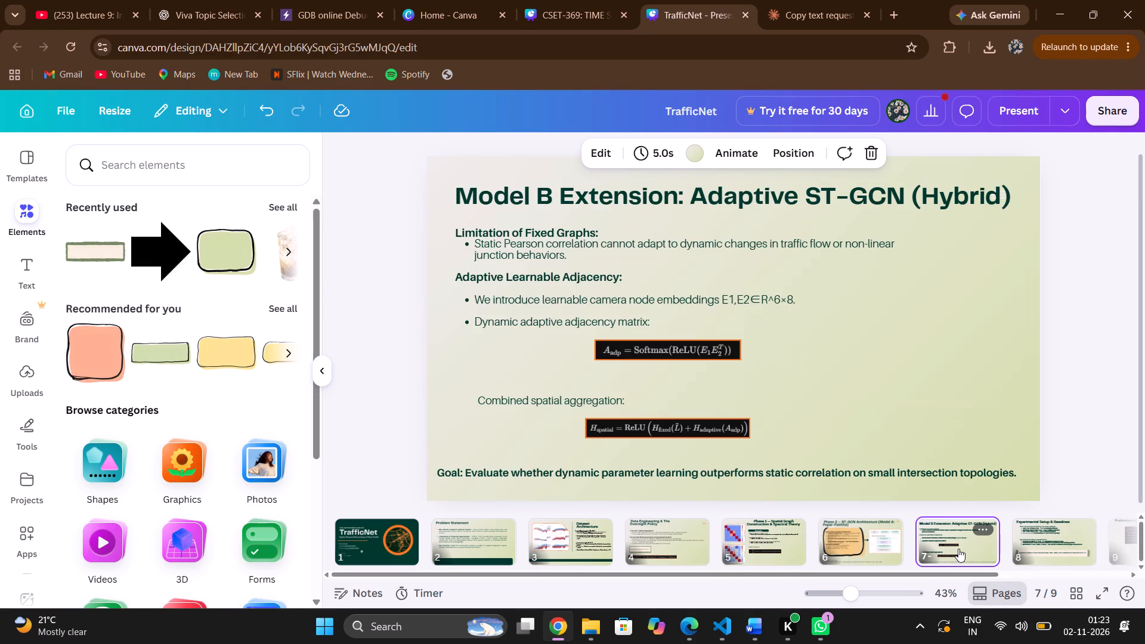
scroll(982, 549, "left", 1)
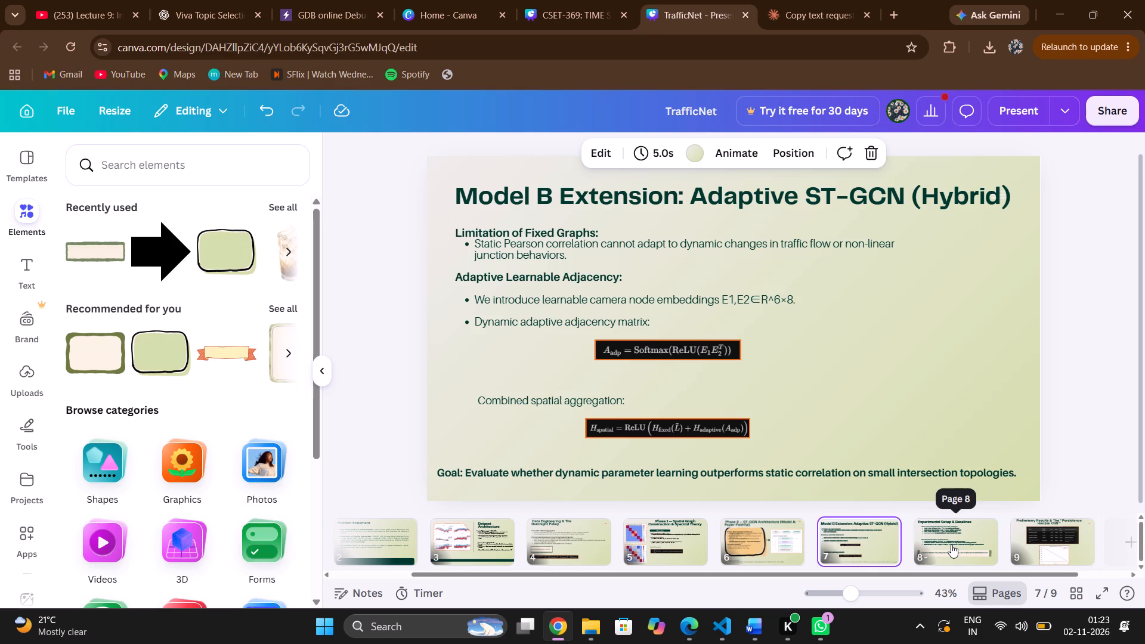
left_click(951, 544)
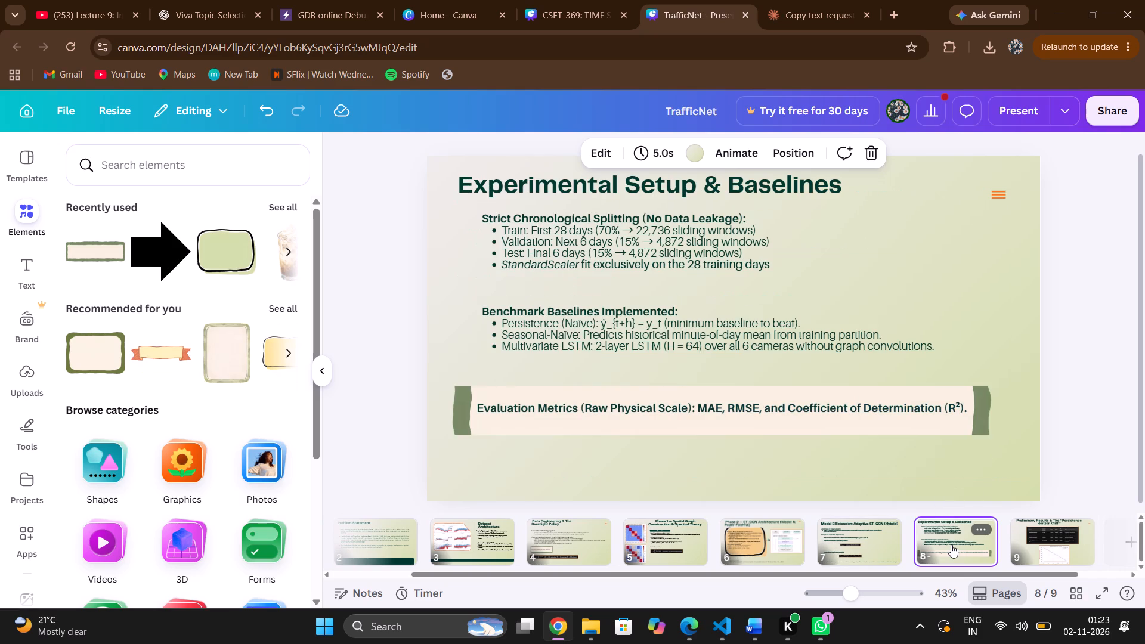
scroll(951, 544, "left", 1)
left_click(1001, 544)
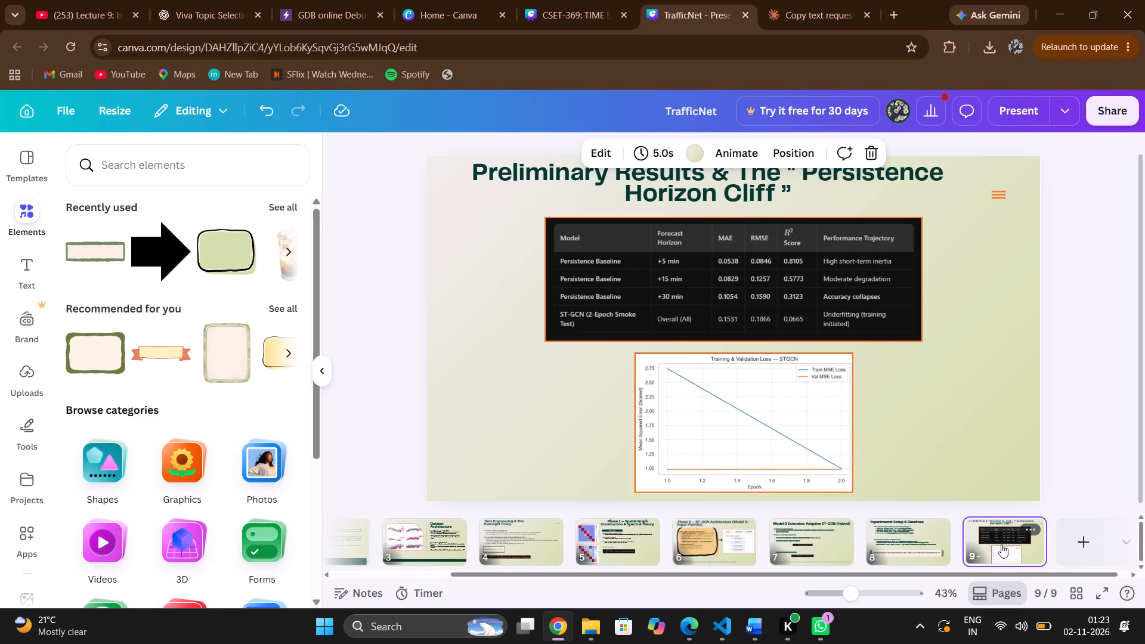
left_click(1115, 374)
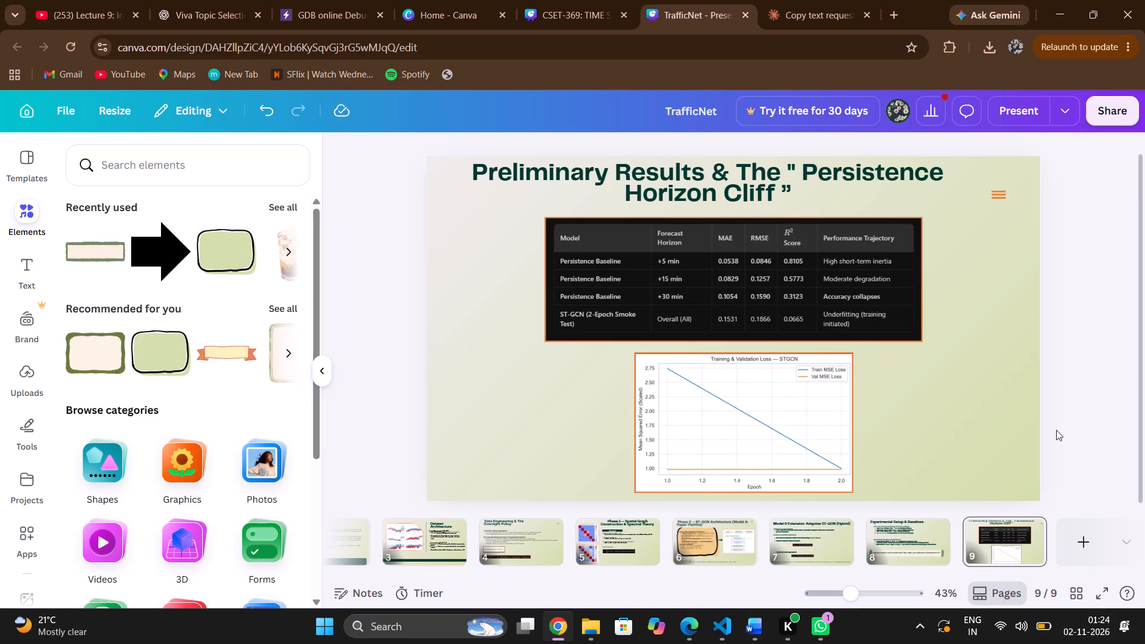
Add a blank slide at the end of the deck, after the Preliminary Results slide.
scroll(927, 559, "right", 3)
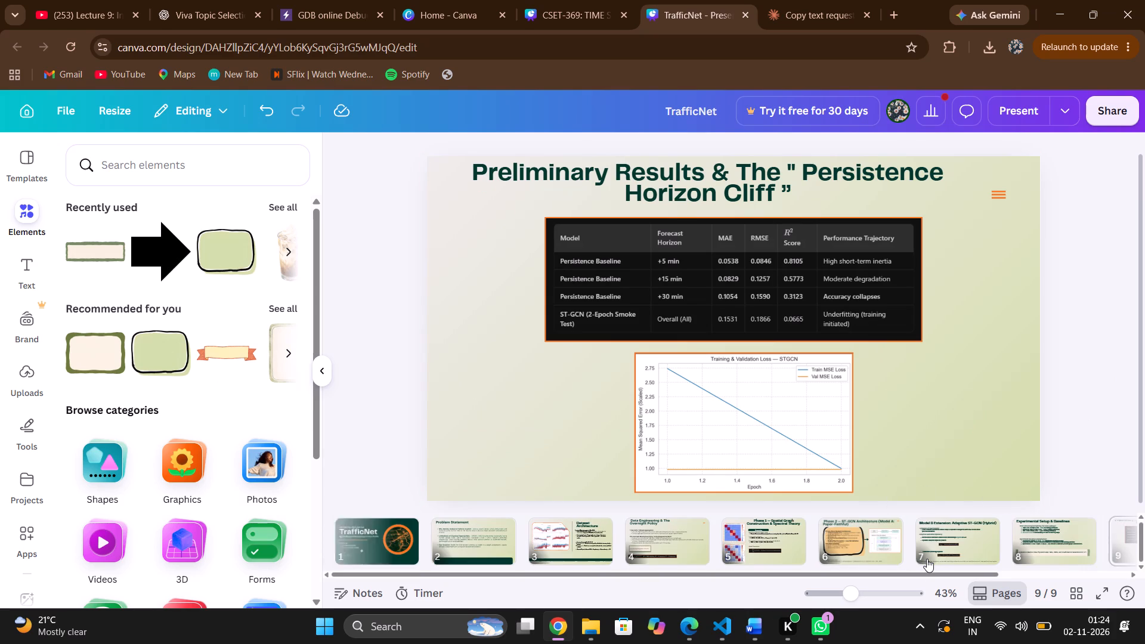
left_click(382, 546)
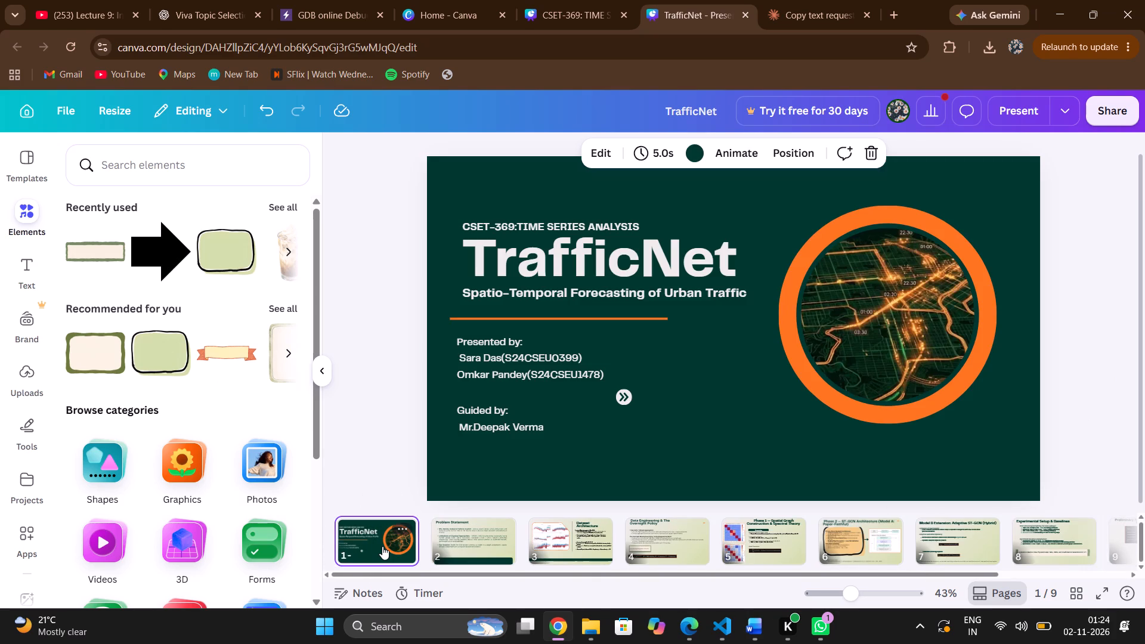
scroll(602, 566, "left", 4)
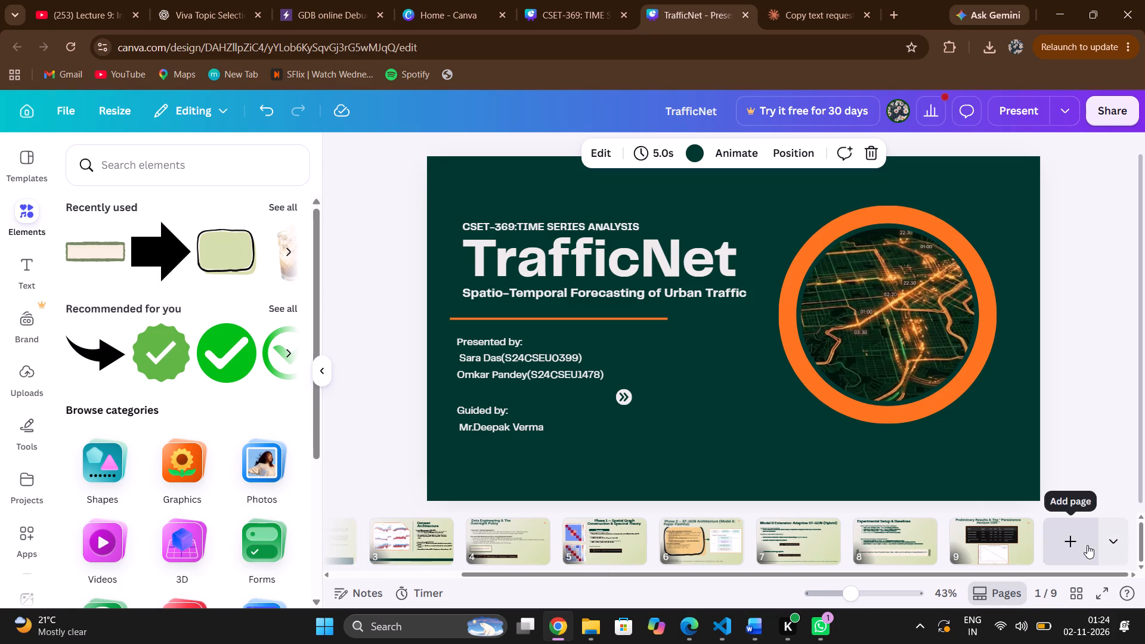
left_click(1087, 545)
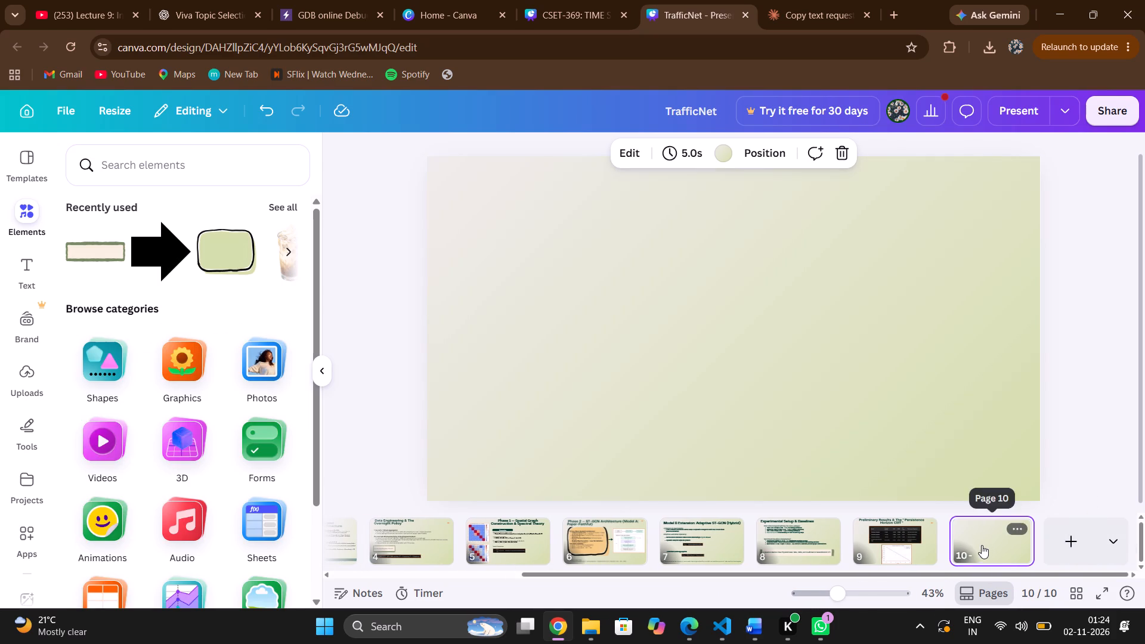
Change the new last slide's background to the dark green used on the TrafficNet title slide.
scroll(715, 539, "right", 2)
left_click(372, 543)
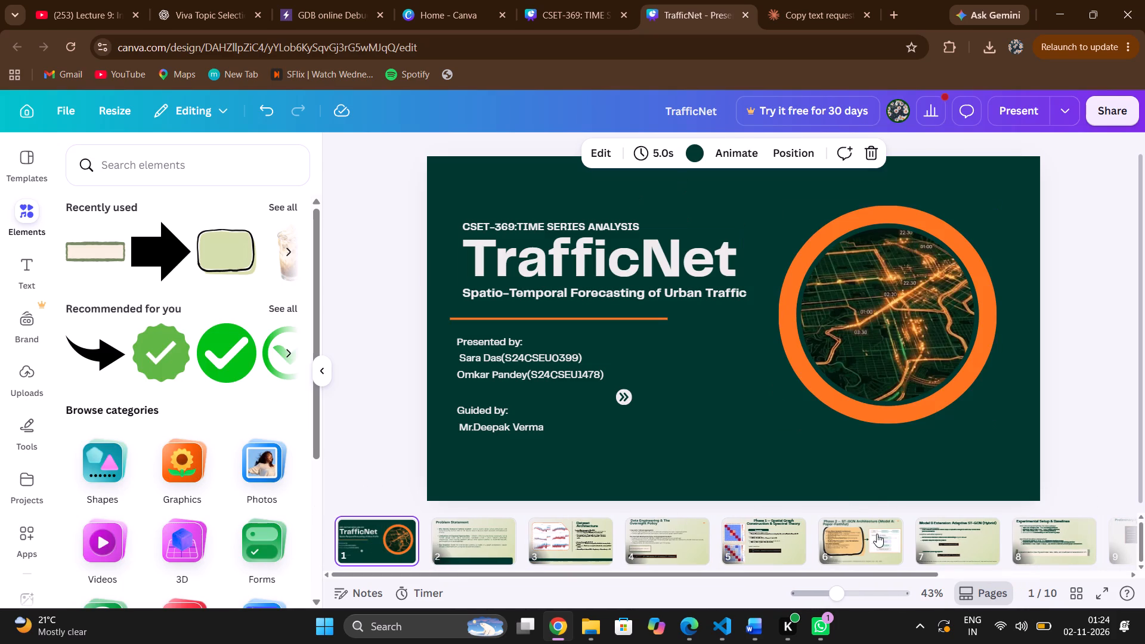
scroll(877, 534, "left", 2)
left_click(982, 541)
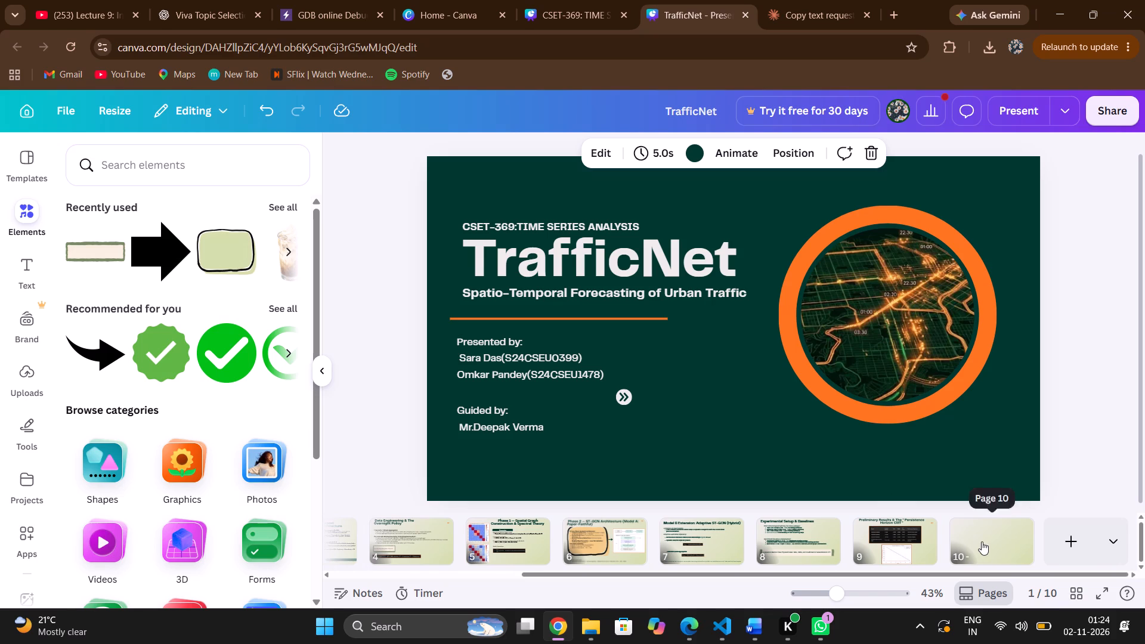
left_click(715, 152)
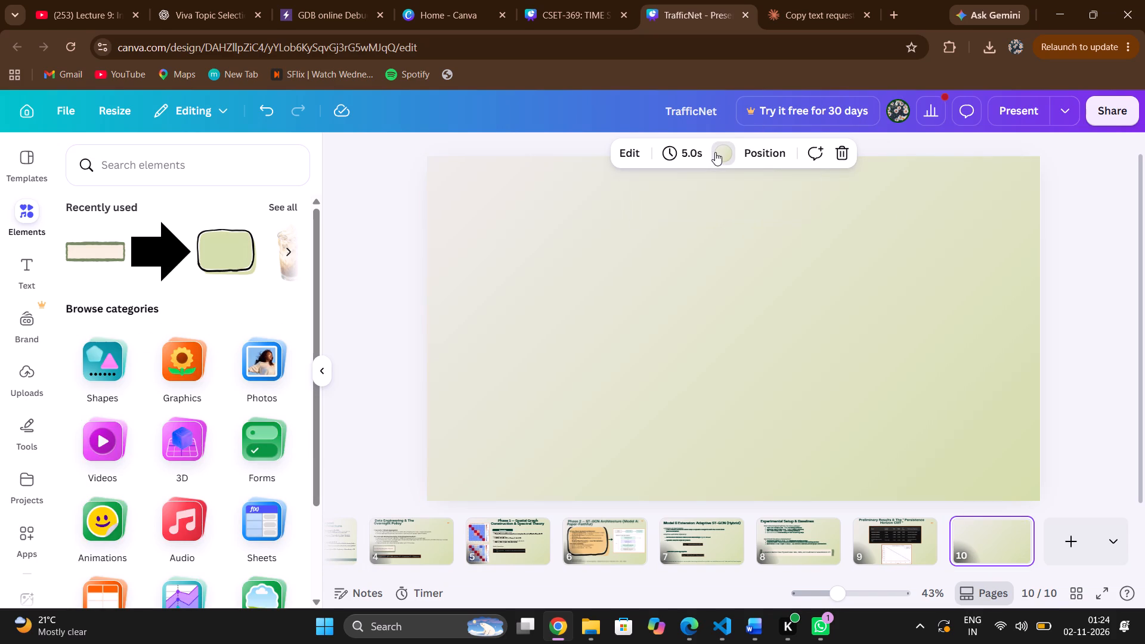
left_click(140, 265)
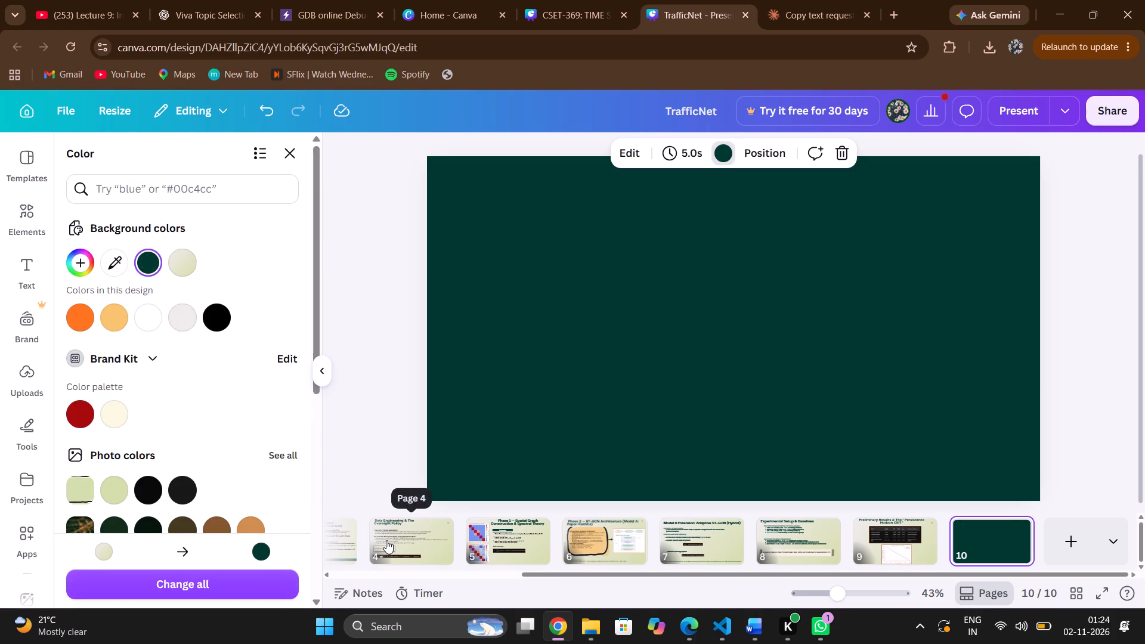
scroll(386, 540, "right", 3)
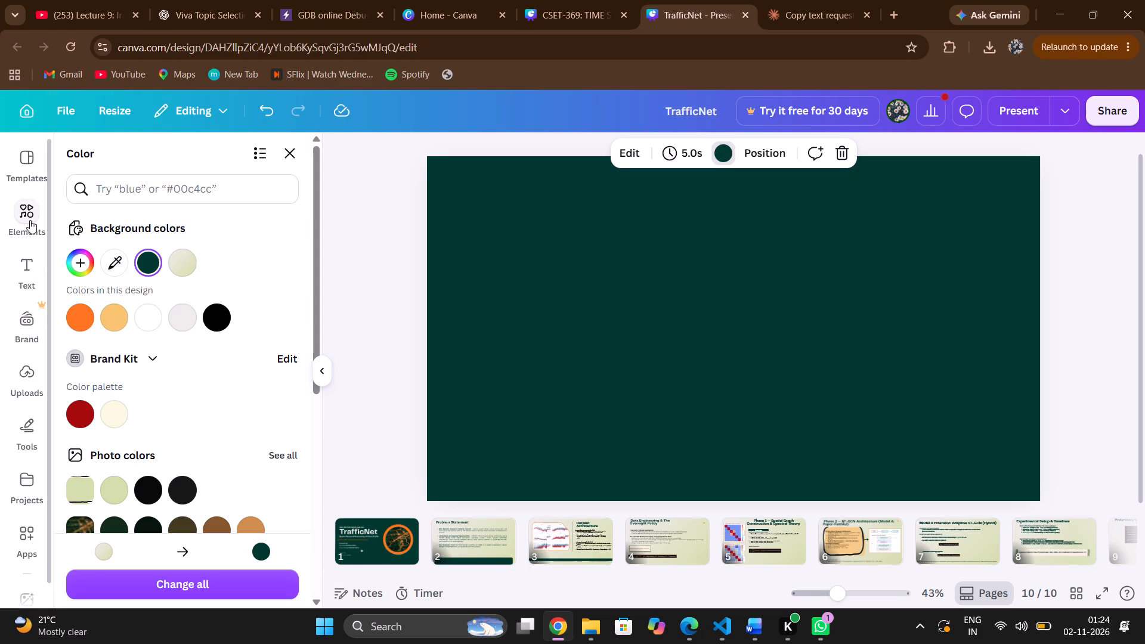
Insert the recently used "FREE SHIPPING" font combination on the dark green closing slide.
left_click(24, 266)
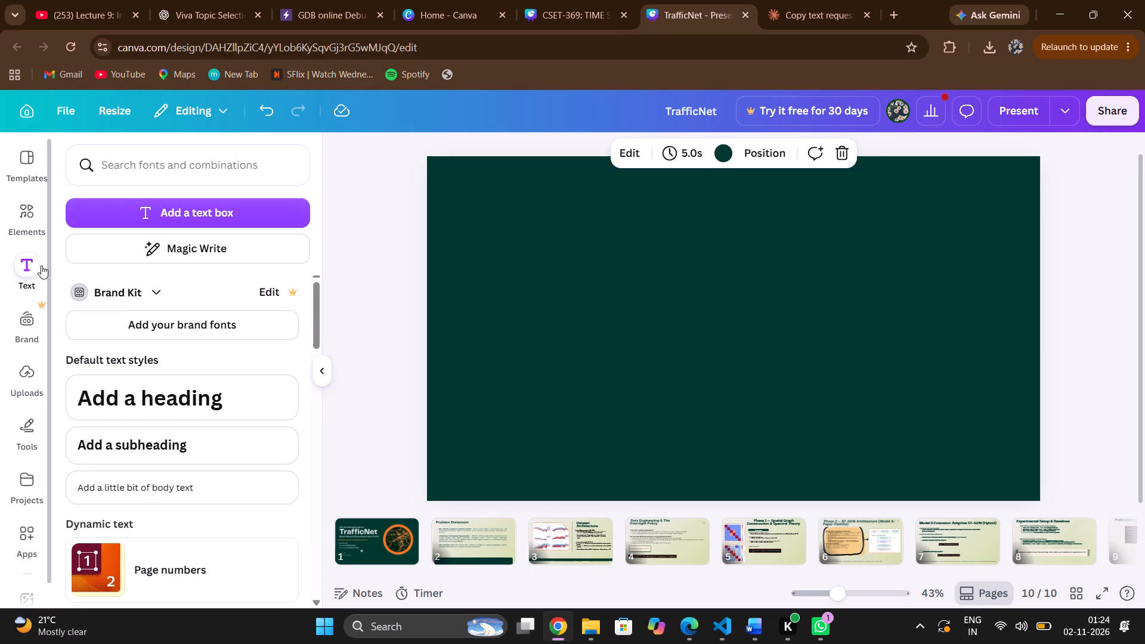
scroll(184, 368, "down", 1)
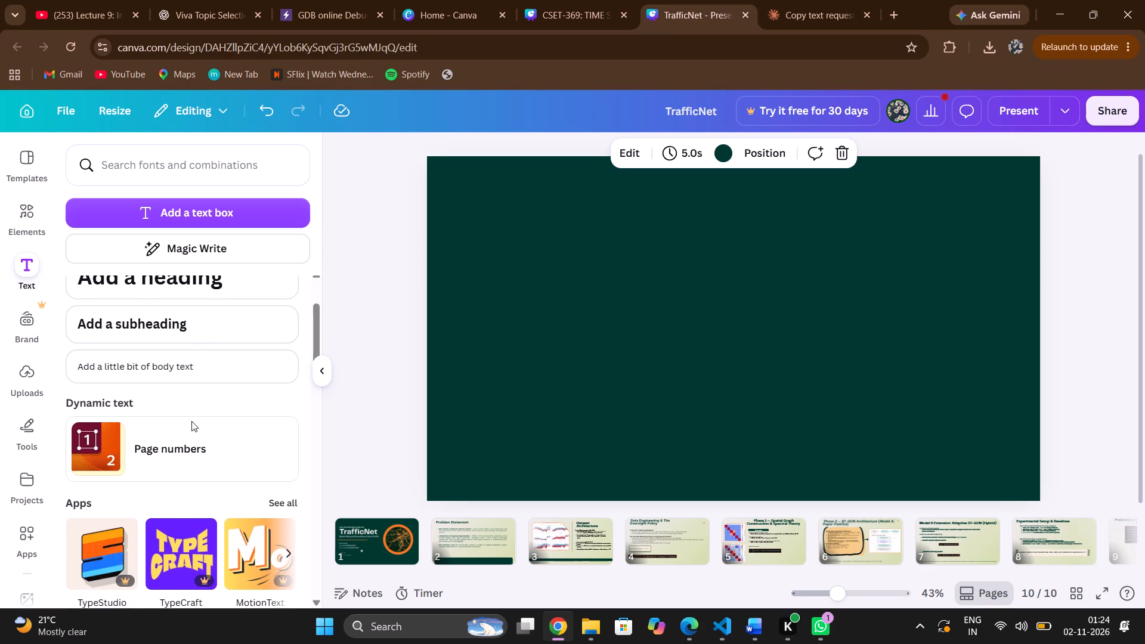
scroll(191, 421, "down", 3)
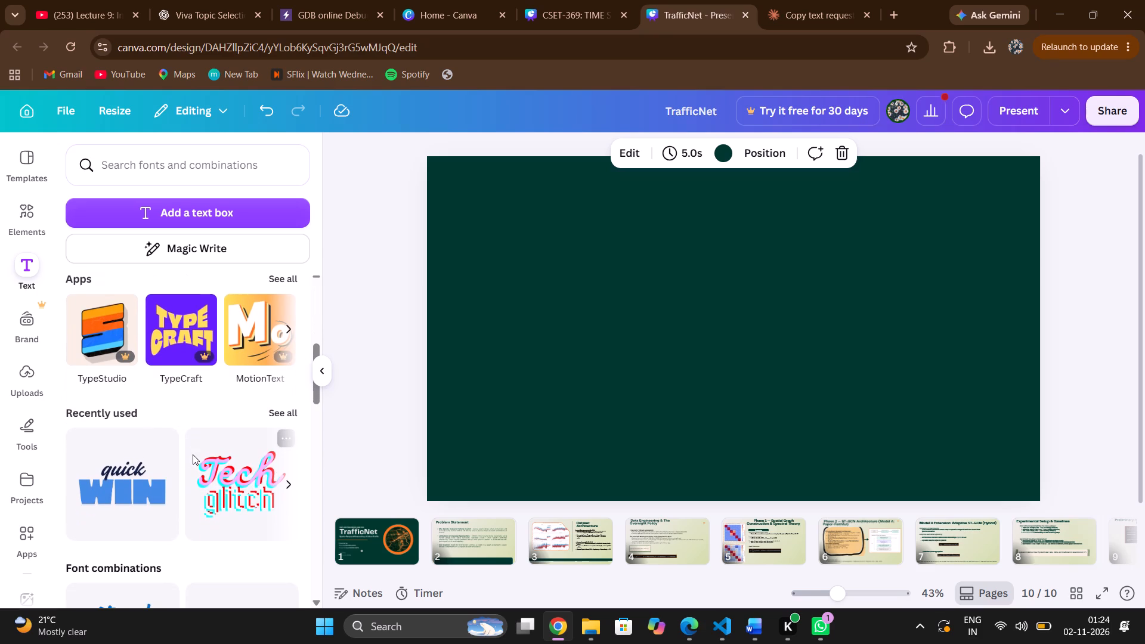
left_click(277, 413)
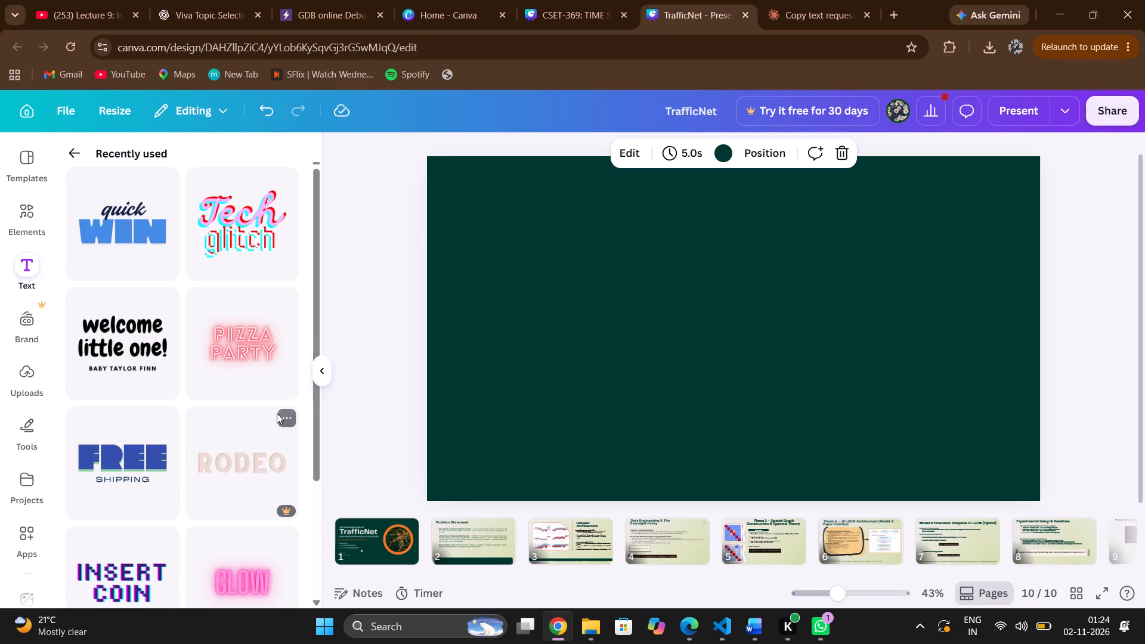
scroll(203, 507, "down", 1)
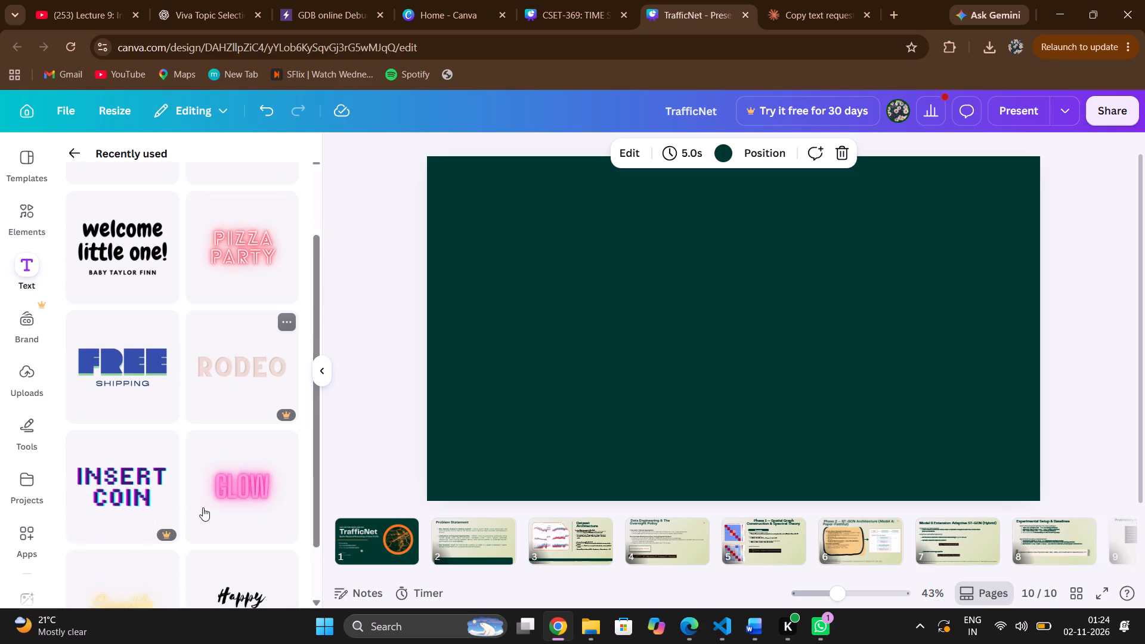
scroll(203, 507, "down", 2)
scroll(203, 507, "up", 2)
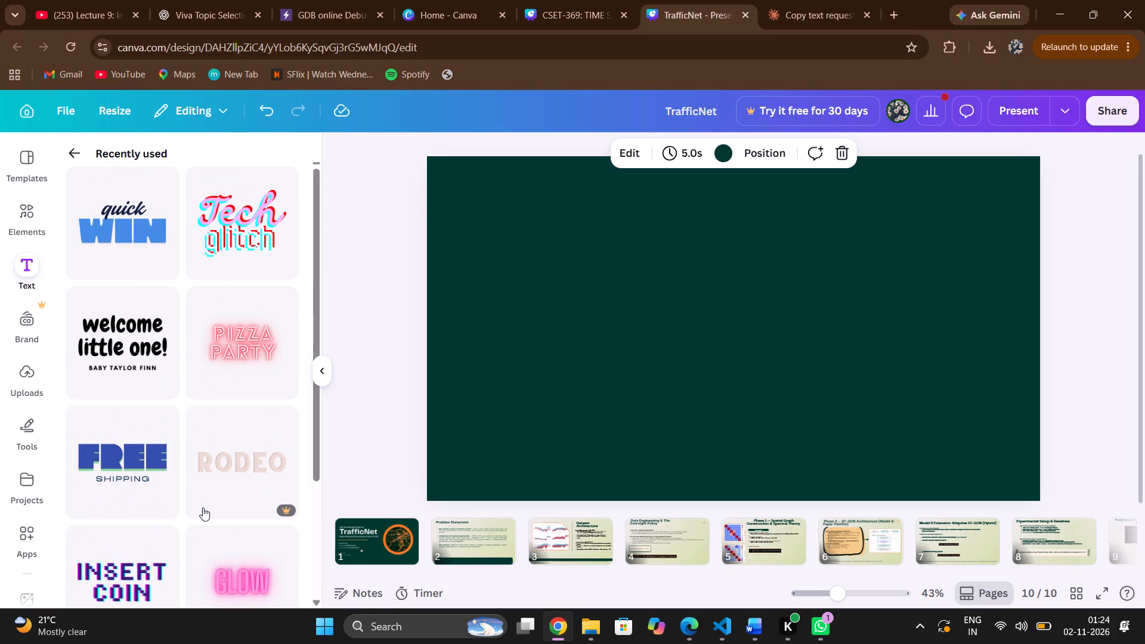
scroll(203, 507, "up", 1)
left_click(150, 493)
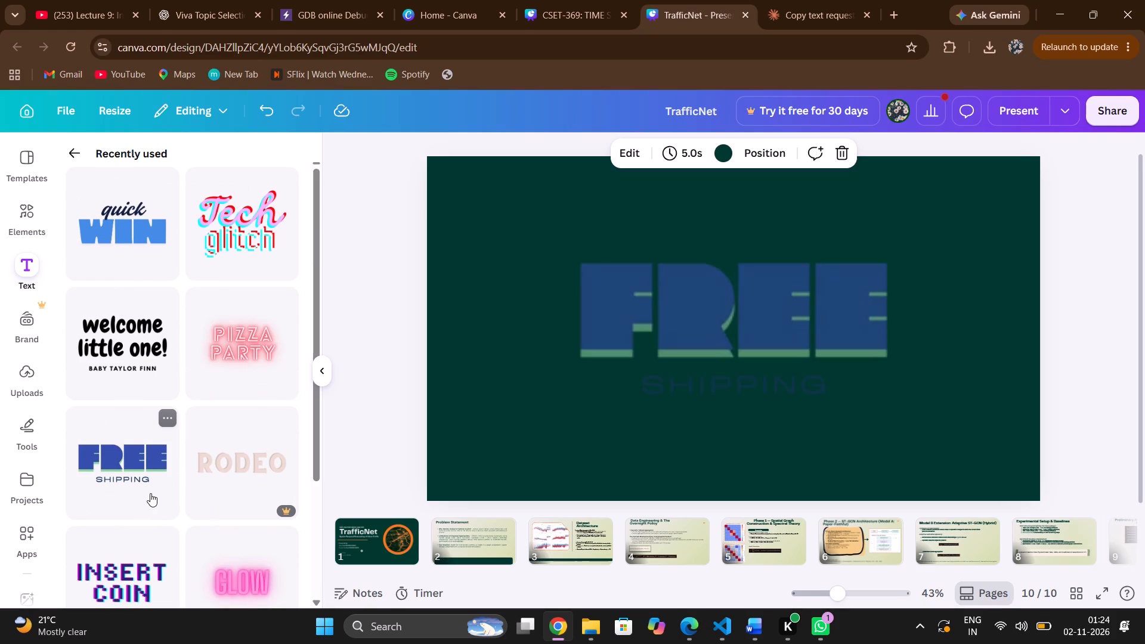
Replace the headline word FREE with THANK.
double_click(739, 318)
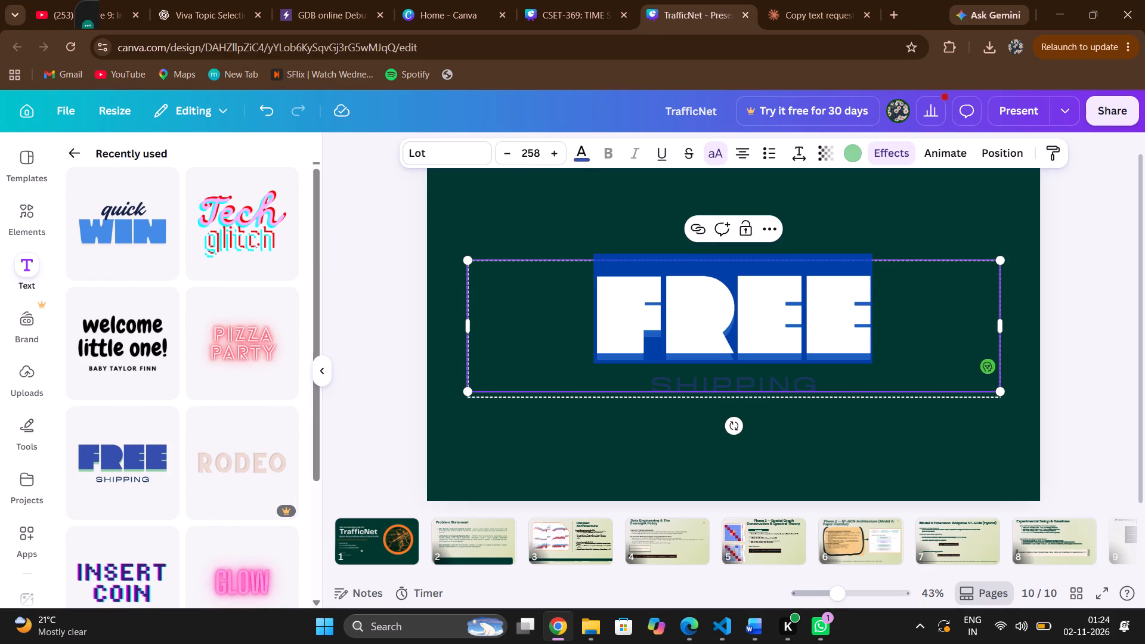
key("t")
key("h")
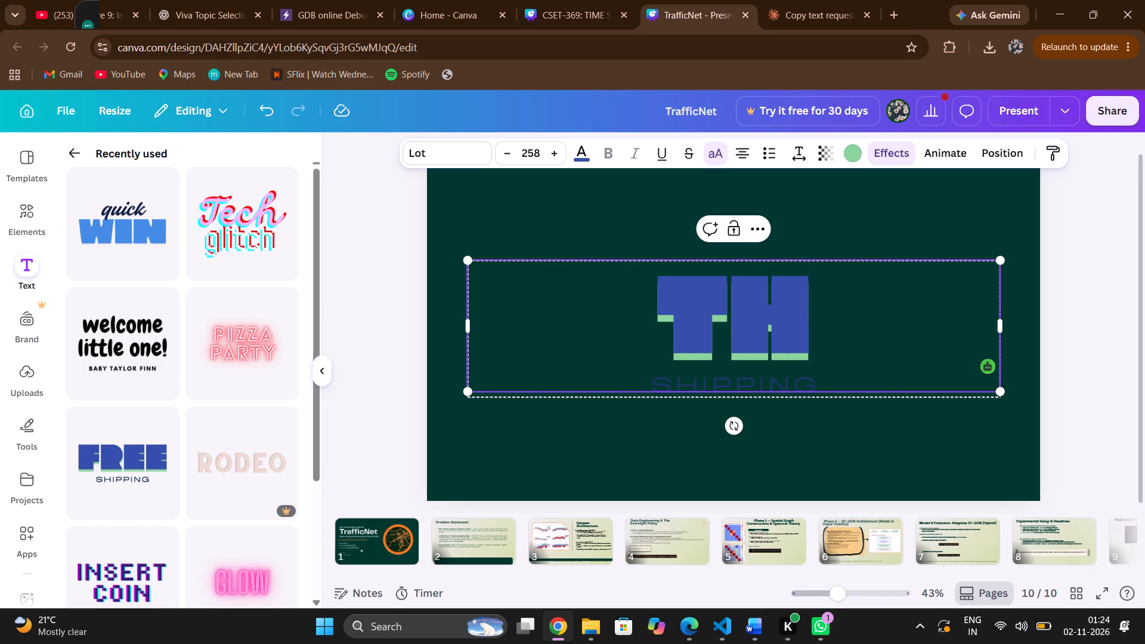
type("ANK")
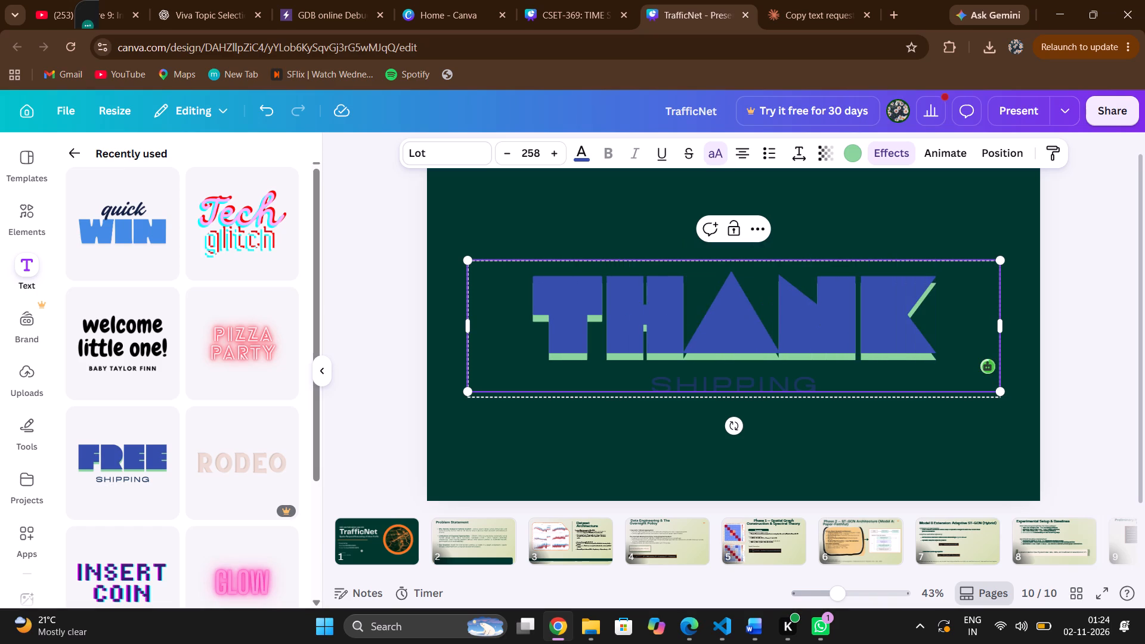
Move THANK up to widen the gap between the two lines and replace the word SHIPPING with YOU.
left_click(738, 394)
left_click(748, 388)
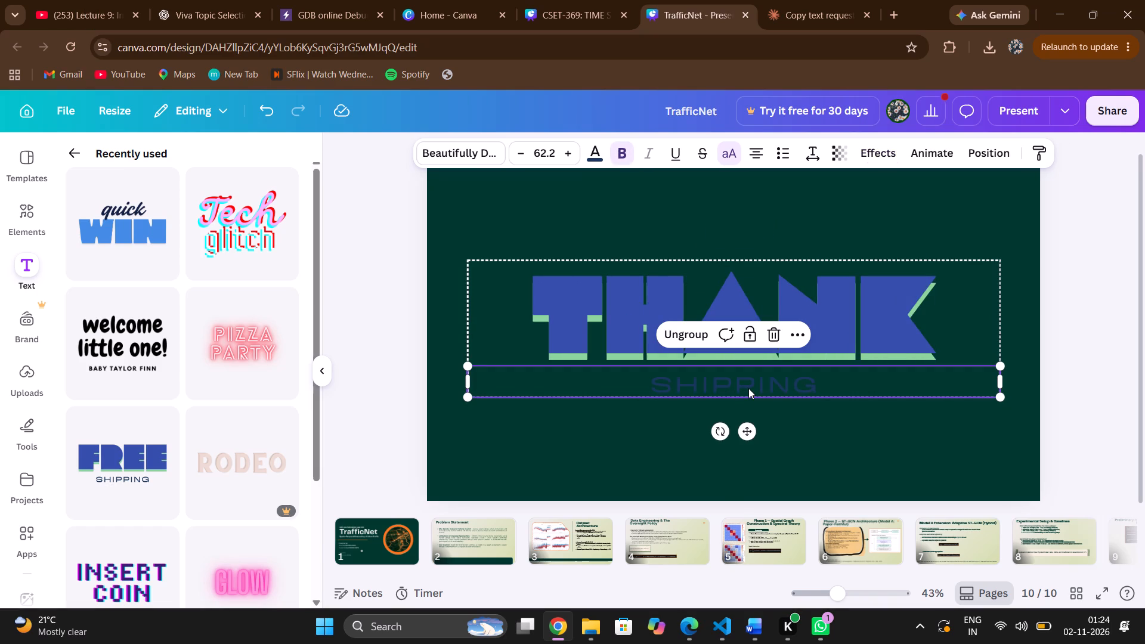
left_click(843, 407)
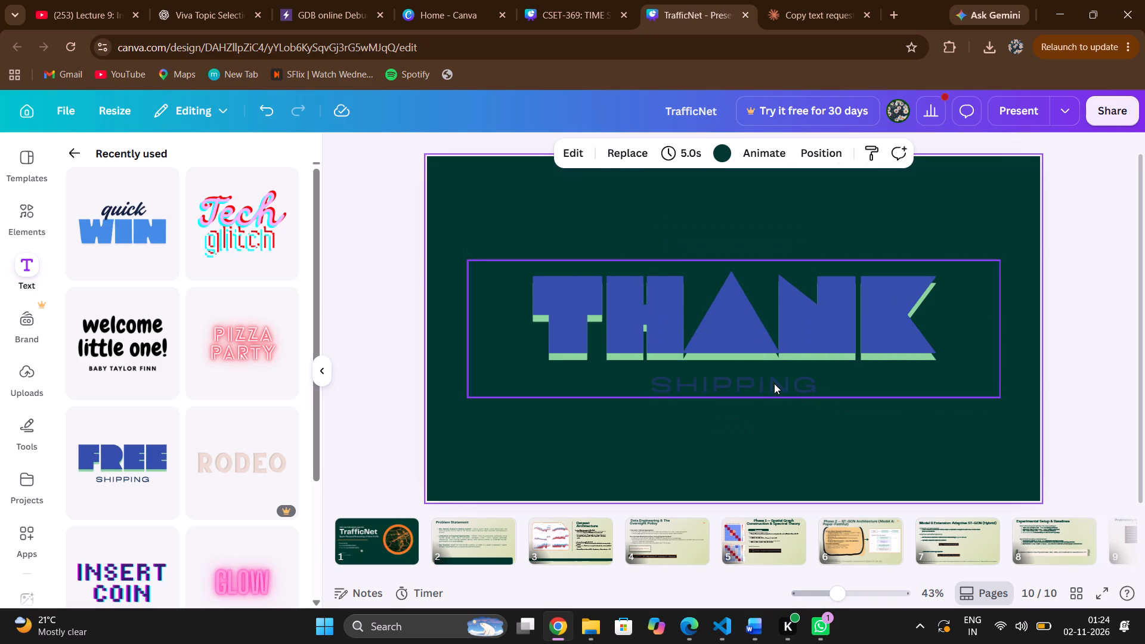
double_click(773, 383)
left_click_drag(797, 355, 795, 311)
left_click(825, 387)
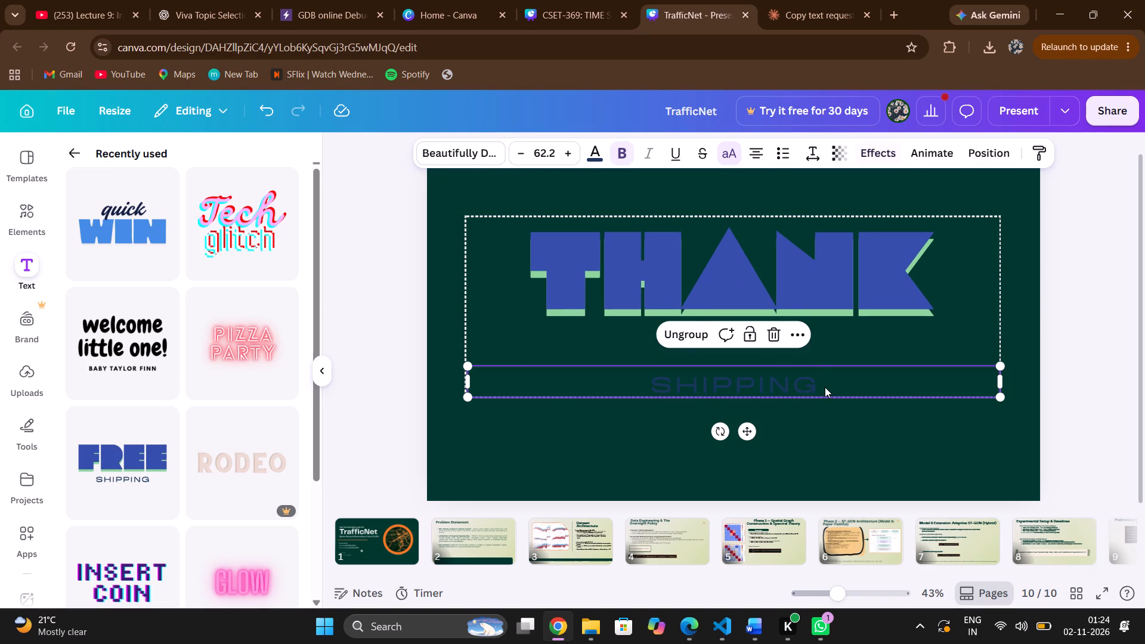
left_click(782, 385)
type("YOU")
left_click(1116, 355)
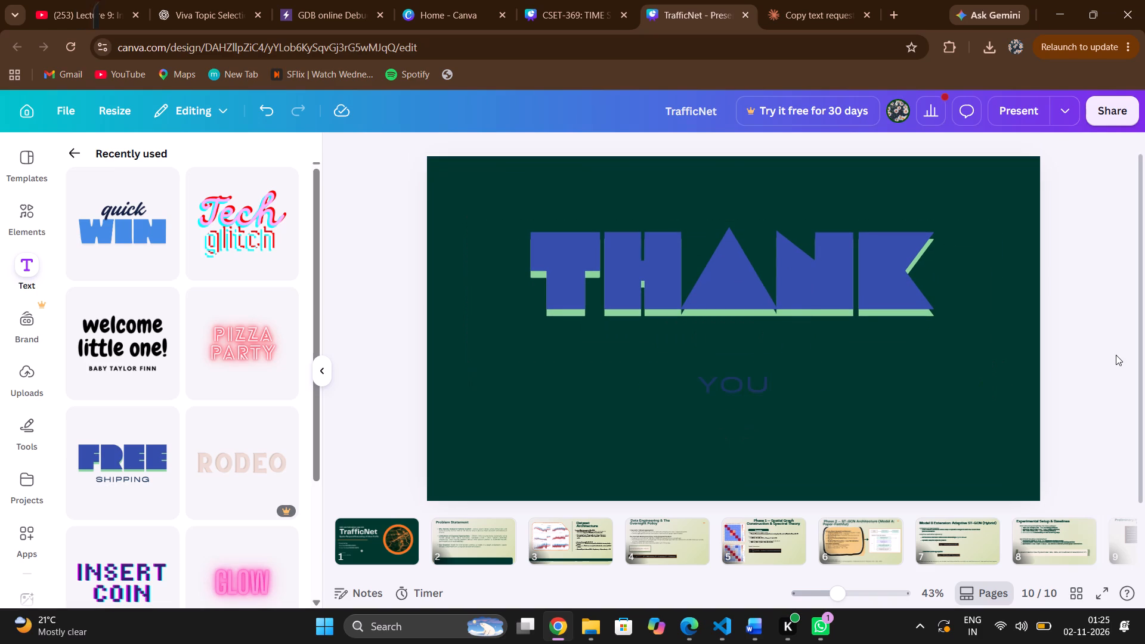
Move the THANK YOU text group slightly down, centred horizontally on the slide.
left_click_drag(810, 308, 810, 332)
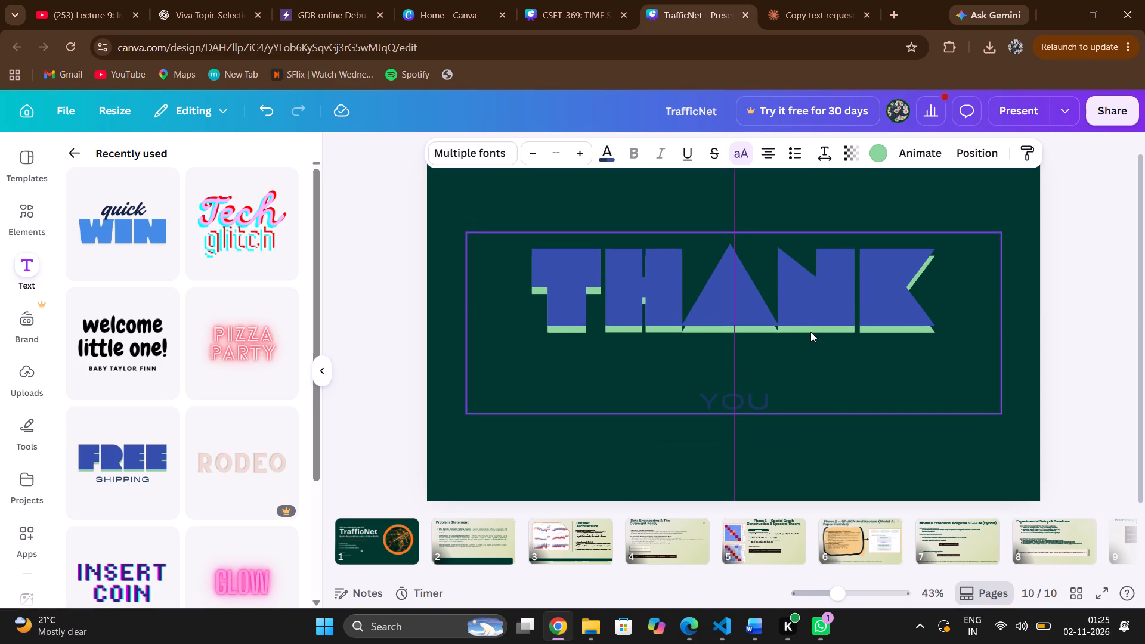
left_click_drag(810, 332, 810, 332)
Colour the word YOU in the same medium blue as THANK, keeping it bold.
left_click(710, 397)
left_click(705, 402)
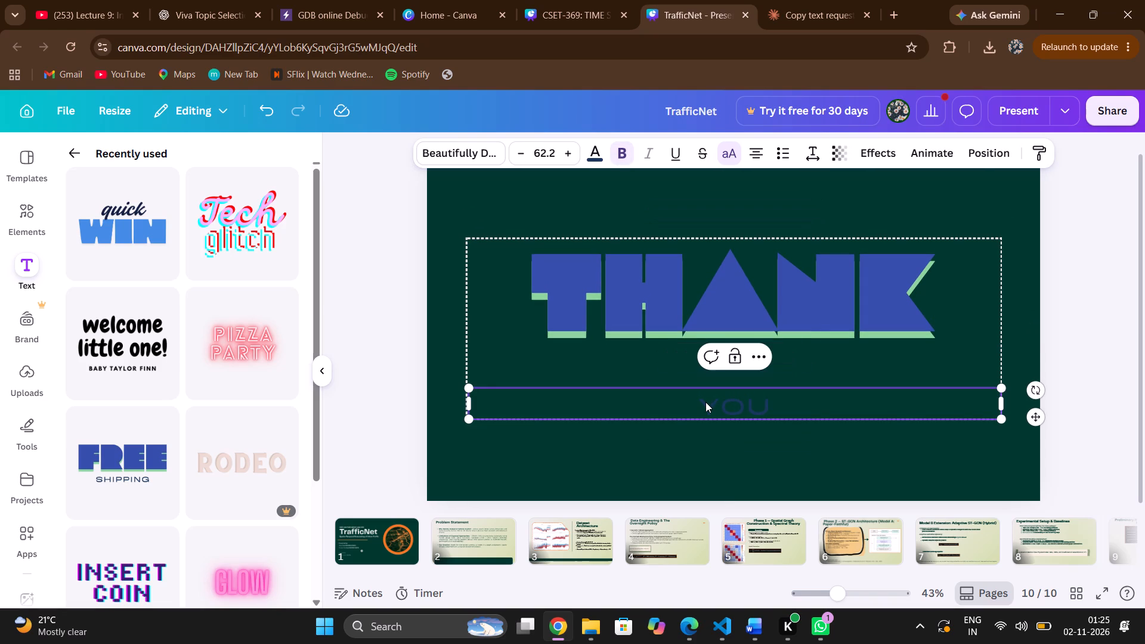
left_click(705, 402)
left_click_drag(705, 402, 766, 405)
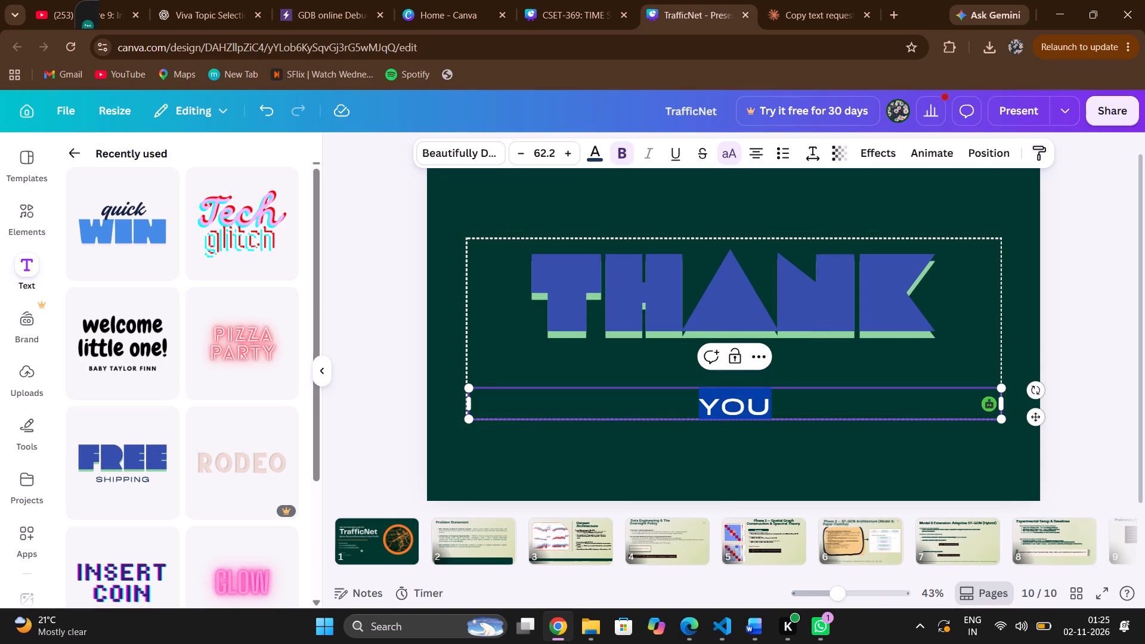
left_click_drag(766, 405, 784, 402)
left_click(628, 153)
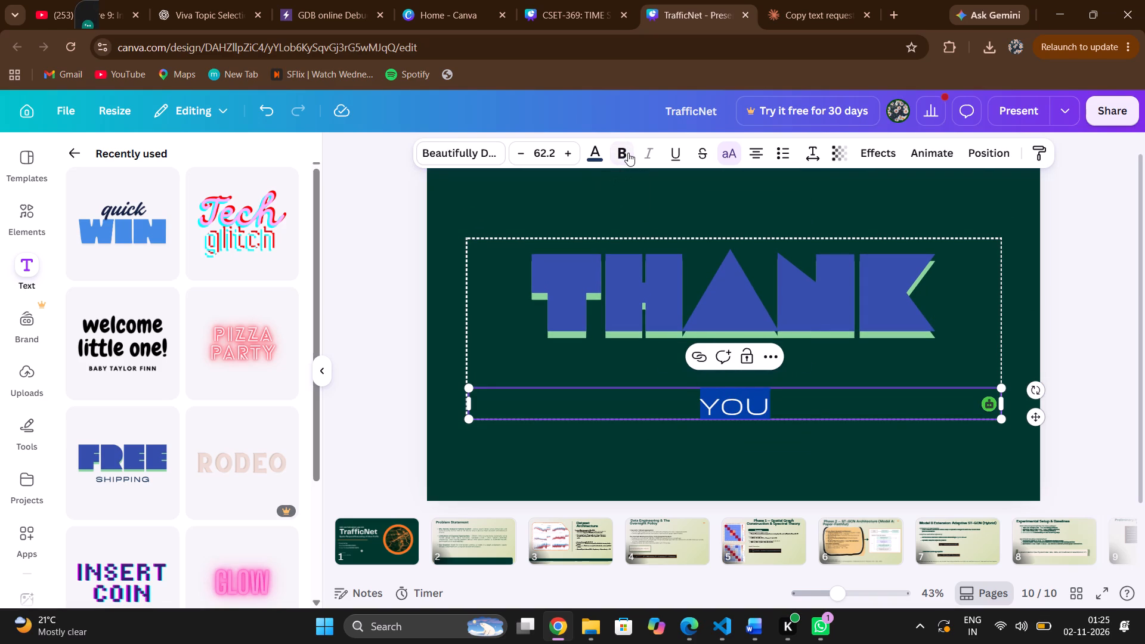
left_click(628, 153)
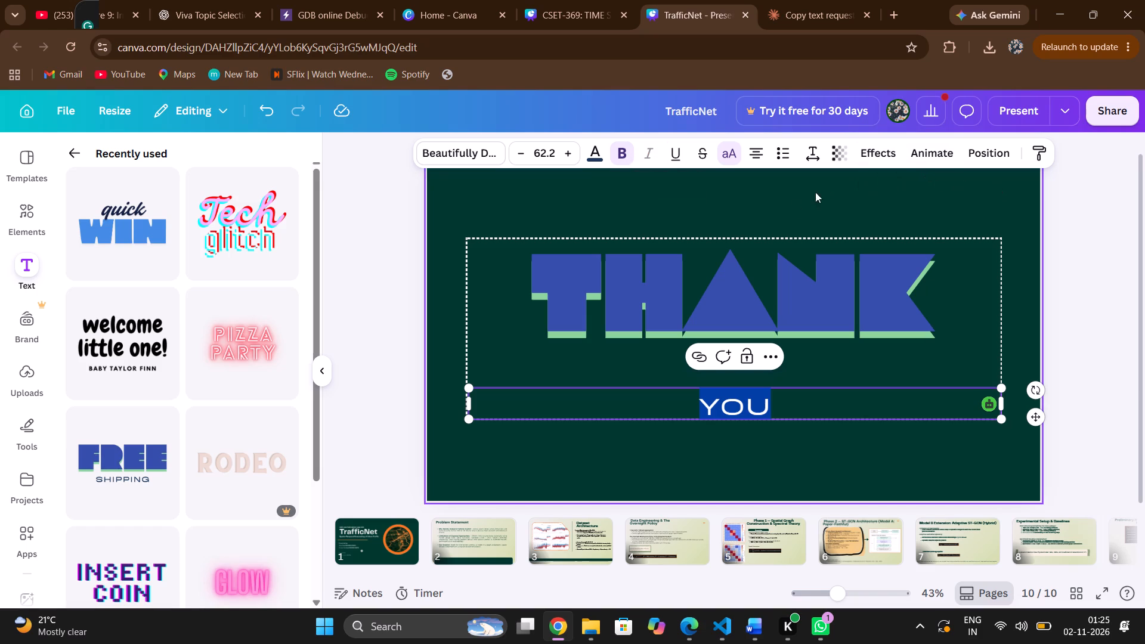
left_click(598, 152)
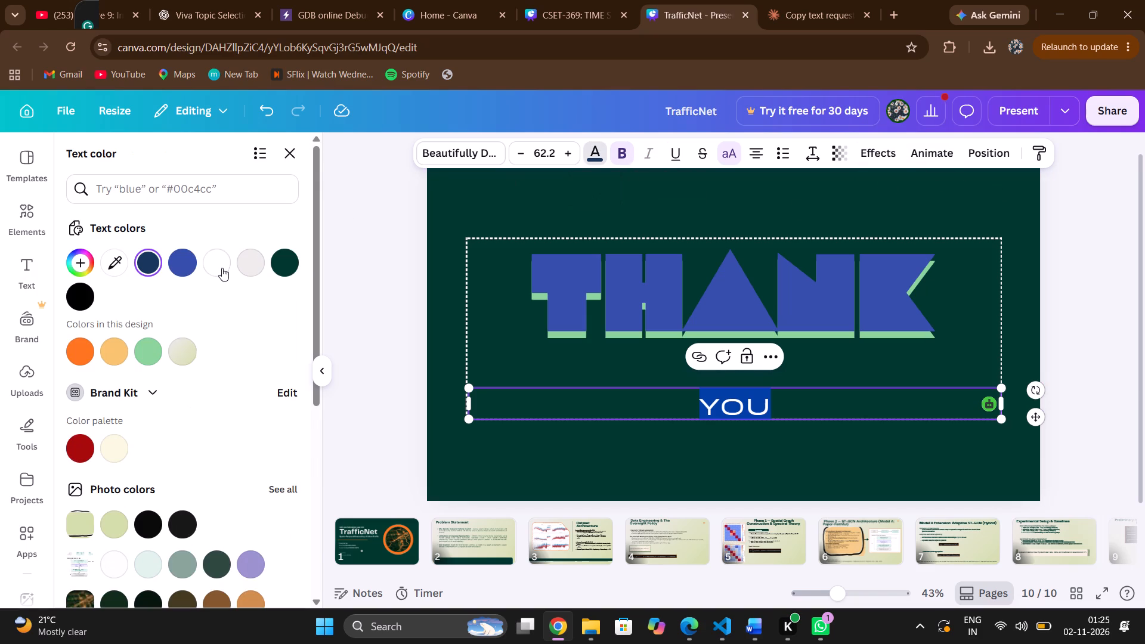
left_click(183, 266)
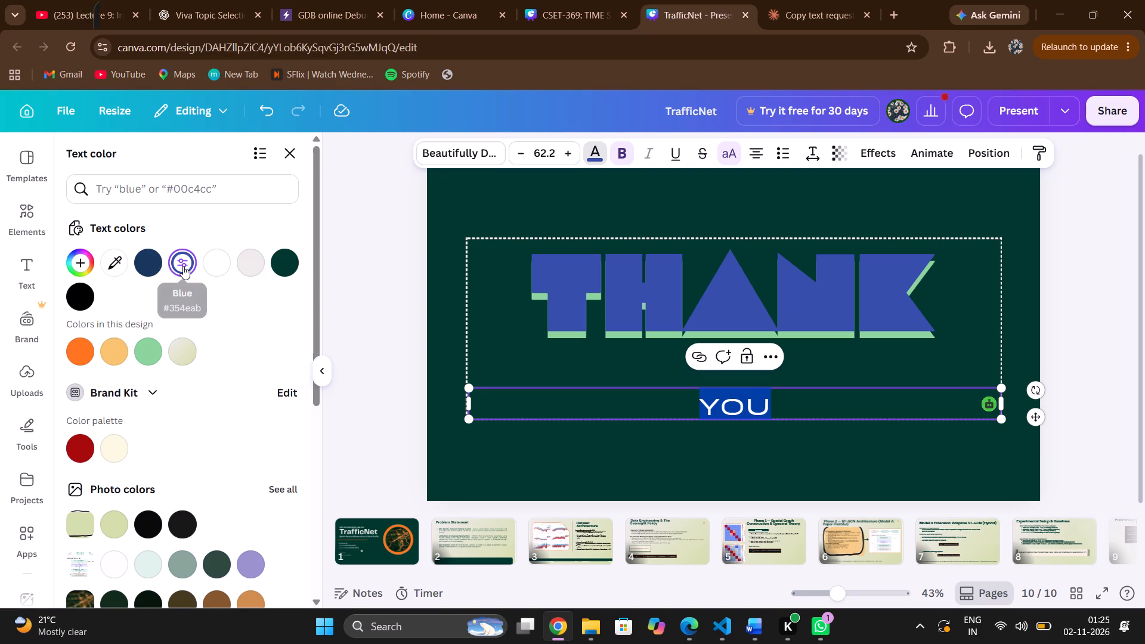
left_click(1116, 237)
left_click(1116, 237)
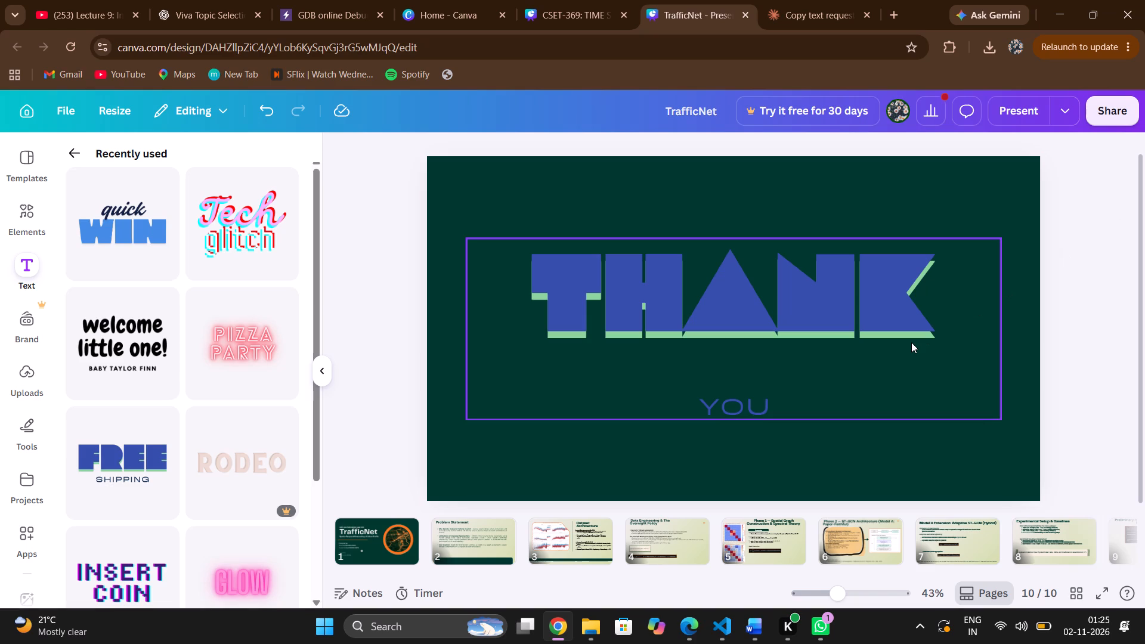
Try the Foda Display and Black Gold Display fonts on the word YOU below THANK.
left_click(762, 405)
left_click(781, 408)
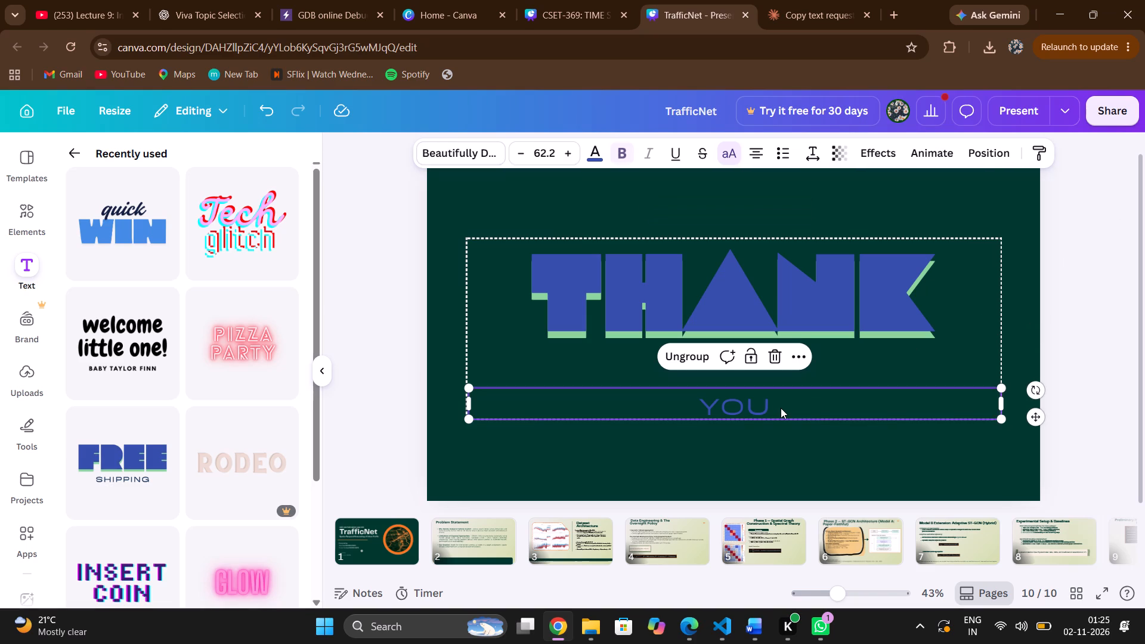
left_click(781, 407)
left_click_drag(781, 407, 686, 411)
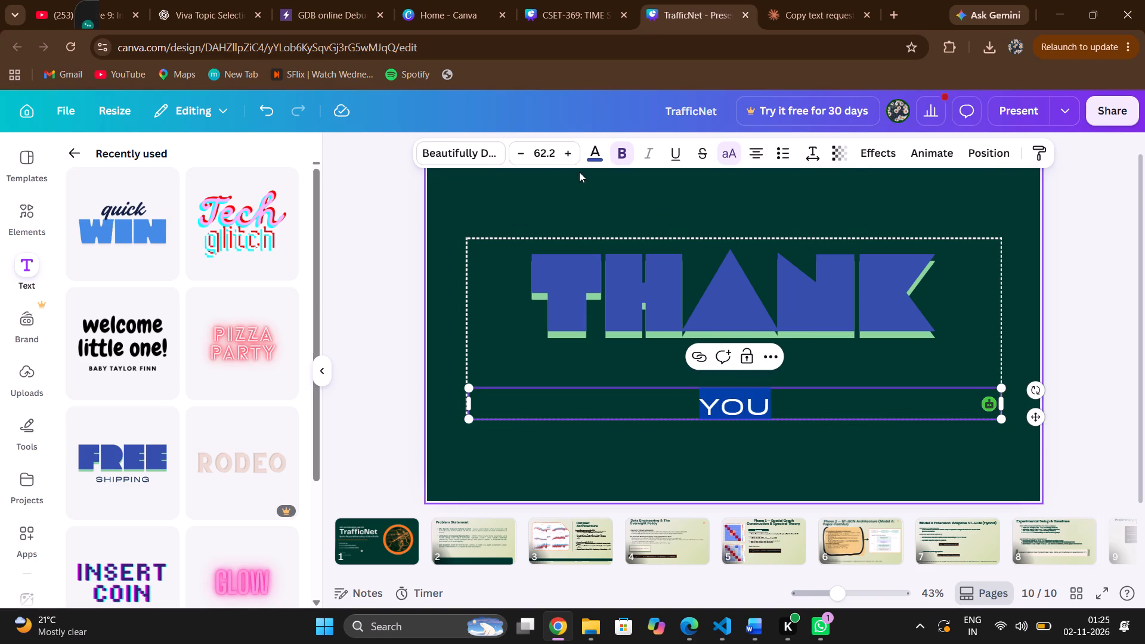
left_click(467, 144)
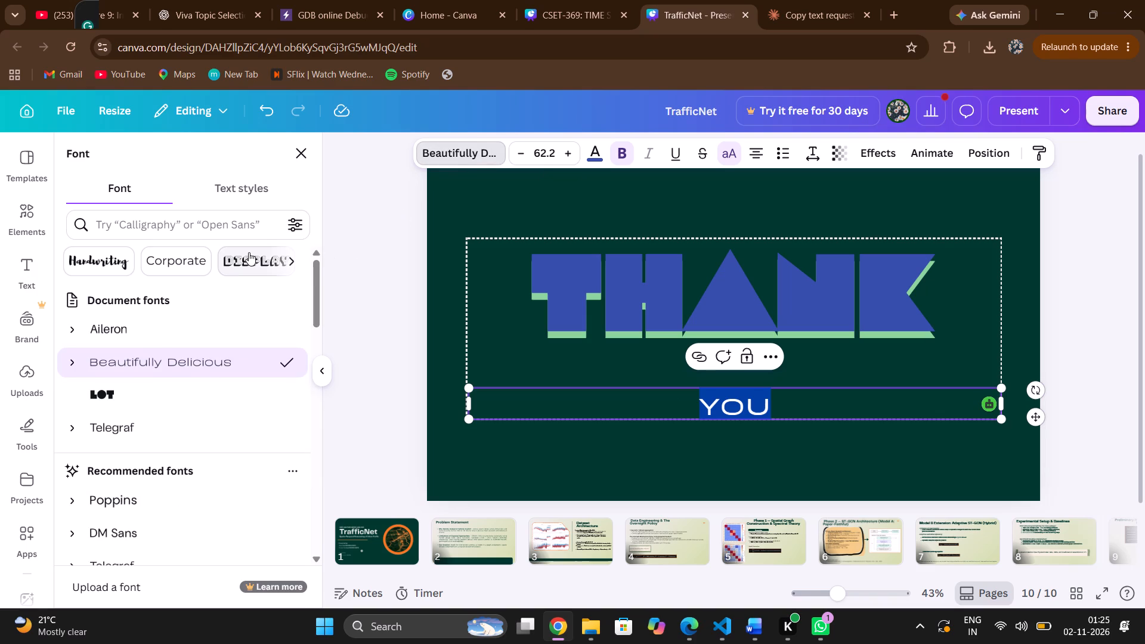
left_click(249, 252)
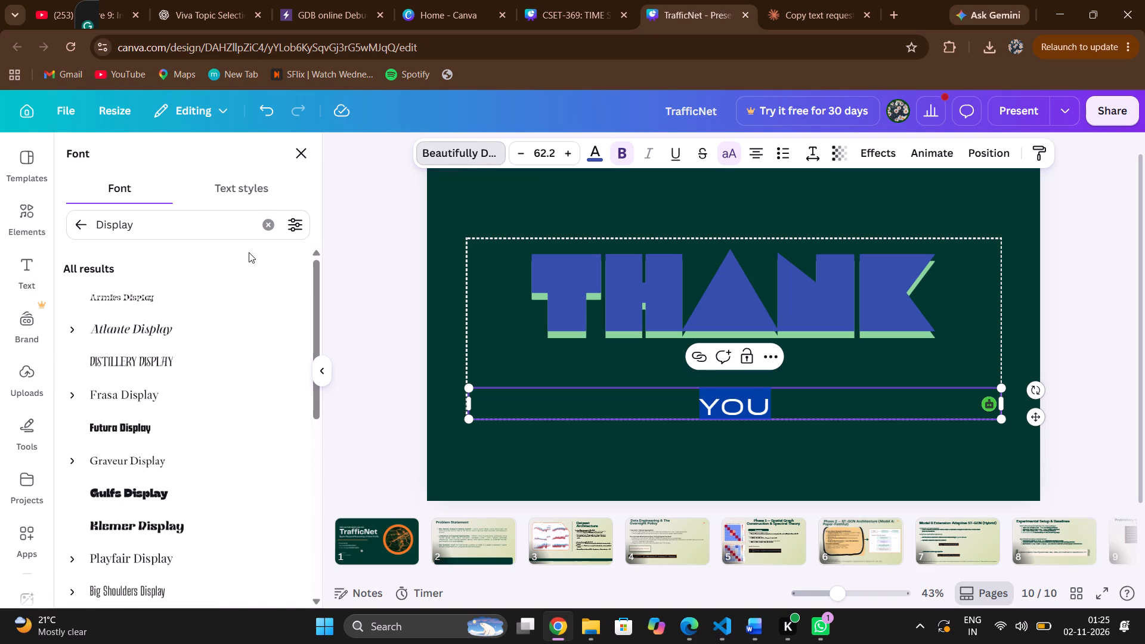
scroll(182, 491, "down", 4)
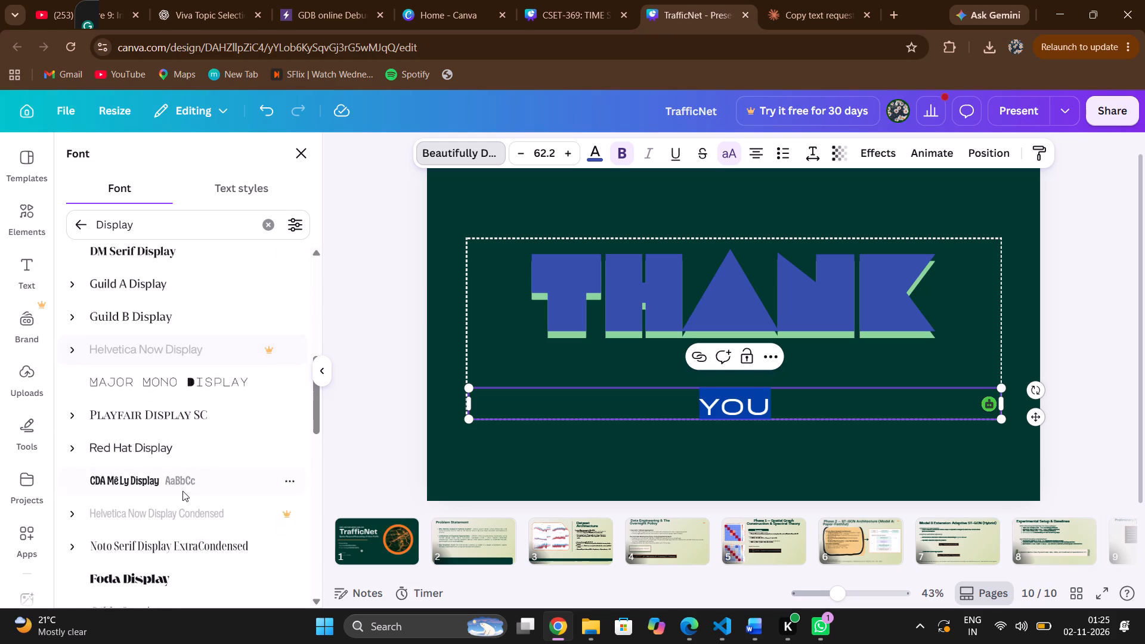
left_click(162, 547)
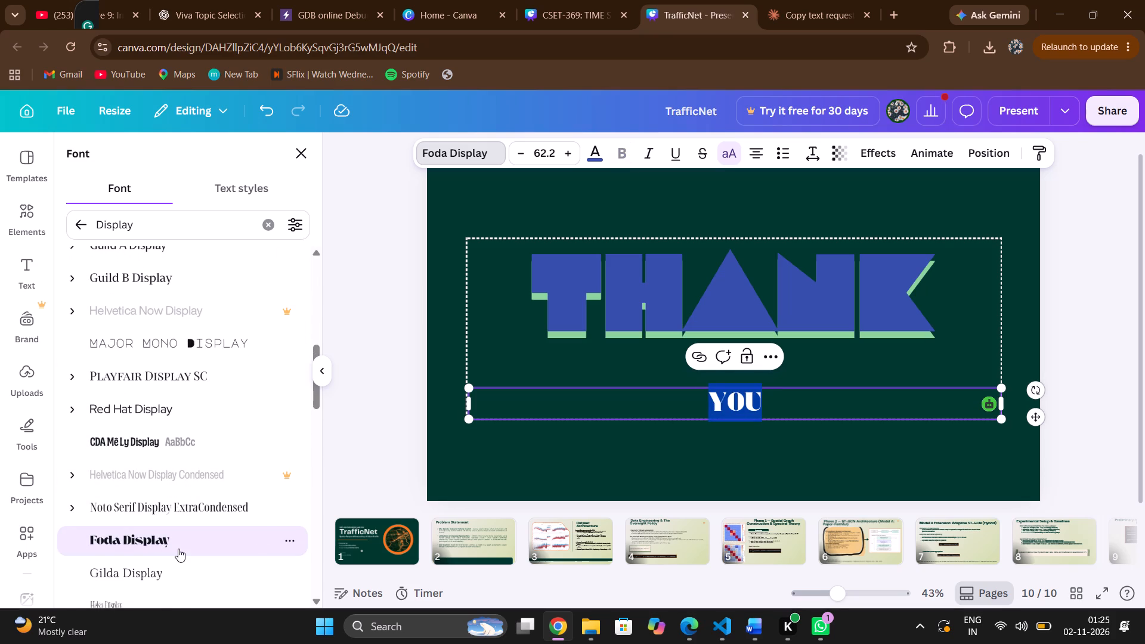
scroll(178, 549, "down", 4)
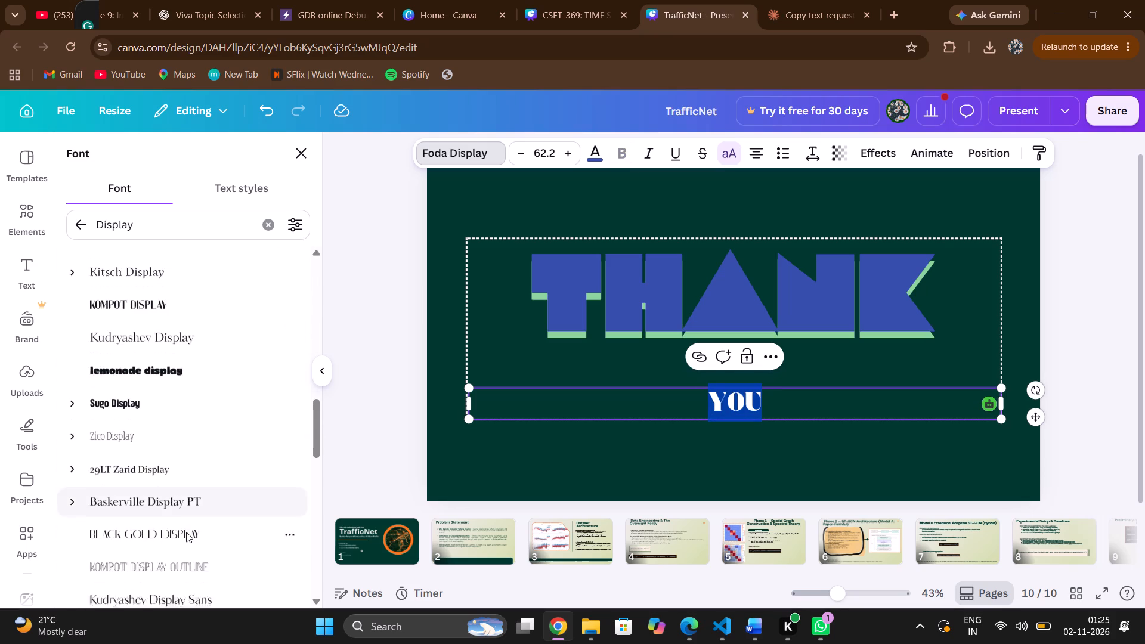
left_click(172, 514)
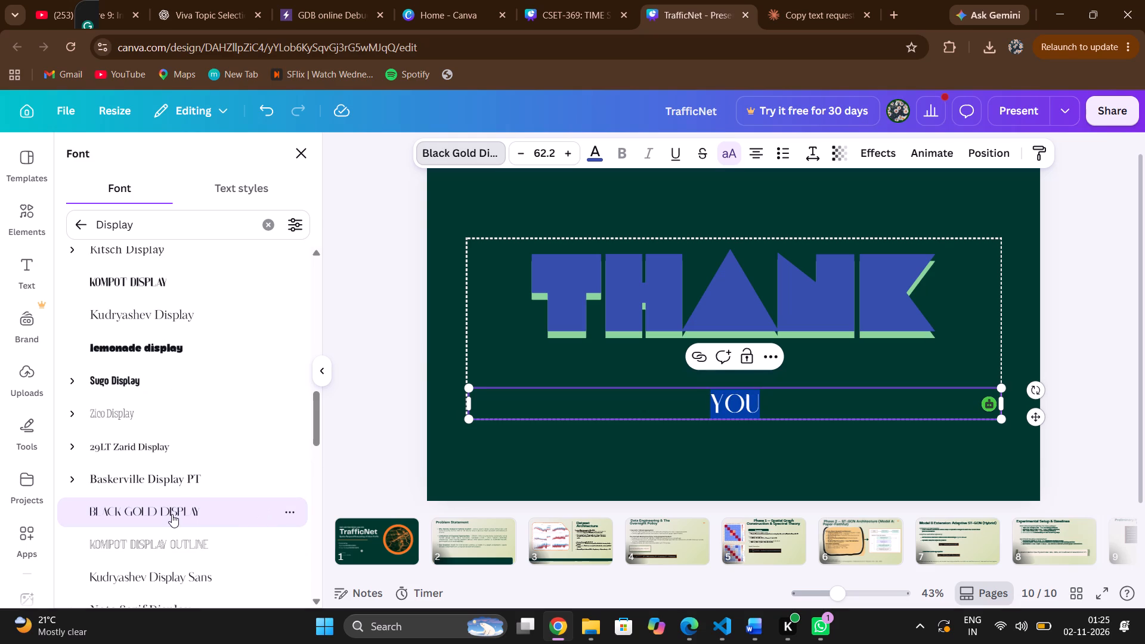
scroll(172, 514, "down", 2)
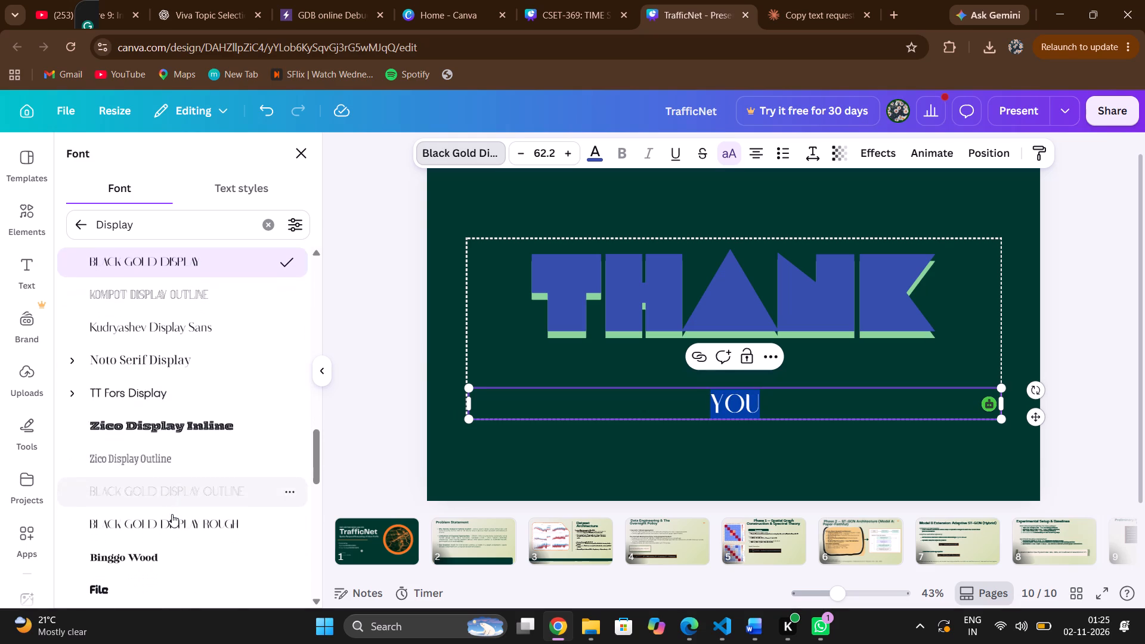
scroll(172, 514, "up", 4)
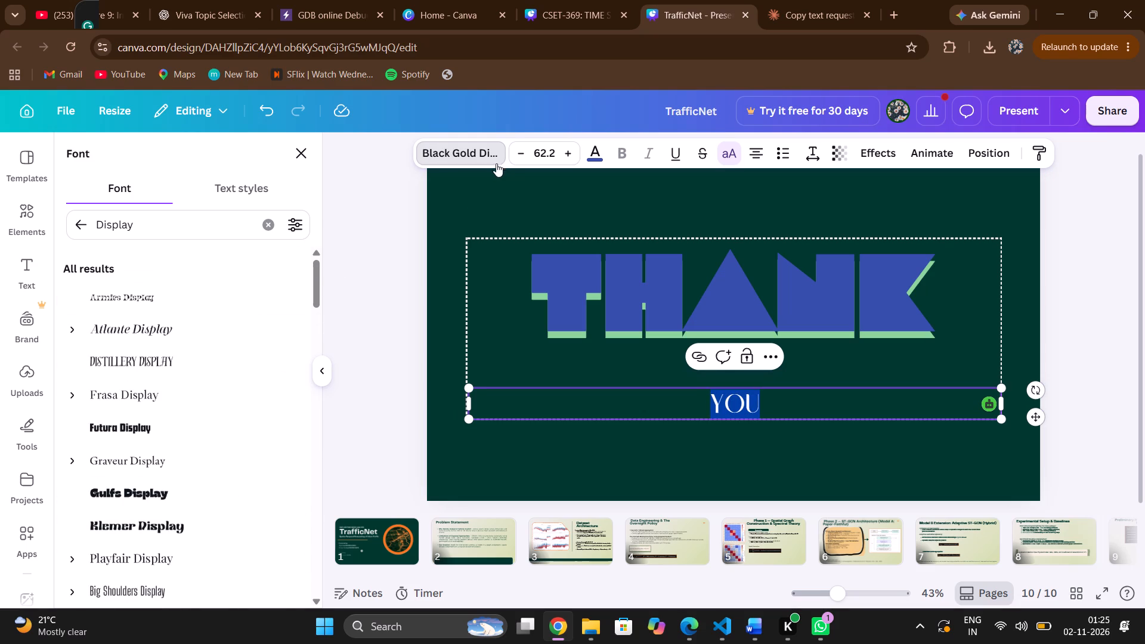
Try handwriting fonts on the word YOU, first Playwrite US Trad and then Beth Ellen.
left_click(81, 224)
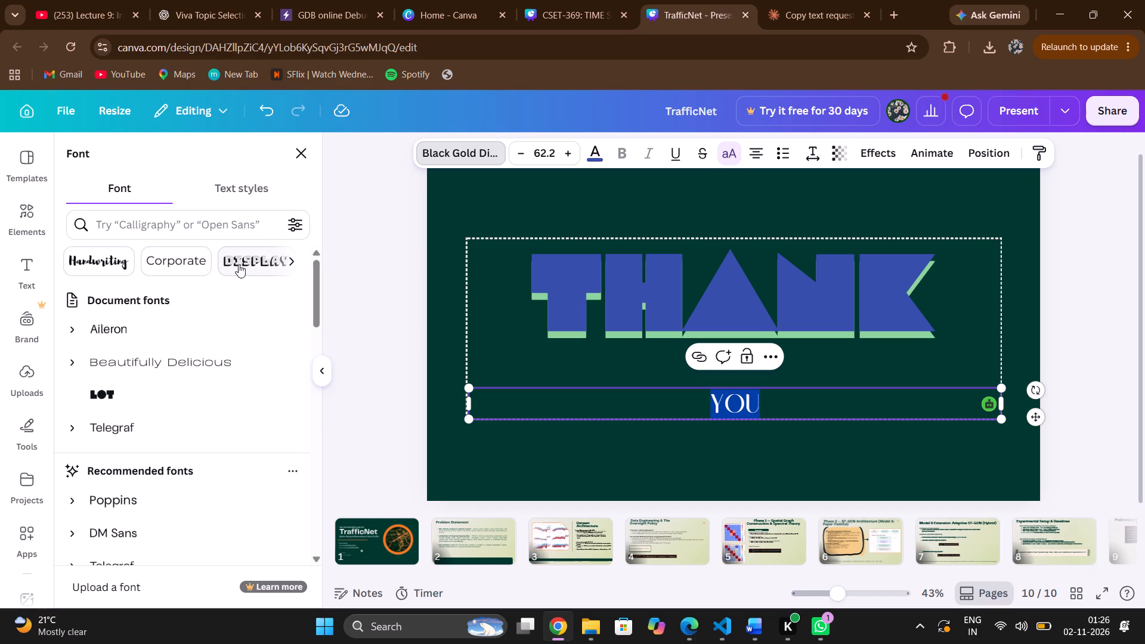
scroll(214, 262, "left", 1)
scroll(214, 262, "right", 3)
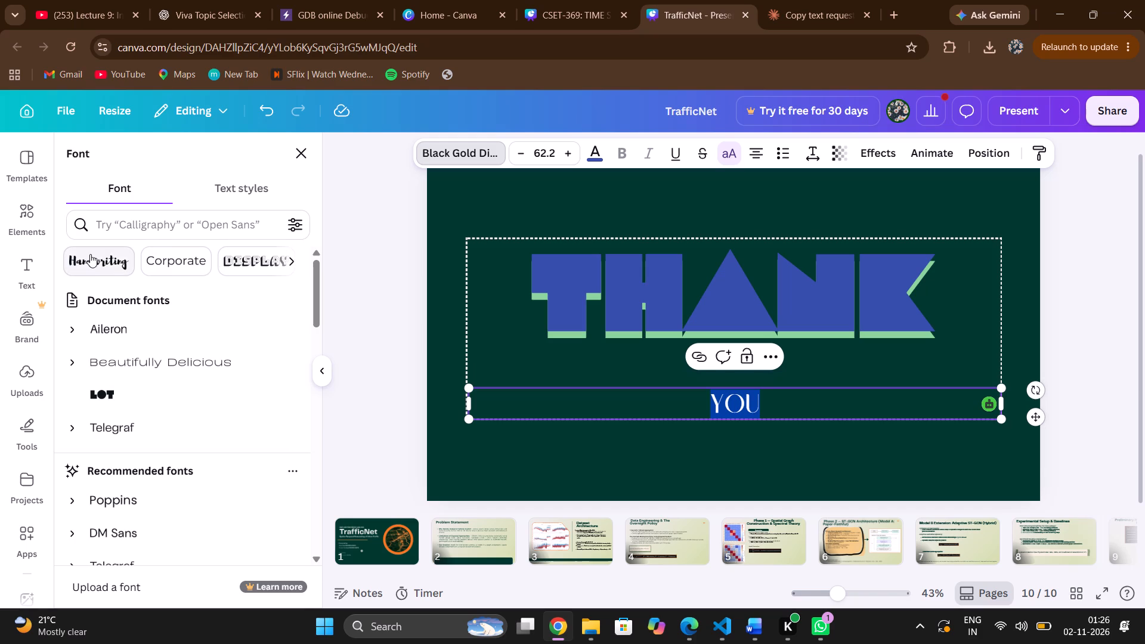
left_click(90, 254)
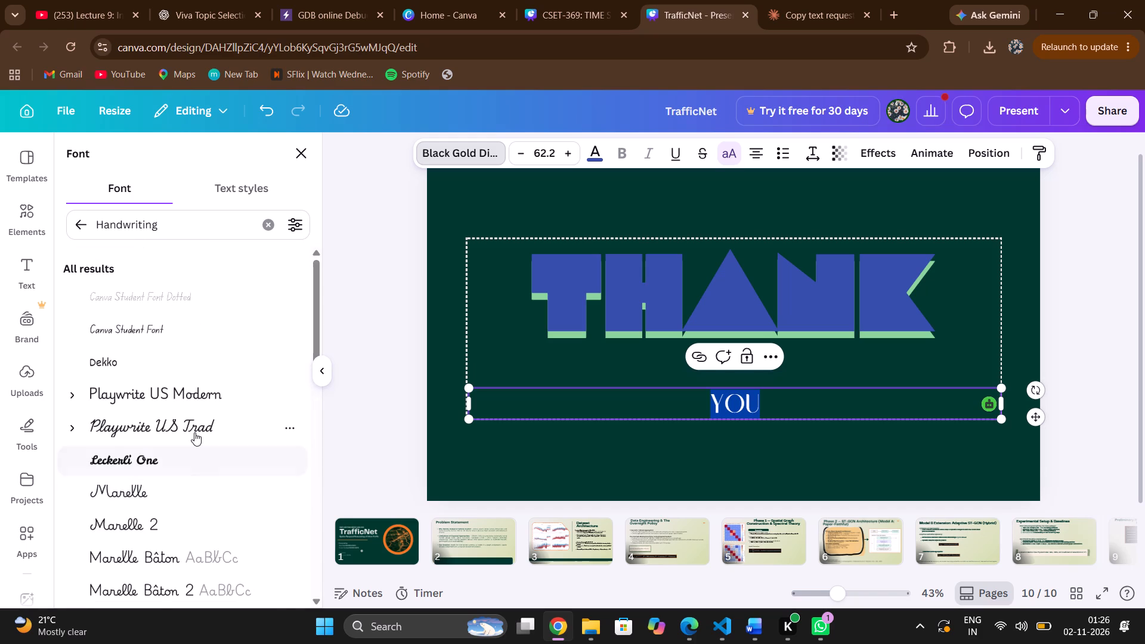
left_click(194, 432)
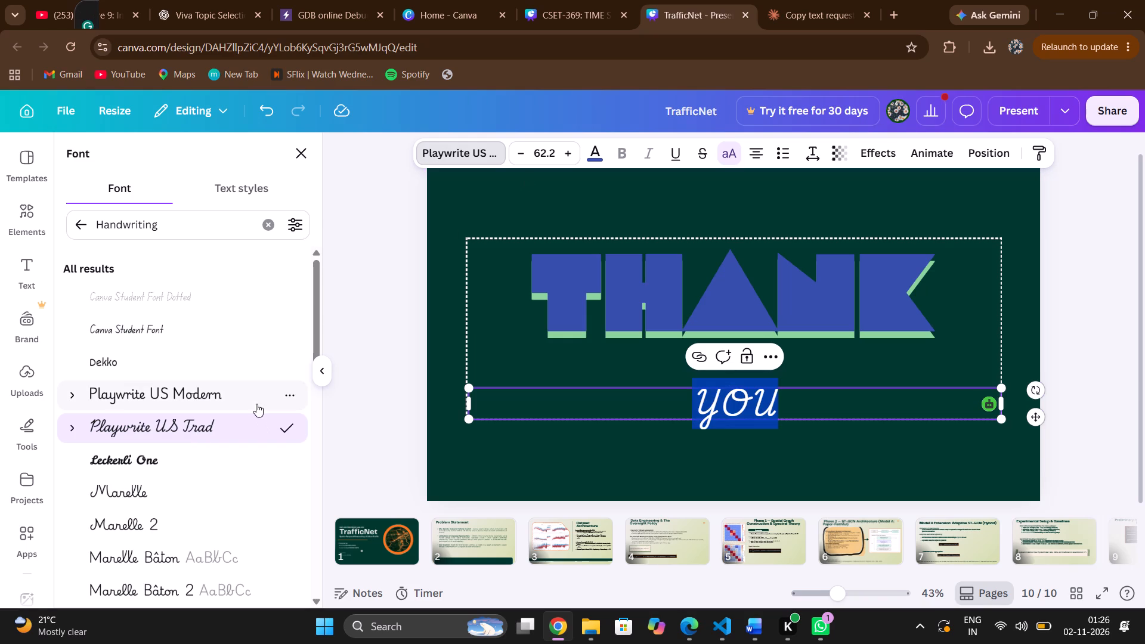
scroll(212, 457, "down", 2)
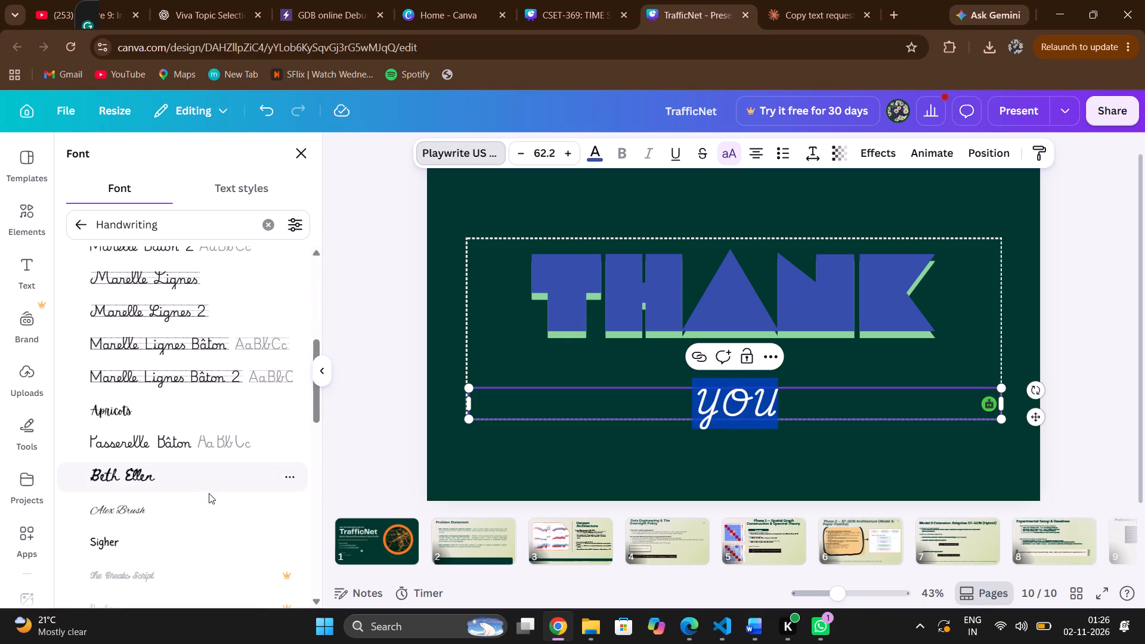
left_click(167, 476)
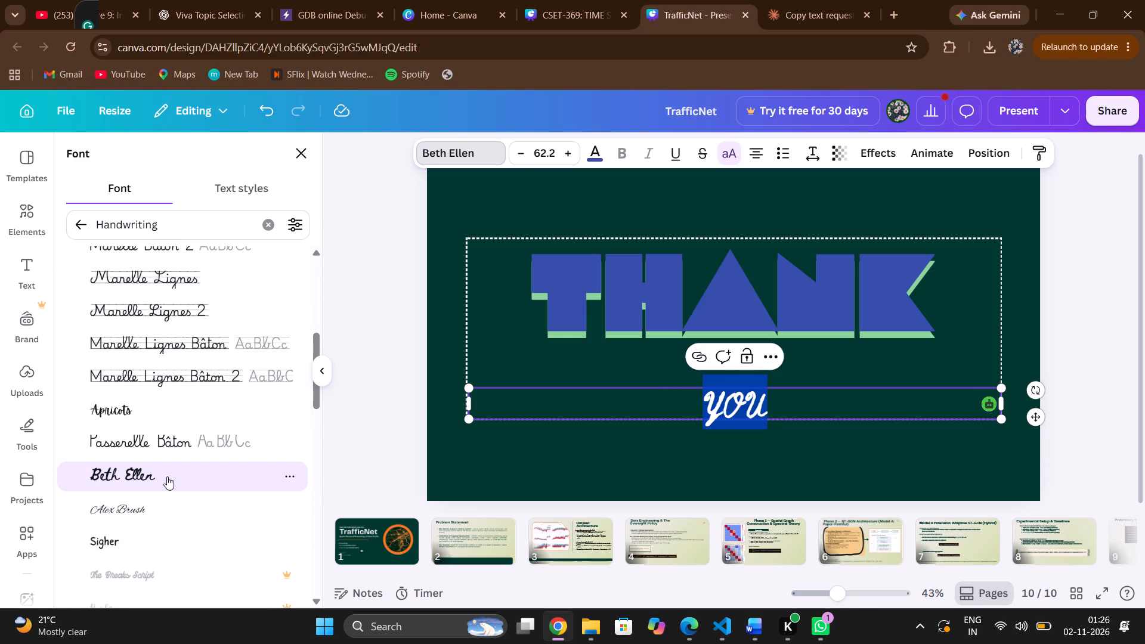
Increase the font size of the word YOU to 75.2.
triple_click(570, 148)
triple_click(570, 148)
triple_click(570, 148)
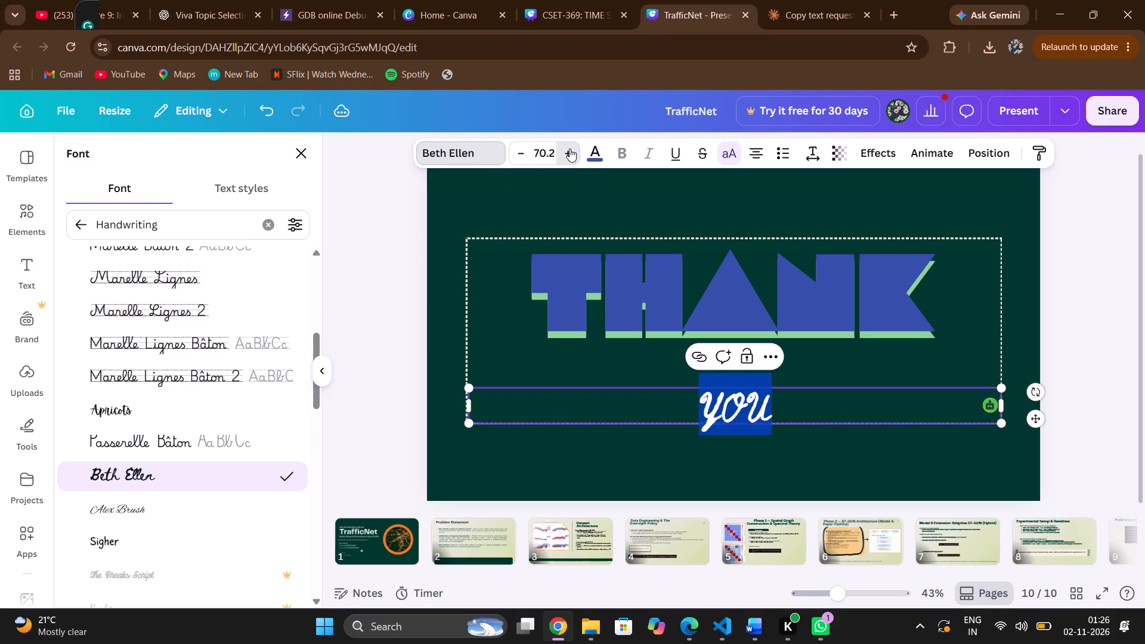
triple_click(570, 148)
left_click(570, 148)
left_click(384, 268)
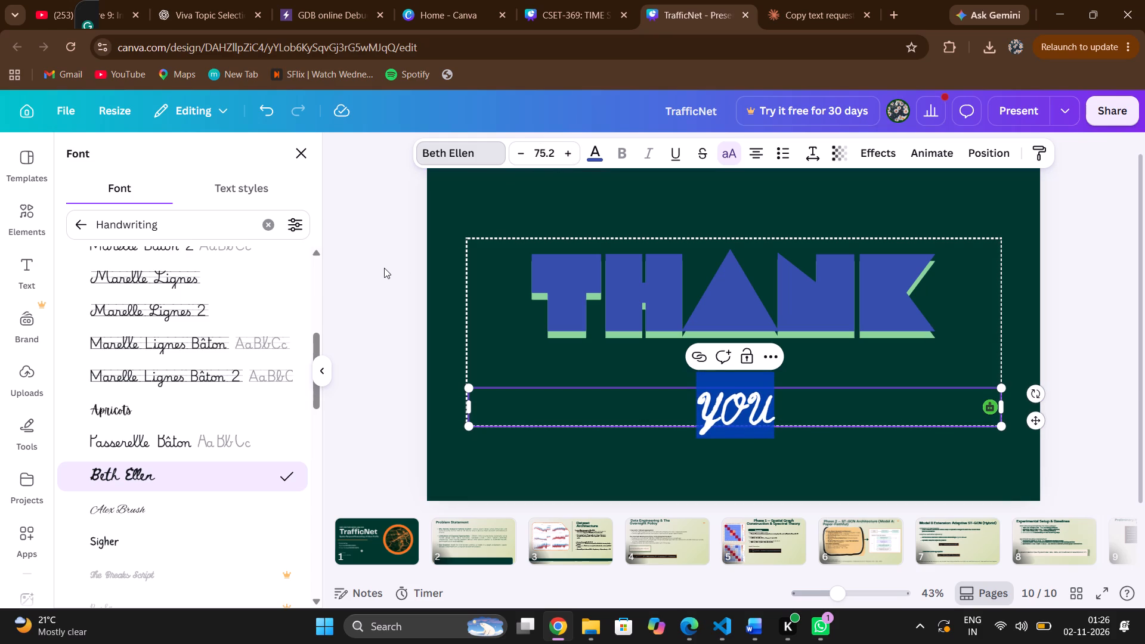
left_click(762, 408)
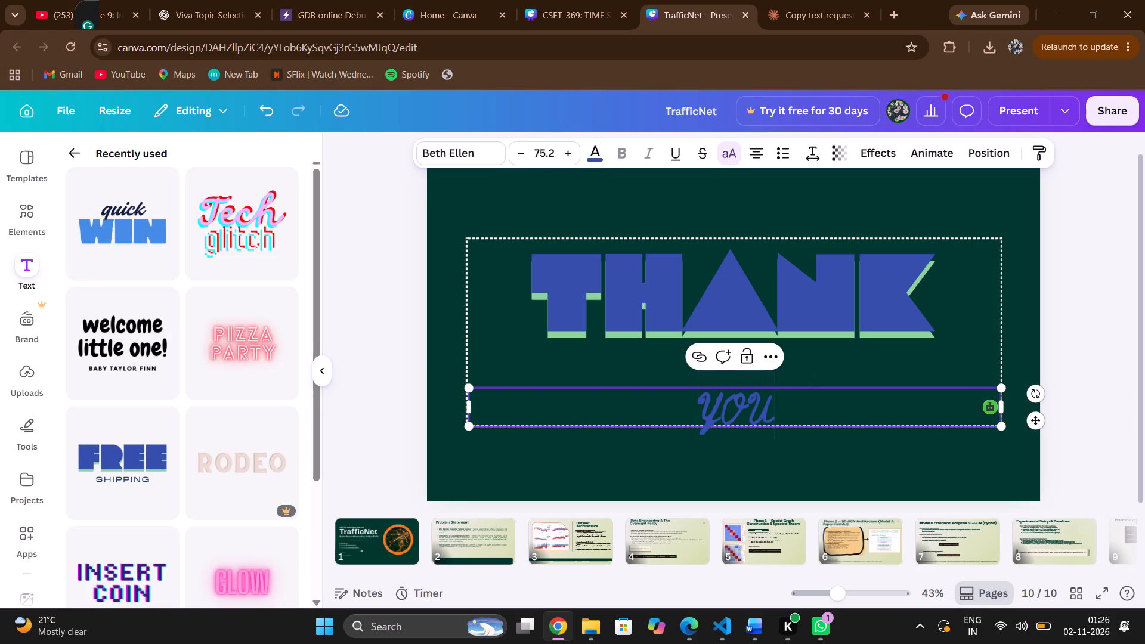
Cut the word YOU out of the text line below THANK.
left_click_drag(700, 412, 726, 411)
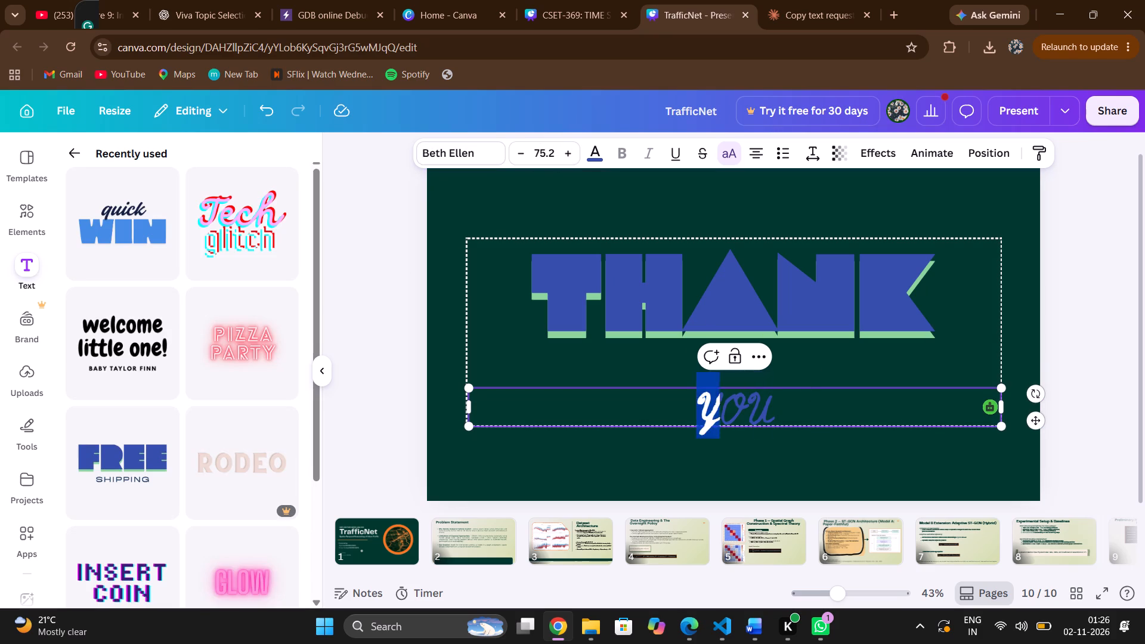
left_click_drag(726, 411, 783, 417)
key("ctrl+x")
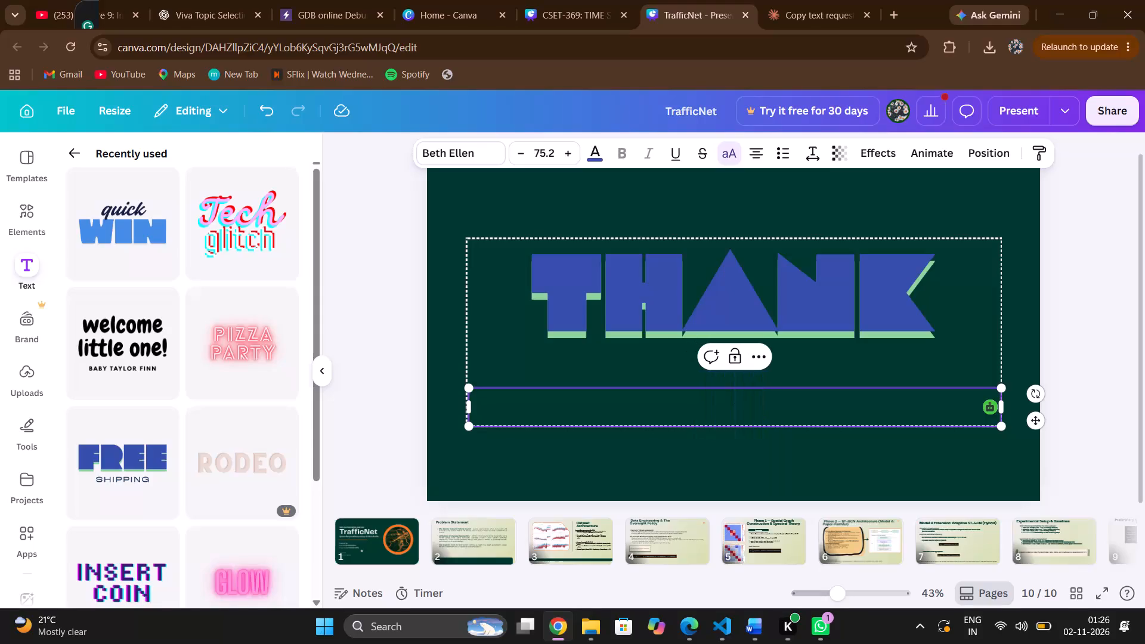
scroll(180, 478, "down", 1)
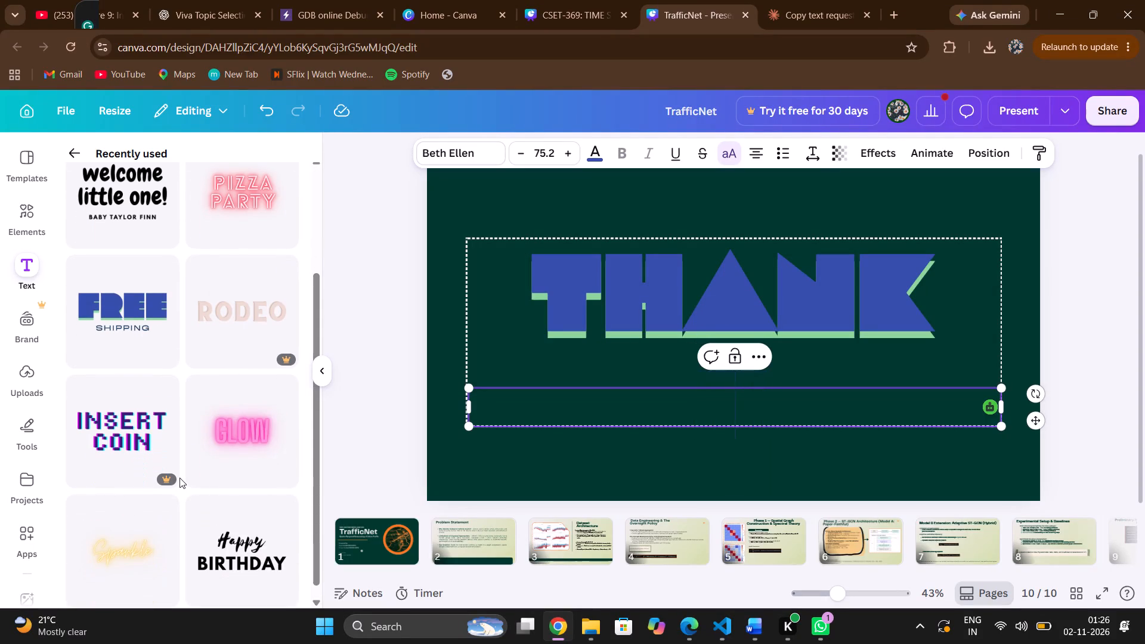
scroll(216, 509, "down", 2)
scroll(234, 521, "up", 3)
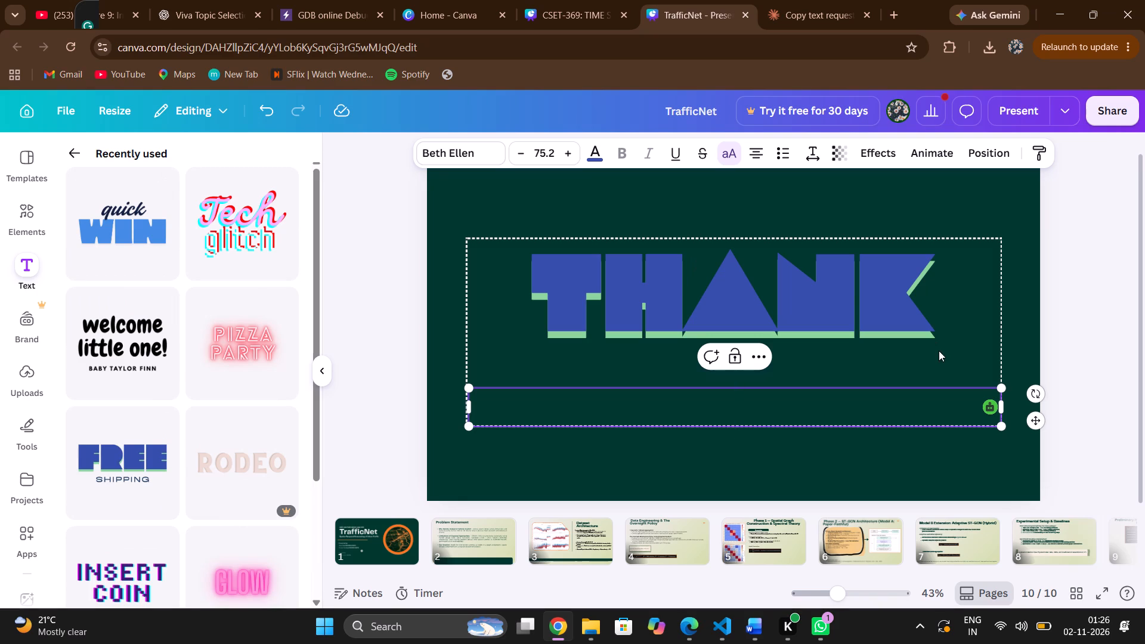
left_click(1072, 287)
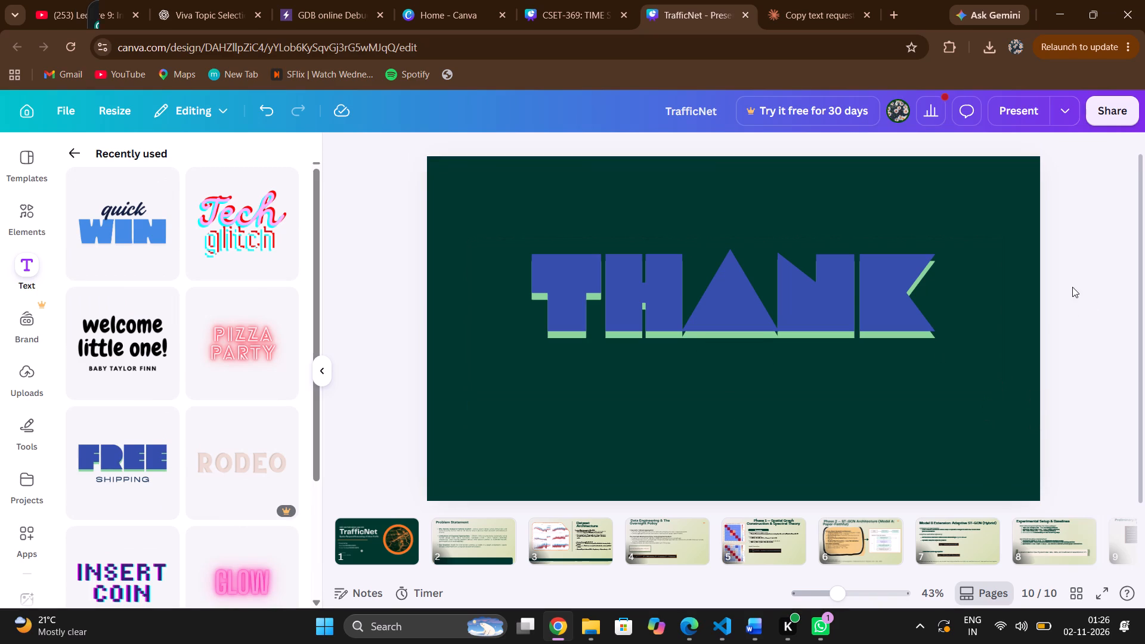
Add a new default paragraph text box to the closing slide, below THANK.
left_click(900, 327)
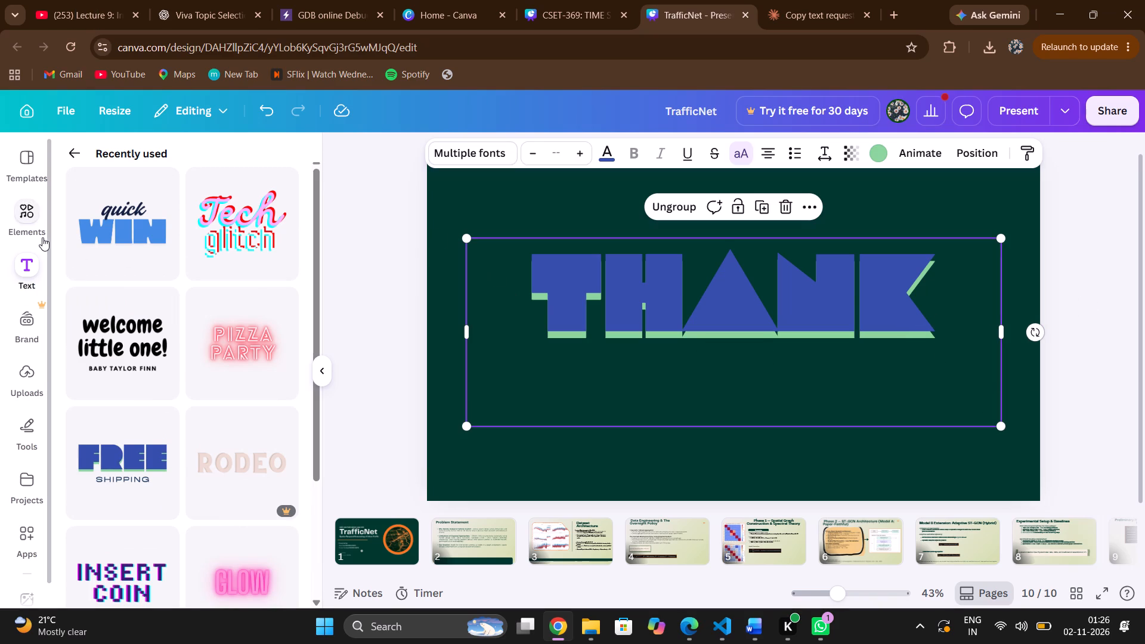
left_click(28, 229)
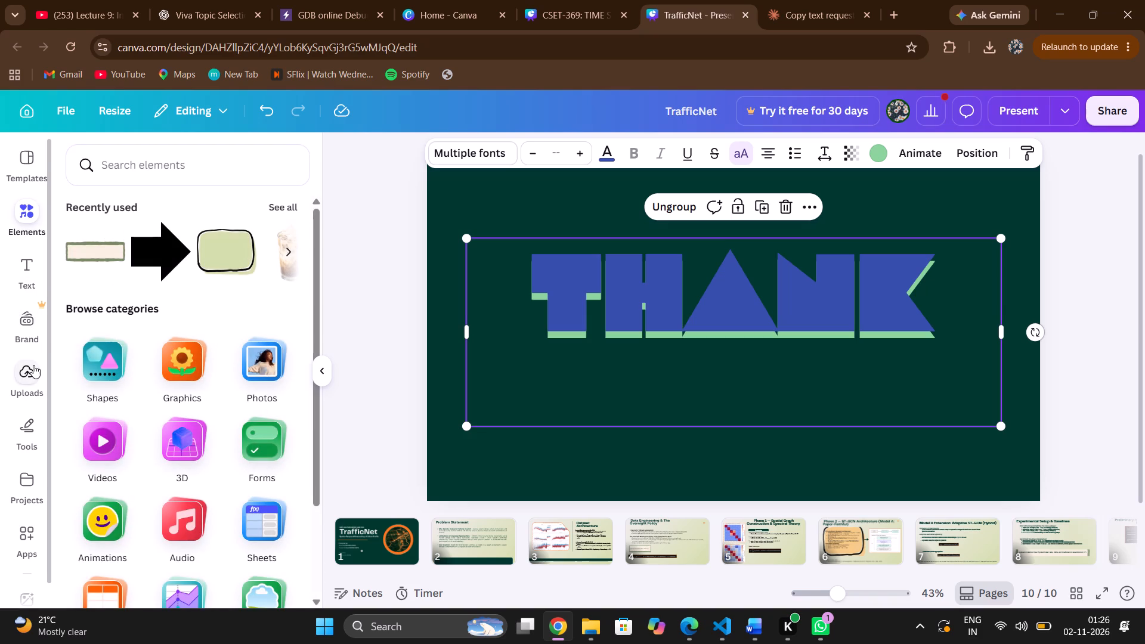
scroll(33, 365, "down", 1)
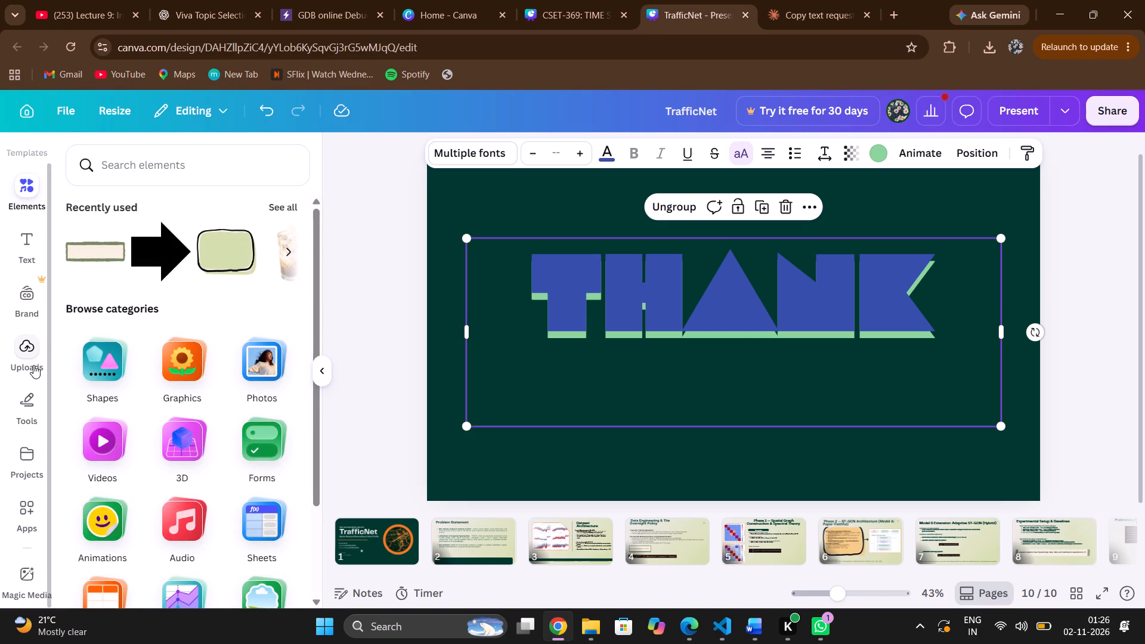
scroll(24, 414, "up", 1)
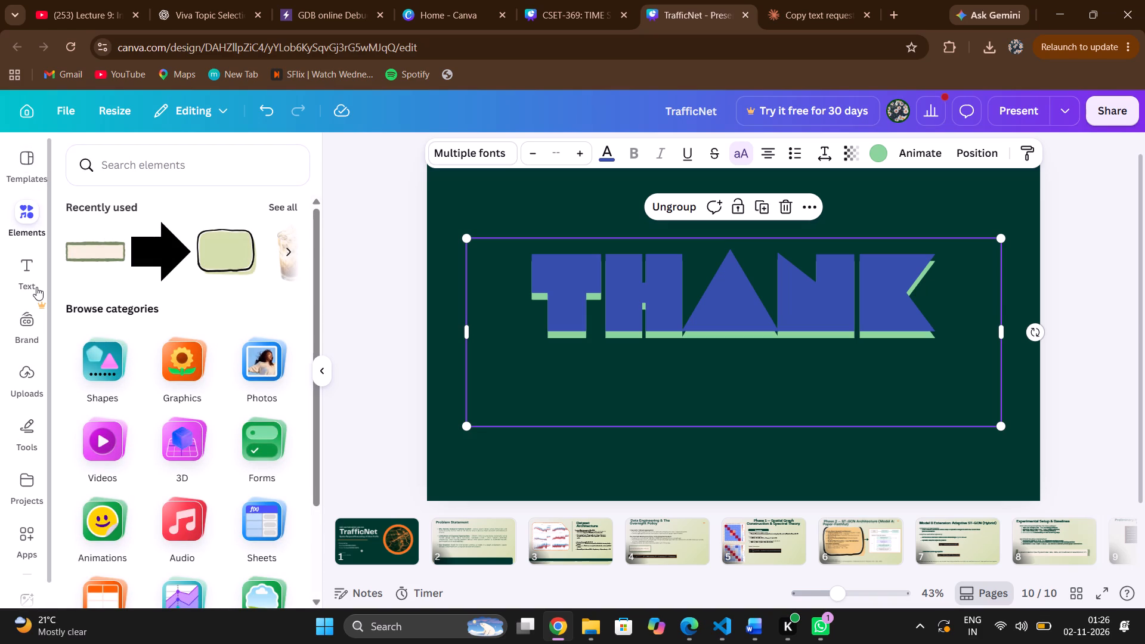
left_click(27, 274)
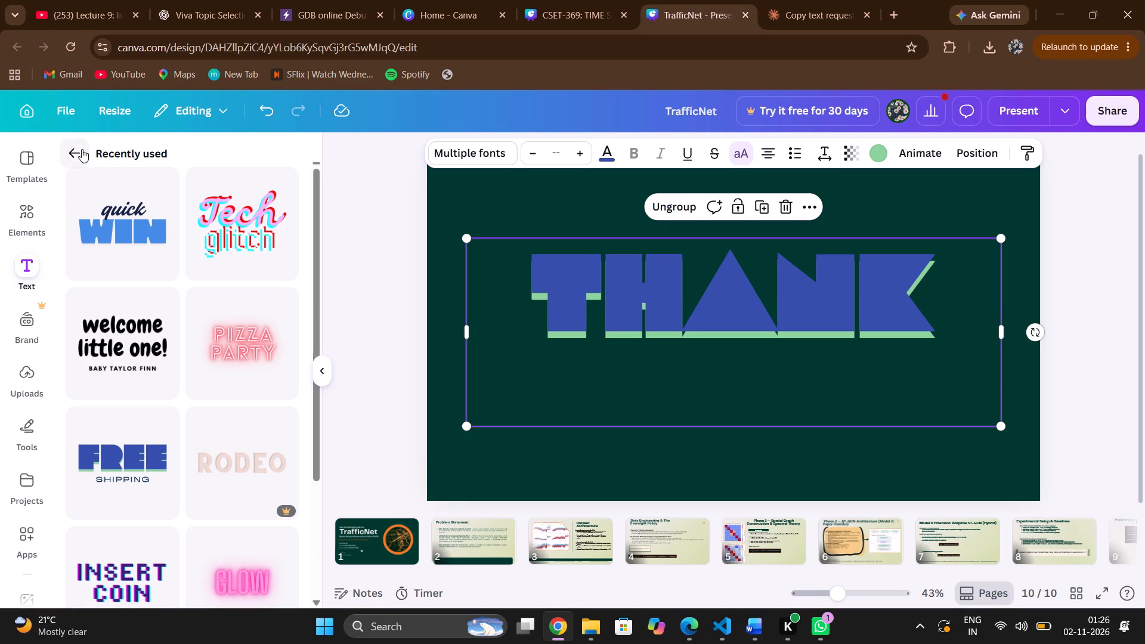
left_click(82, 149)
left_click(166, 219)
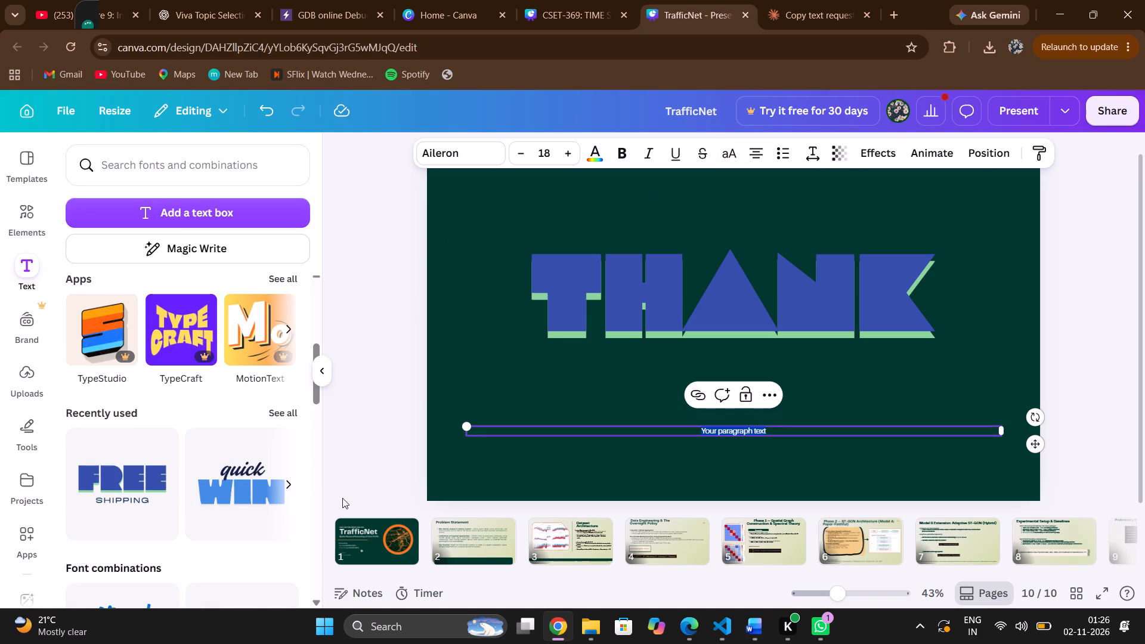
Browse the ready-made font combinations for a style suited to the closing message.
scroll(213, 504, "down", 3)
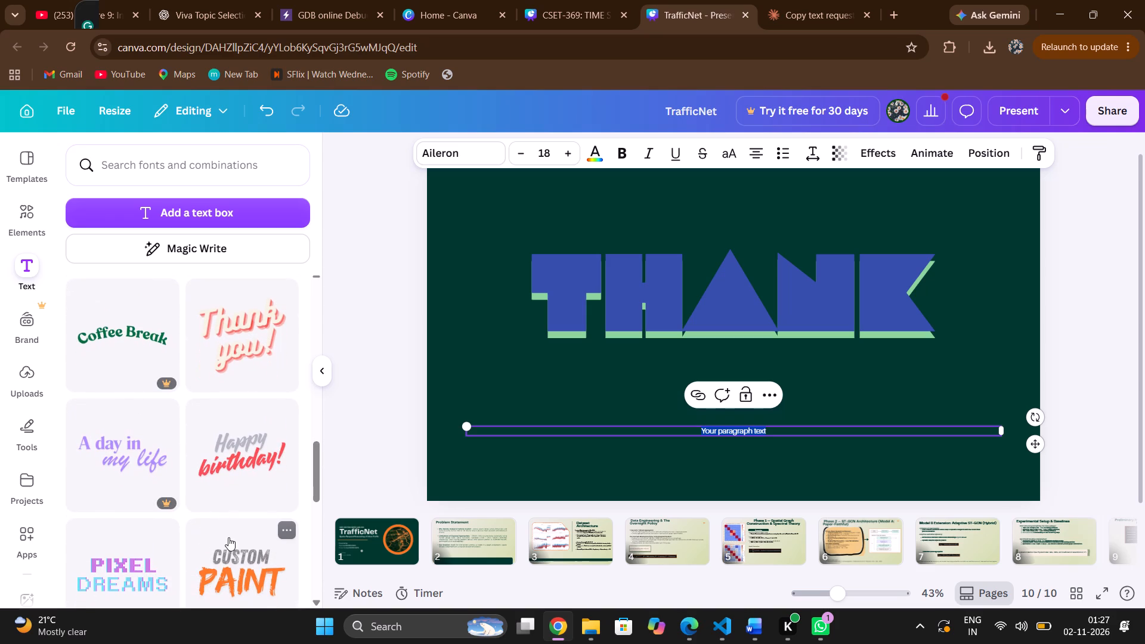
scroll(228, 537, "down", 3)
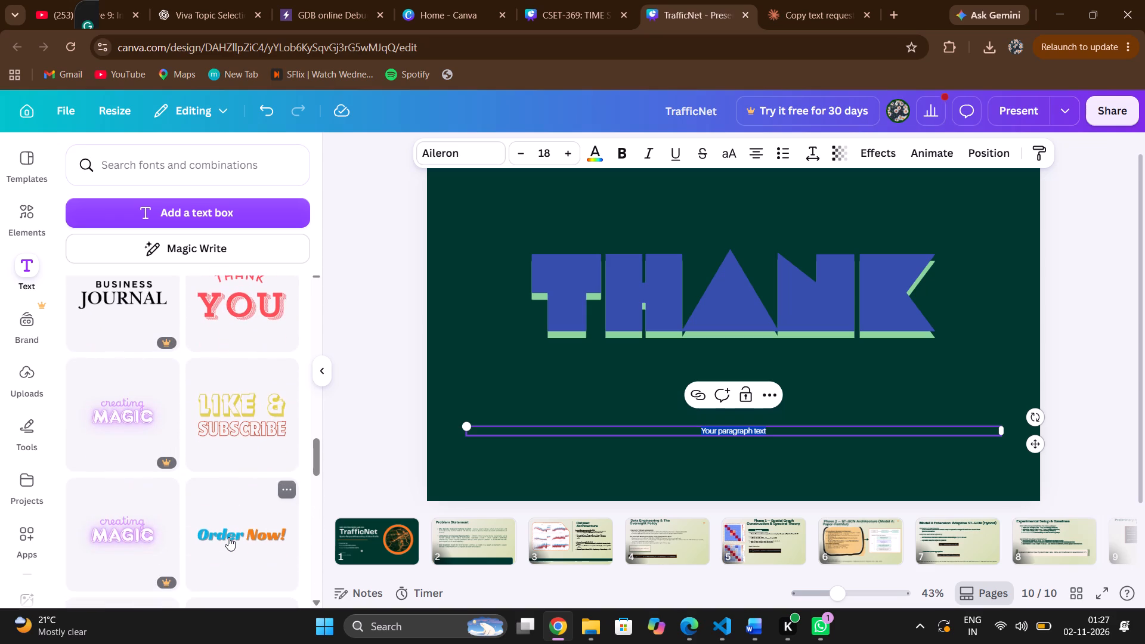
scroll(228, 537, "down", 4)
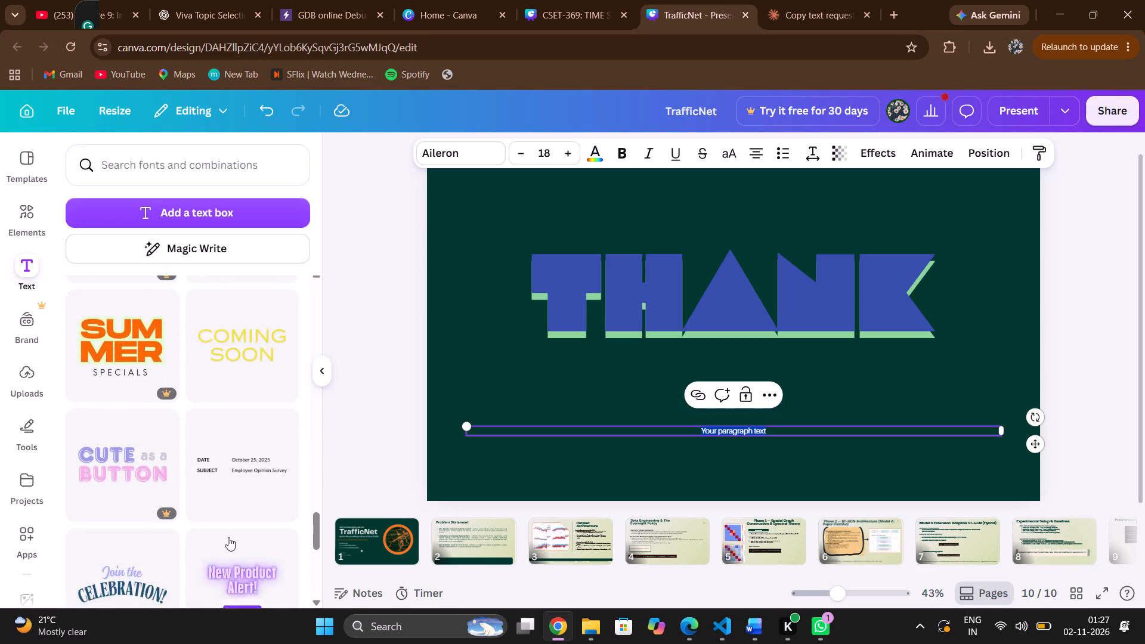
scroll(228, 537, "up", 9)
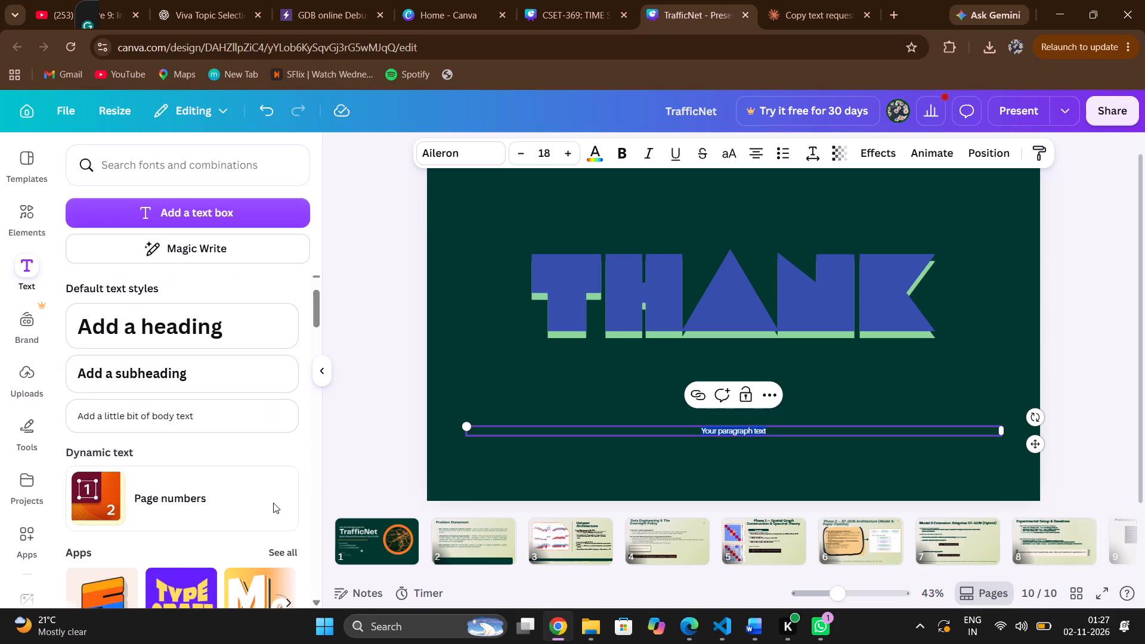
Delete the grouped THANK text and the placeholder paragraph text box from the closing slide.
left_click(667, 343)
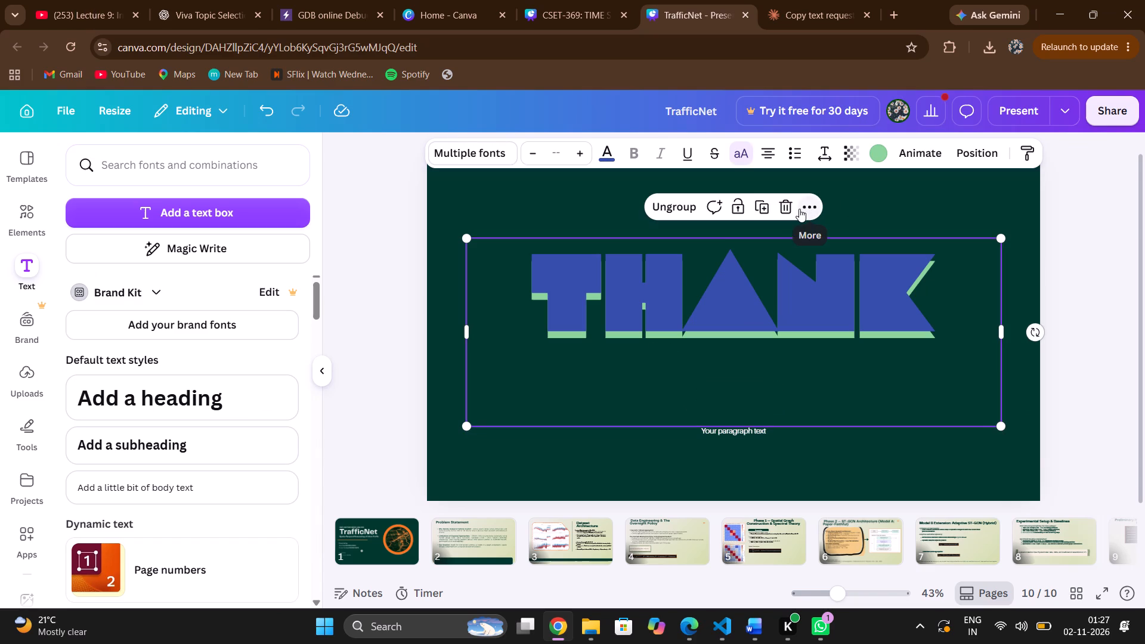
left_click(783, 208)
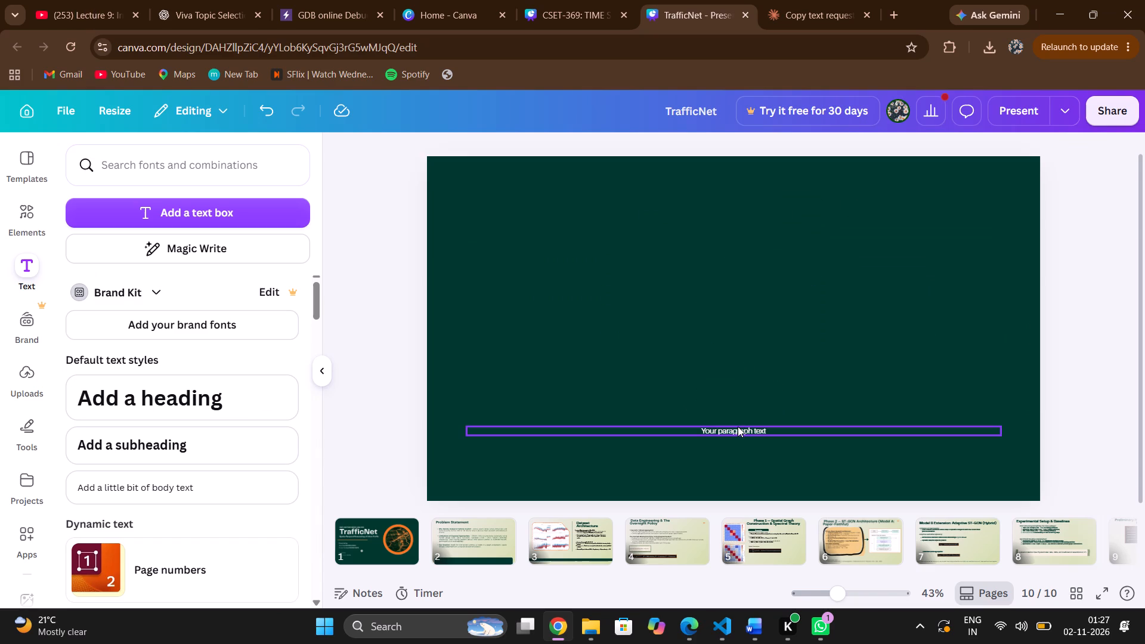
left_click(738, 426)
left_click(756, 391)
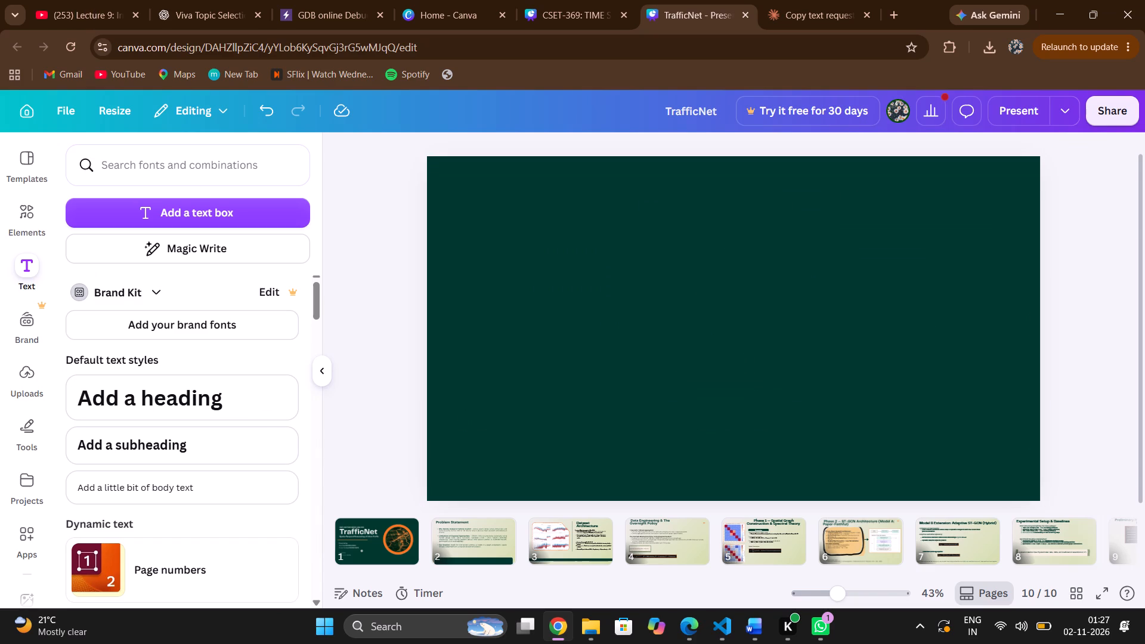
Search the fonts and text combinations for THANK YOU.
left_click(158, 154)
right_click(158, 154)
key("t")
type("HANK Y")
key("BackSpace")
key("BackSpace")
key("BackSpace")
key("BackSpace")
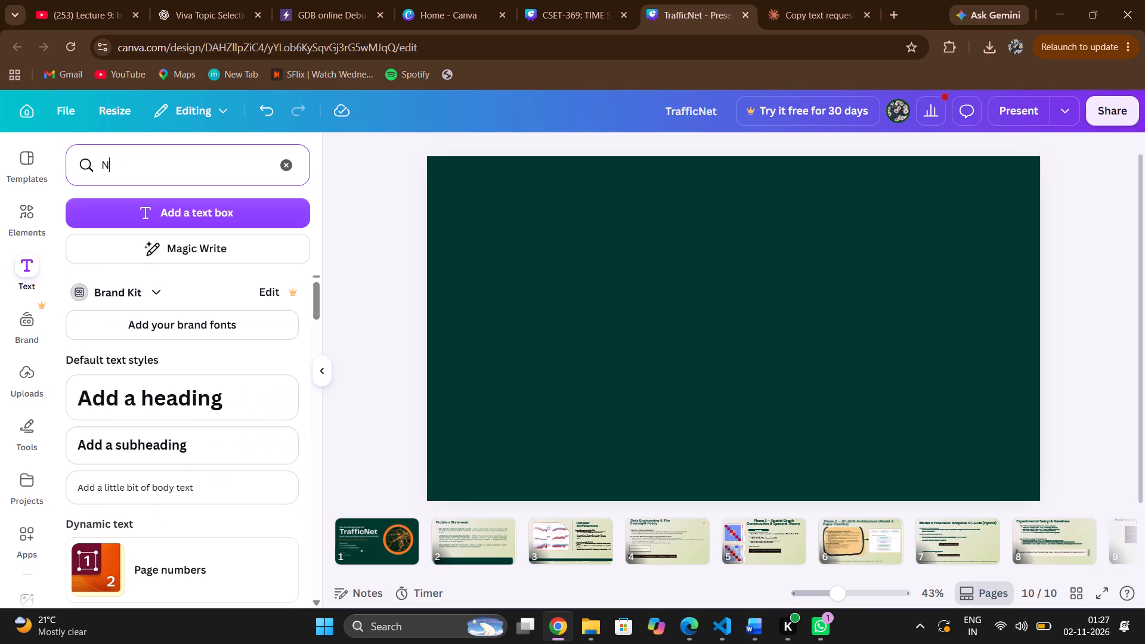
type("THANK YOU")
key("Return")
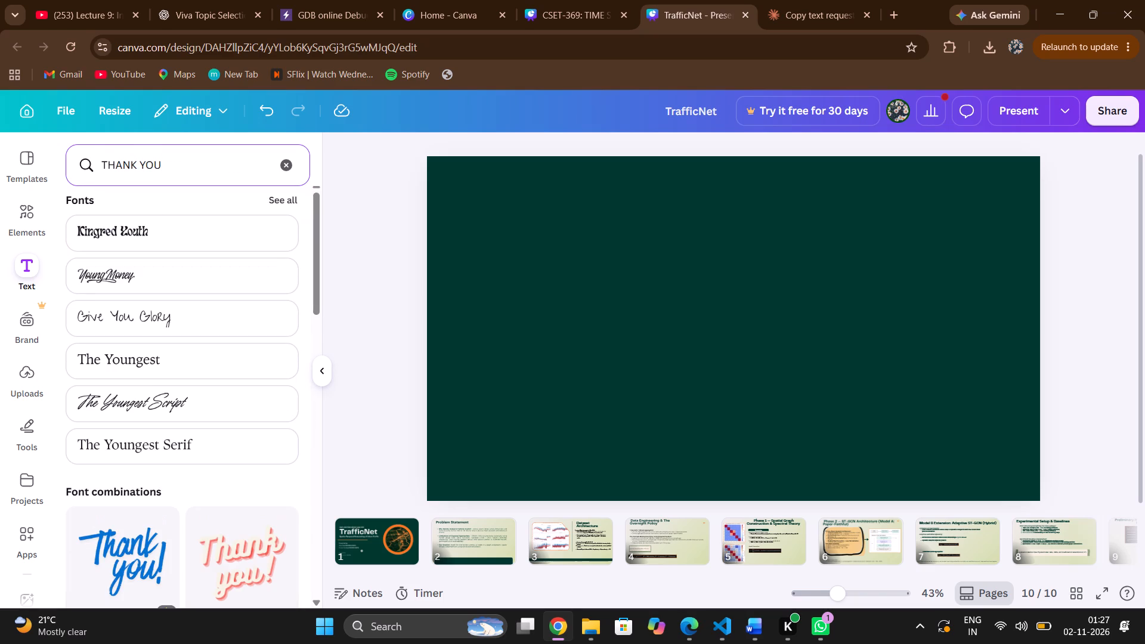
Insert the blue and lime YOU DID IT! font combination on the closing slide.
scroll(196, 470, "down", 3)
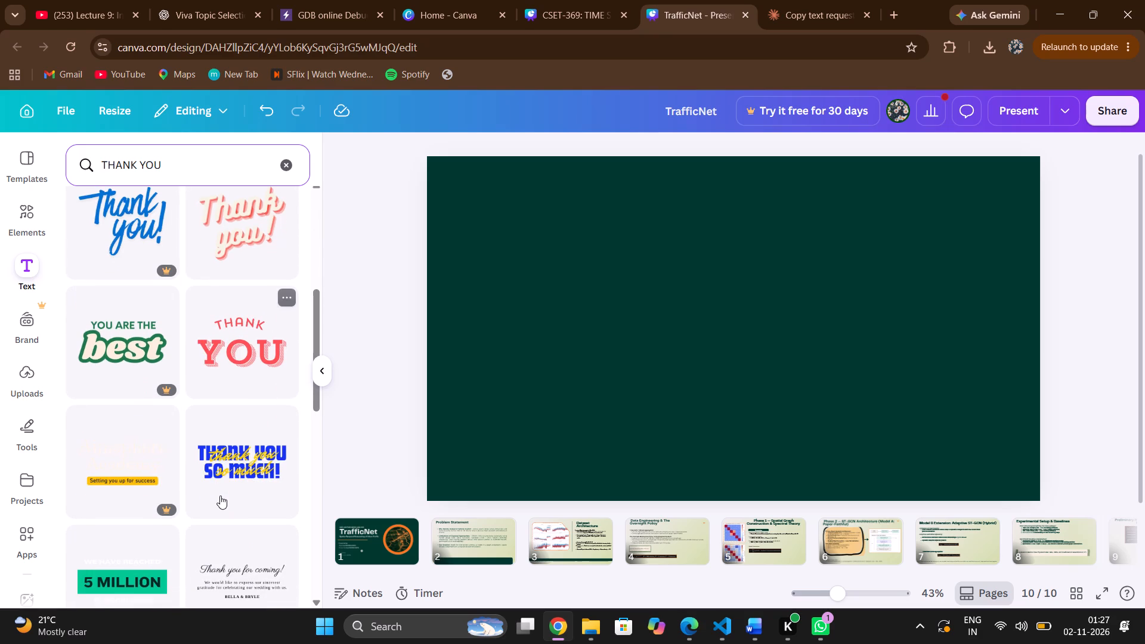
scroll(184, 527, "down", 1)
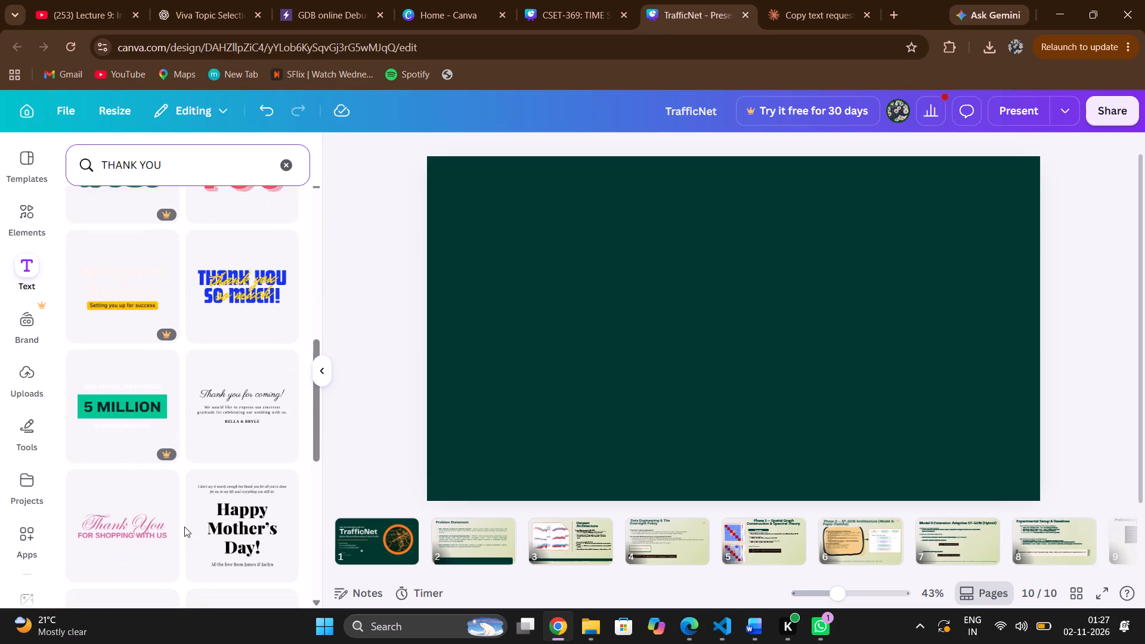
scroll(150, 558, "down", 2)
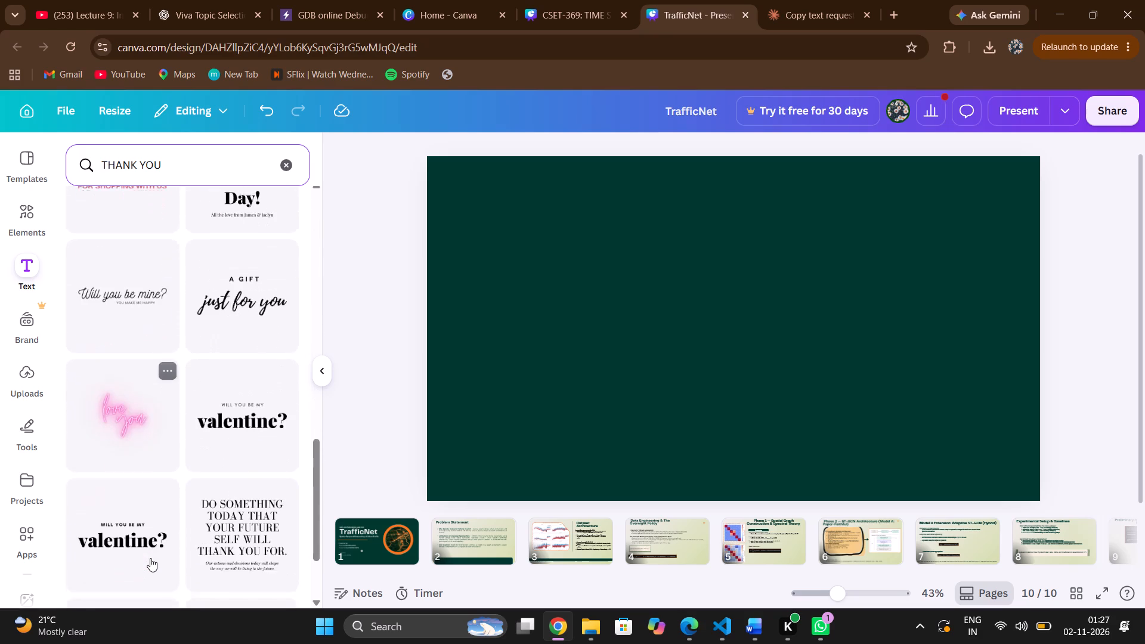
scroll(150, 558, "down", 2)
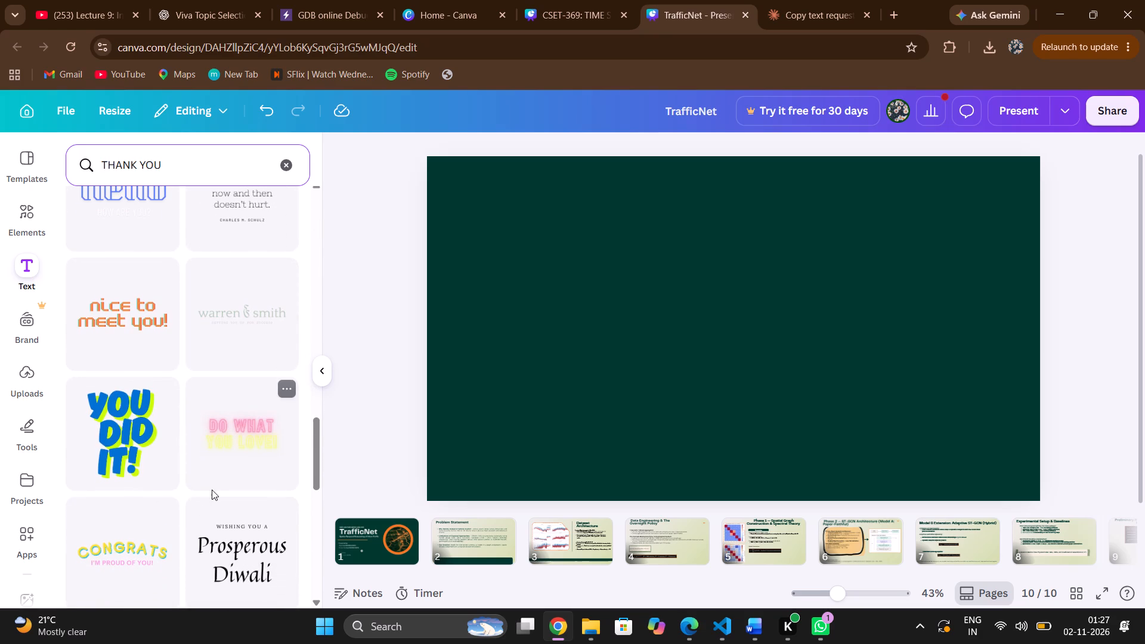
left_click(128, 454)
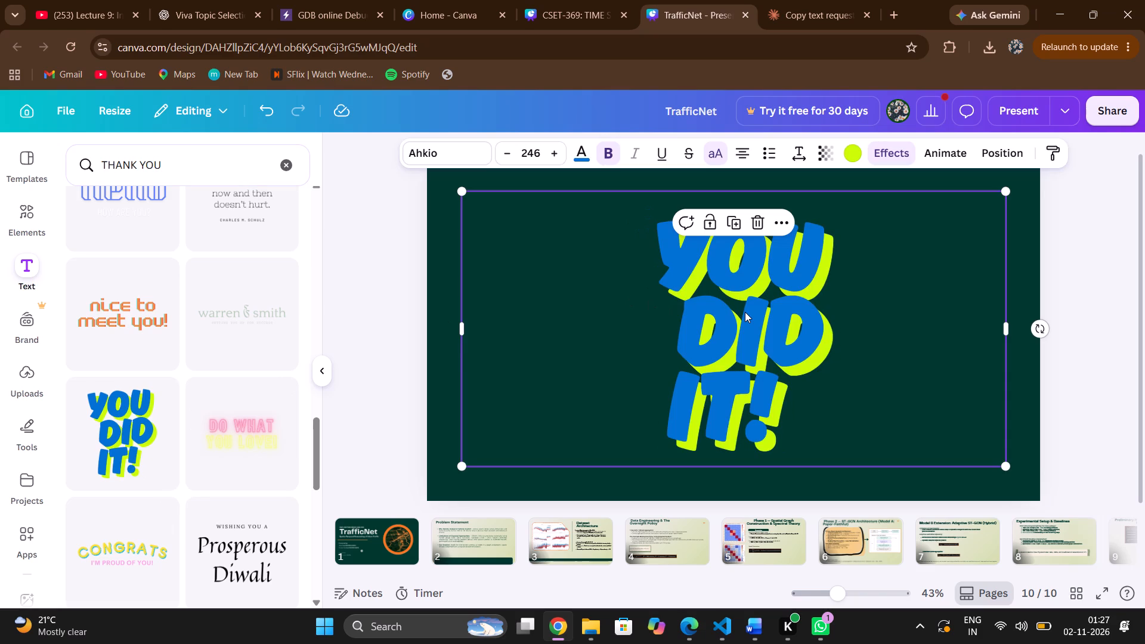
Replace the YOU DID IT! wording with THANK on the first line and YOU on the second.
double_click(755, 281)
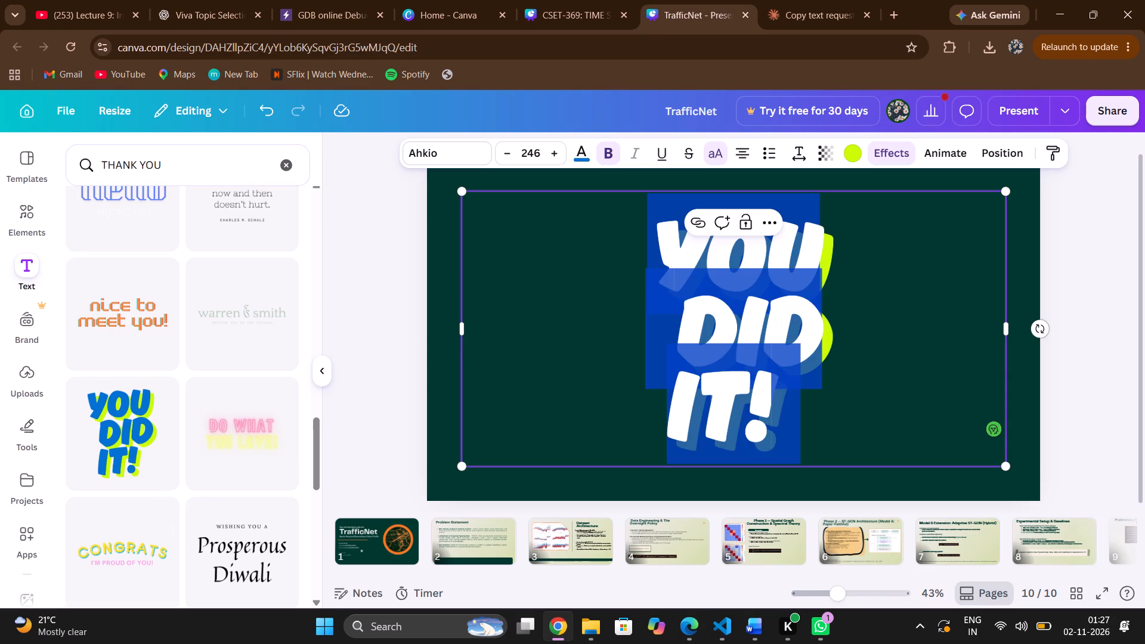
left_click(844, 268)
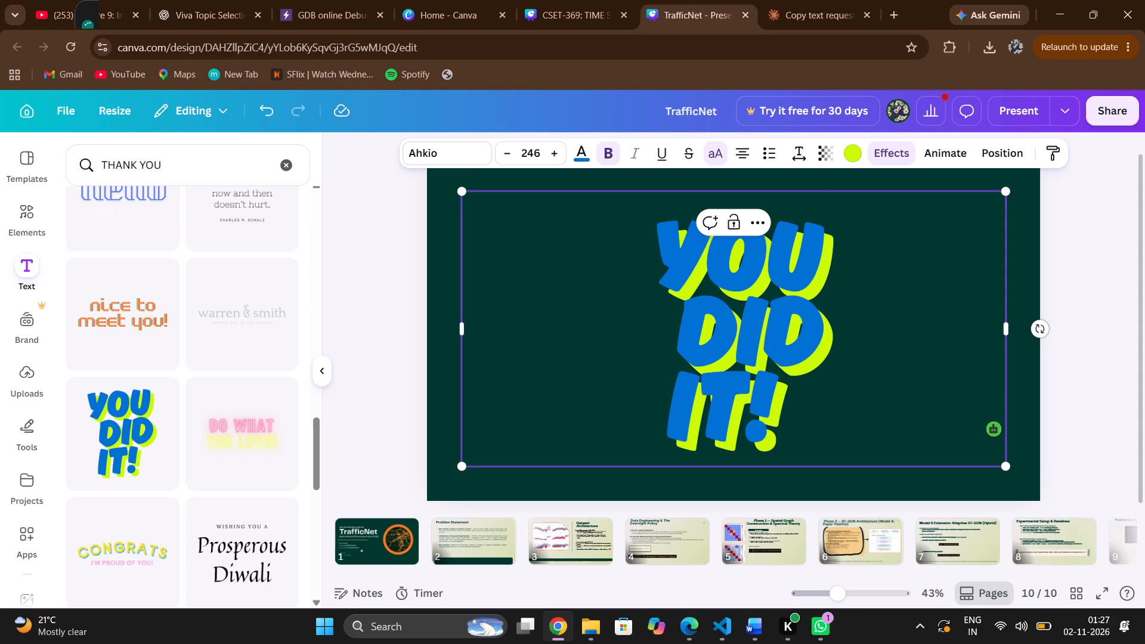
left_click_drag(665, 221, 824, 248)
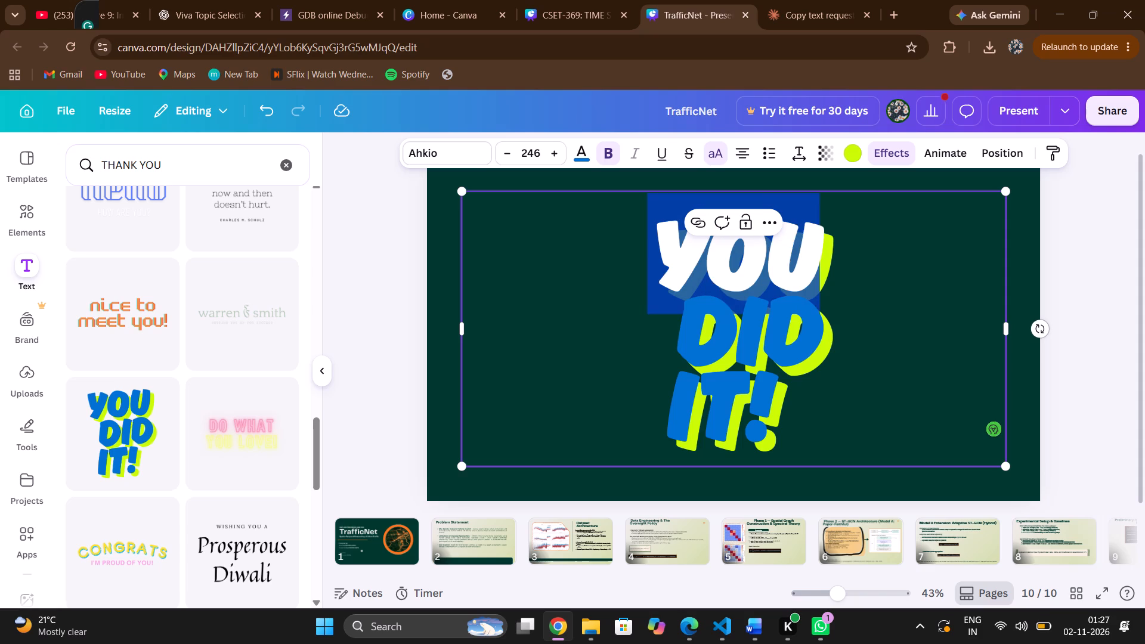
left_click_drag(824, 248, 837, 248)
type("TH")
type("ANK")
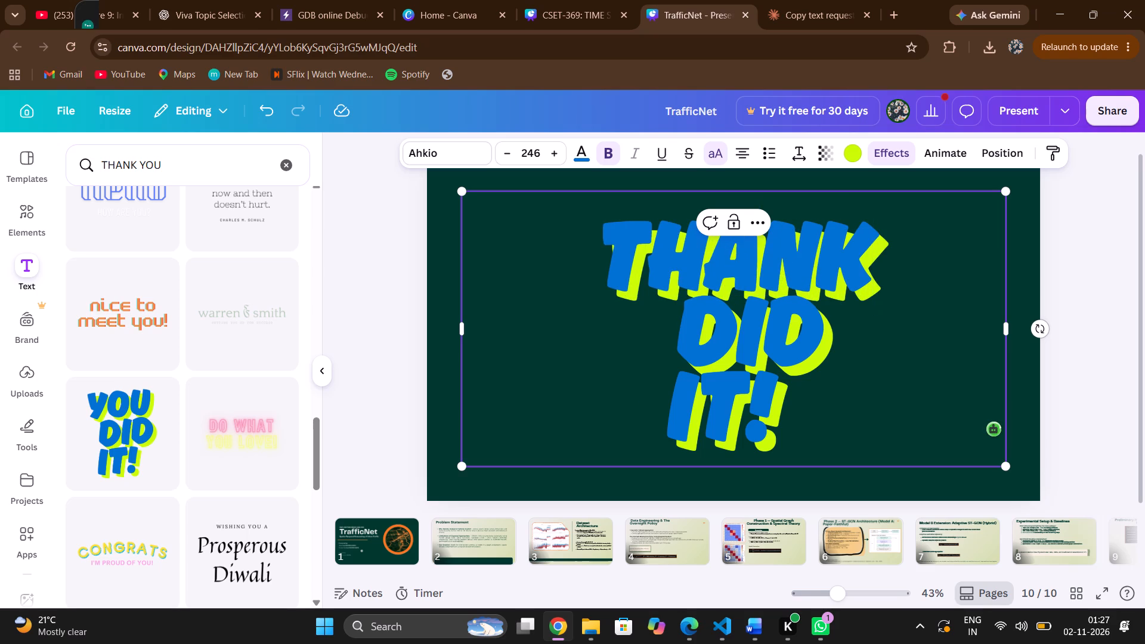
left_click_drag(681, 306, 815, 322)
type("YOU")
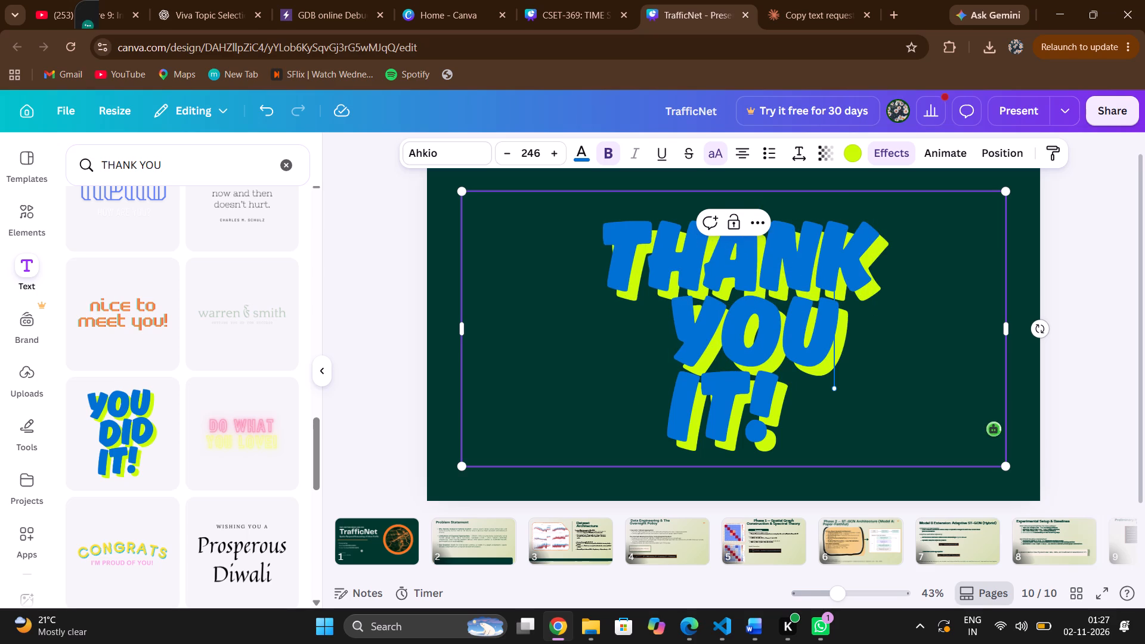
left_click_drag(673, 397, 785, 404)
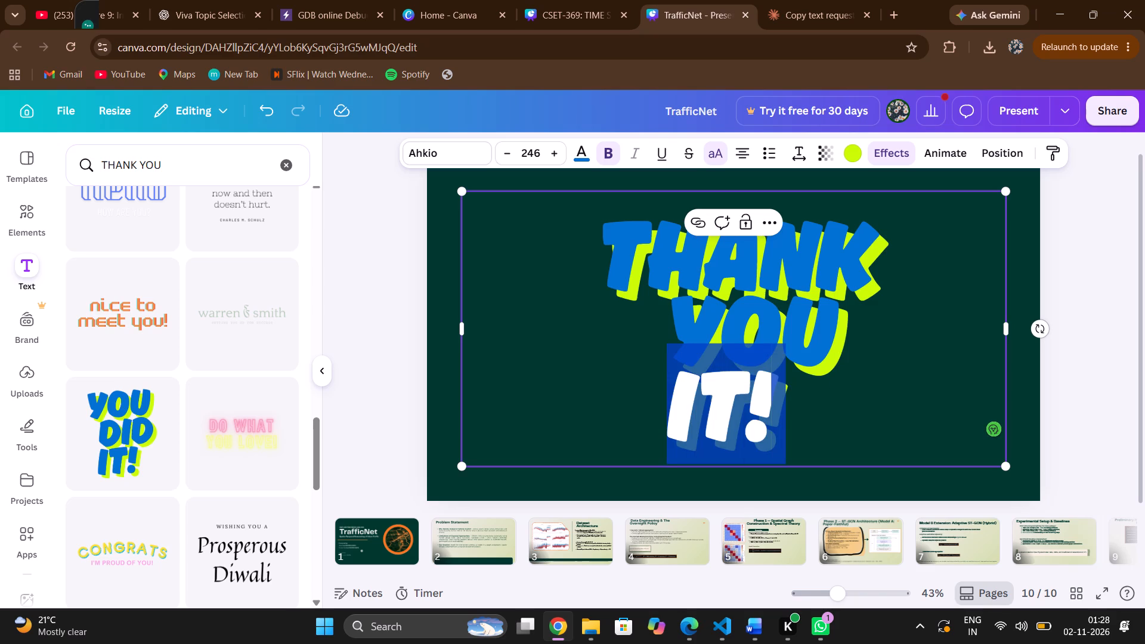
key("BackSpace")
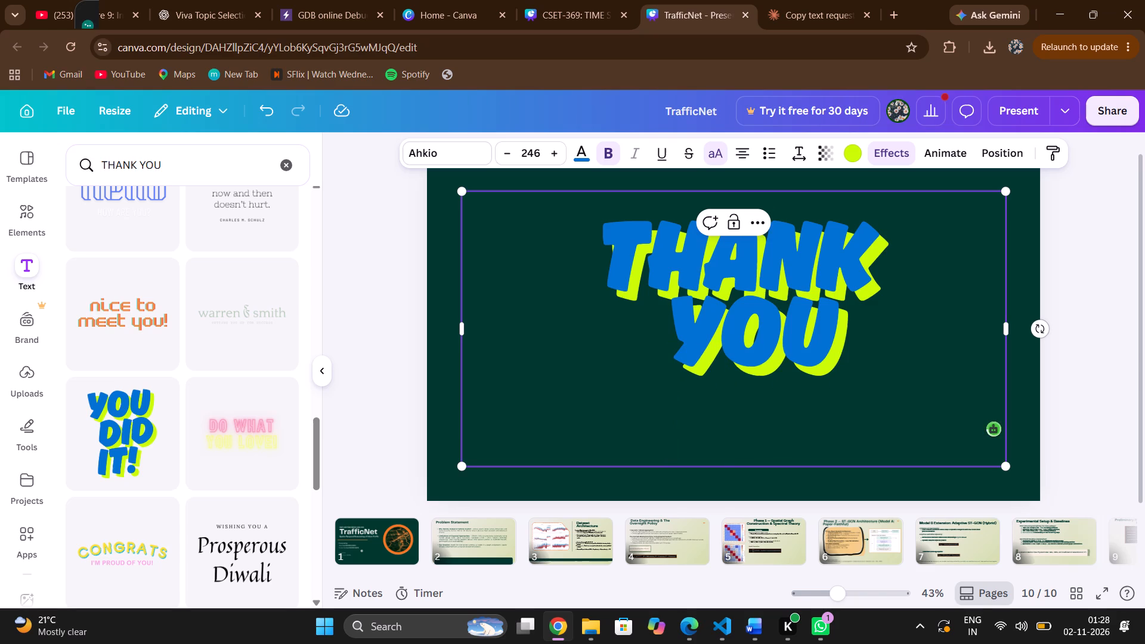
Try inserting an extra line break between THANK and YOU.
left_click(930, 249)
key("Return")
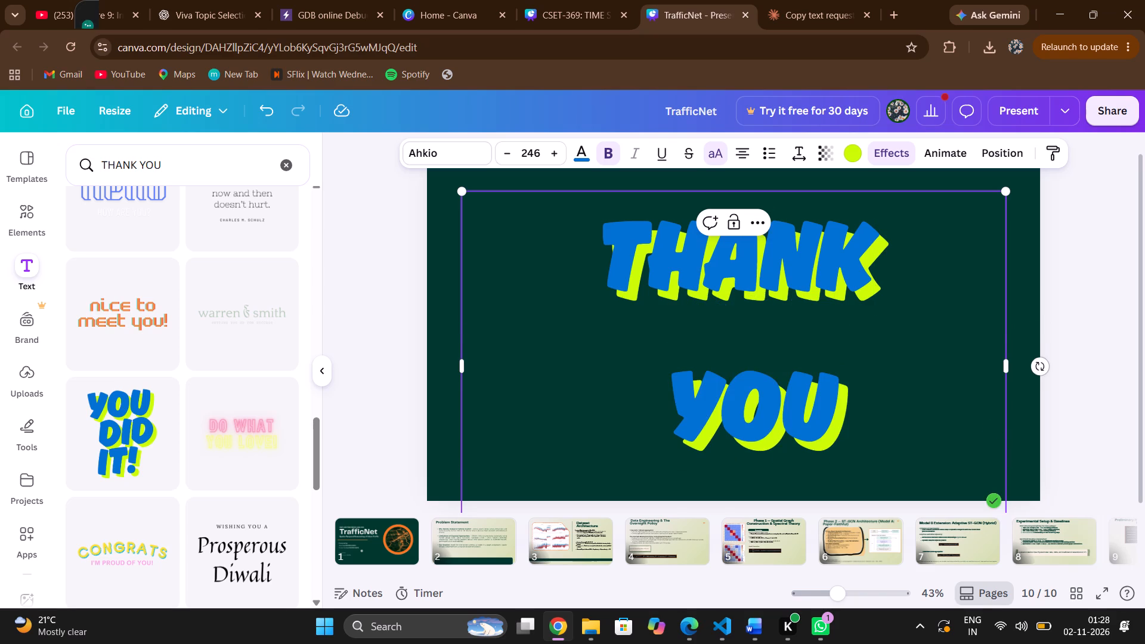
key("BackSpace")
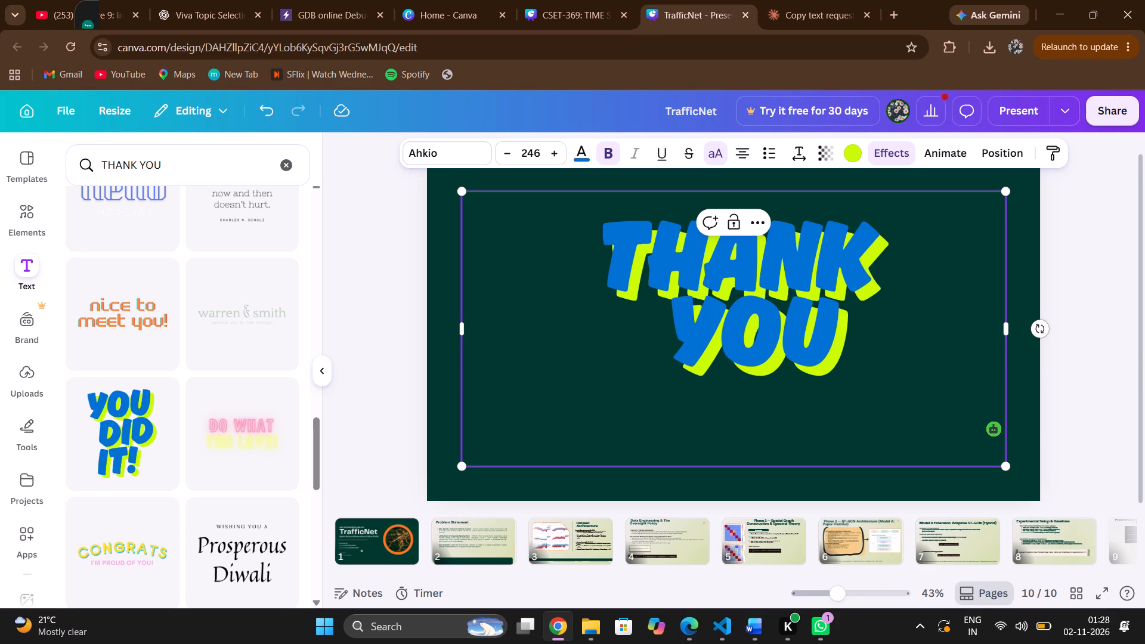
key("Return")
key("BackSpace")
Try the word SO after YOU with a double space before it, deleting the word but keeping the spaces.
left_click(891, 348)
key("space")
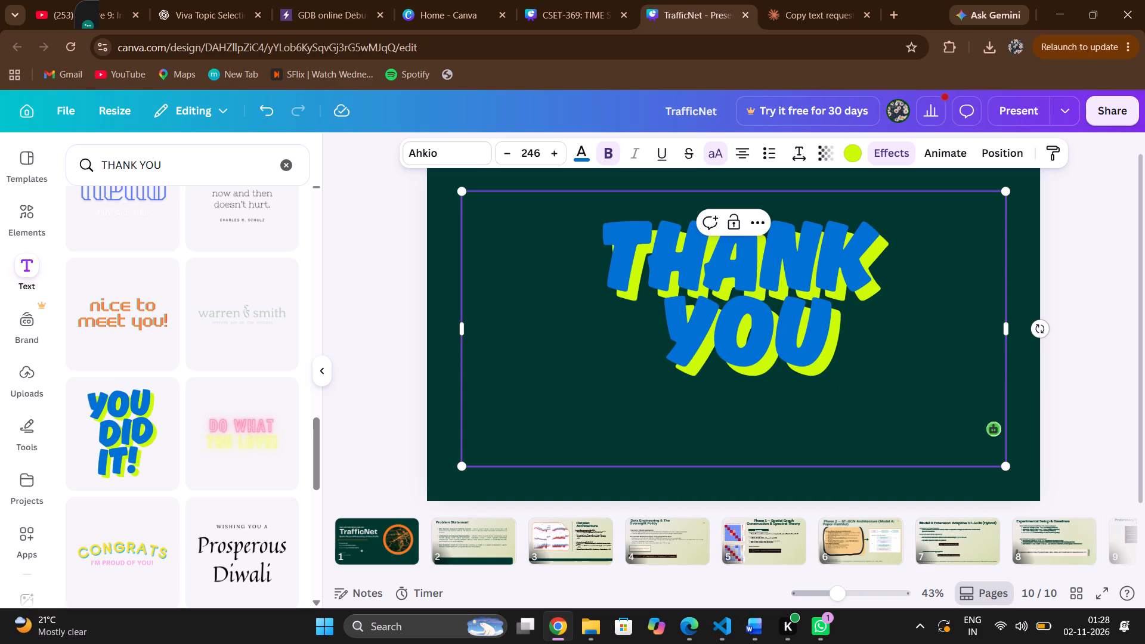
key("s")
key("i")
scroll(891, 348, "up", 2)
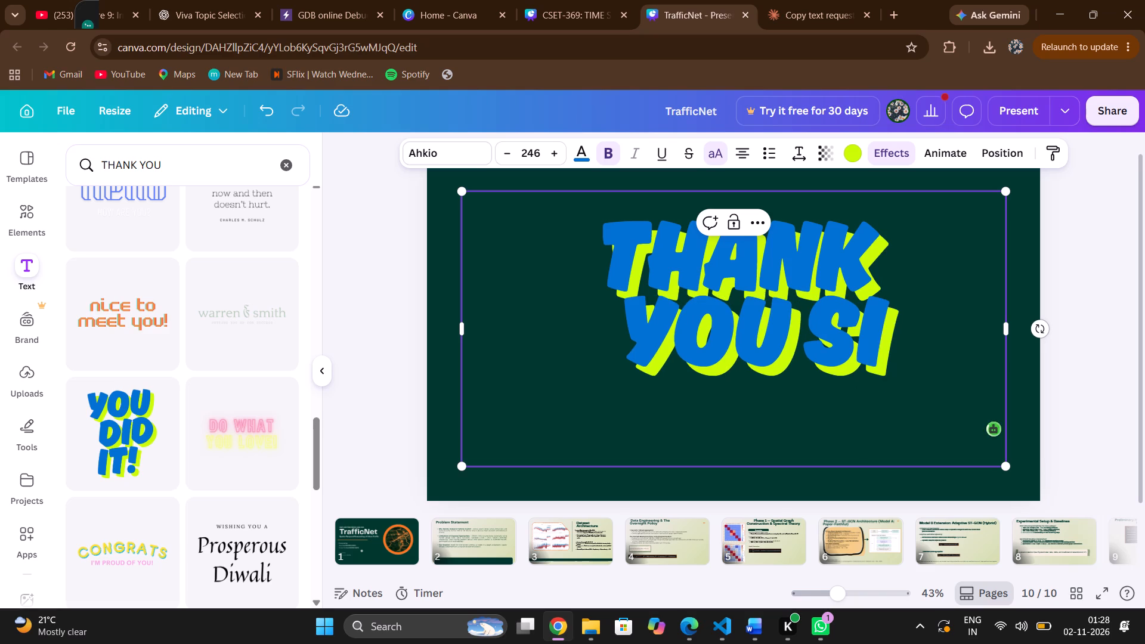
key("BackSpace")
key("o")
left_click(794, 320)
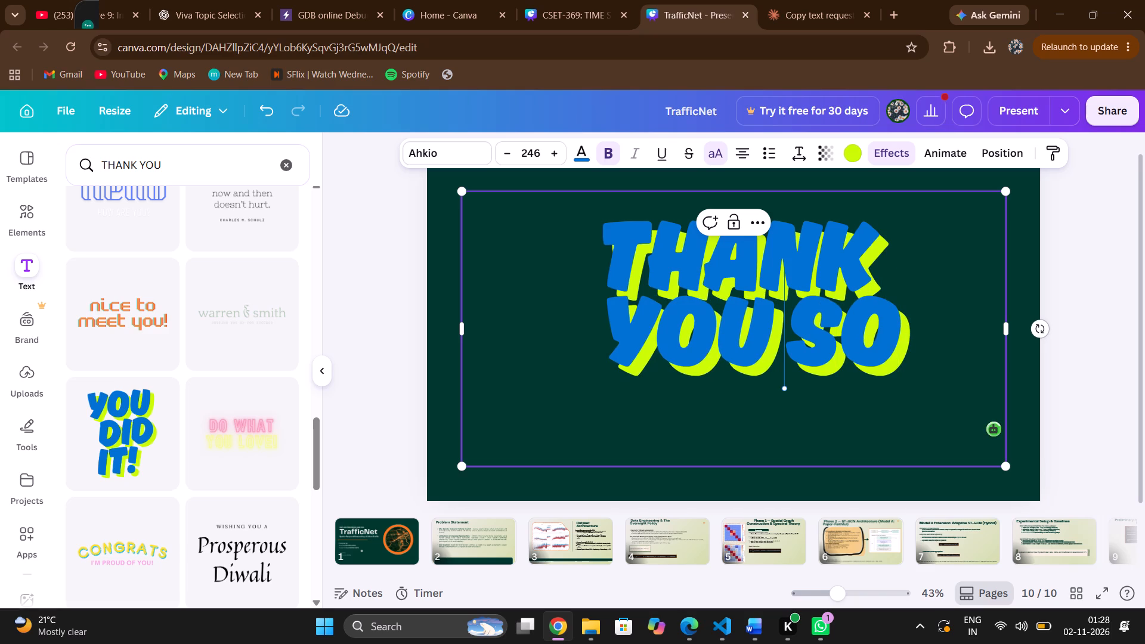
key("space")
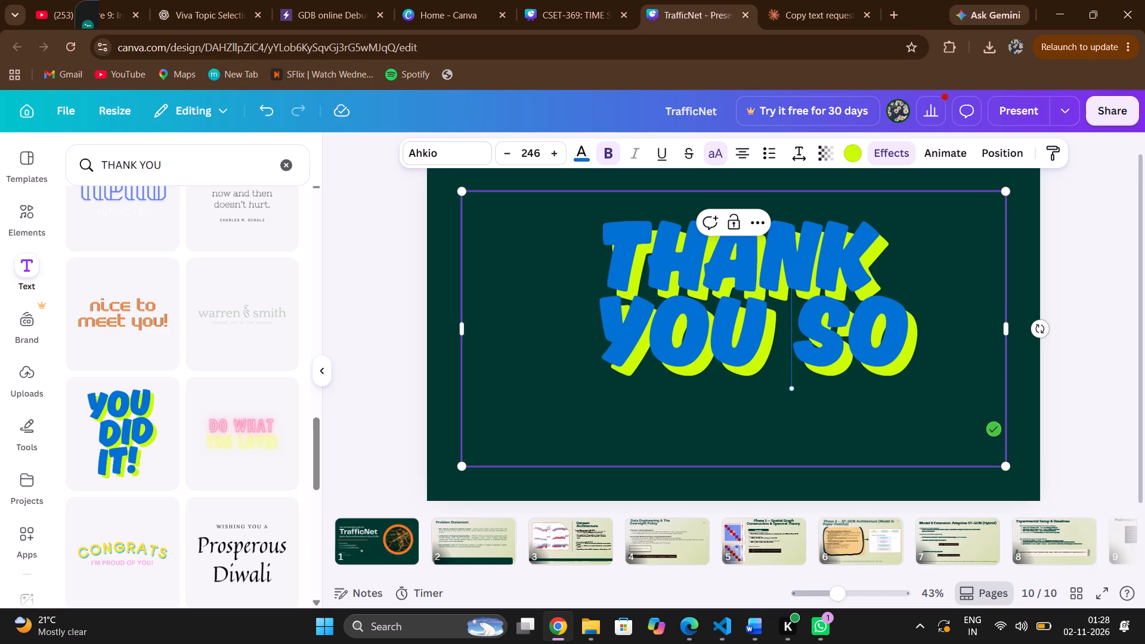
left_click(959, 329)
key("BackSpace")
key("BackSpace")
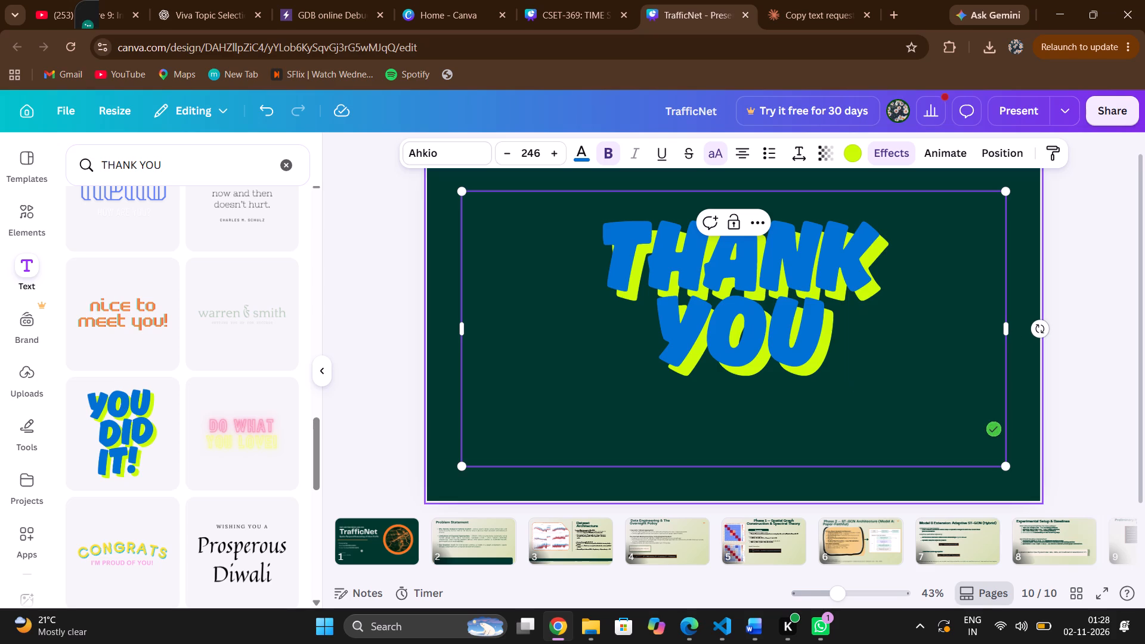
Add an exclamation mark at the end of the YOU line.
key("shift+exclam")
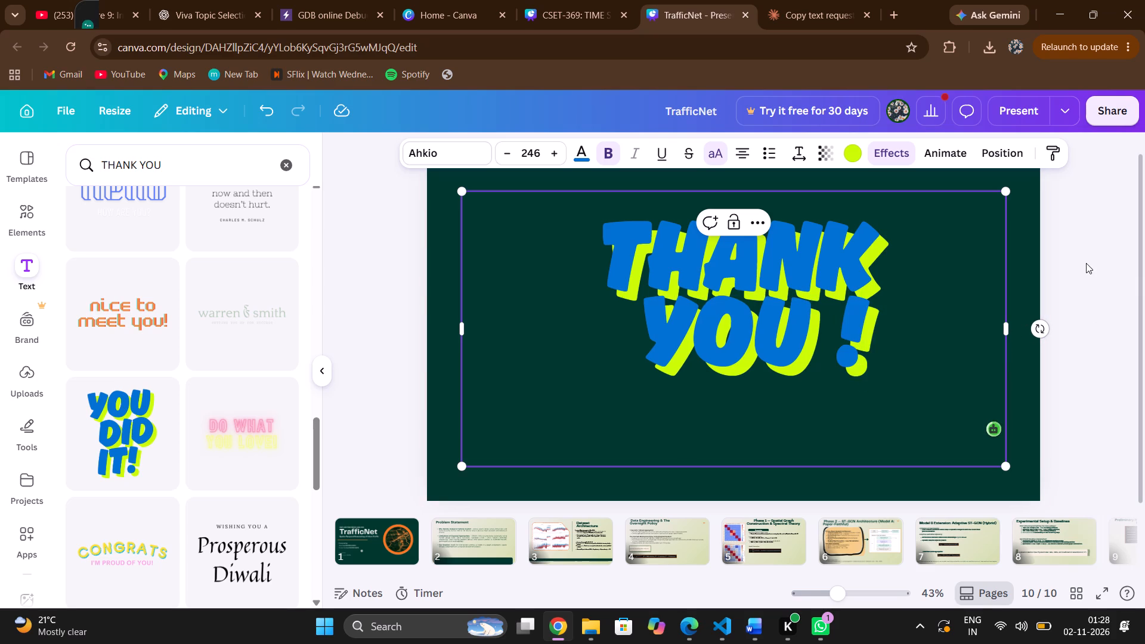
left_click(1086, 263)
Move the THANK YOU ! text slightly lower so its wording sits near the middle of the slide.
left_click_drag(771, 326, 763, 348)
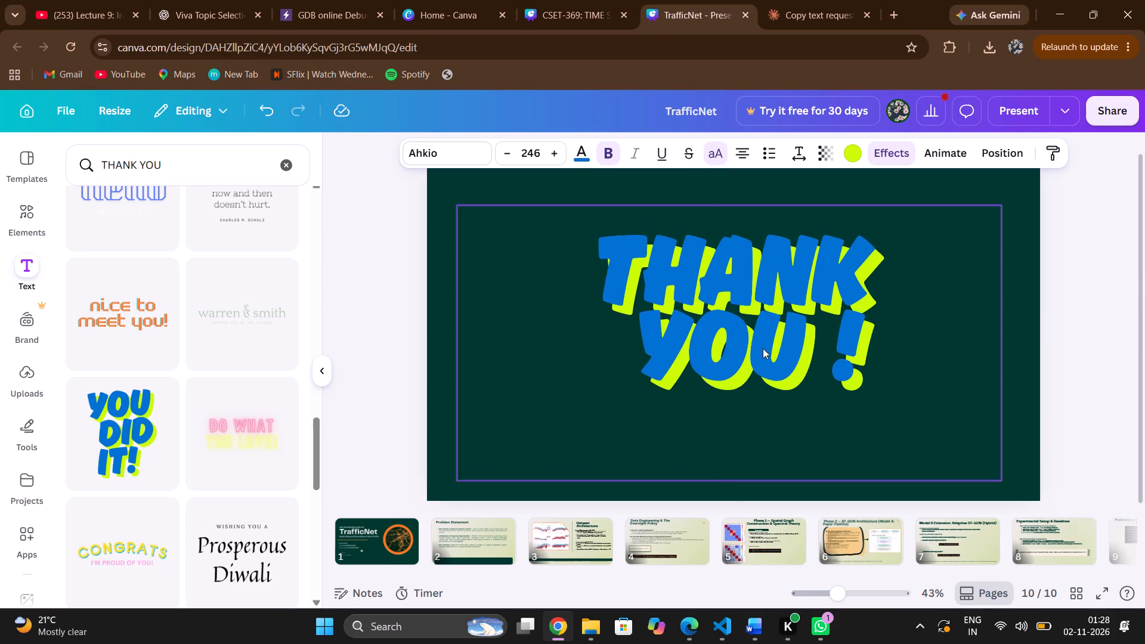
left_click_drag(763, 348, 765, 342)
left_click(1100, 283)
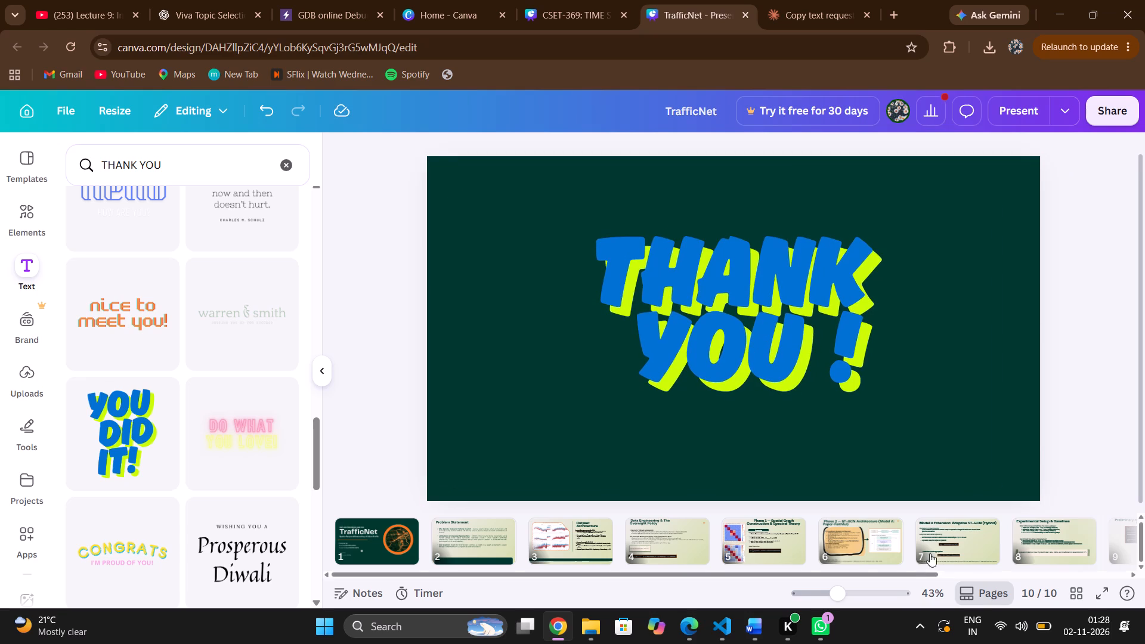
Recolor the THANK YOU ! text from the design colors to salmon #ff751f.
left_click(772, 339)
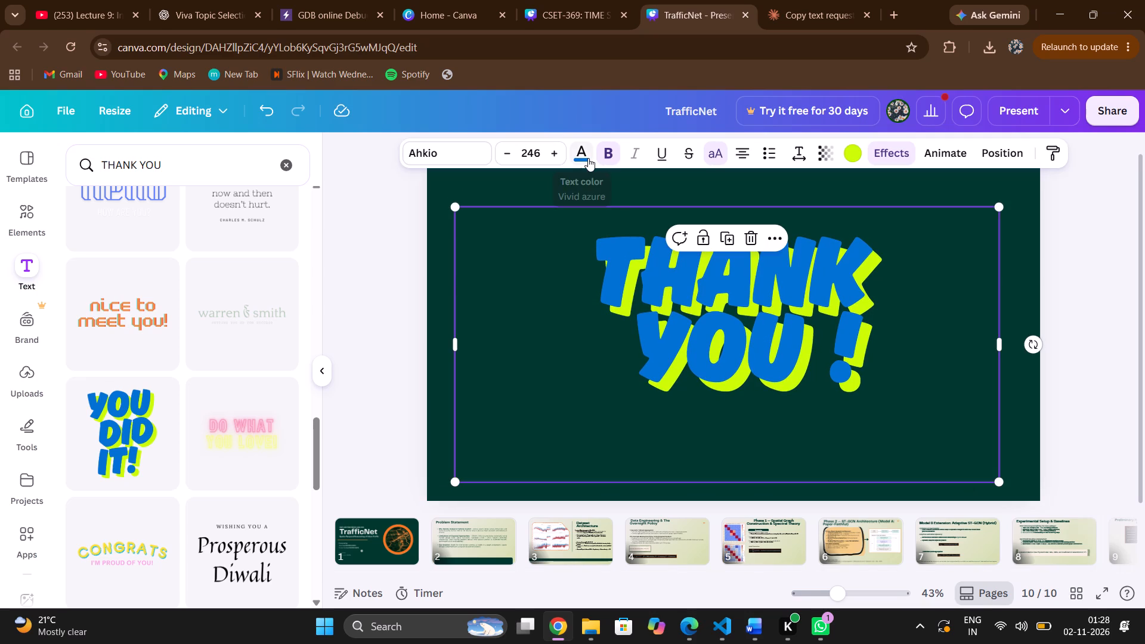
left_click(583, 153)
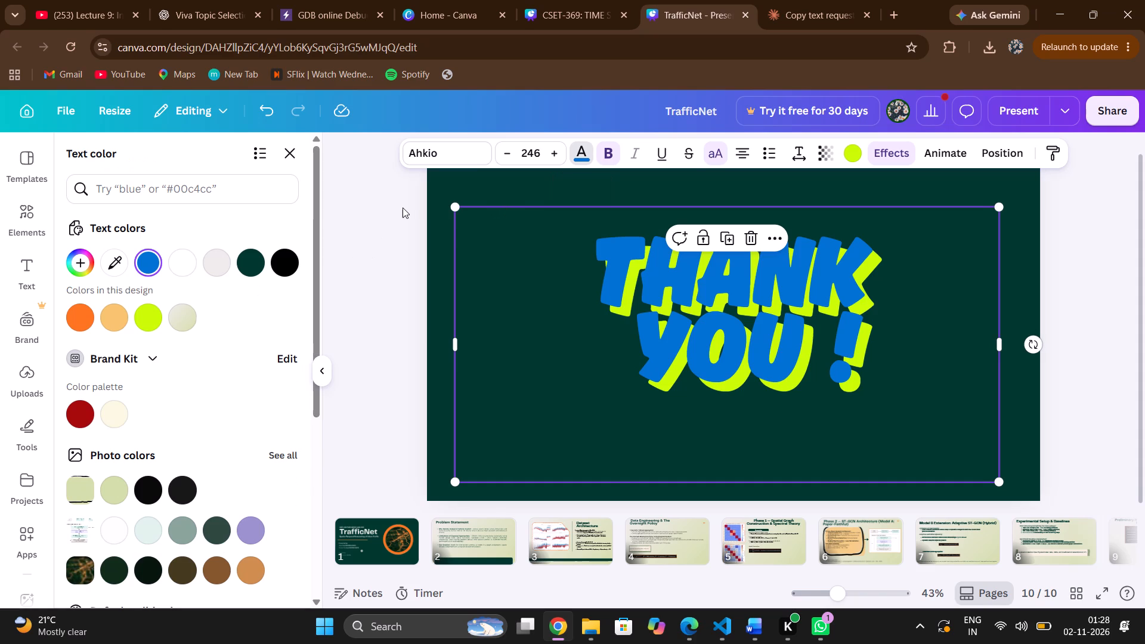
left_click(85, 314)
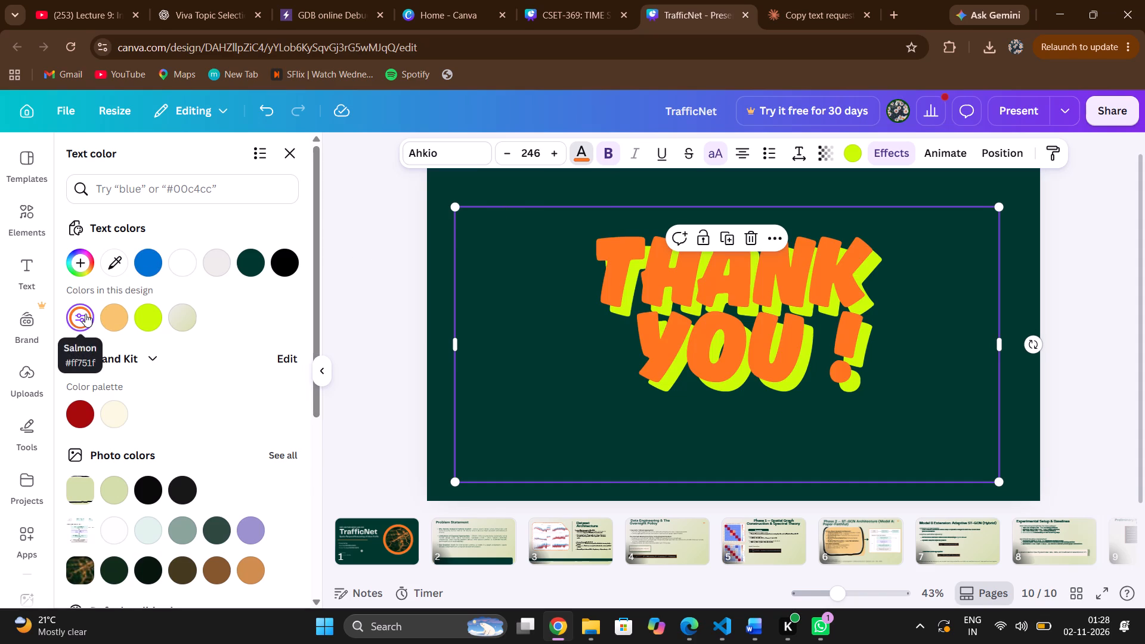
left_click(394, 221)
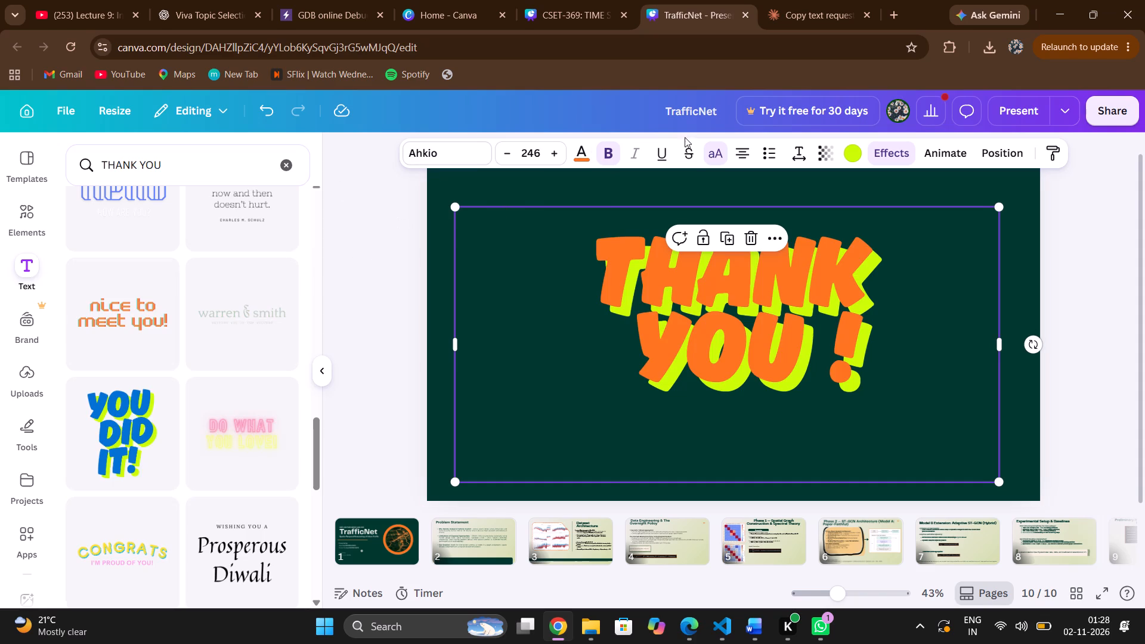
left_click(1125, 245)
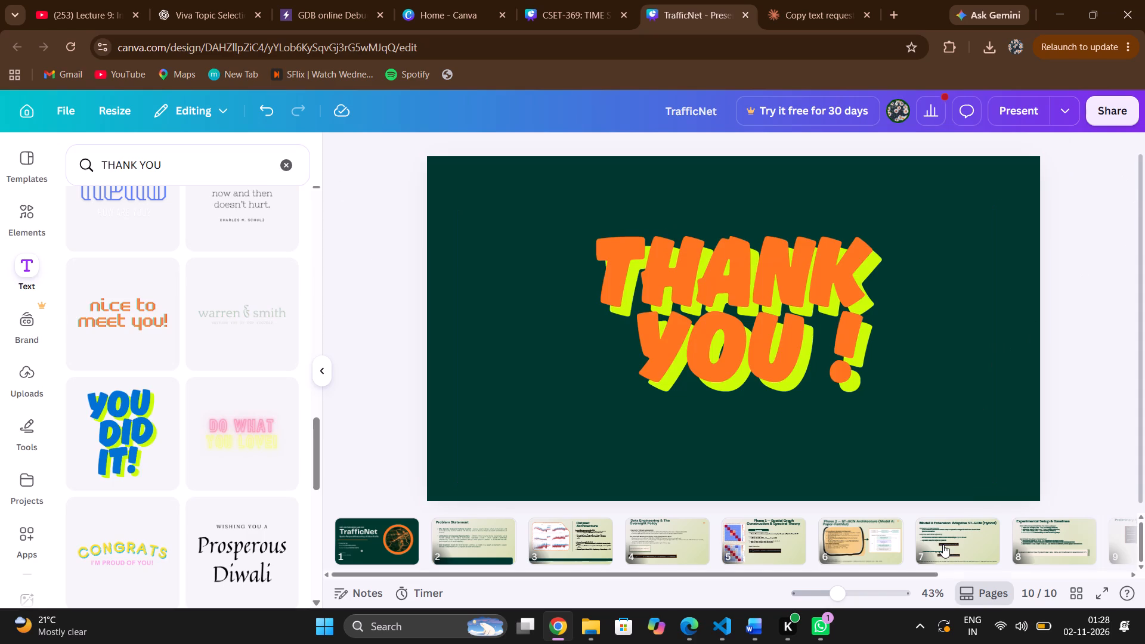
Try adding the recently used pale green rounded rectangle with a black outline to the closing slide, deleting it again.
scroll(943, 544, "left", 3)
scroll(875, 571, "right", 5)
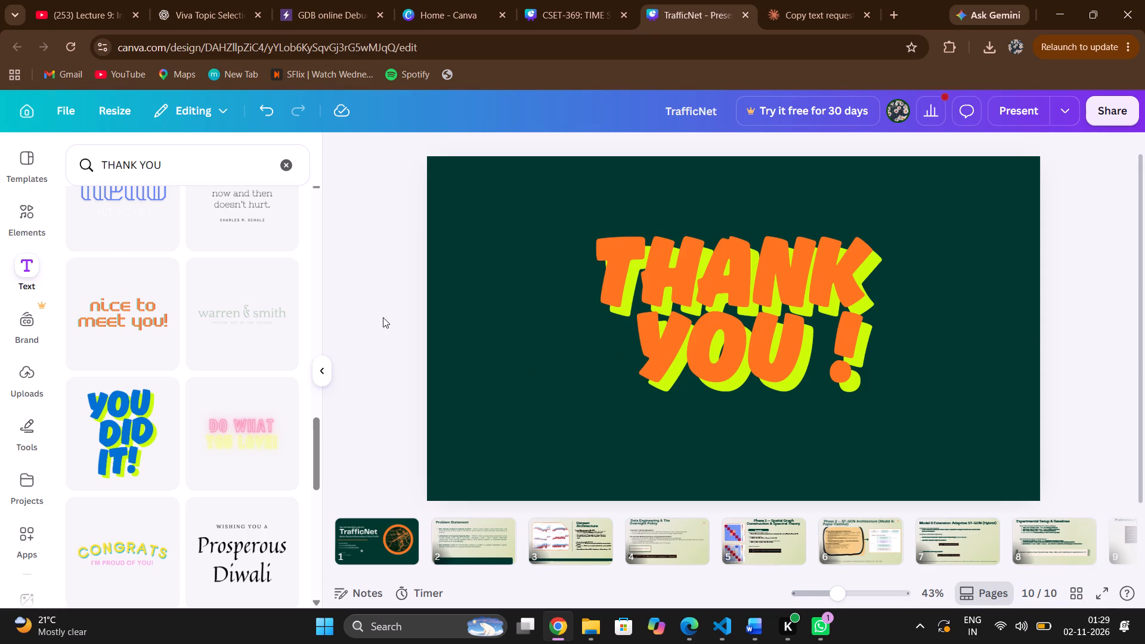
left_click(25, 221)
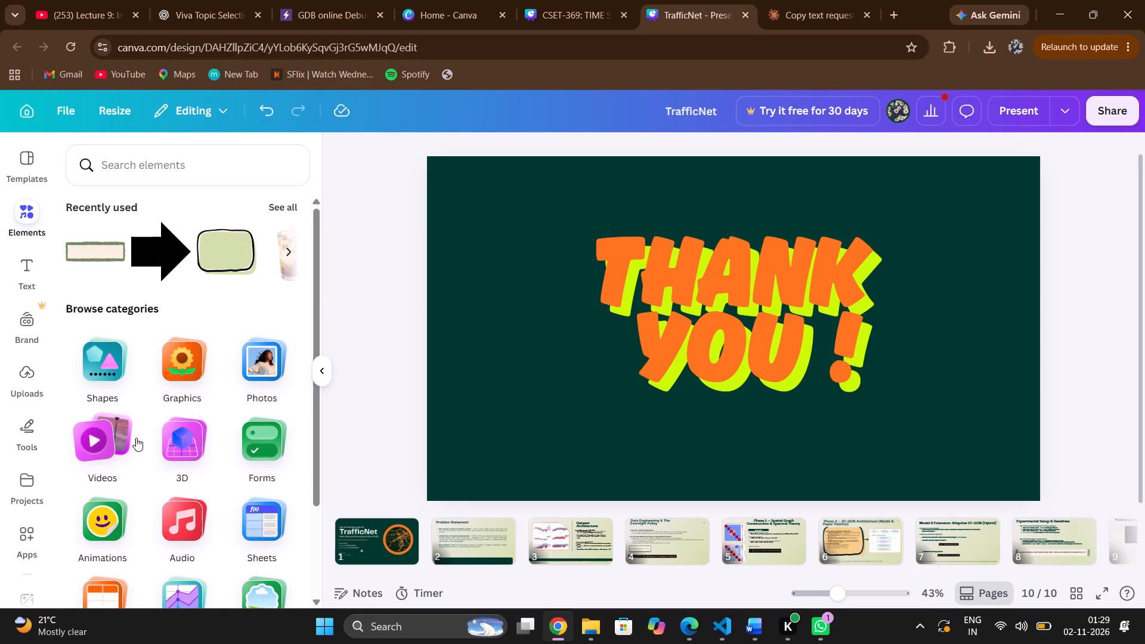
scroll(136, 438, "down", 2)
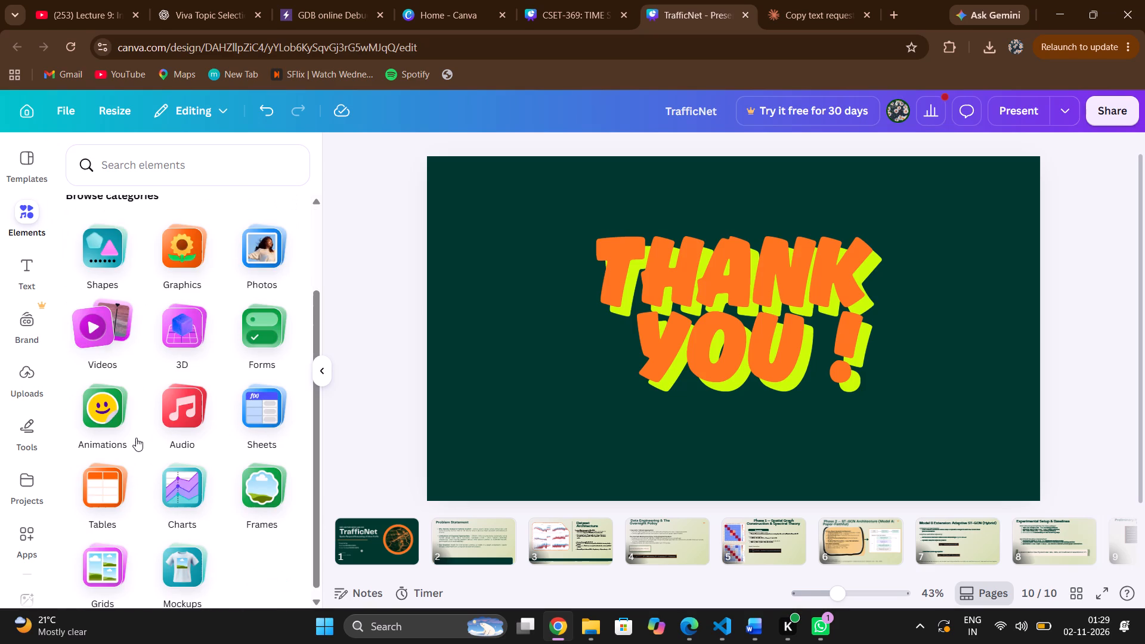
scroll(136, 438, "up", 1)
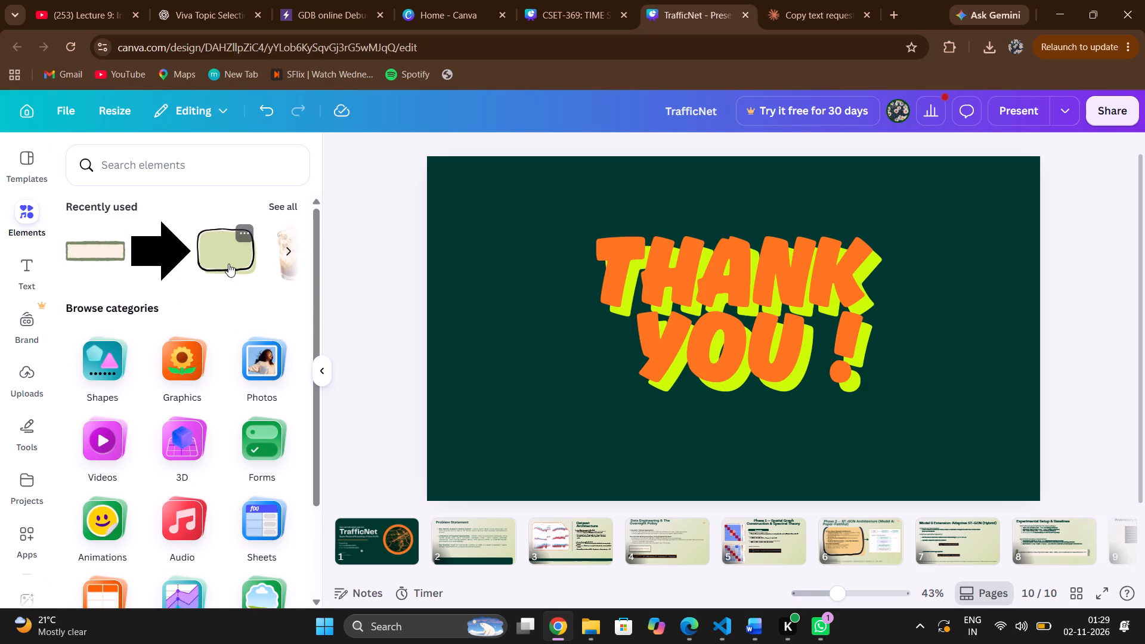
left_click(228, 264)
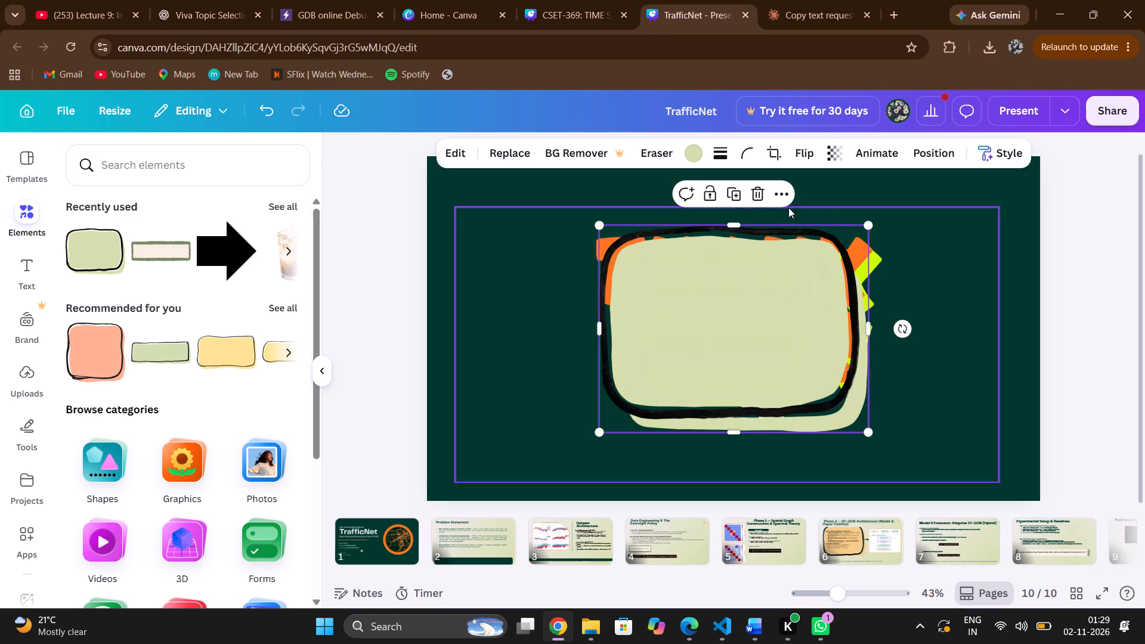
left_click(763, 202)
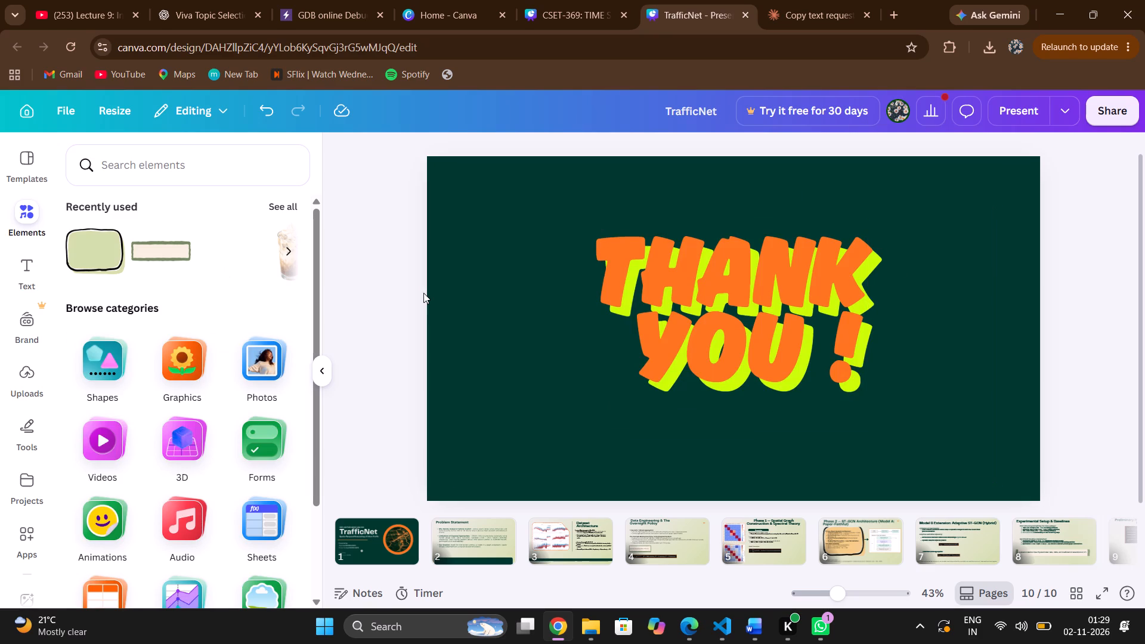
Set the closing slide's background to the default black-to-gold gradient.
left_click(530, 271)
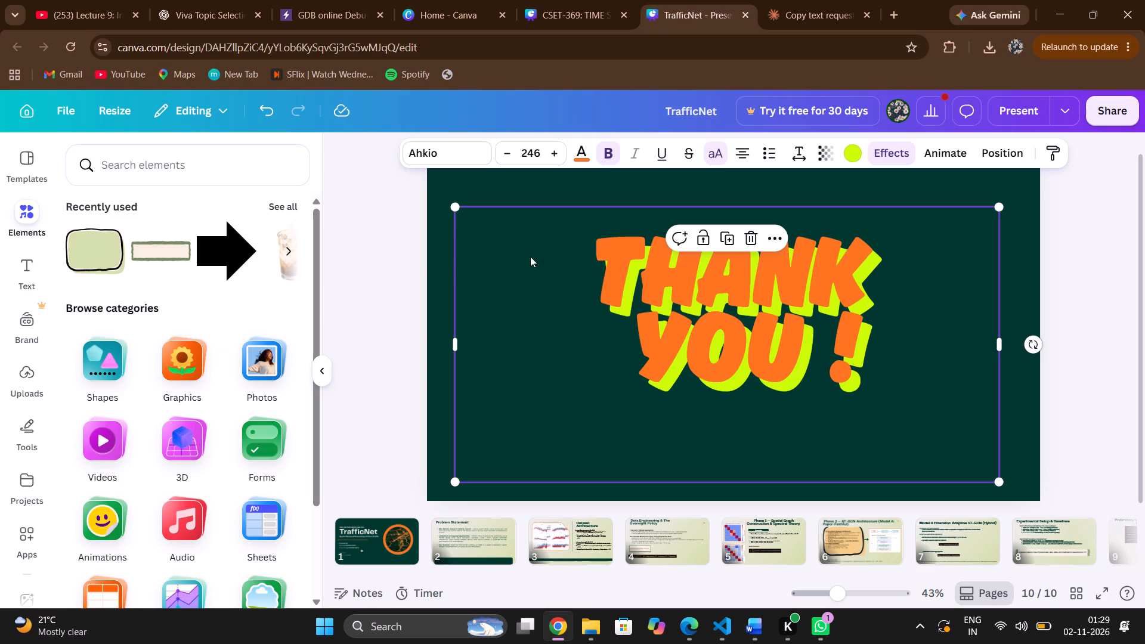
left_click(516, 188)
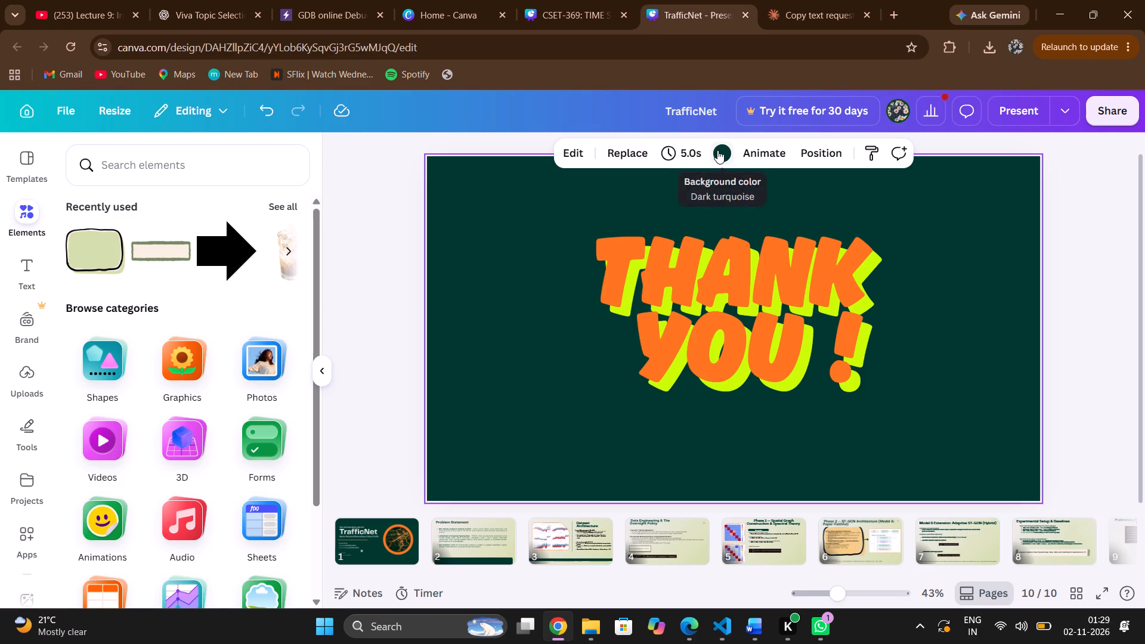
left_click(717, 150)
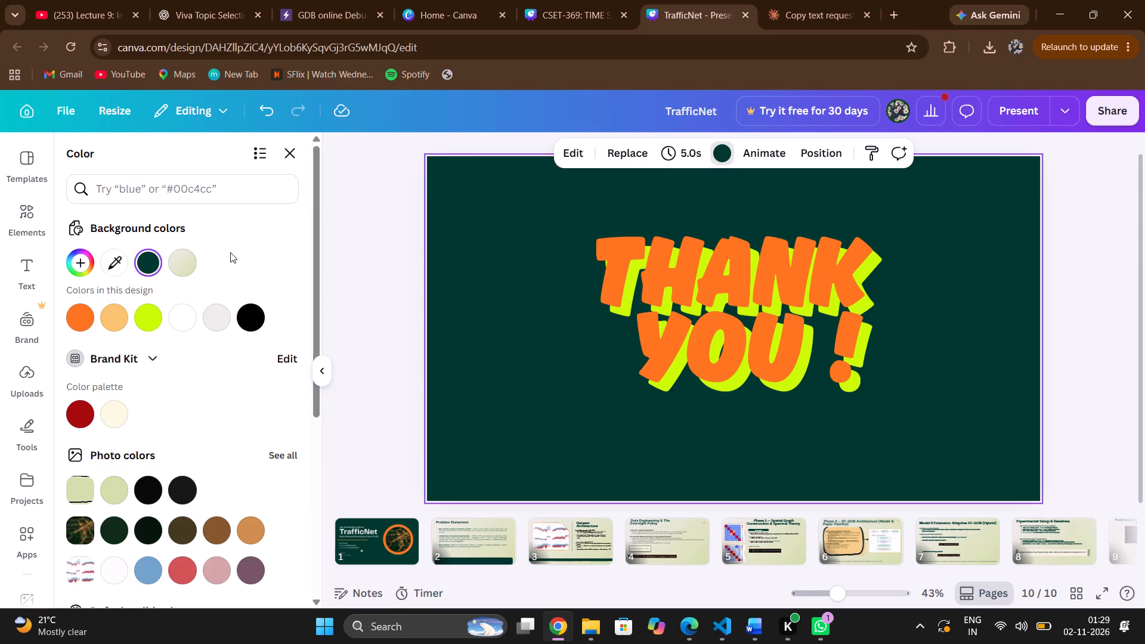
scroll(237, 414, "down", 2)
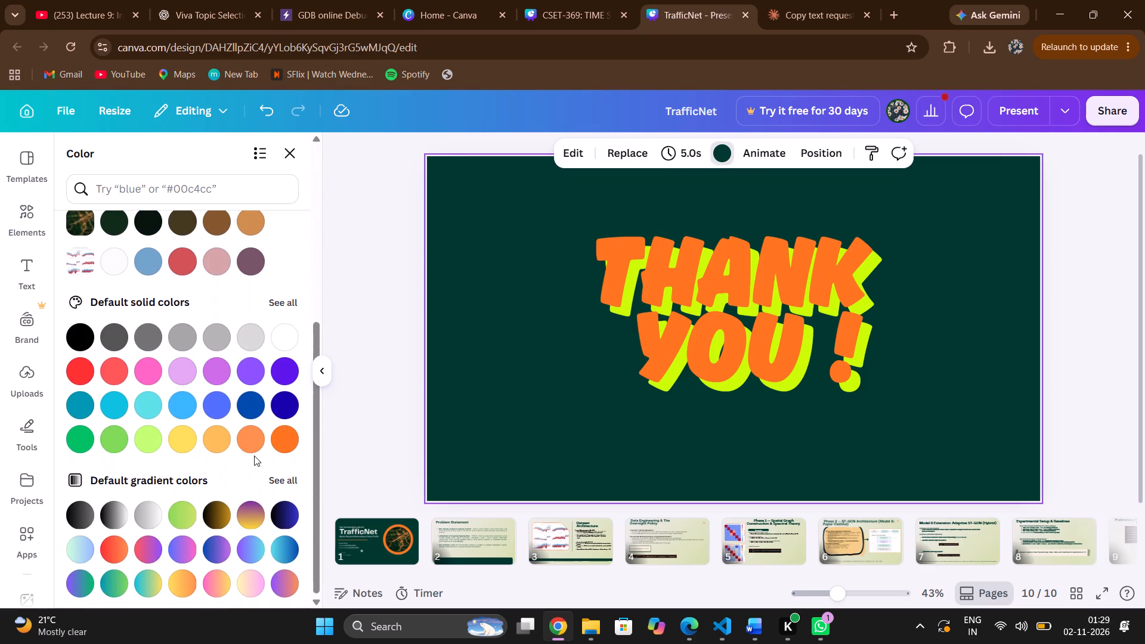
left_click(215, 501)
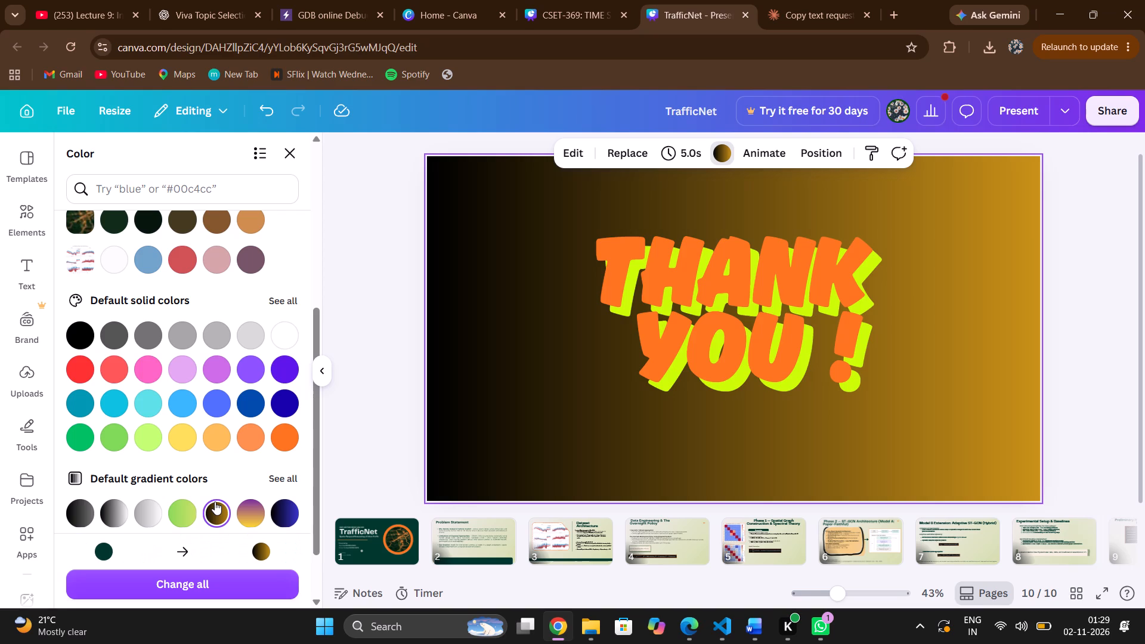
Replace black in the background gradient with dark turquoise #00372e, sampled from the existing background colors.
scroll(234, 507, "down", 1)
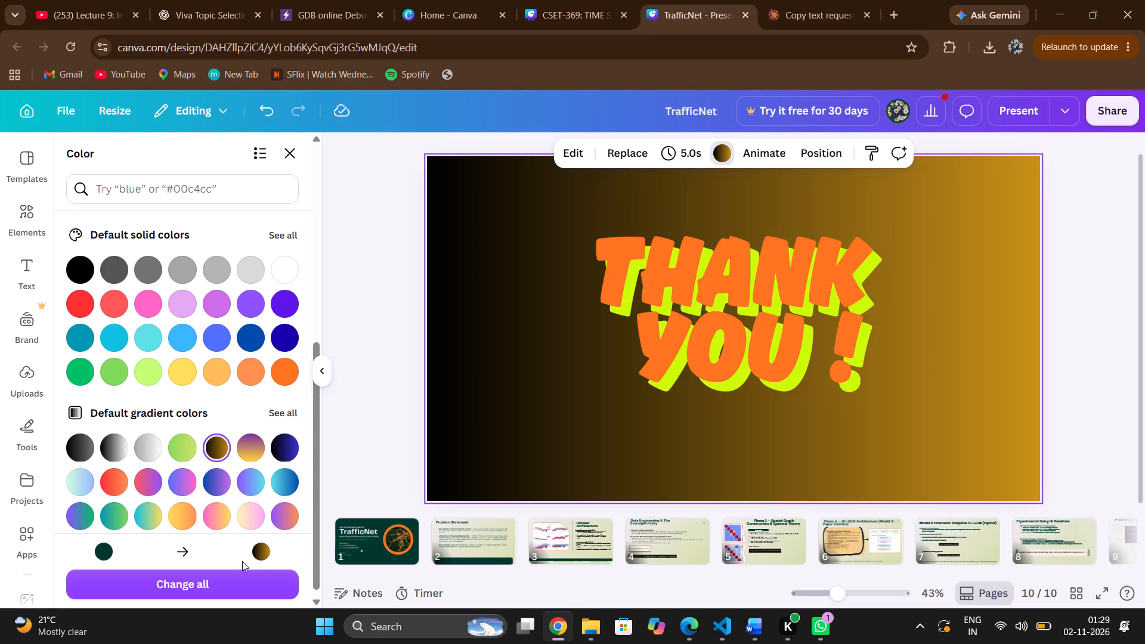
scroll(213, 451, "up", 5)
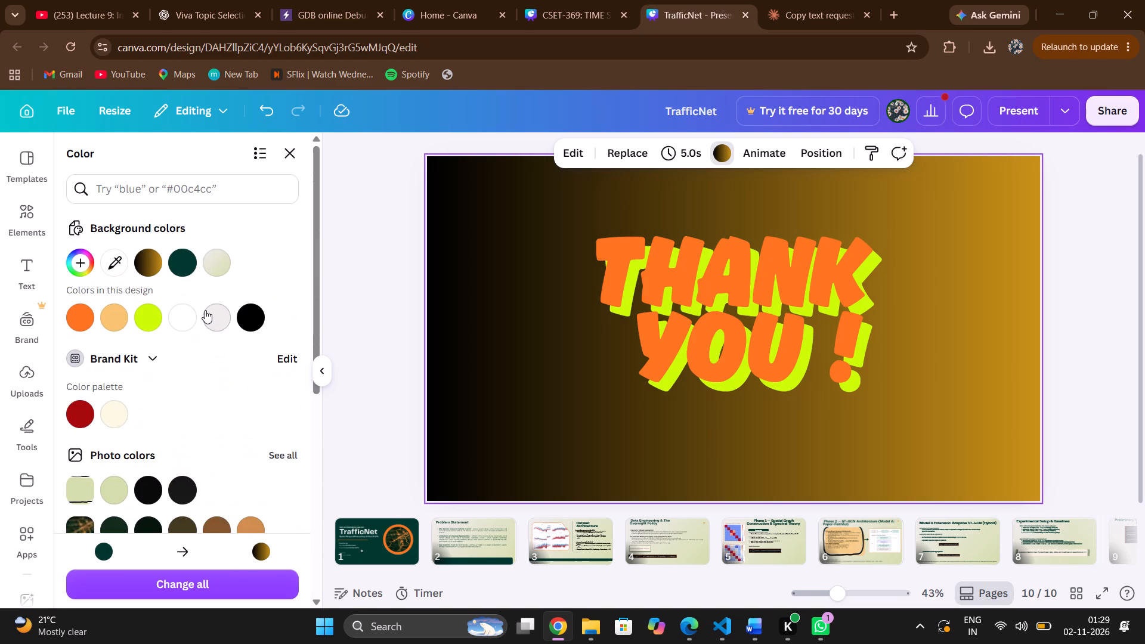
left_click(147, 262)
left_click(147, 262)
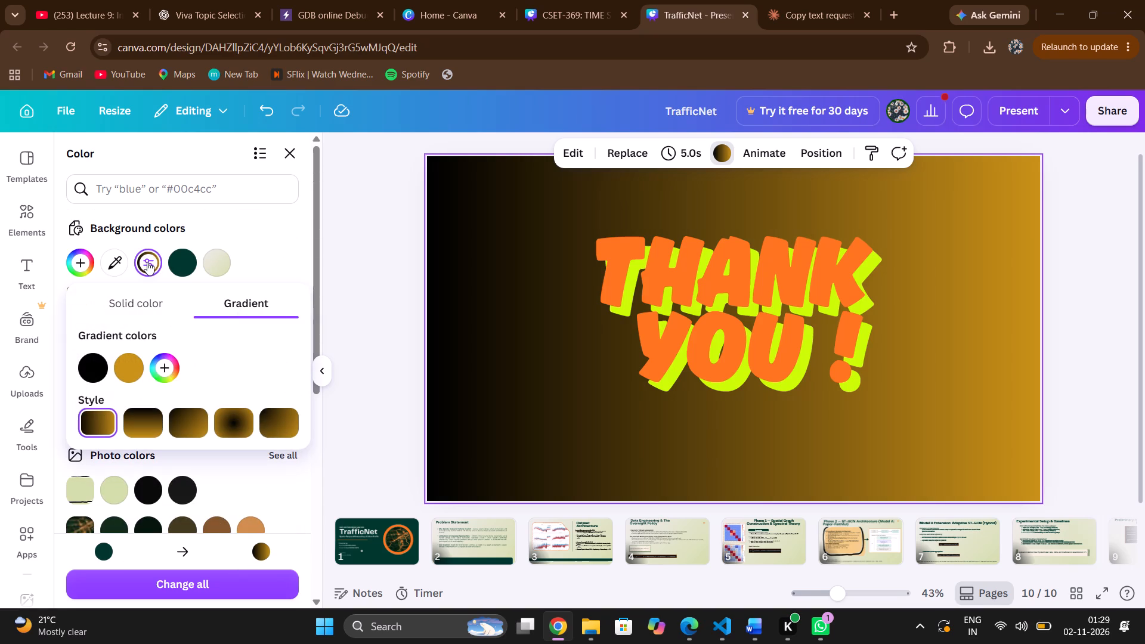
left_click(169, 372)
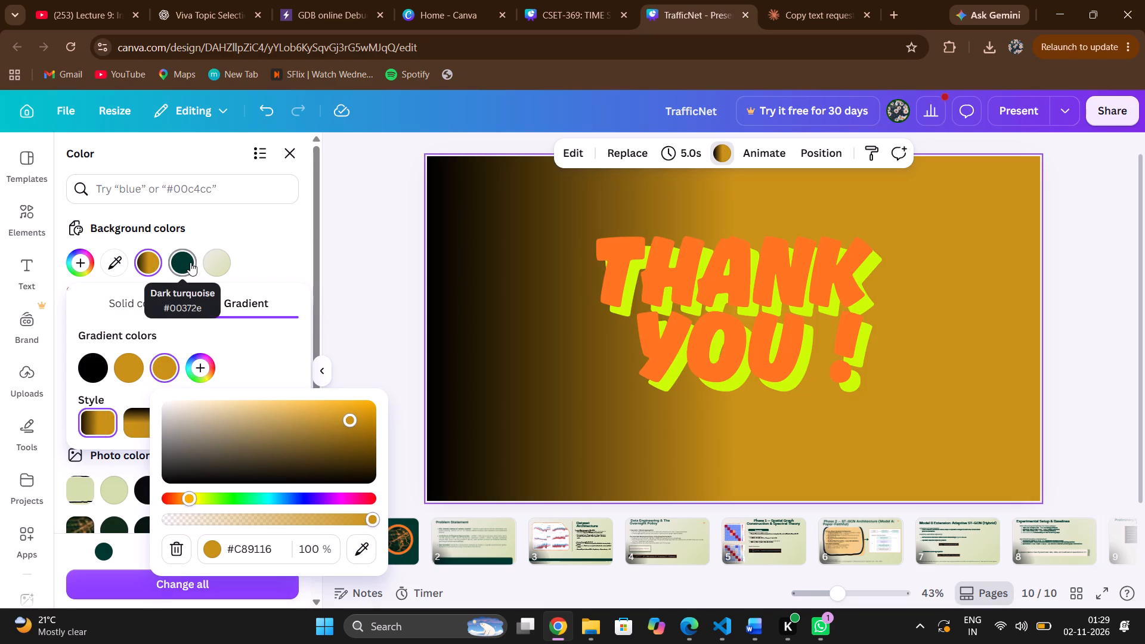
left_click(270, 356)
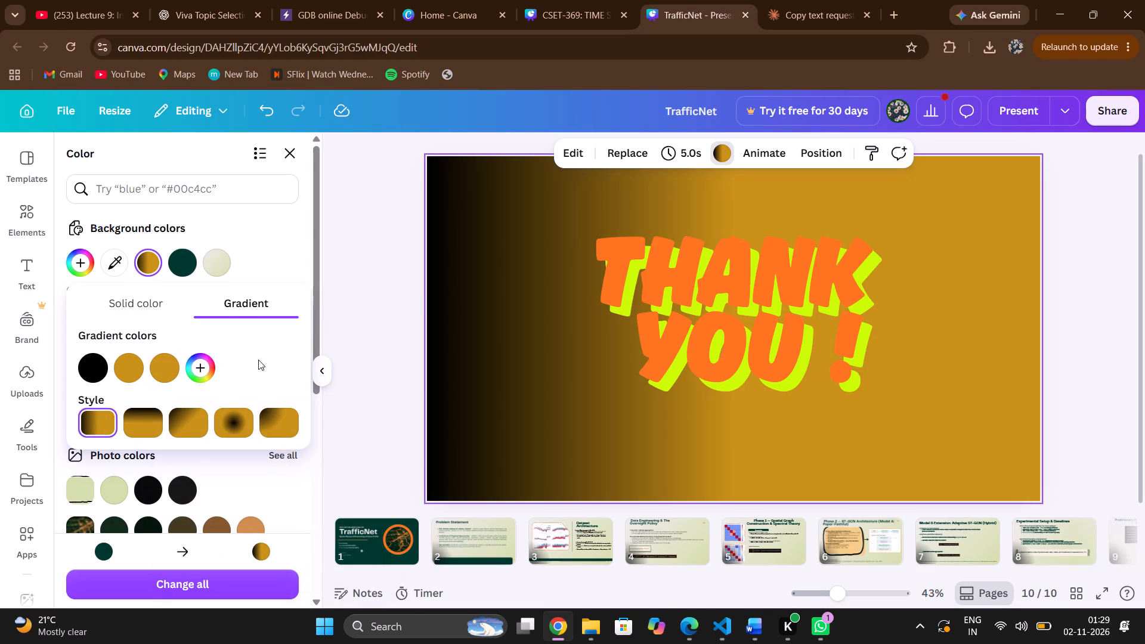
left_click(192, 370)
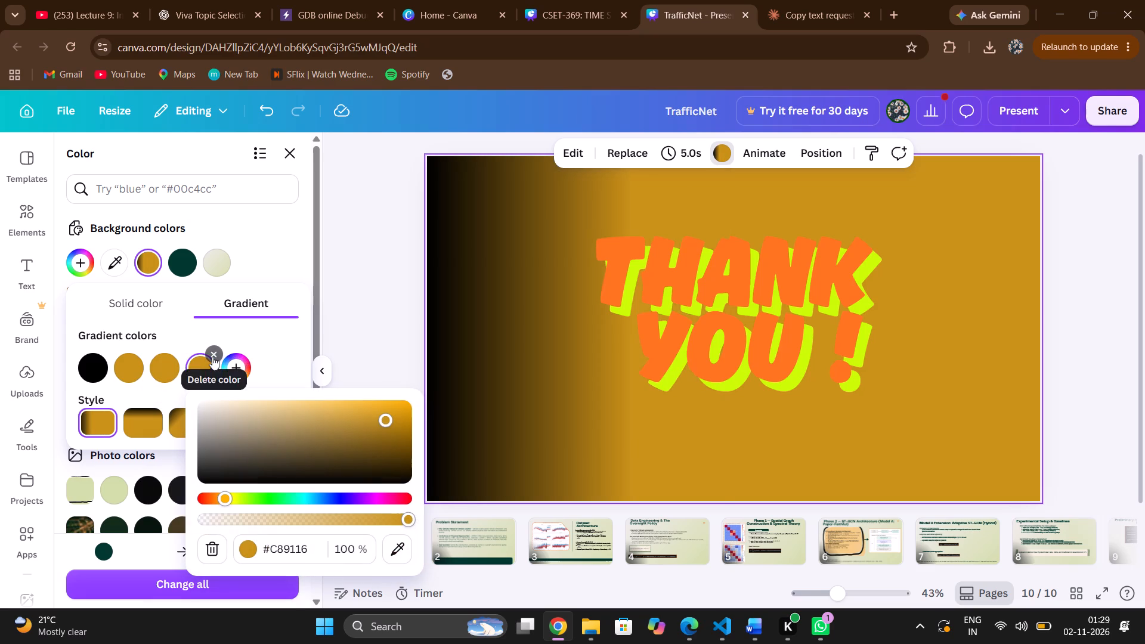
left_click(212, 357)
left_click(176, 352)
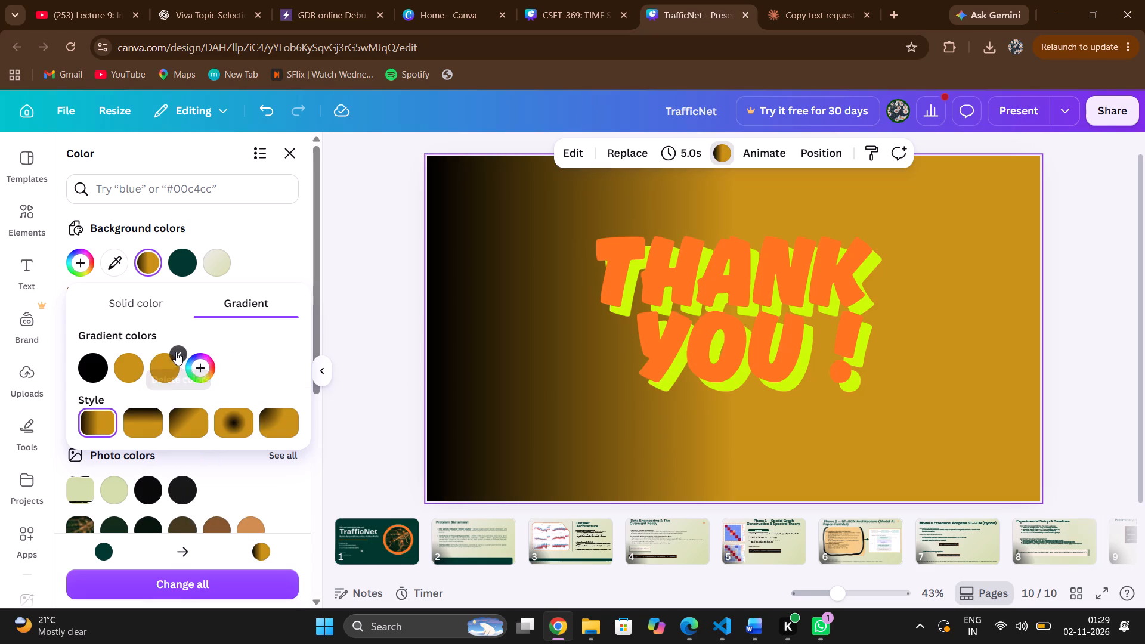
left_click(163, 371)
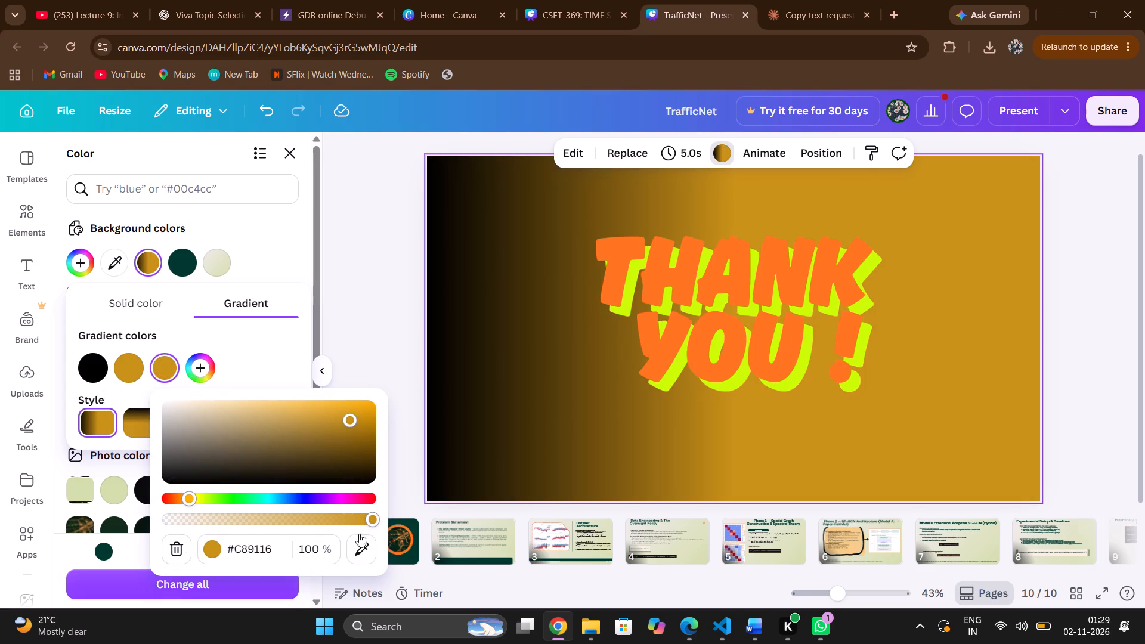
left_click(372, 552)
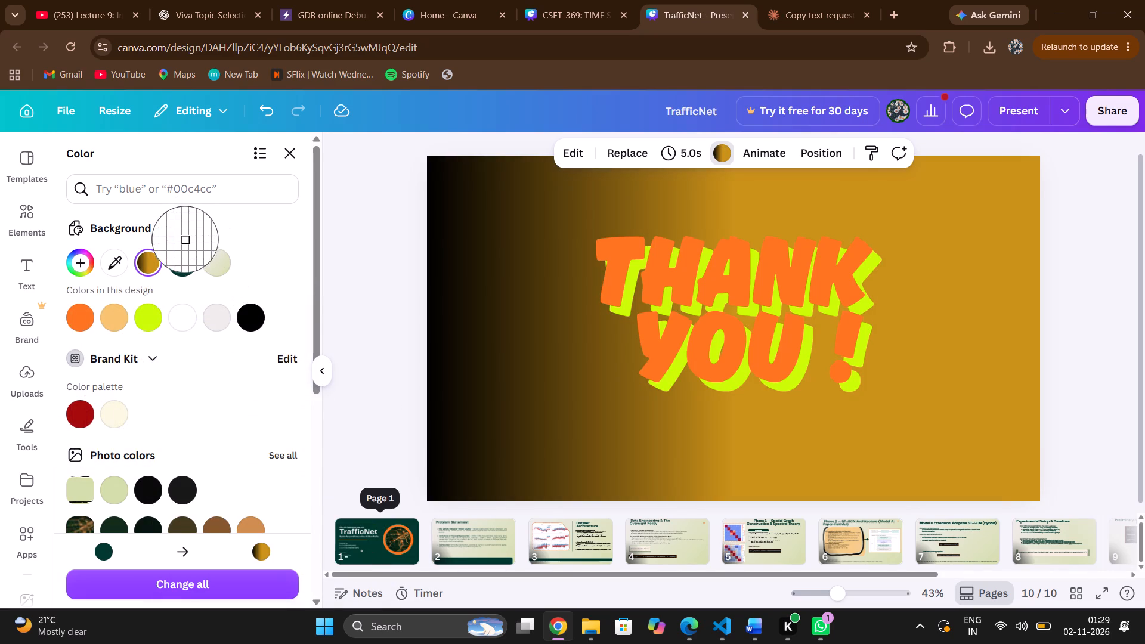
left_click(182, 255)
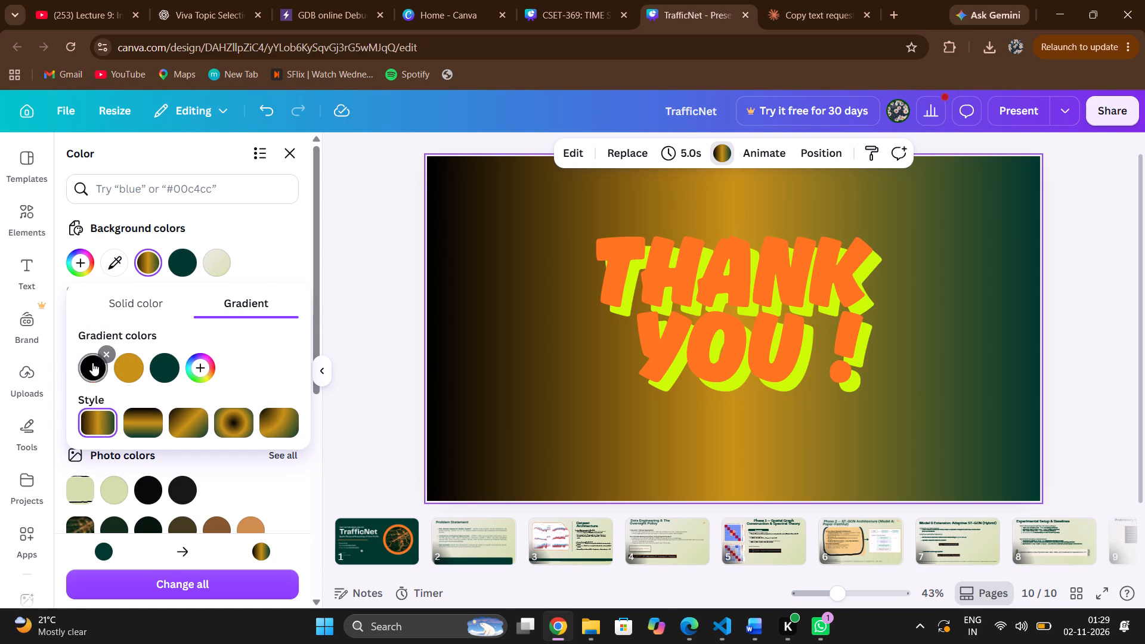
left_click(107, 355)
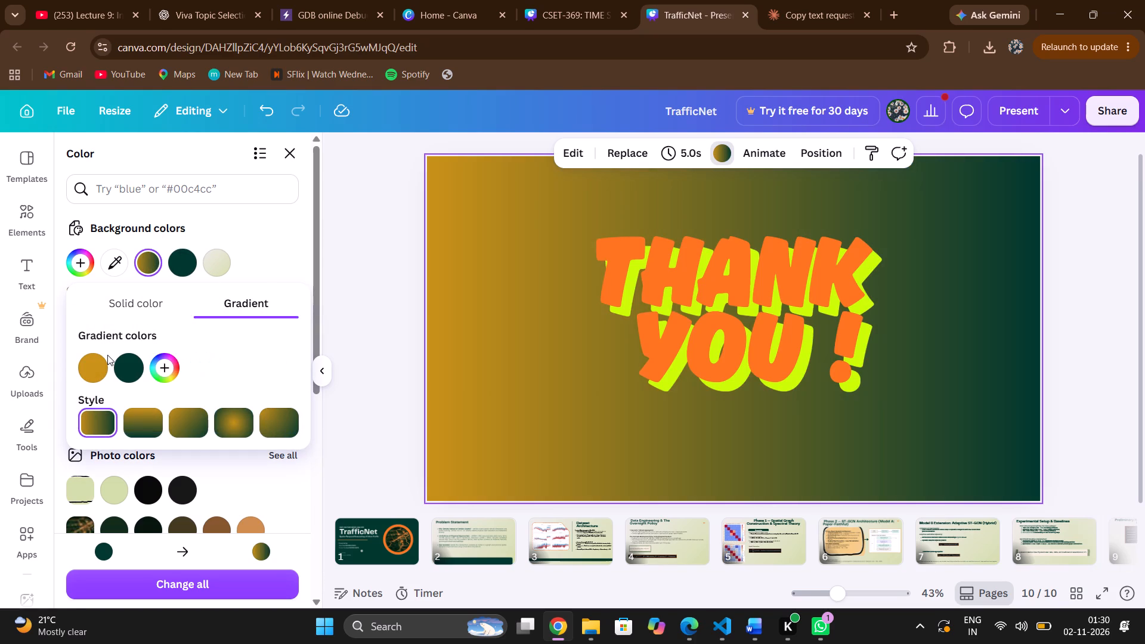
Reorder the gradient to run from dark turquoise to gold and give it the diagonal linear style.
left_click_drag(94, 366, 126, 363)
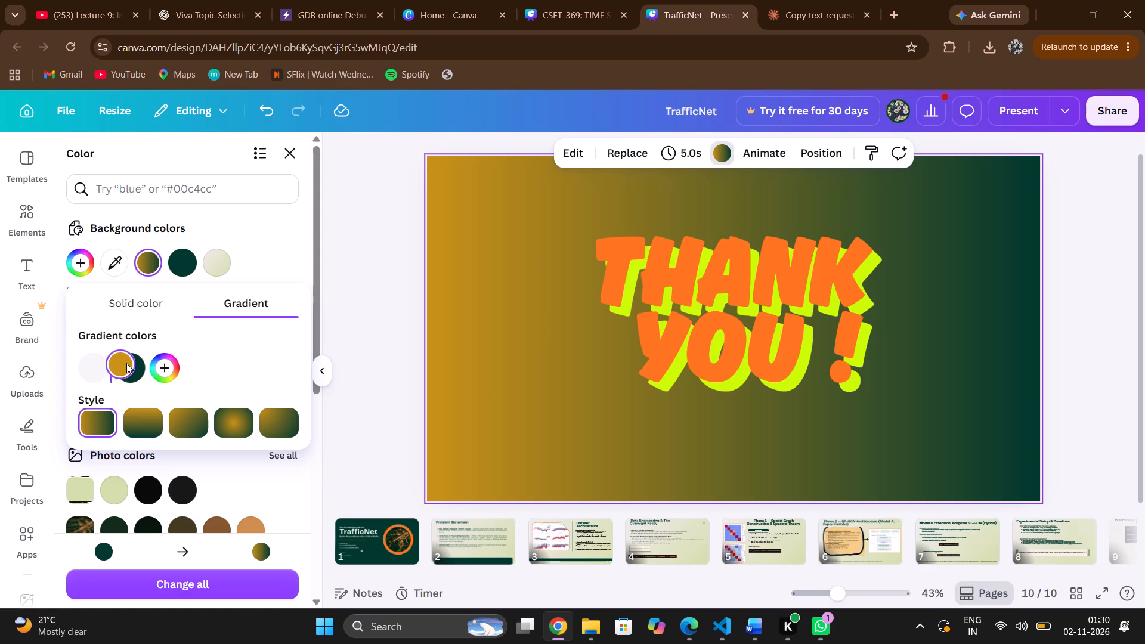
left_click_drag(126, 363, 142, 368)
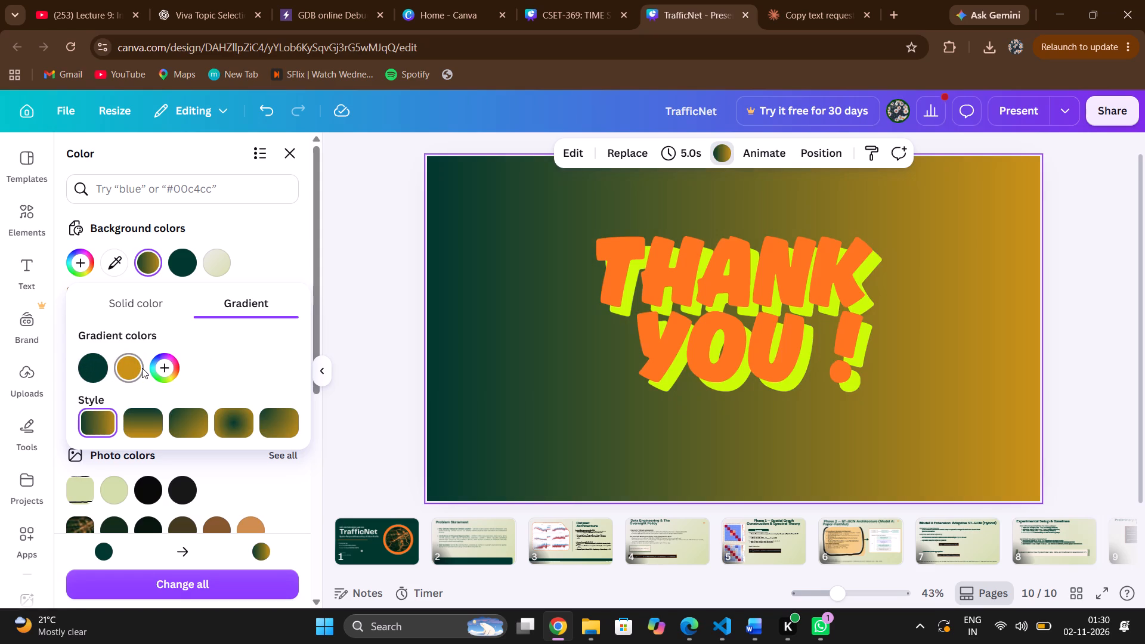
left_click(174, 433)
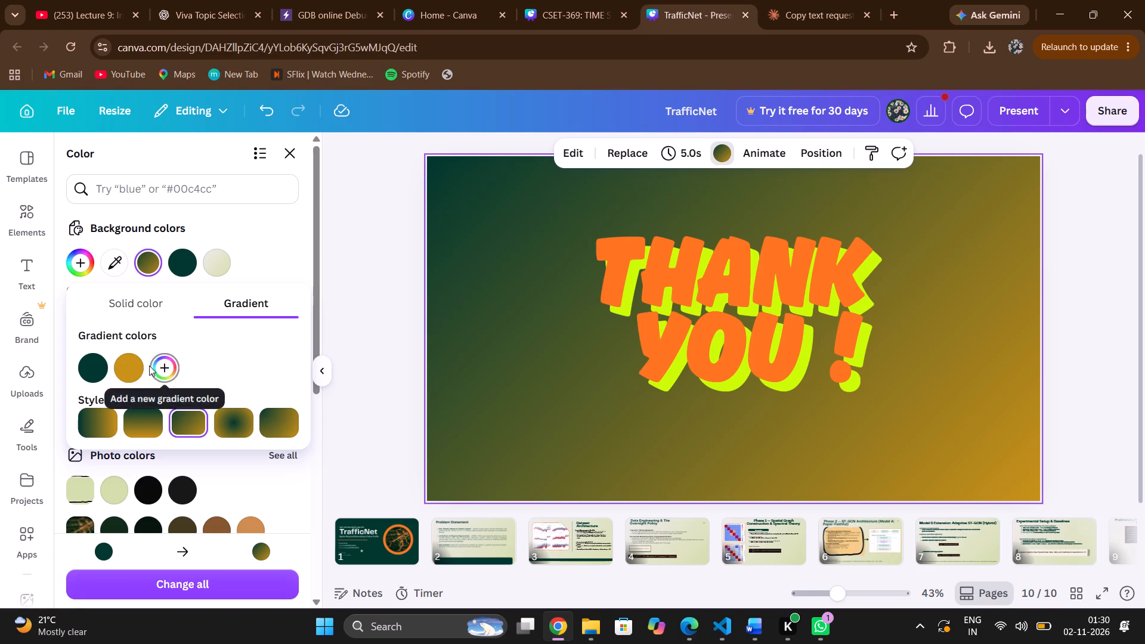
Replace gold in the background gradient with the lime green sampled from the design's colors.
left_click(174, 369)
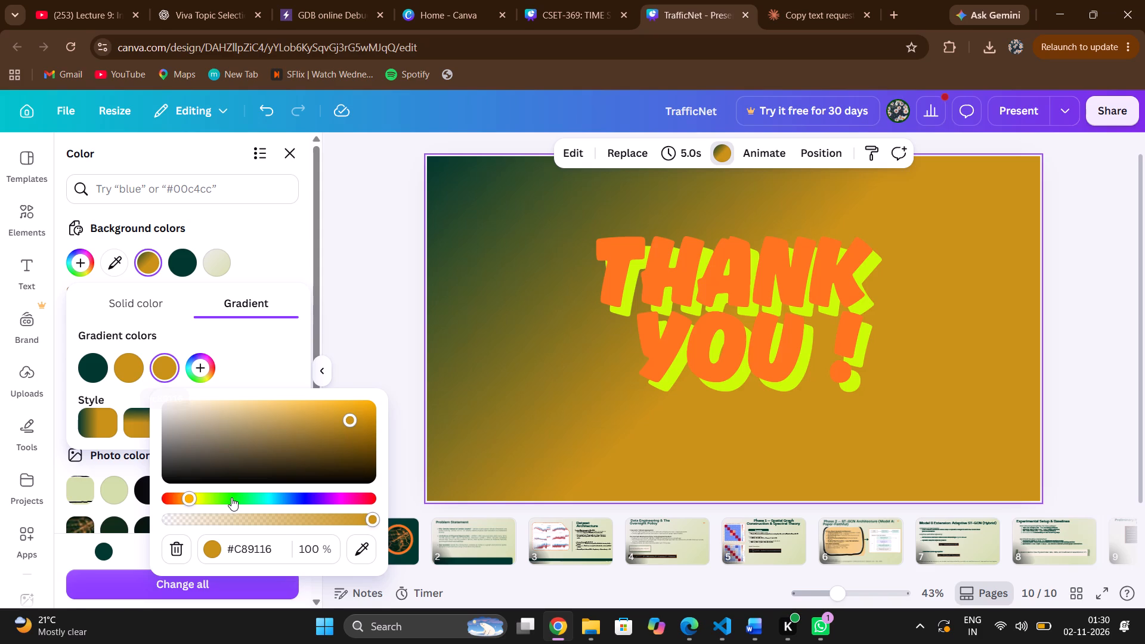
left_click(360, 543)
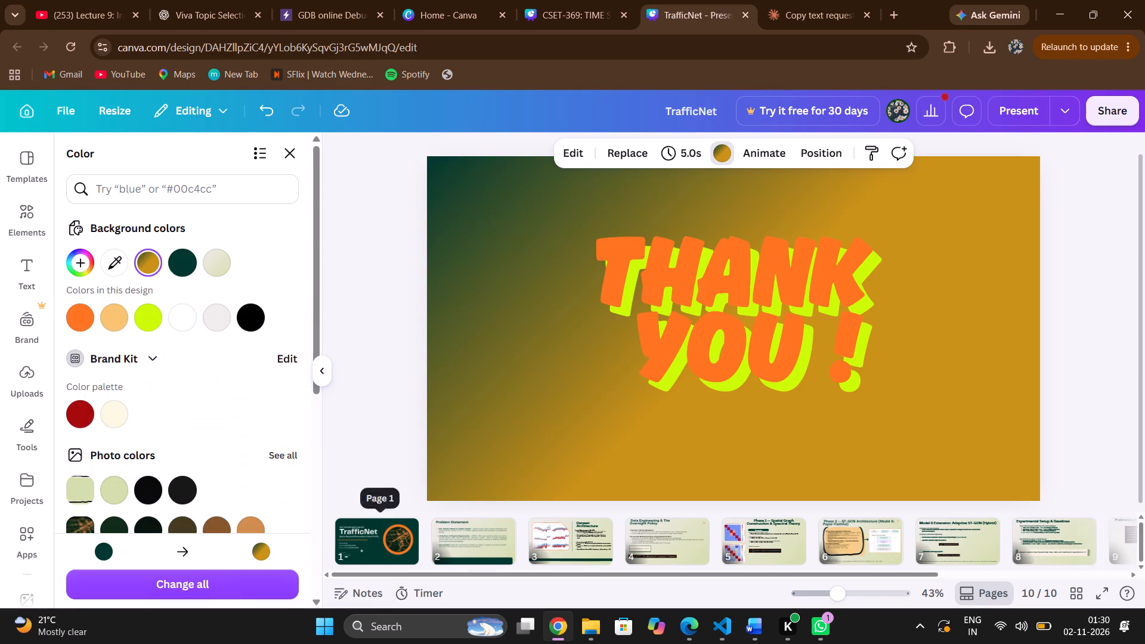
scroll(237, 477, "down", 1)
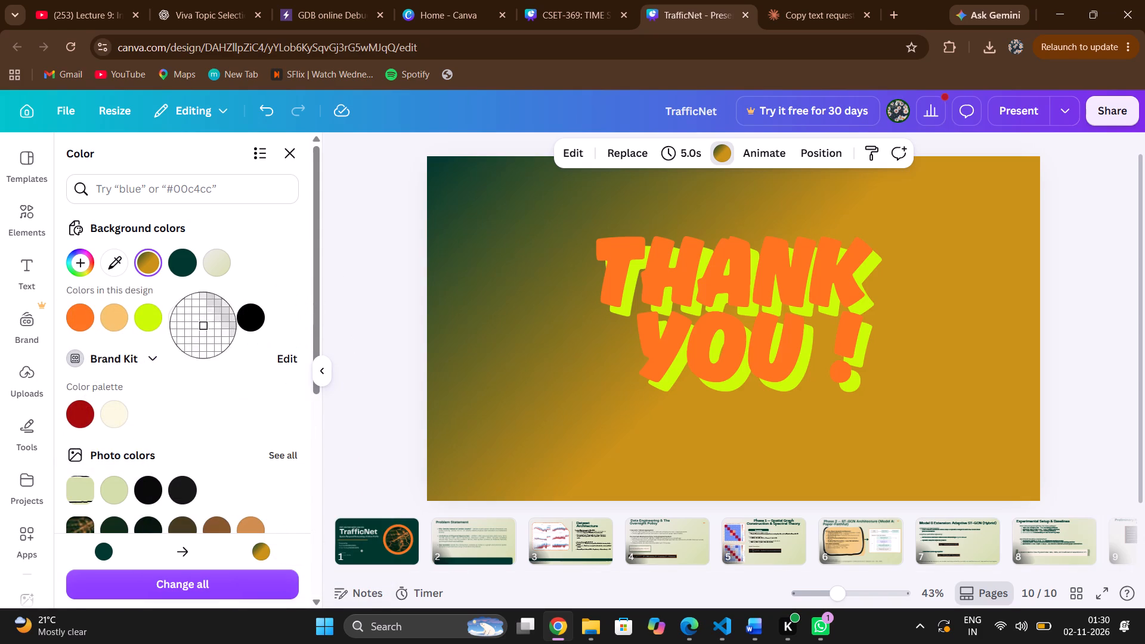
left_click(156, 318)
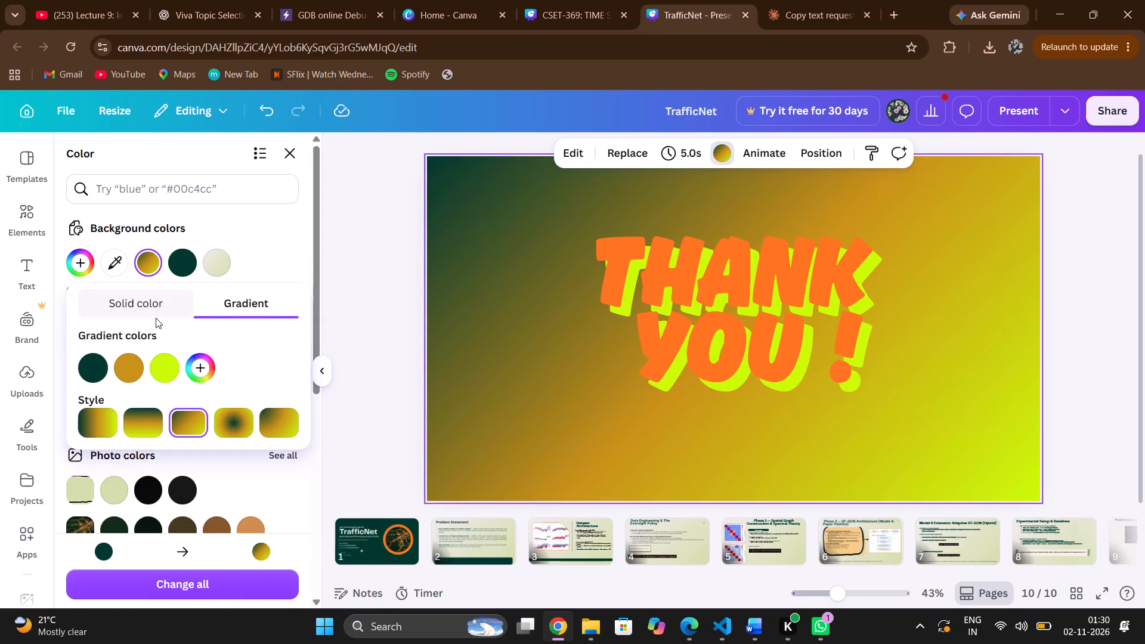
left_click(143, 353)
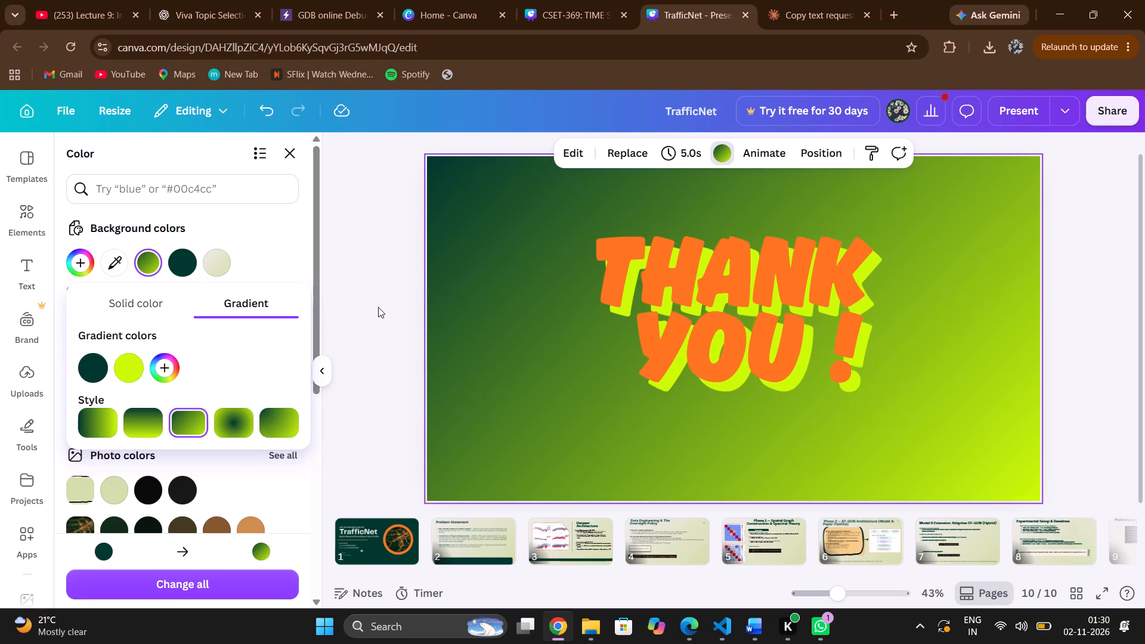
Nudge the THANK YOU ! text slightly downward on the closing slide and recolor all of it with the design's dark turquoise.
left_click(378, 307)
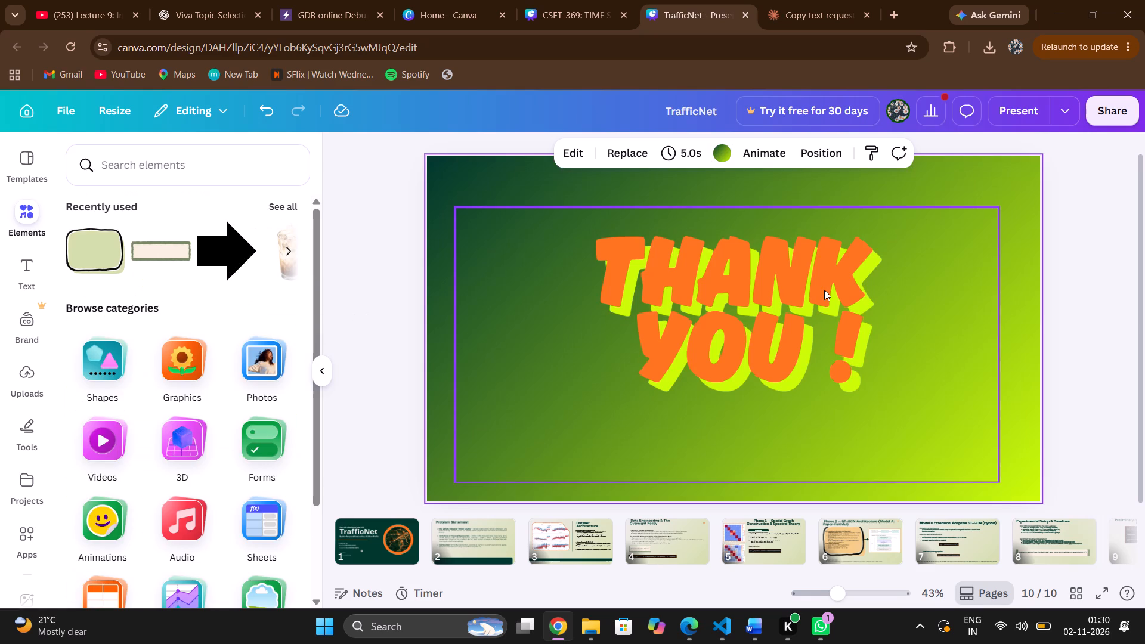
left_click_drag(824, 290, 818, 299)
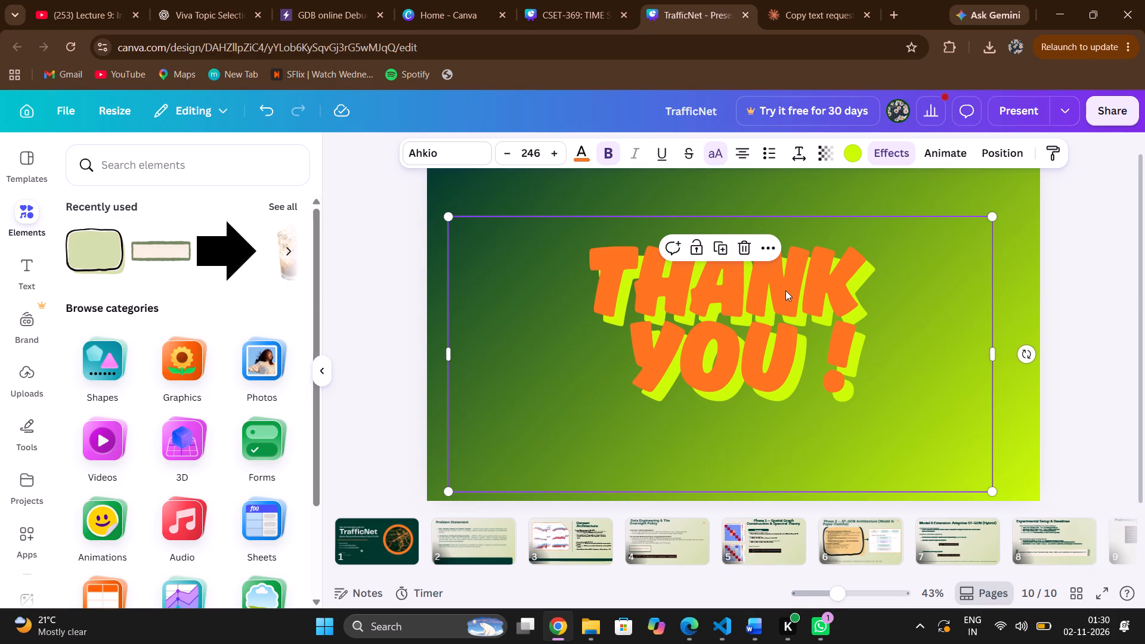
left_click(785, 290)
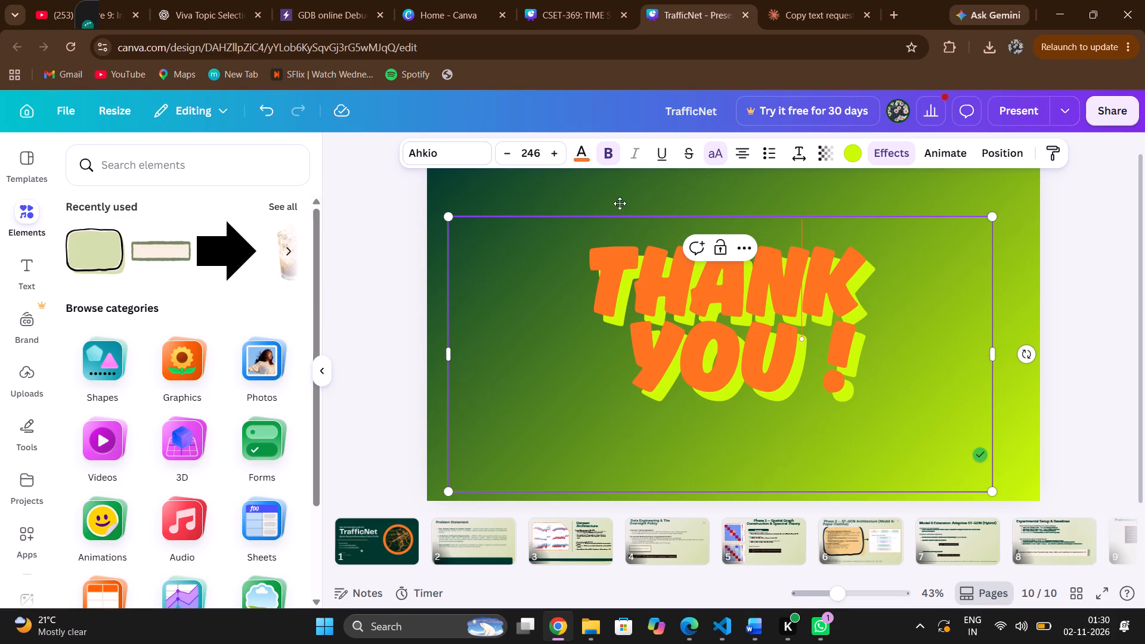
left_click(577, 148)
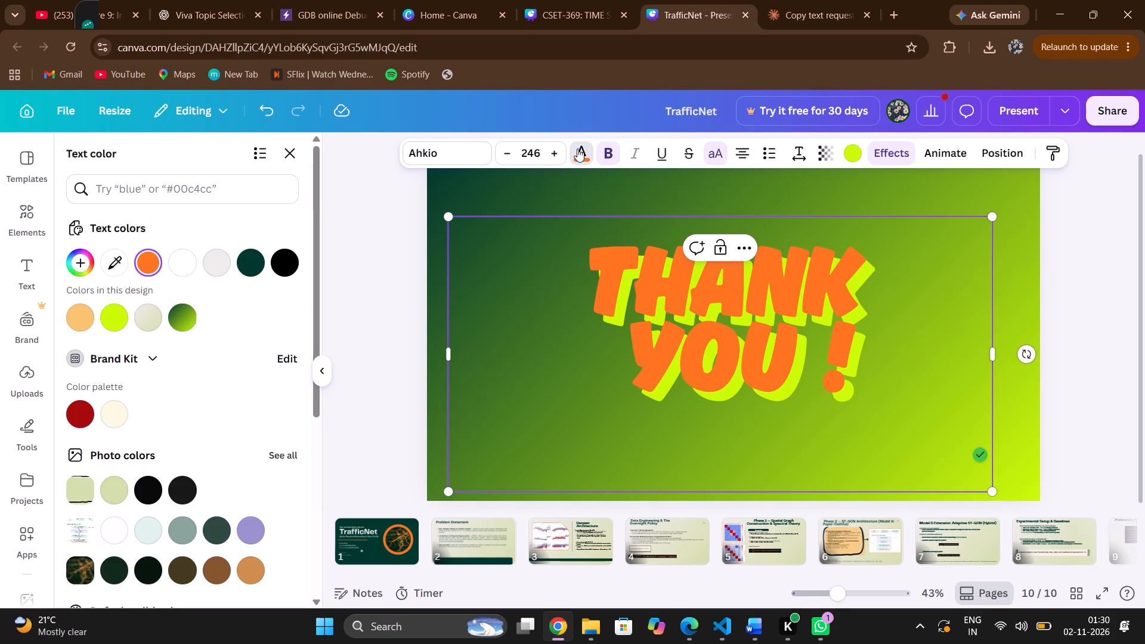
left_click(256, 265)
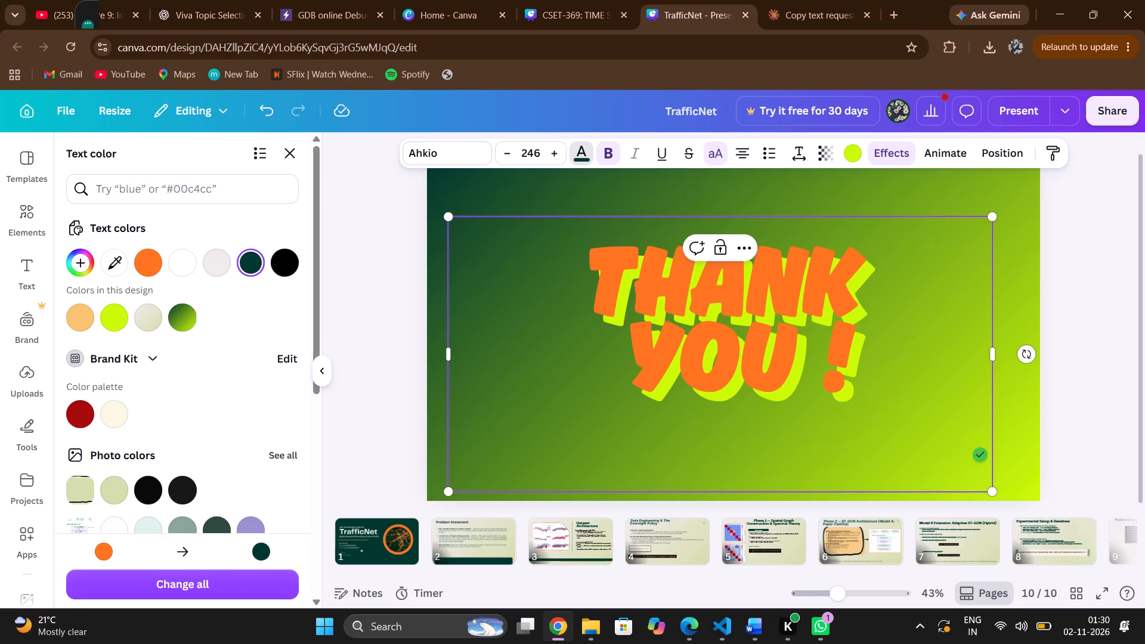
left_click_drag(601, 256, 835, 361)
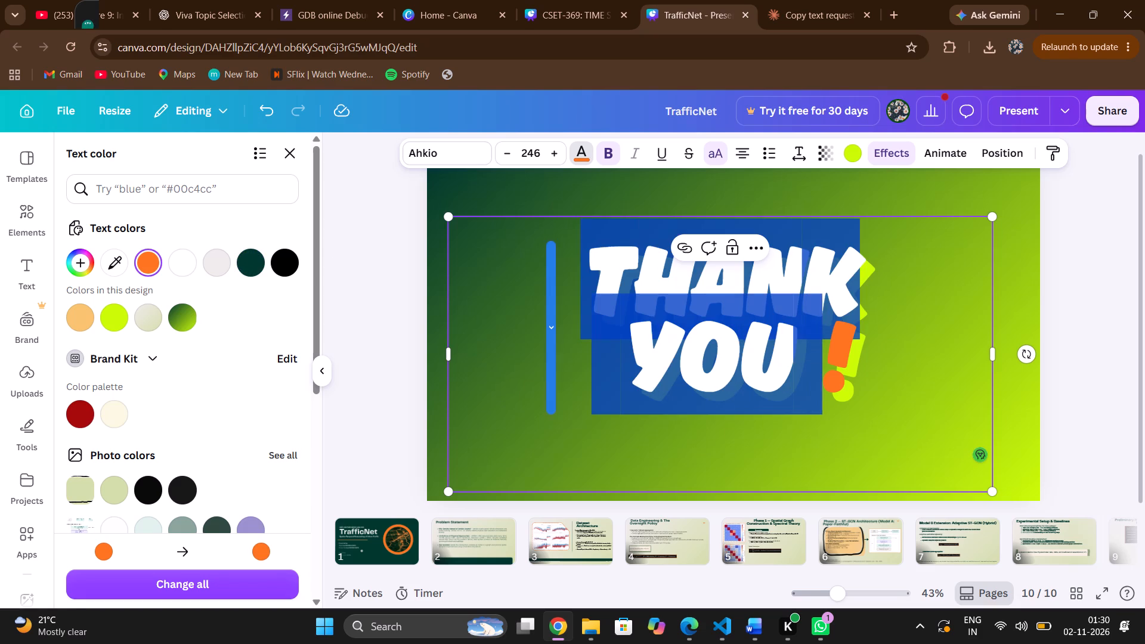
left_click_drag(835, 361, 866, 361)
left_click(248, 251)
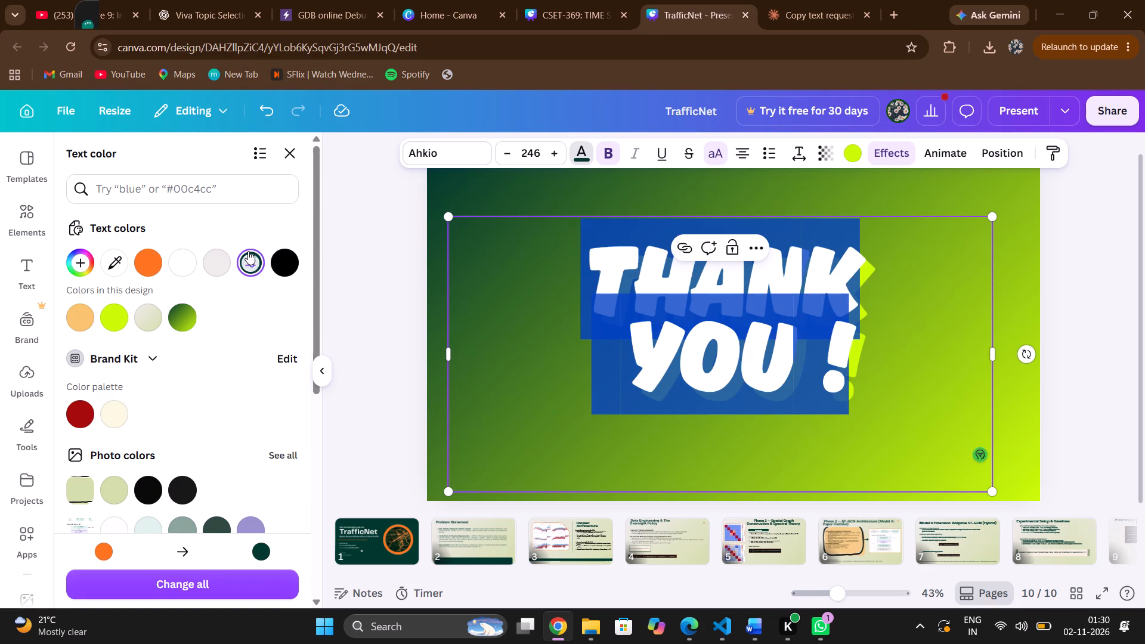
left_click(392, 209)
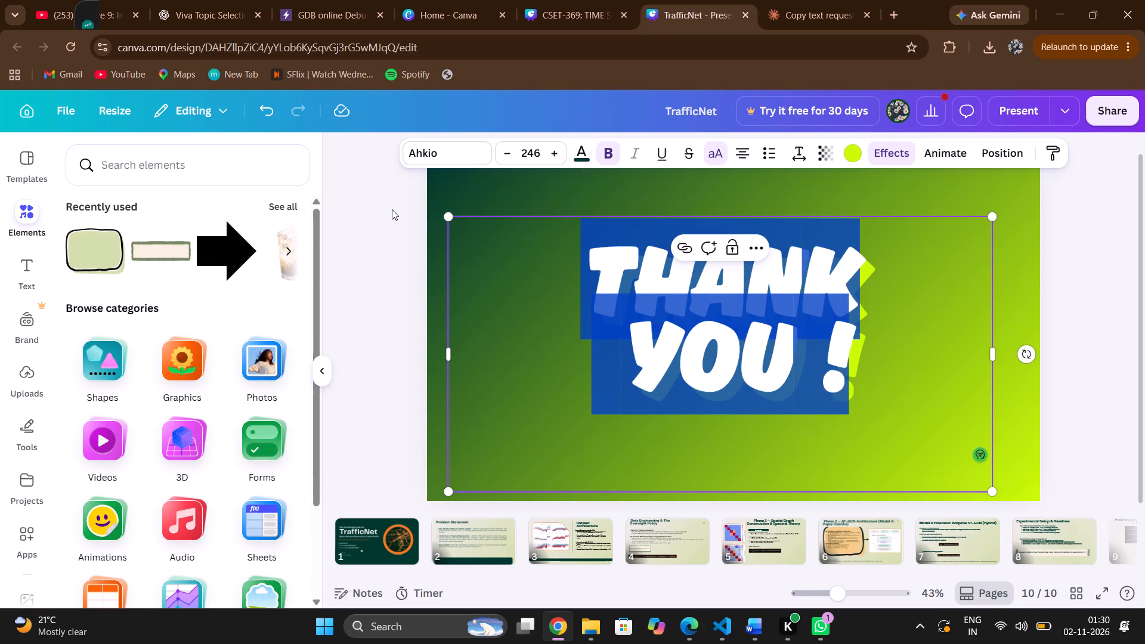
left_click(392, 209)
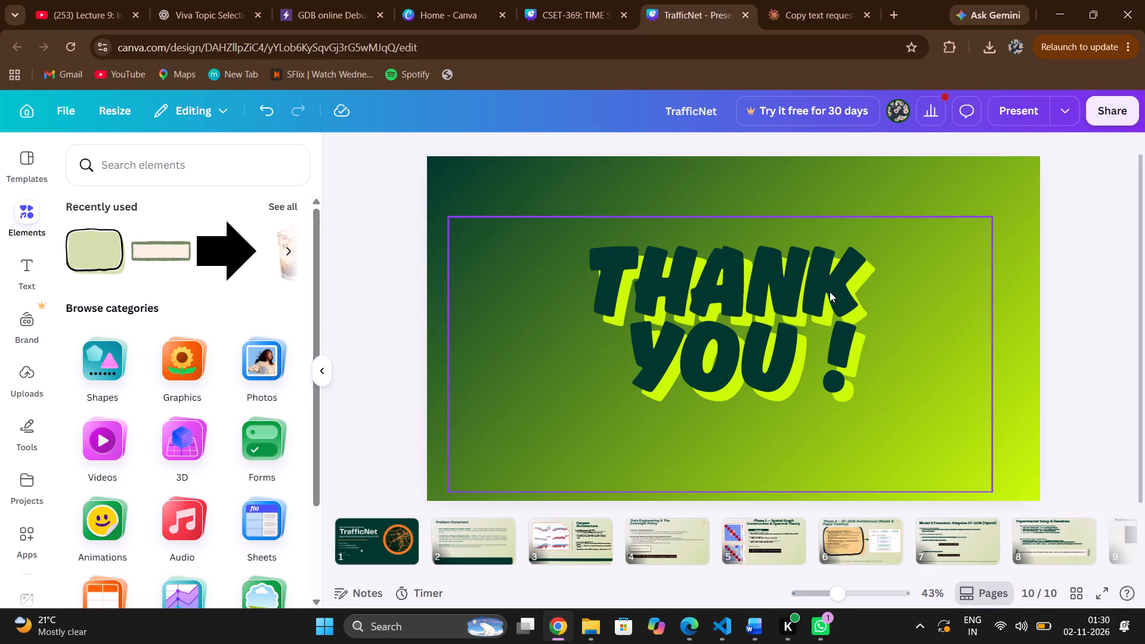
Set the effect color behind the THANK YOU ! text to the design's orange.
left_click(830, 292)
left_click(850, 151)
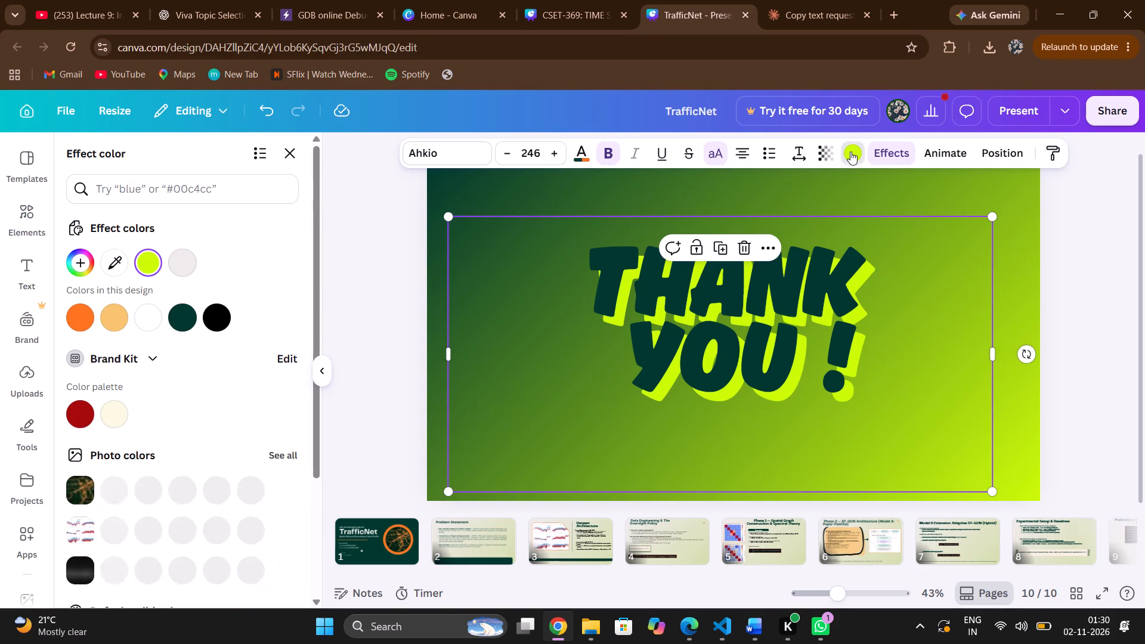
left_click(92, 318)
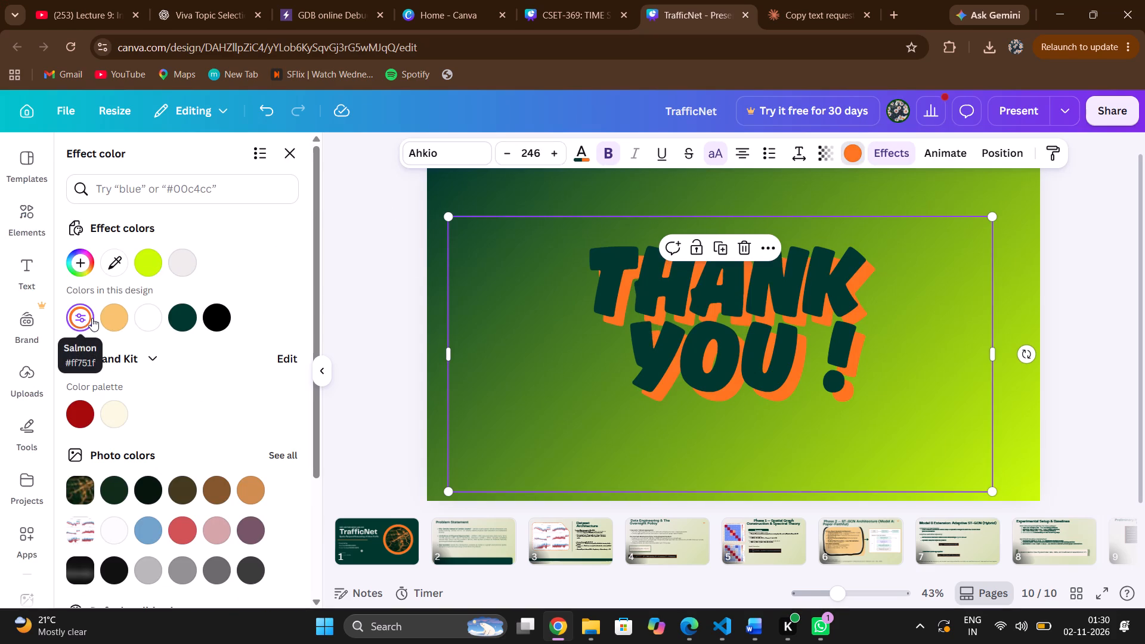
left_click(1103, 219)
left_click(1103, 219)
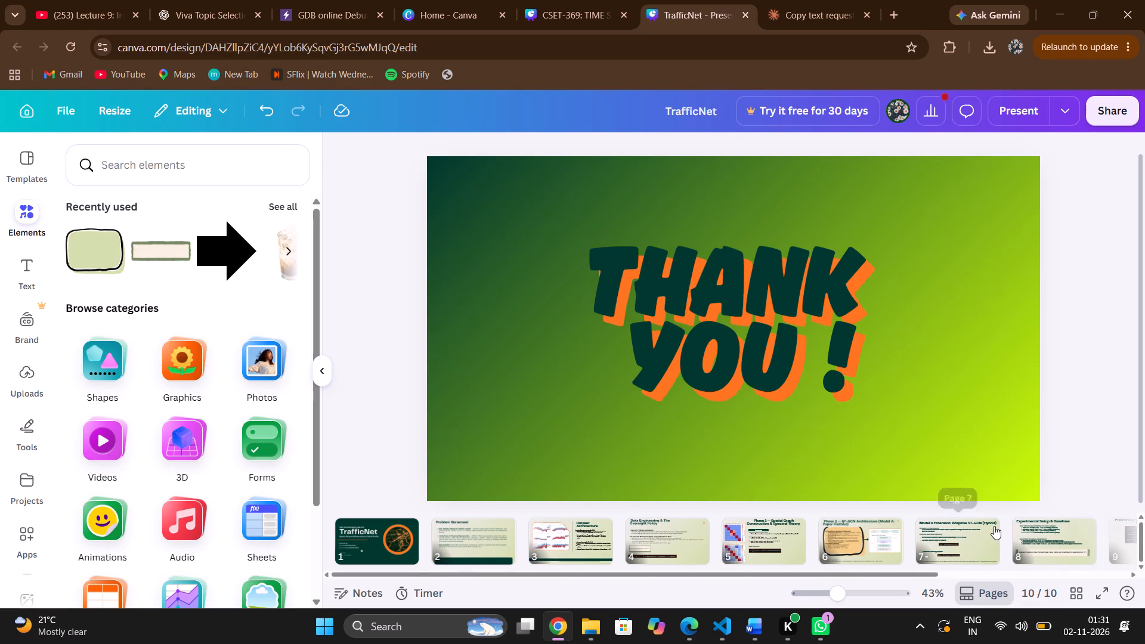
Review the deck's slides in order, from the TrafficNet title slide through to the closing slide.
scroll(994, 526, "left", 3)
scroll(994, 526, "right", 2)
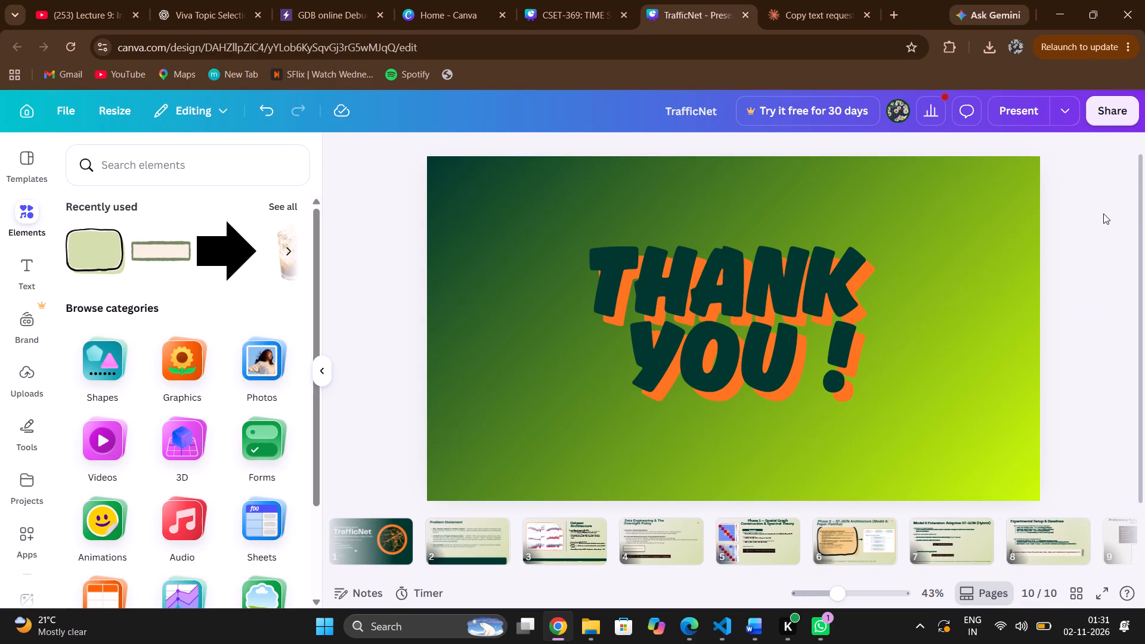
scroll(1038, 528, "left", 1)
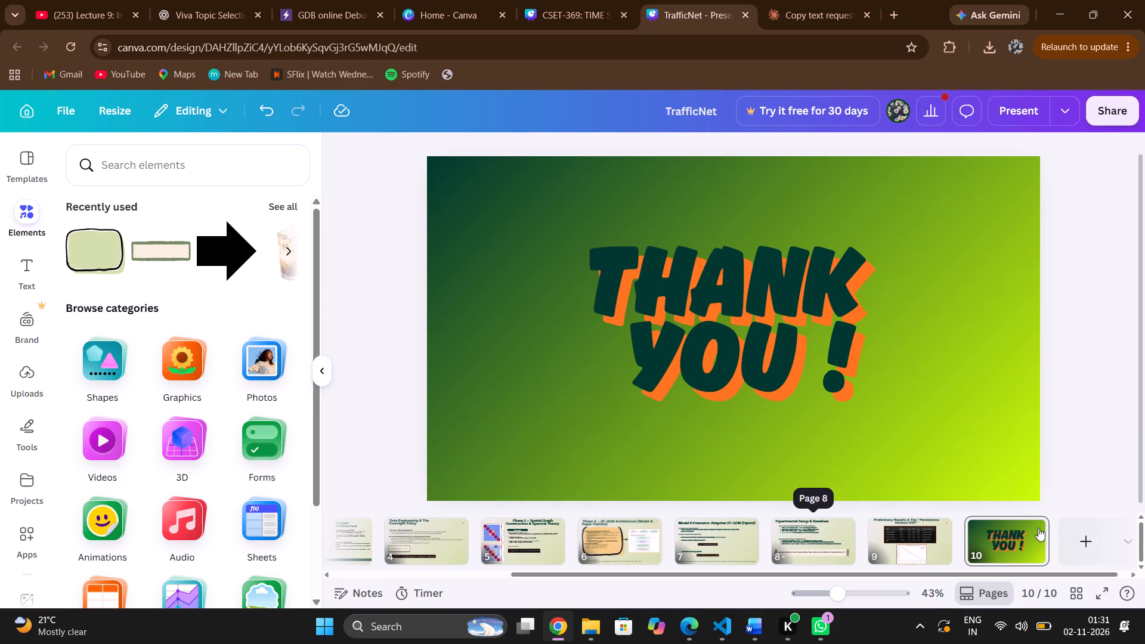
scroll(964, 549, "right", 3)
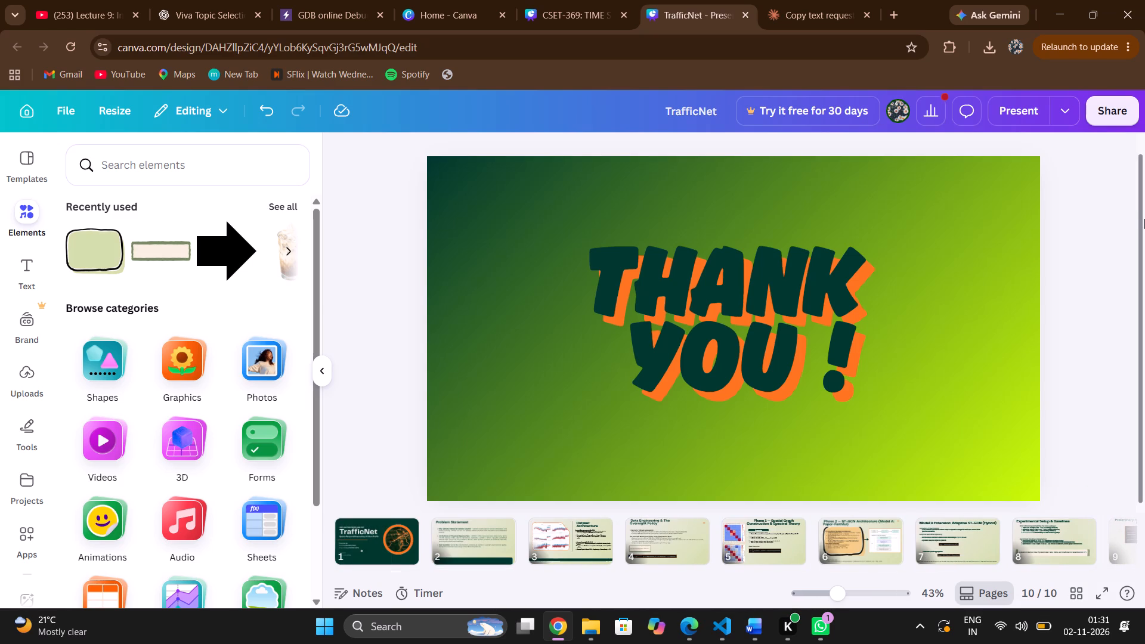
scroll(1052, 550, "left", 1)
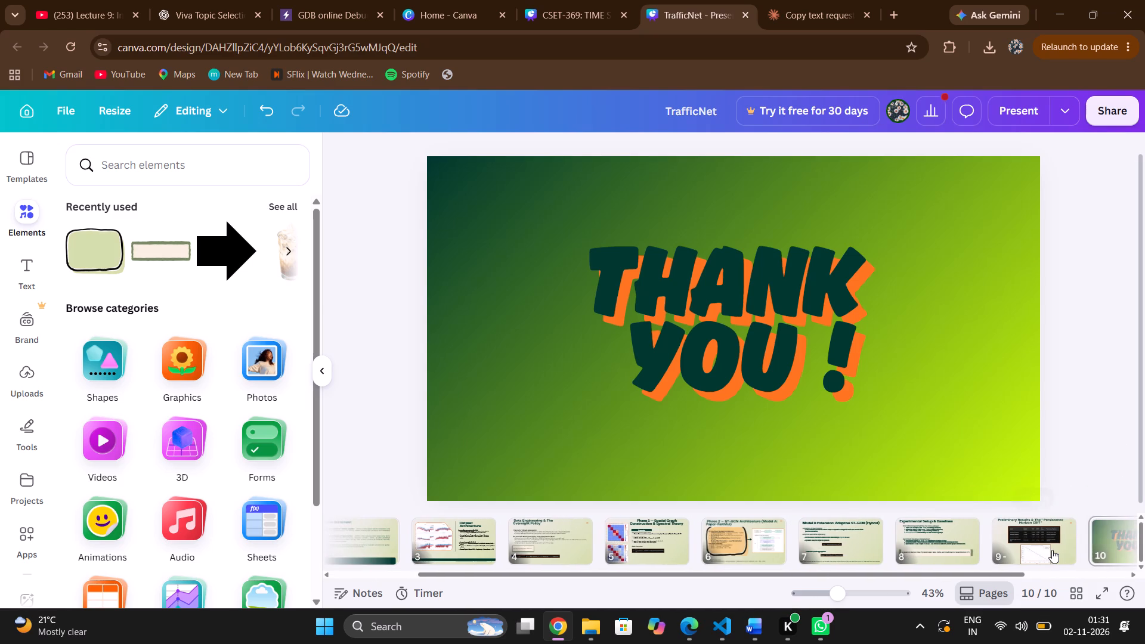
scroll(1052, 550, "left", 1)
scroll(1052, 550, "right", 4)
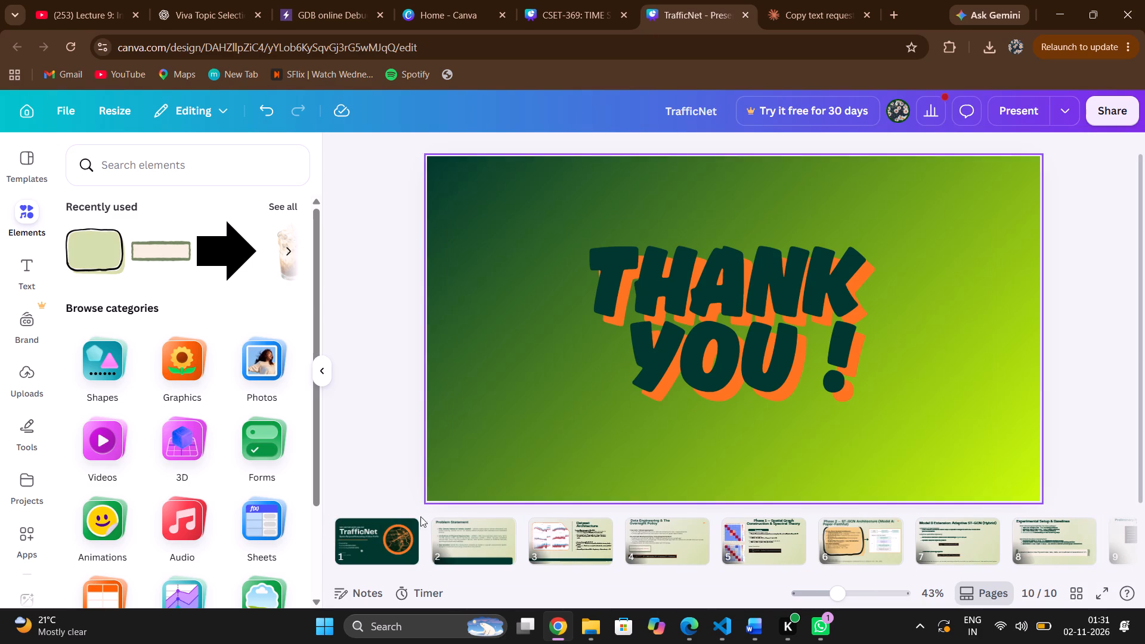
left_click(394, 537)
left_click(466, 549)
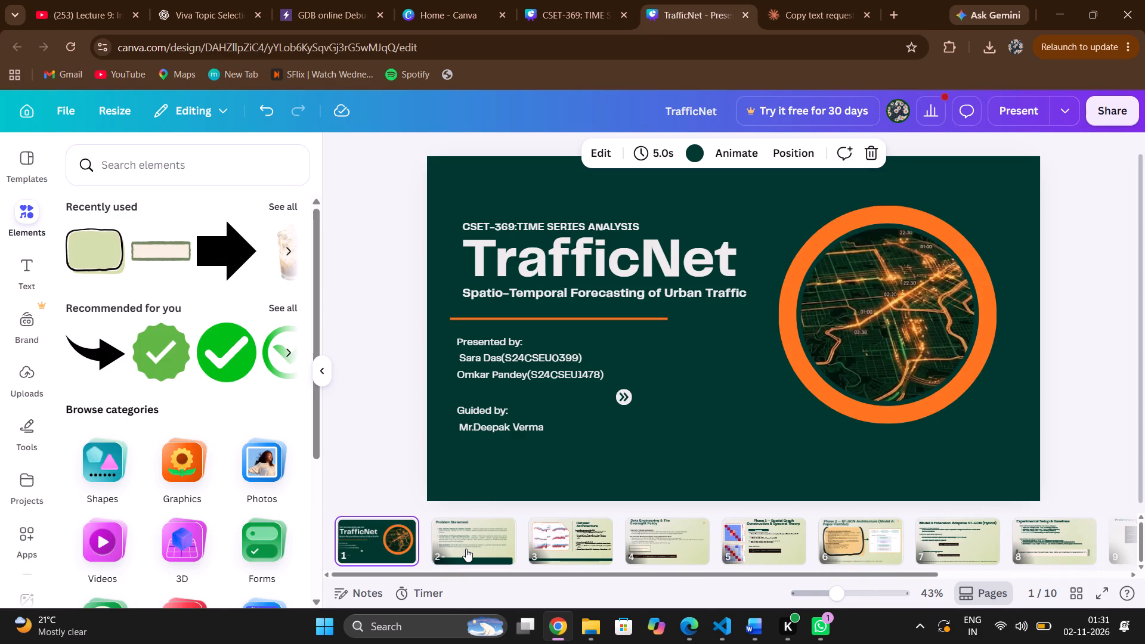
left_click(555, 550)
left_click(647, 555)
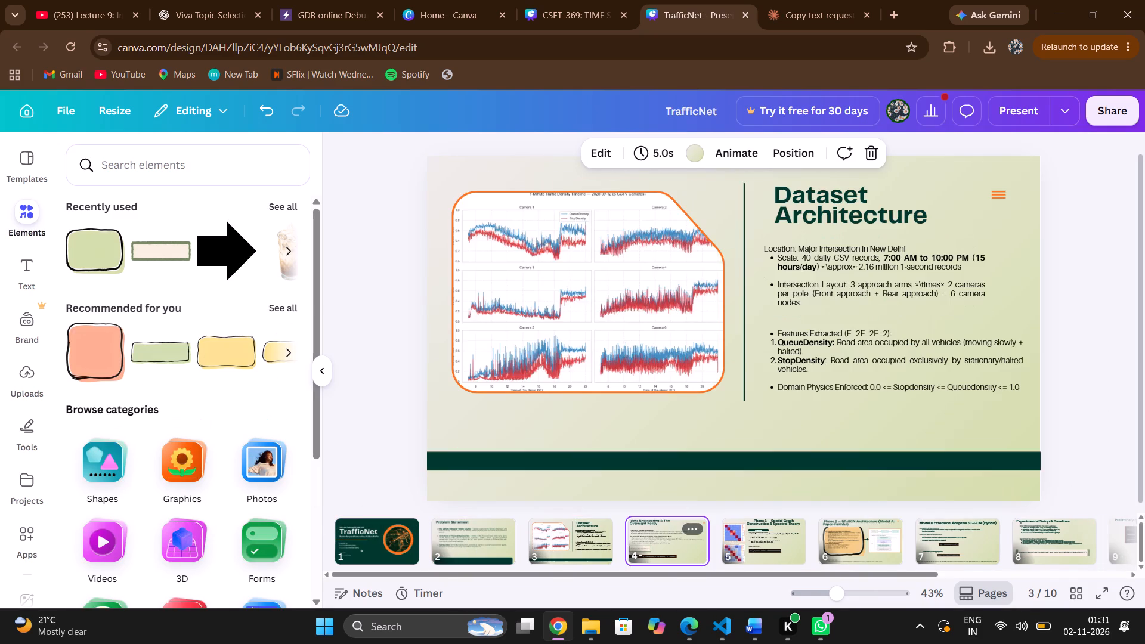
left_click(791, 553)
left_click(838, 553)
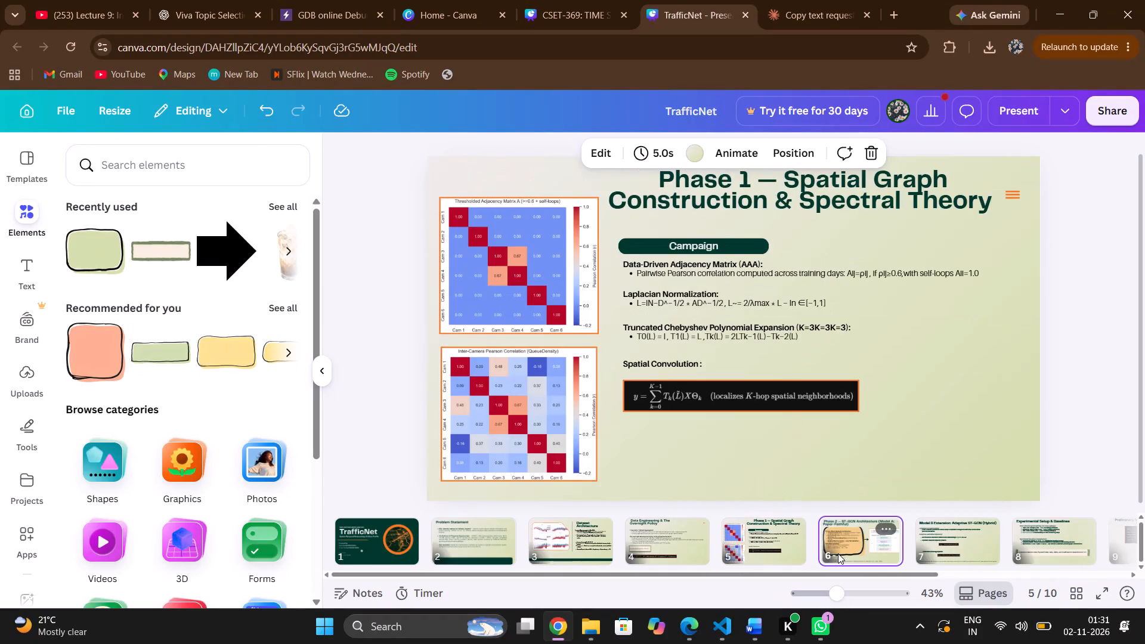
left_click(966, 555)
scroll(966, 555, "left", 2)
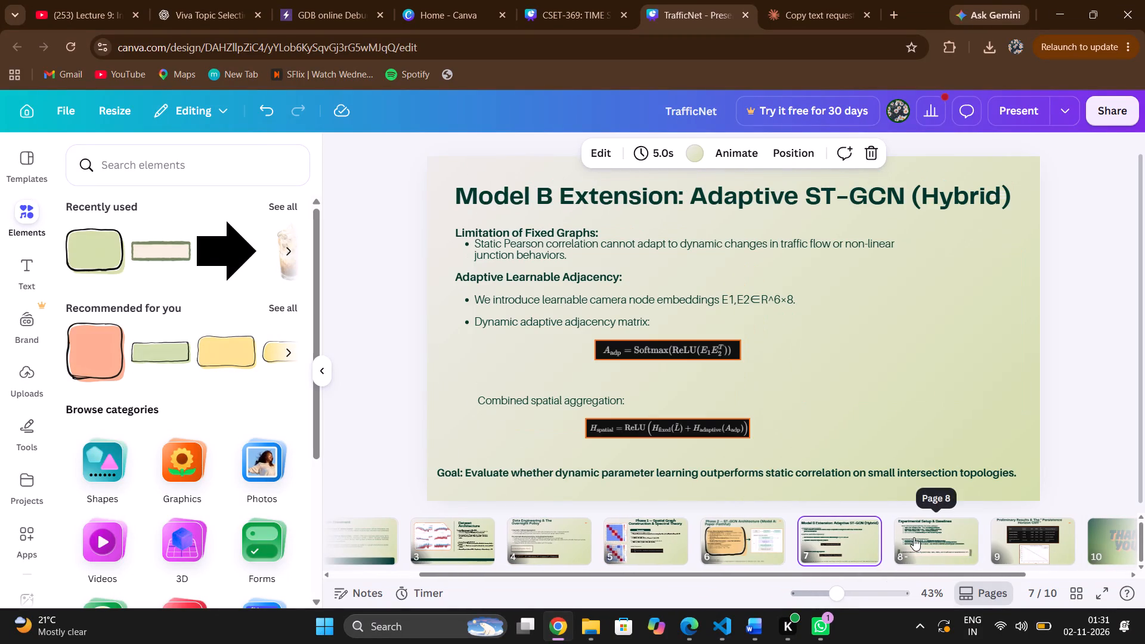
left_click(914, 537)
scroll(914, 537, "left", 1)
left_click(948, 537)
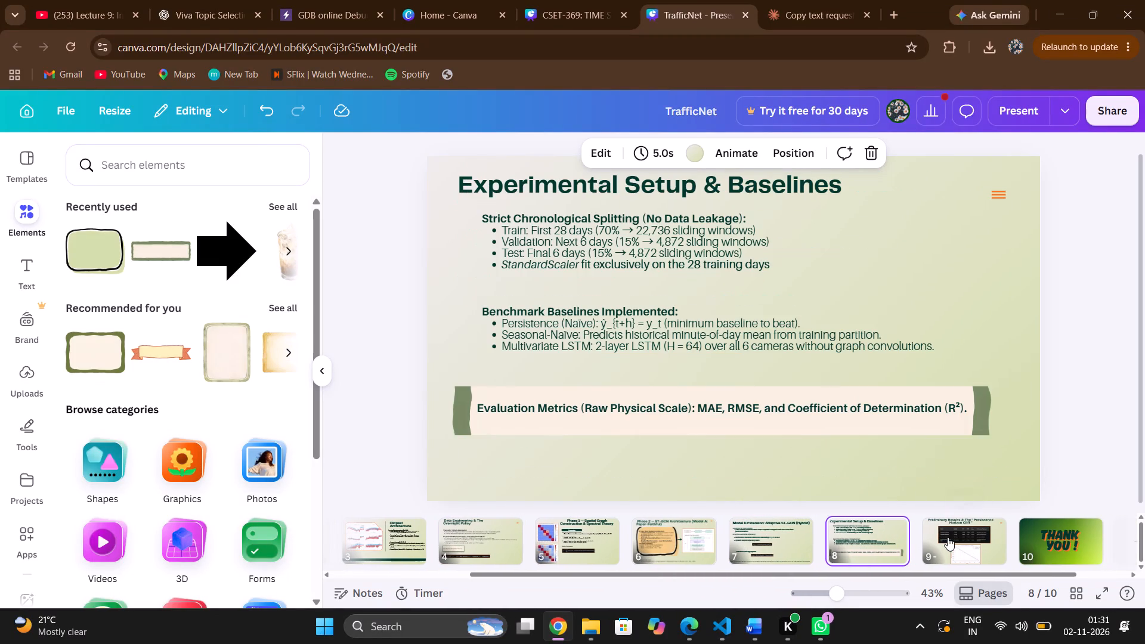
left_click(1054, 541)
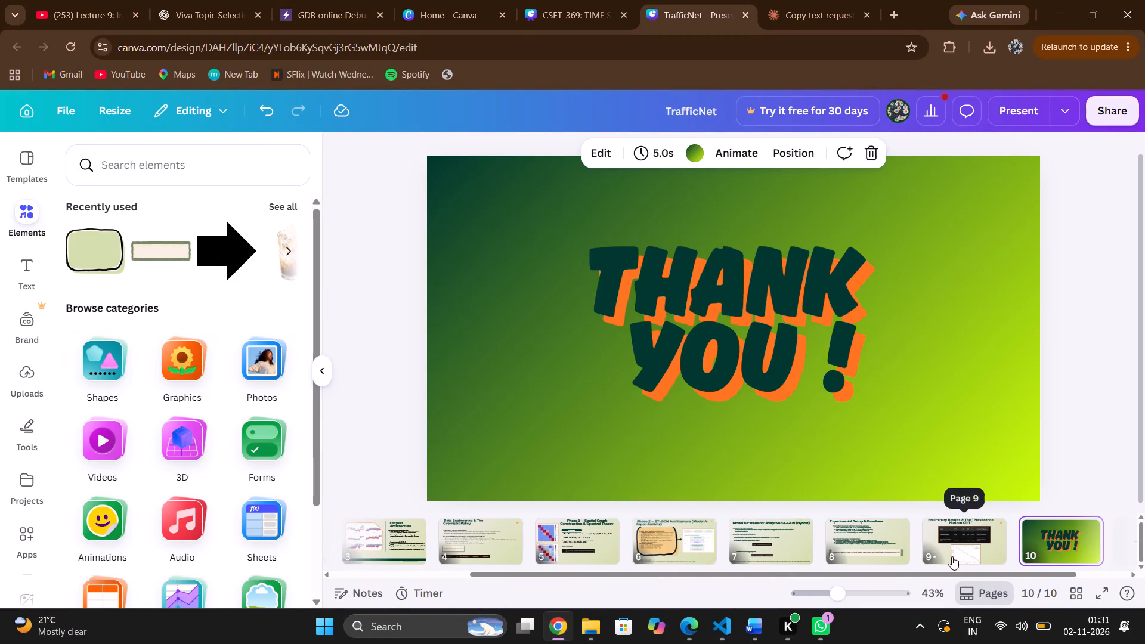
scroll(952, 556, "right", 2)
Clear the closing slide by cutting the THANK YOU ! text and the gradient background.
left_click(886, 389)
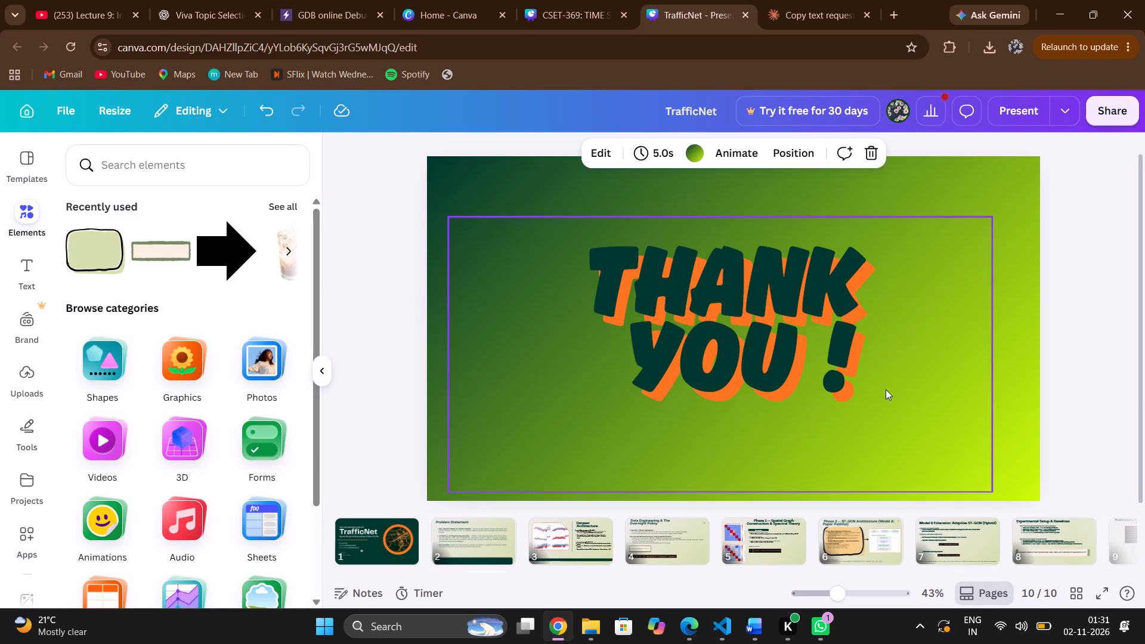
key("ctrl+x")
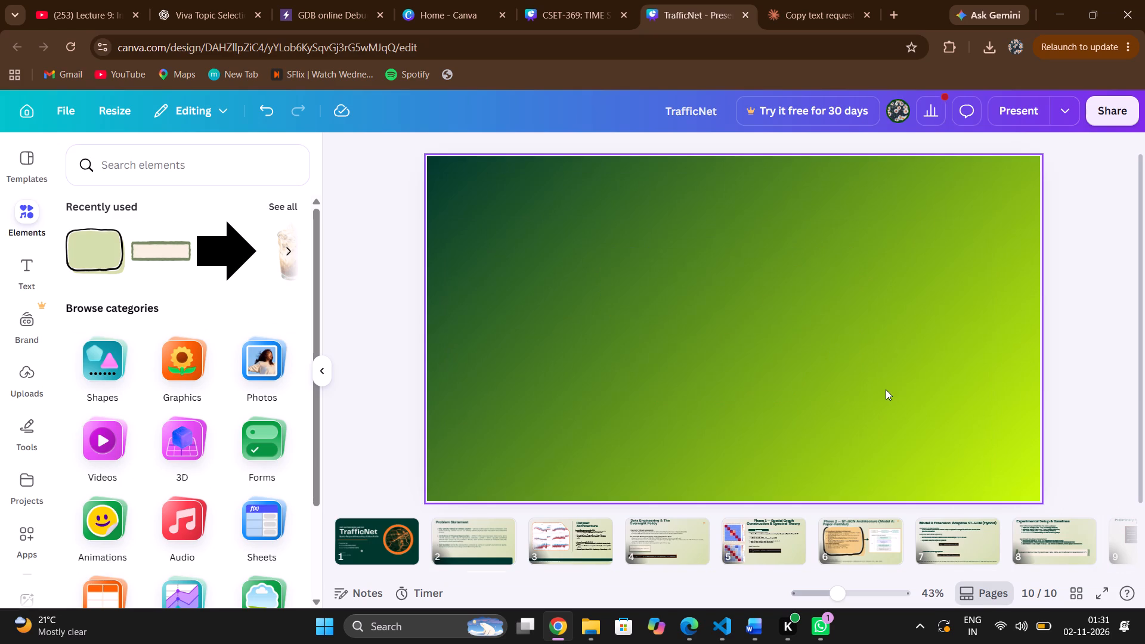
left_click(856, 276)
key("ctrl+x")
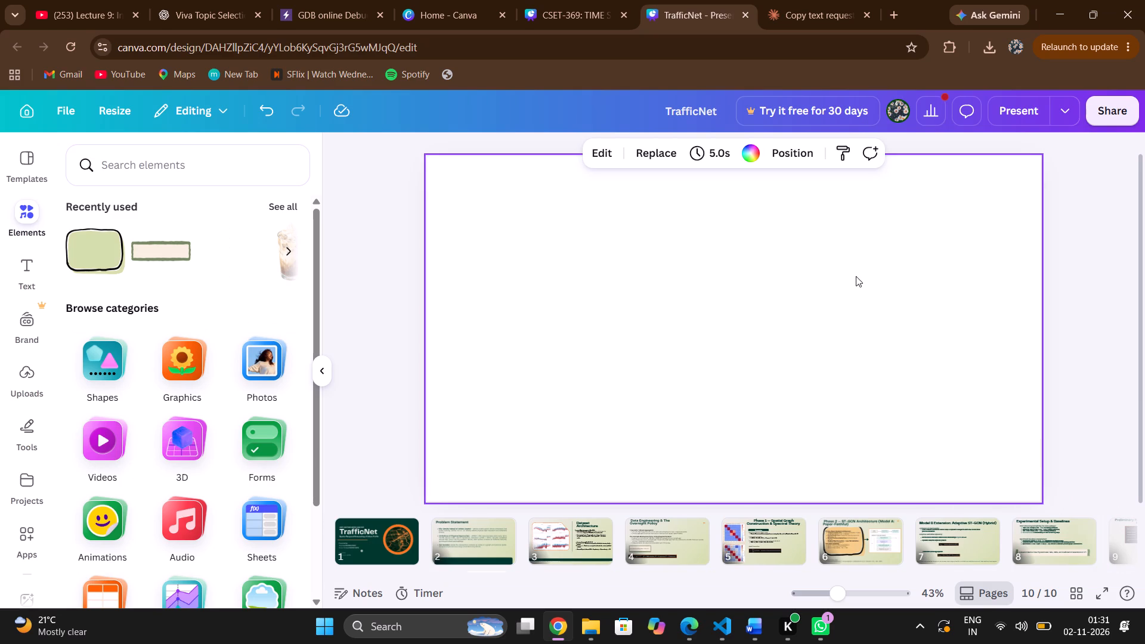
Browse the suggested presentation templates for a design suitable for the closing slide.
left_click(44, 162)
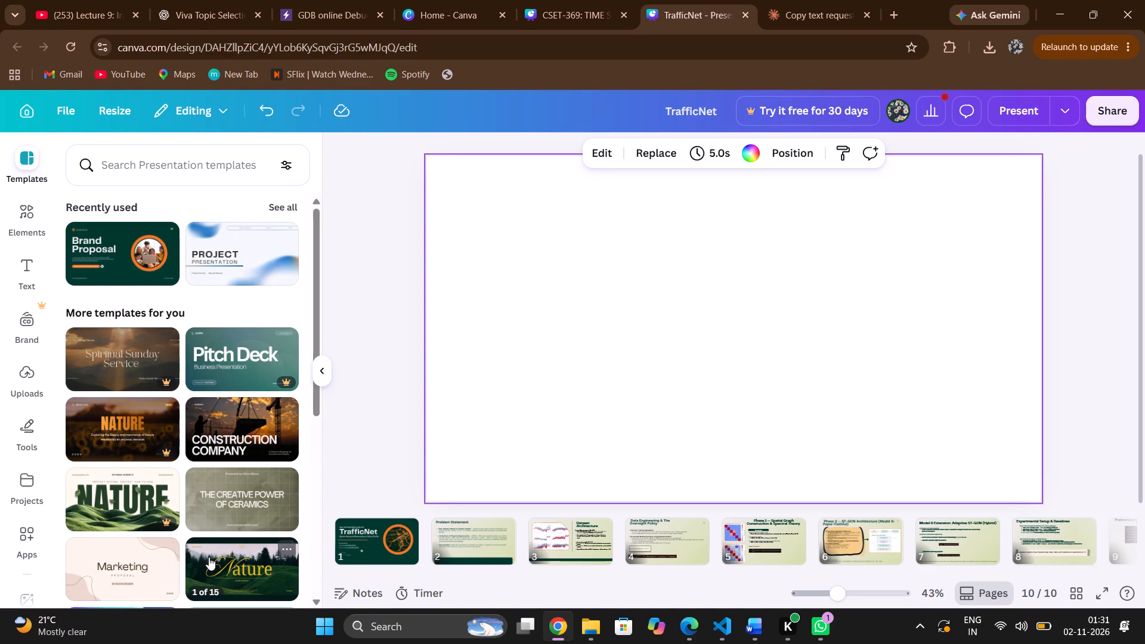
scroll(209, 557, "down", 1)
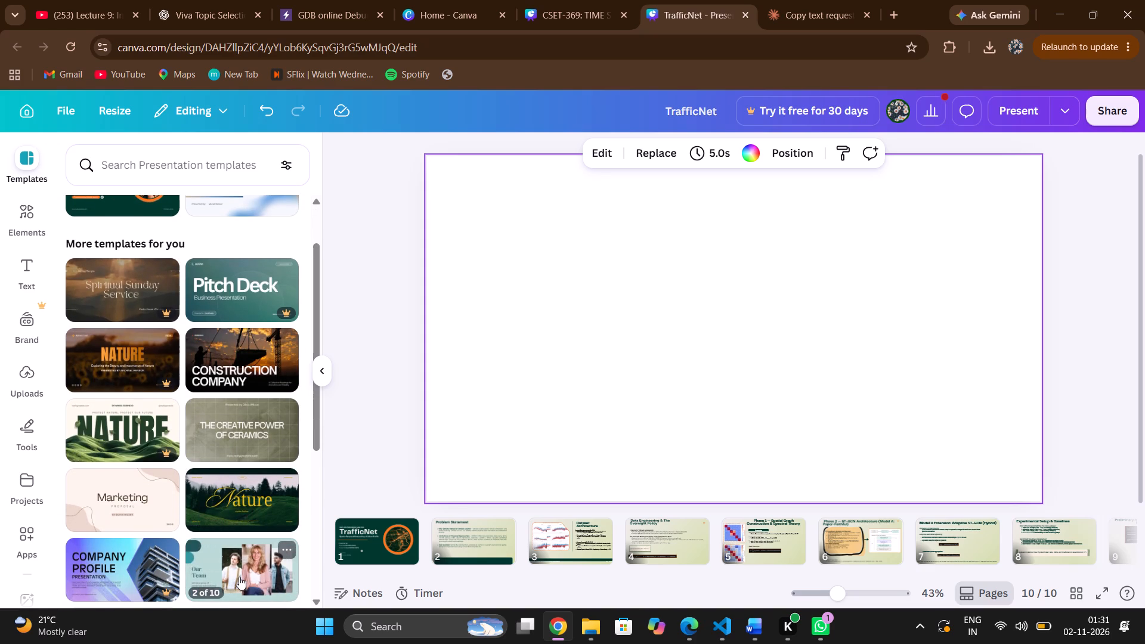
scroll(239, 577, "down", 3)
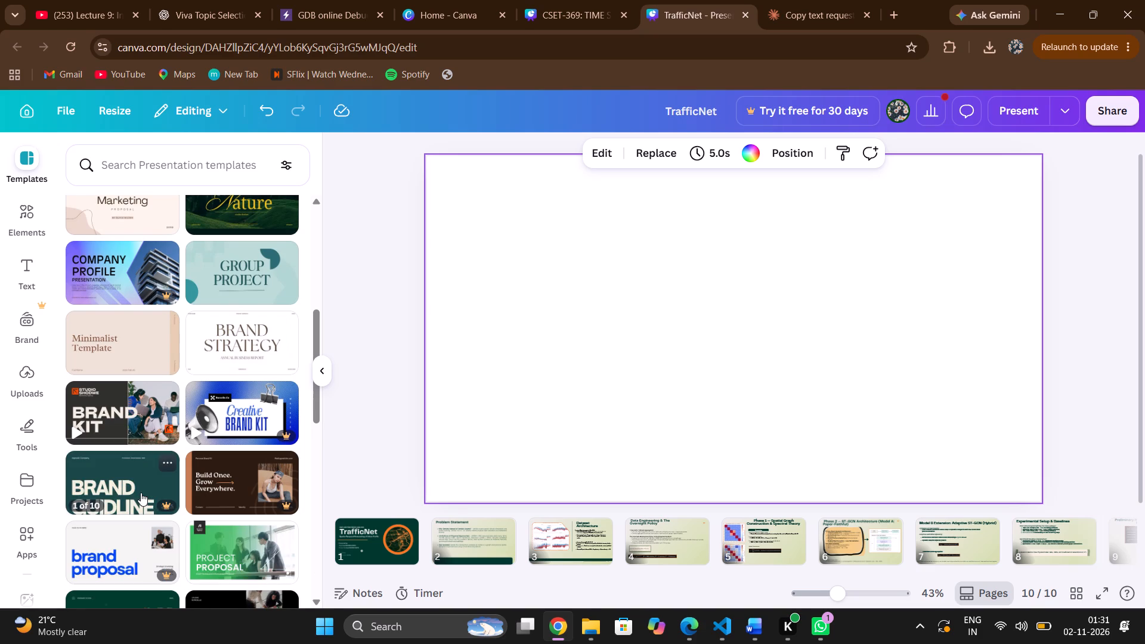
scroll(164, 546, "down", 1)
scroll(249, 511, "down", 1)
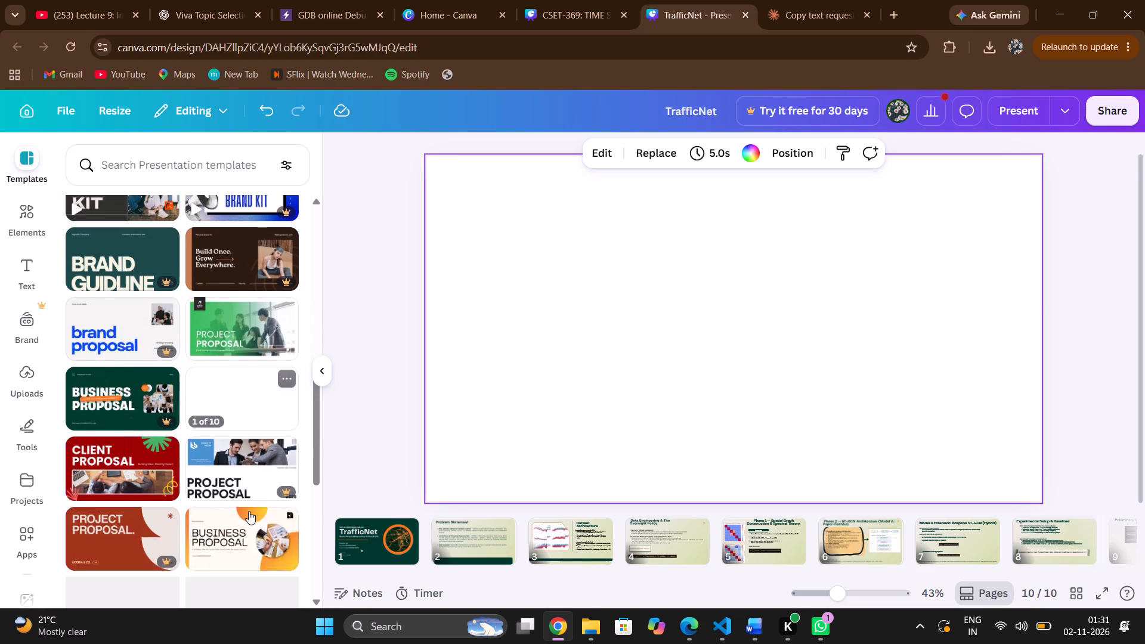
scroll(249, 511, "down", 3)
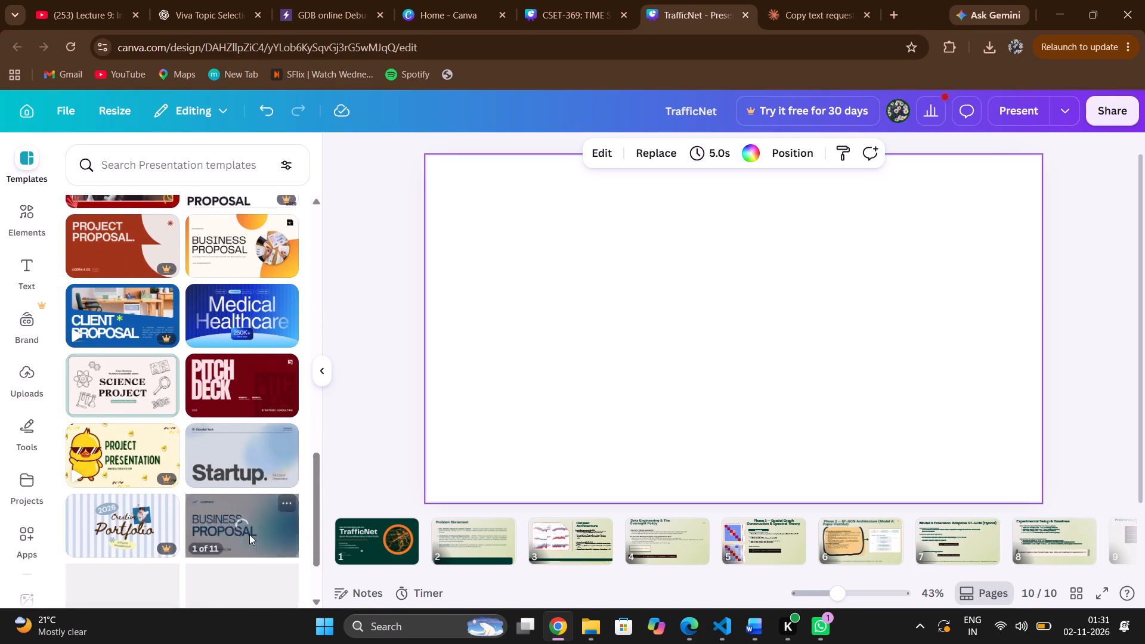
scroll(249, 534, "down", 1)
scroll(249, 534, "up", 3)
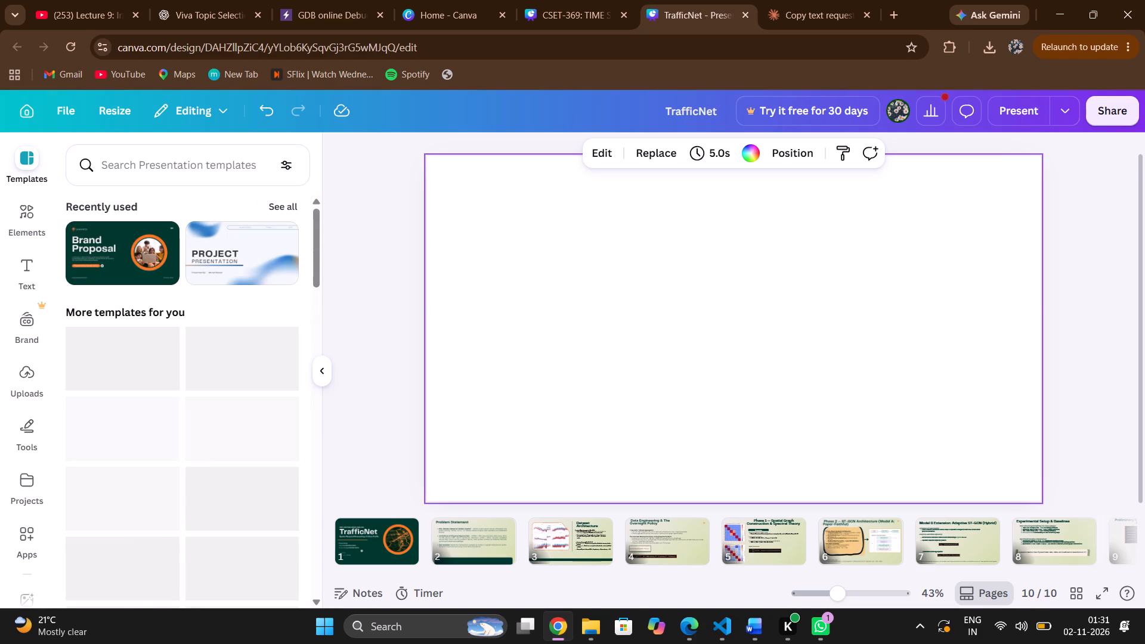
Search the presentation templates for DARK GREEN and open the dark green template titled PRESENTATION.
left_click(188, 147)
left_click(191, 155)
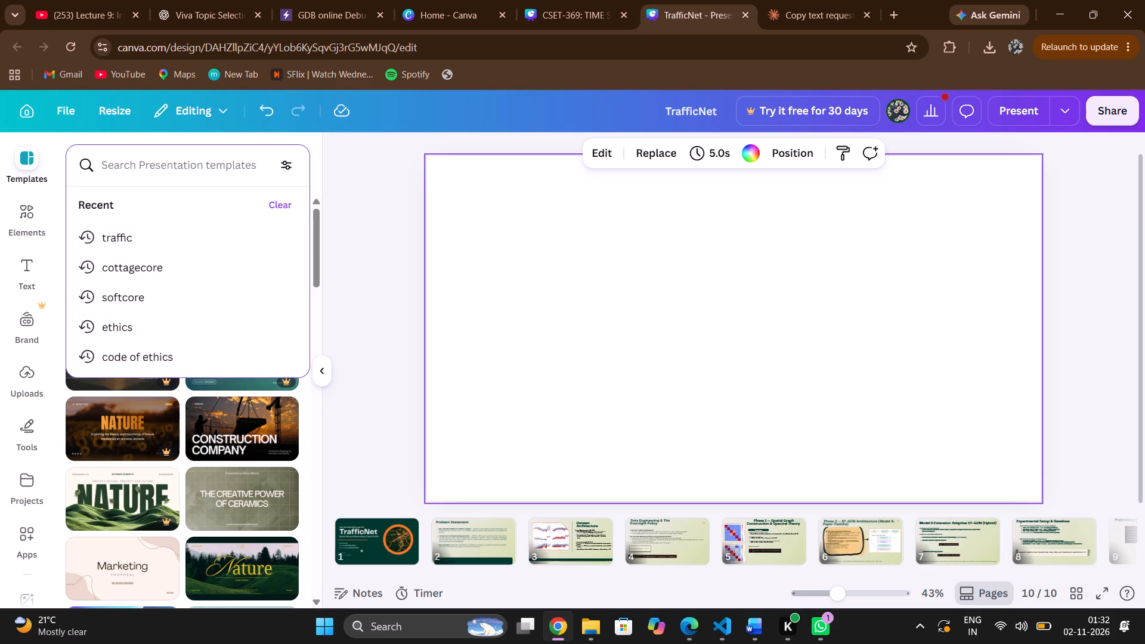
type("DARK GREEN")
key("Return")
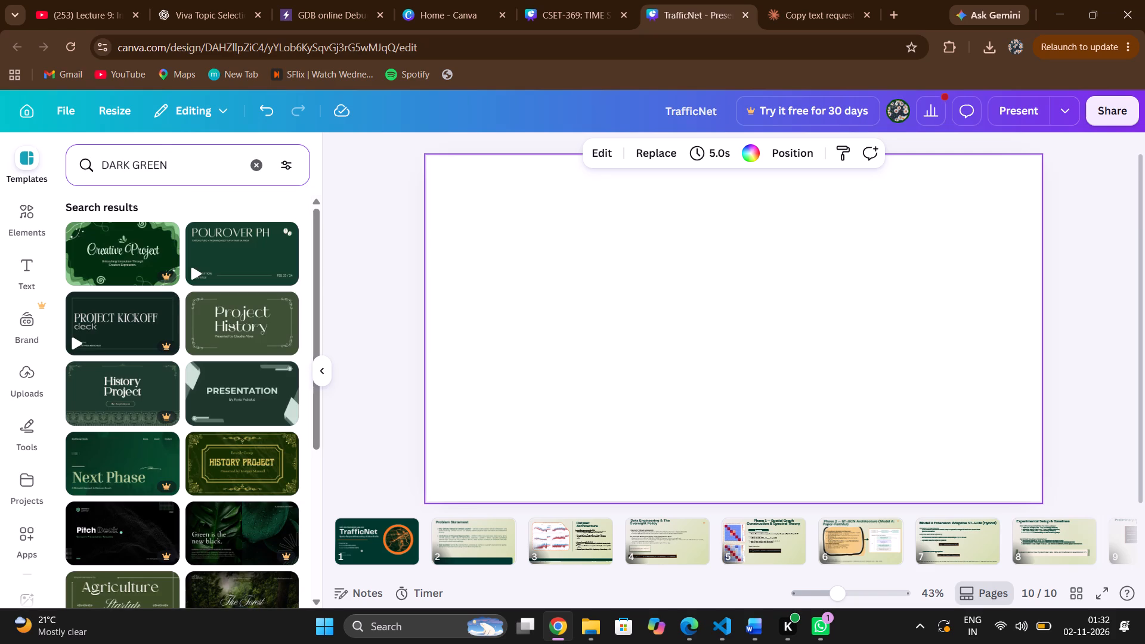
left_click(245, 400)
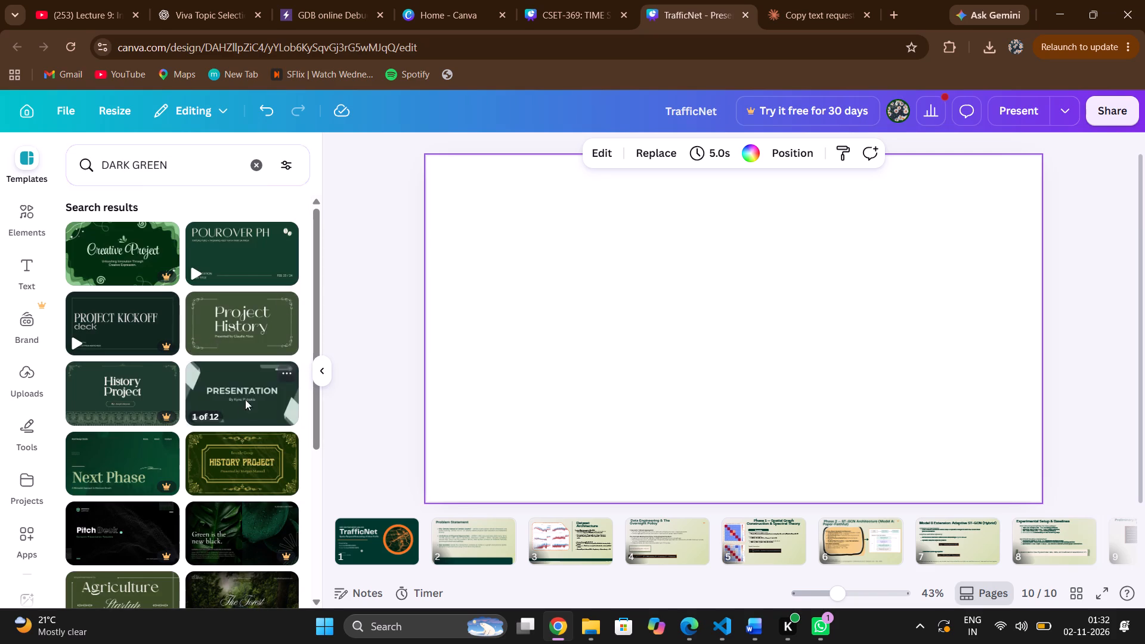
Apply the THANK YOU page of the Dark Green Minimalist Professional template to the blank closing slide.
scroll(243, 462, "down", 3)
scroll(243, 470, "up", 1)
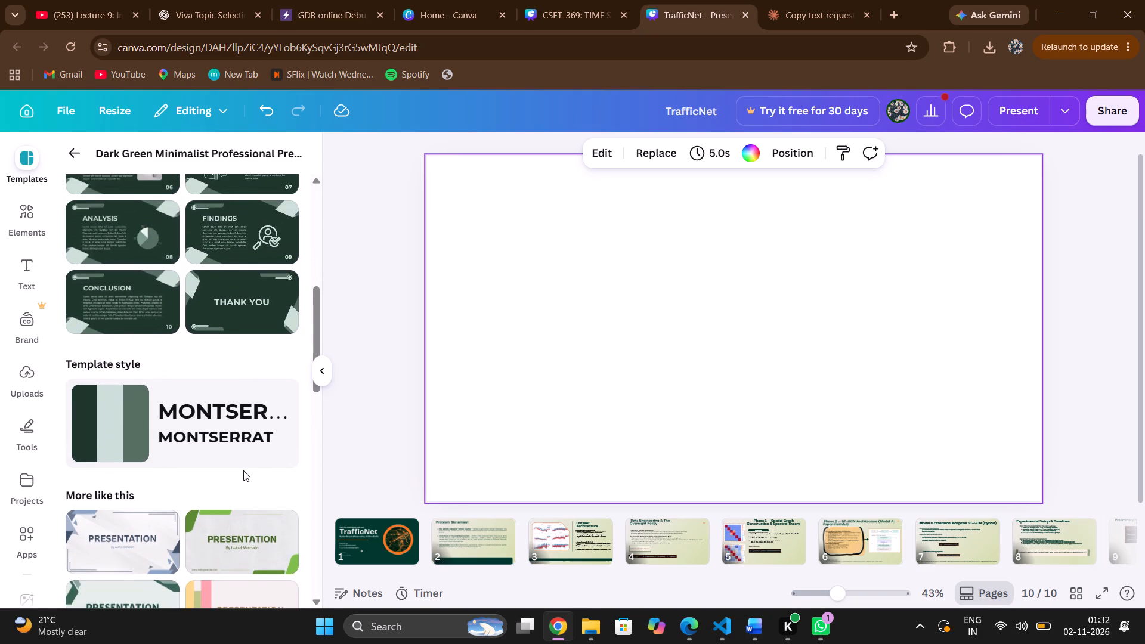
scroll(243, 470, "up", 1)
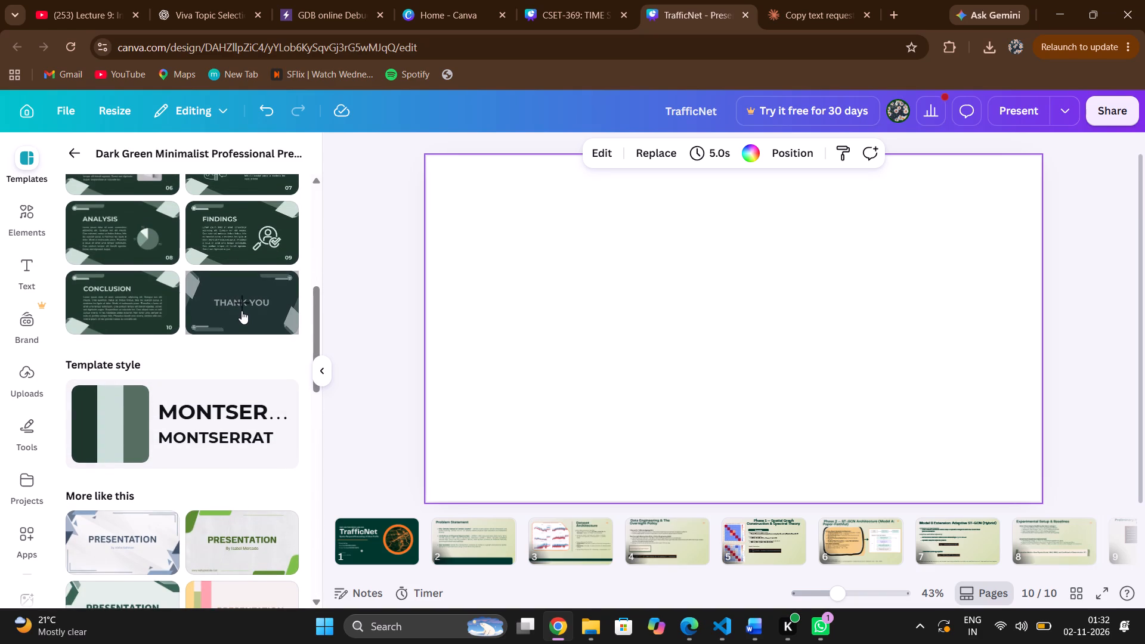
left_click(242, 311)
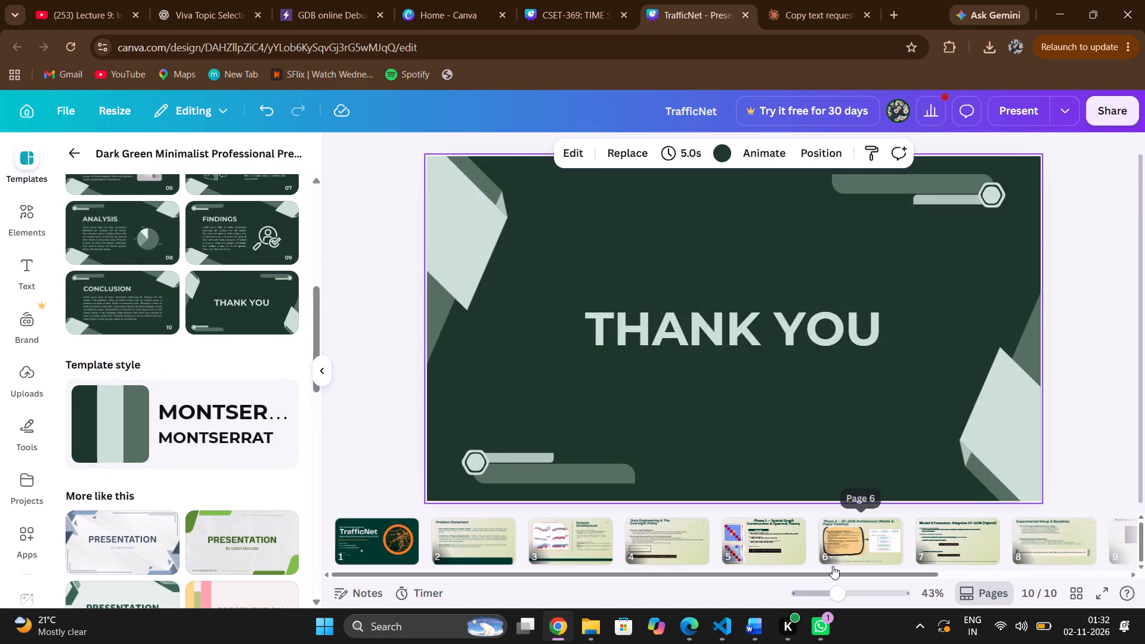
Recolour the closing slide's background with the deep teal green already used on the TrafficNet title slide.
scroll(814, 539, "left", 2)
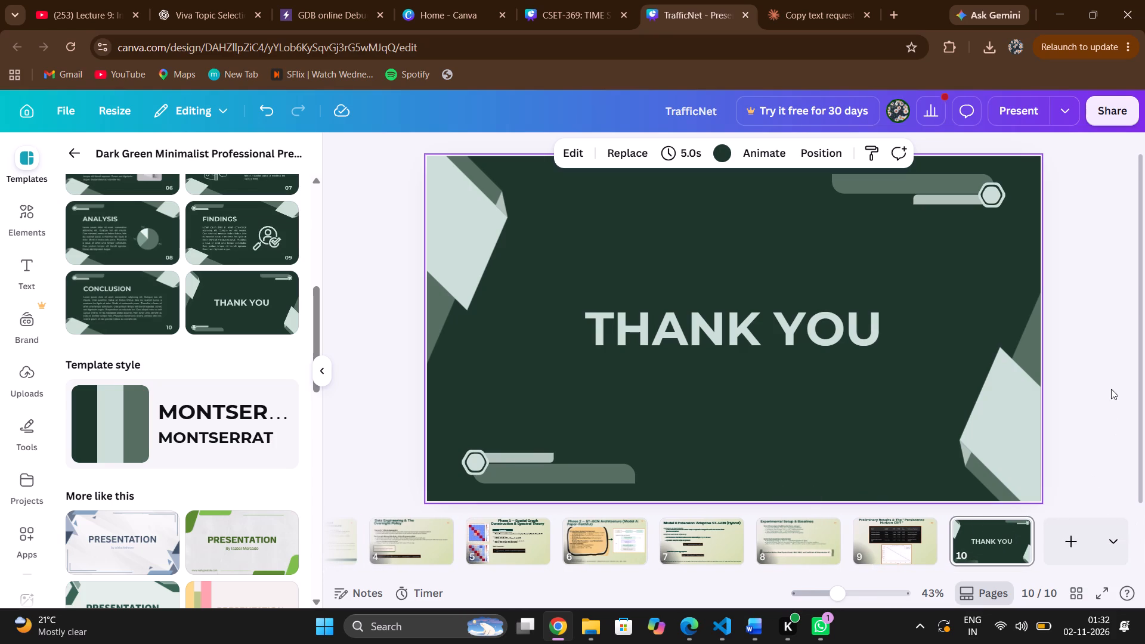
left_click(1111, 389)
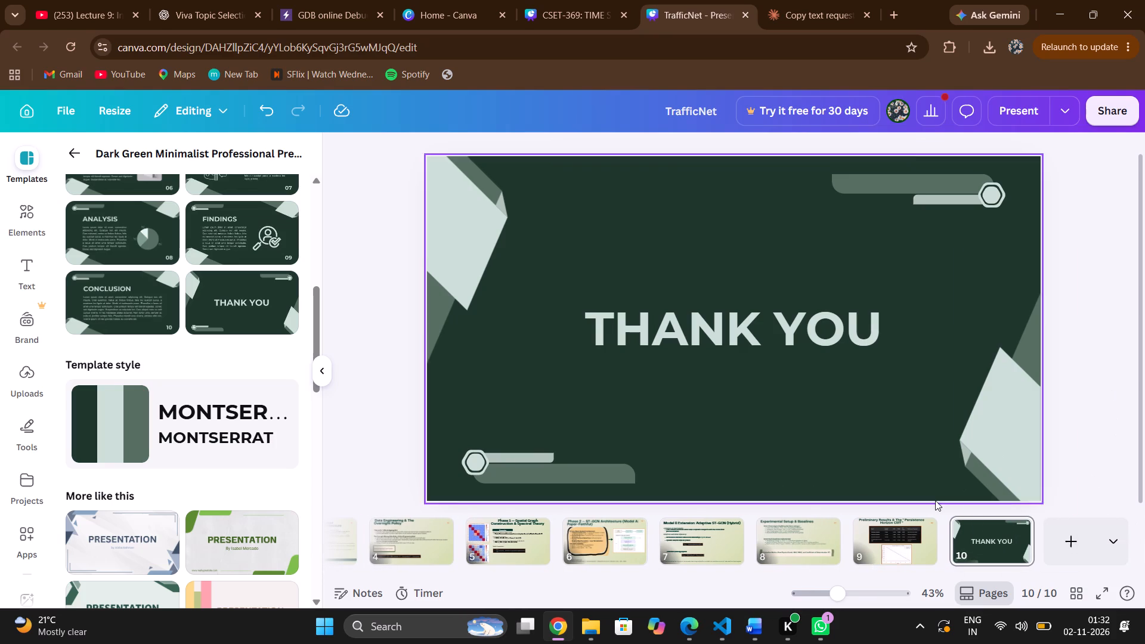
scroll(796, 561, "right", 4)
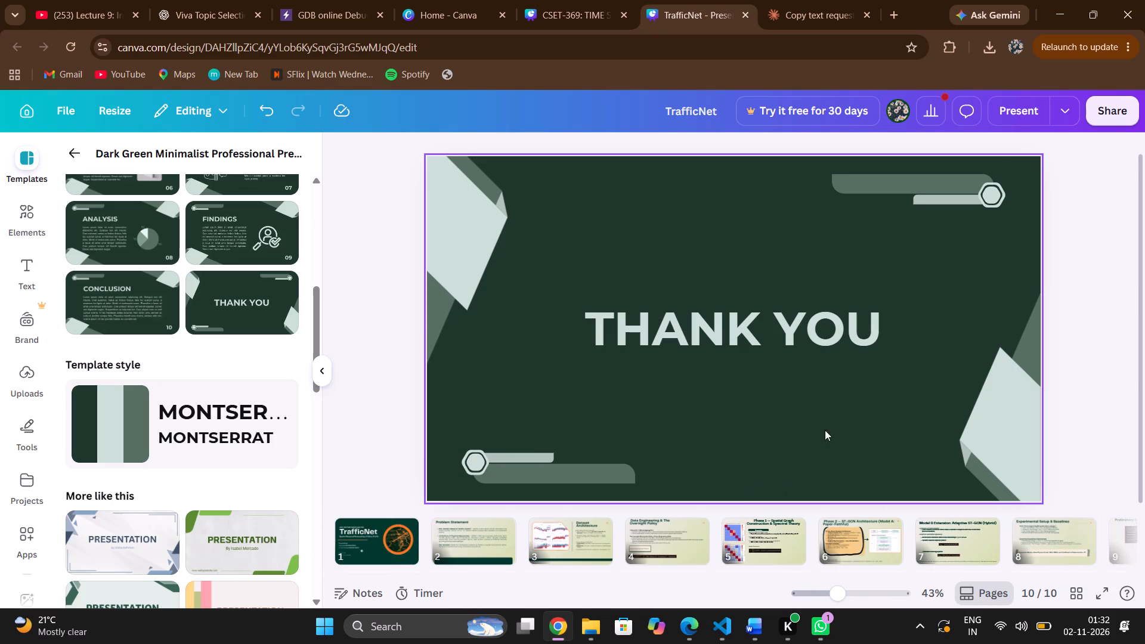
left_click(828, 413)
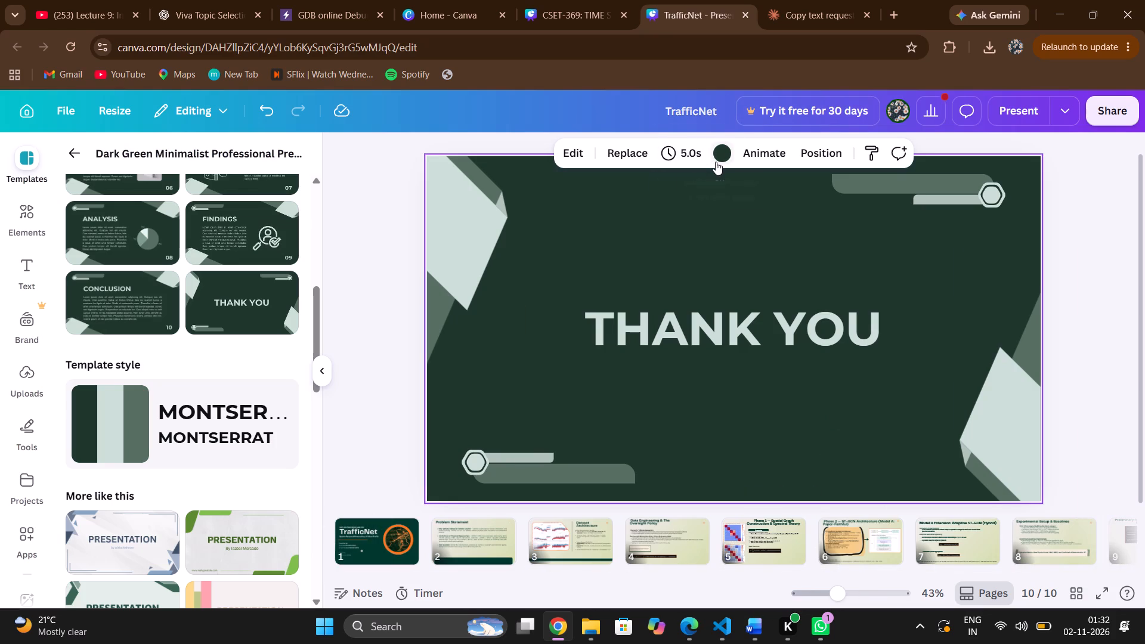
left_click(716, 162)
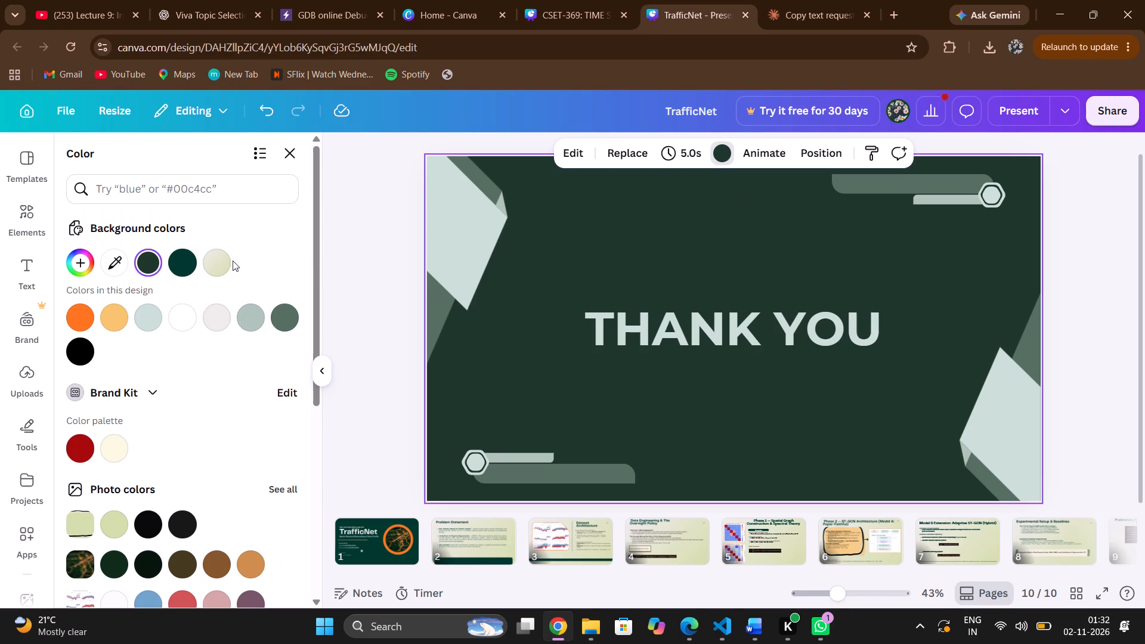
left_click(179, 261)
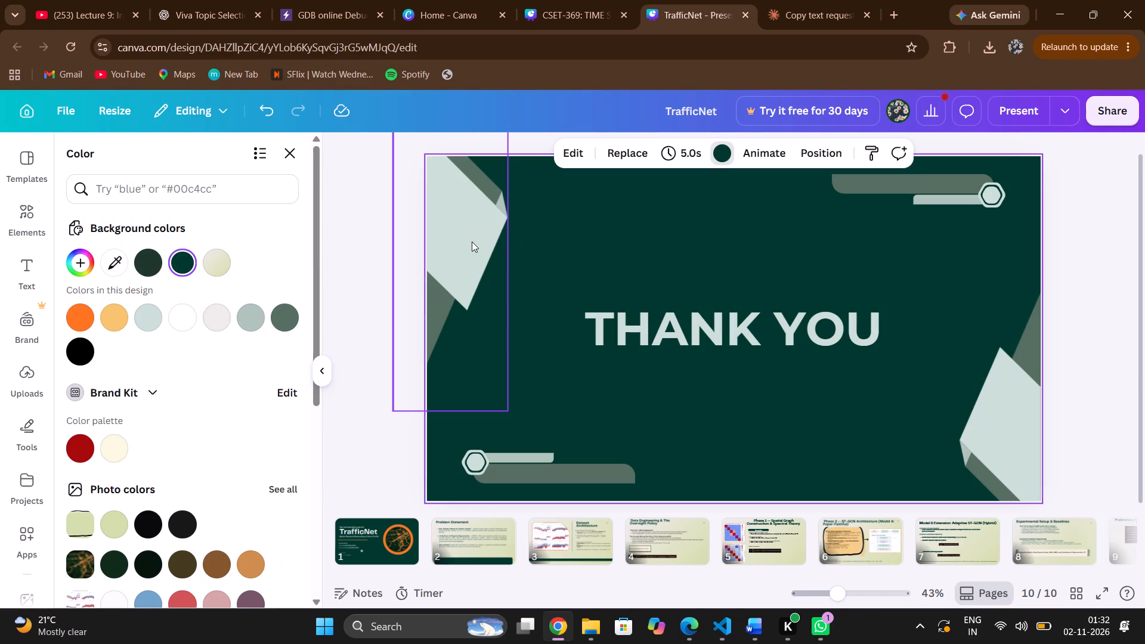
left_click(472, 241)
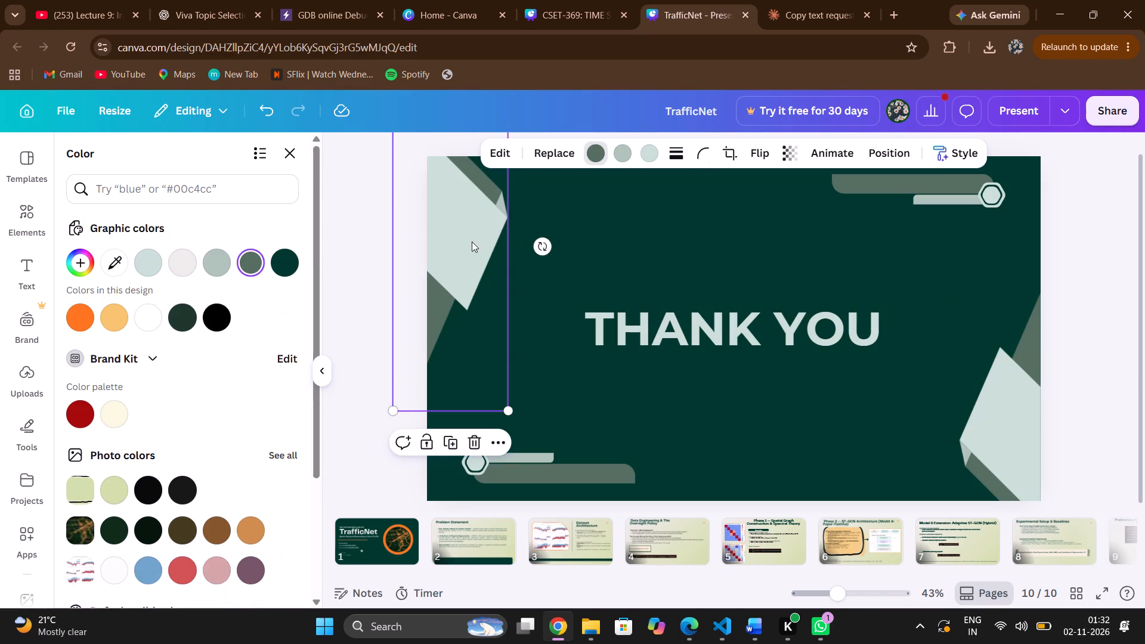
left_click(1101, 234)
Compare the recoloured THANK YOU slide with the deck's other slides to check that the styling matches.
scroll(753, 570, "left", 1)
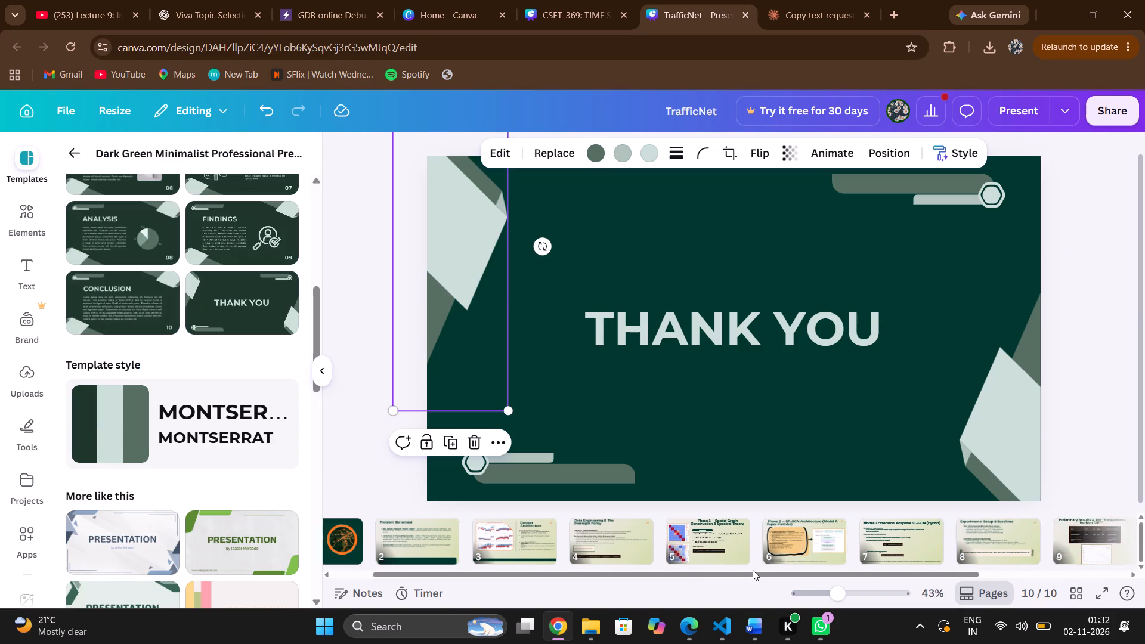
scroll(753, 570, "left", 2)
left_click(898, 555)
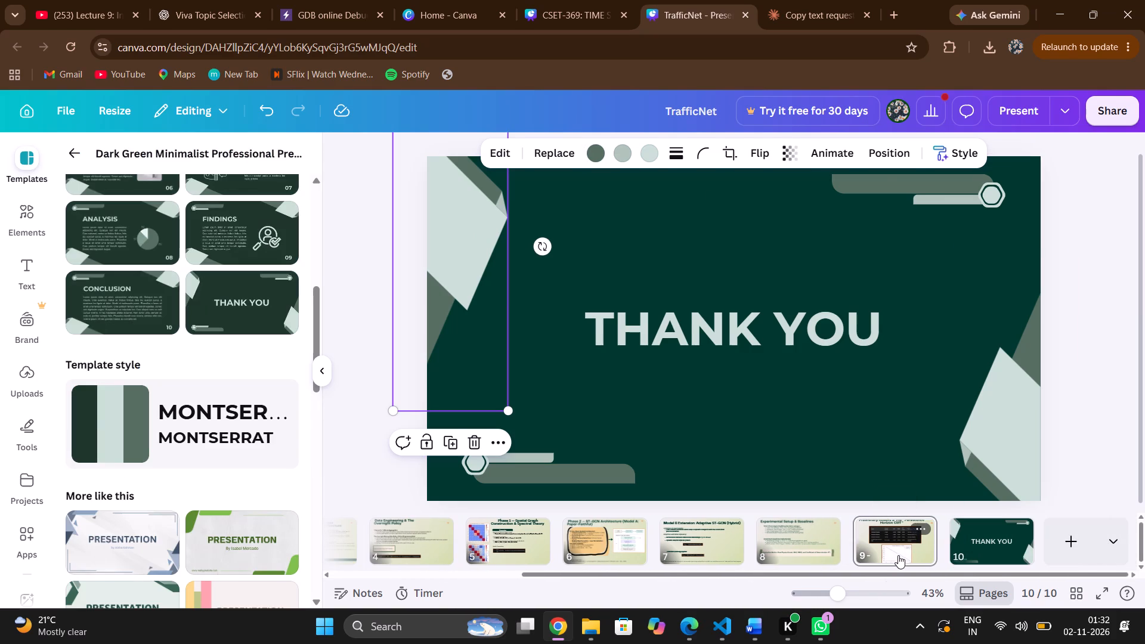
left_click(984, 551)
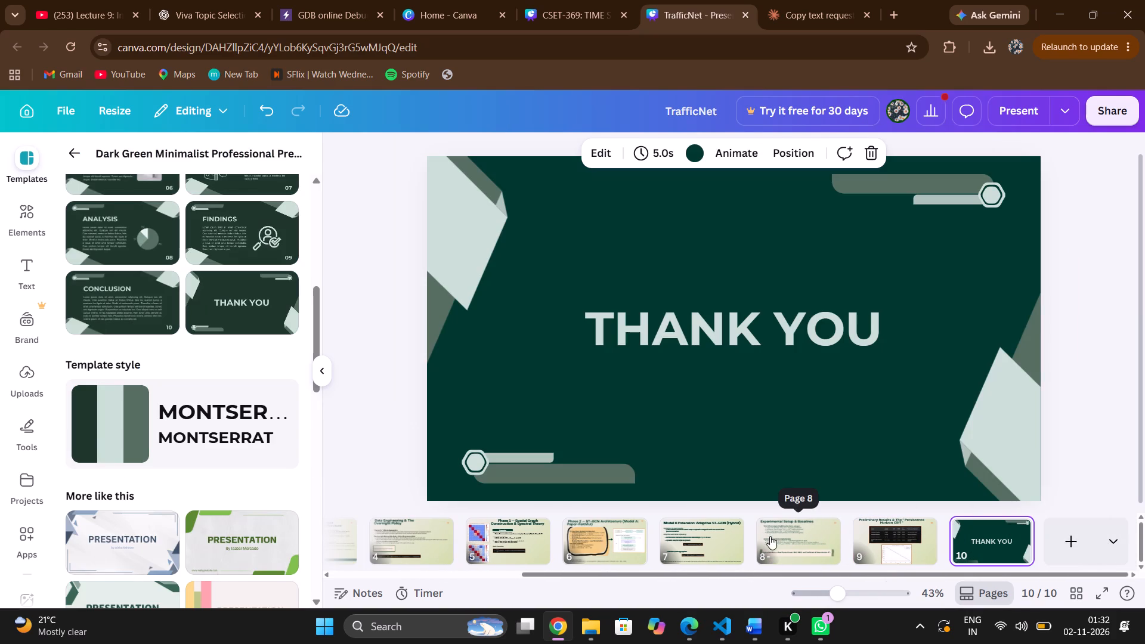
left_click(803, 550)
scroll(762, 552, "right", 4)
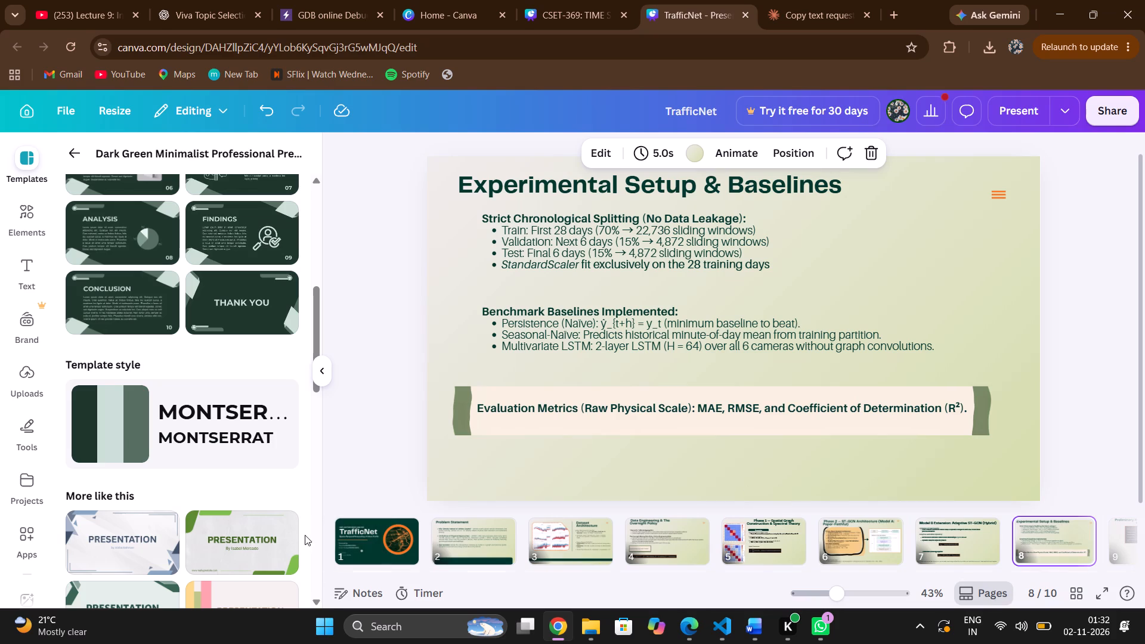
left_click(373, 538)
left_click(481, 553)
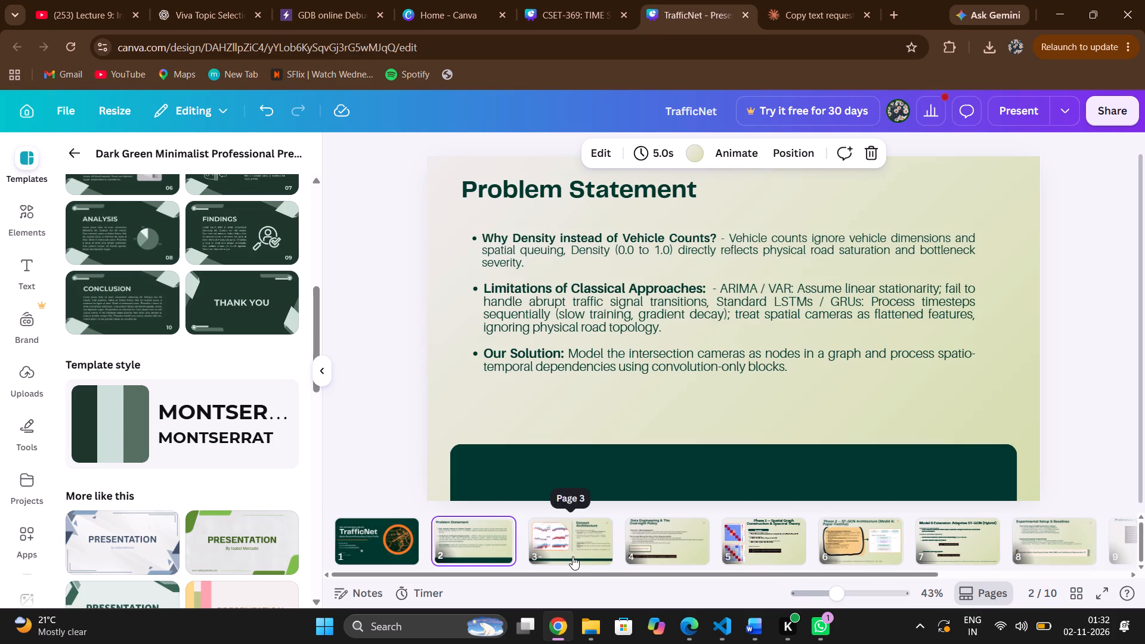
scroll(572, 556, "left", 3)
left_click(995, 552)
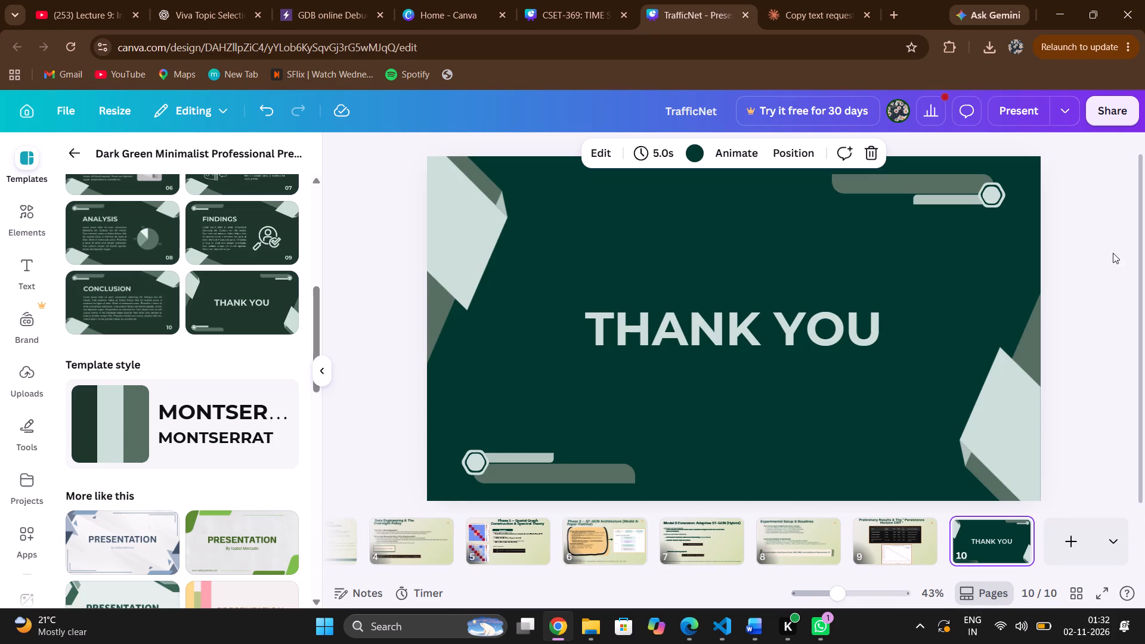
left_click(1113, 219)
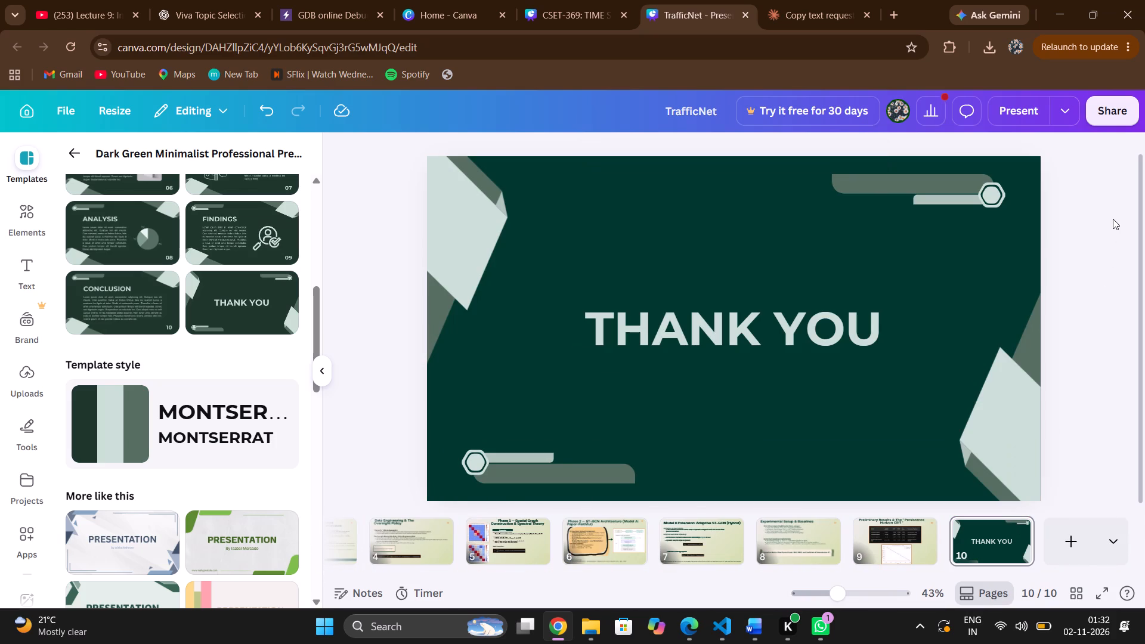
scroll(713, 559, "right", 3)
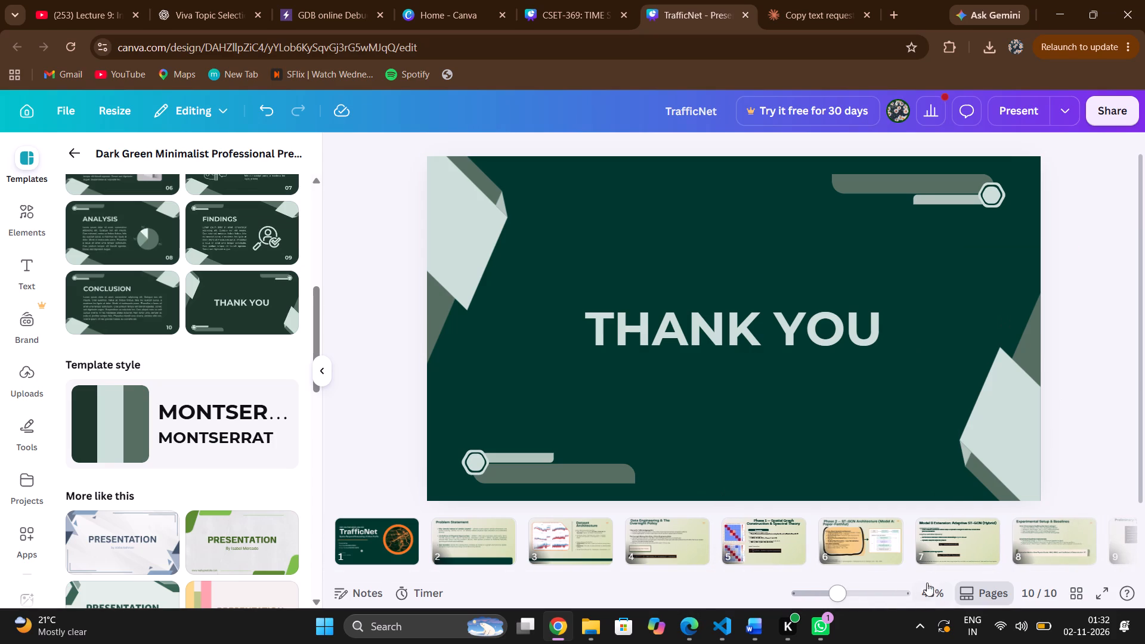
scroll(936, 532, "left", 2)
scroll(875, 537, "right", 3)
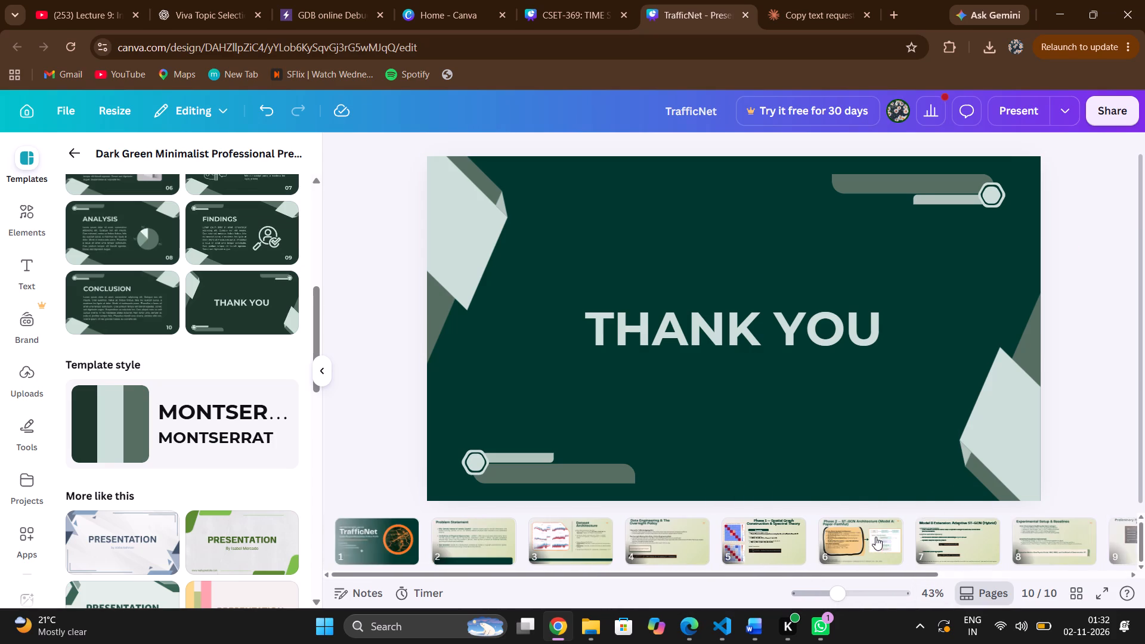